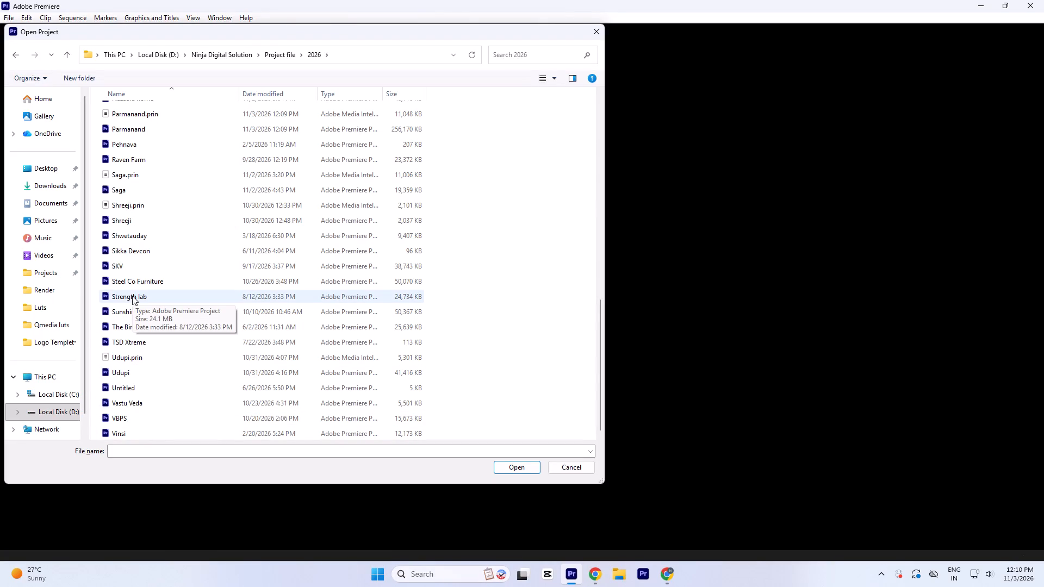
# Open the Navkriti Property project from the 2026 project file folder.
pyautogui.scroll(3, 132, 296)
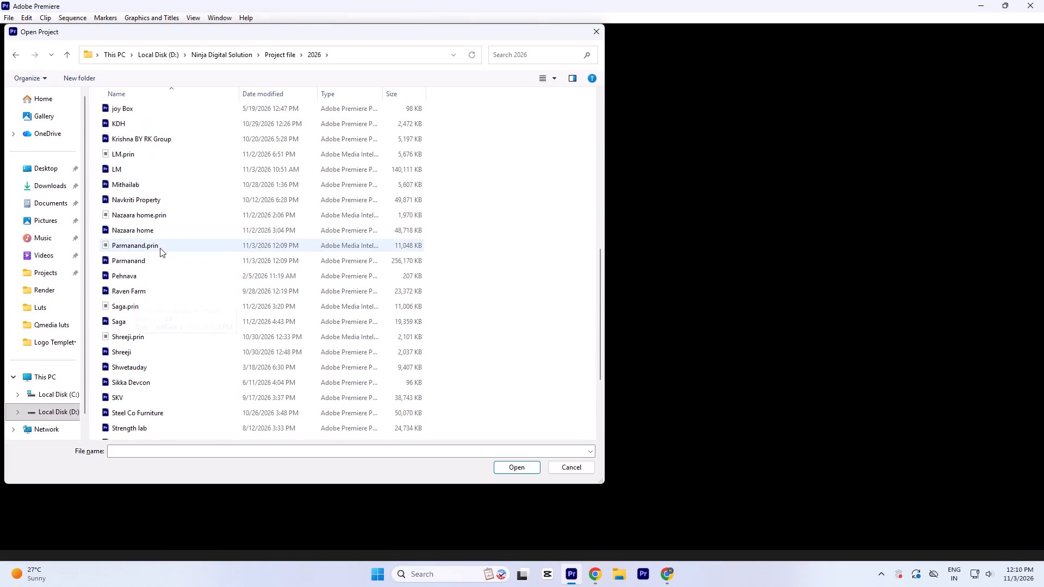
pyautogui.doubleClick(139, 199)
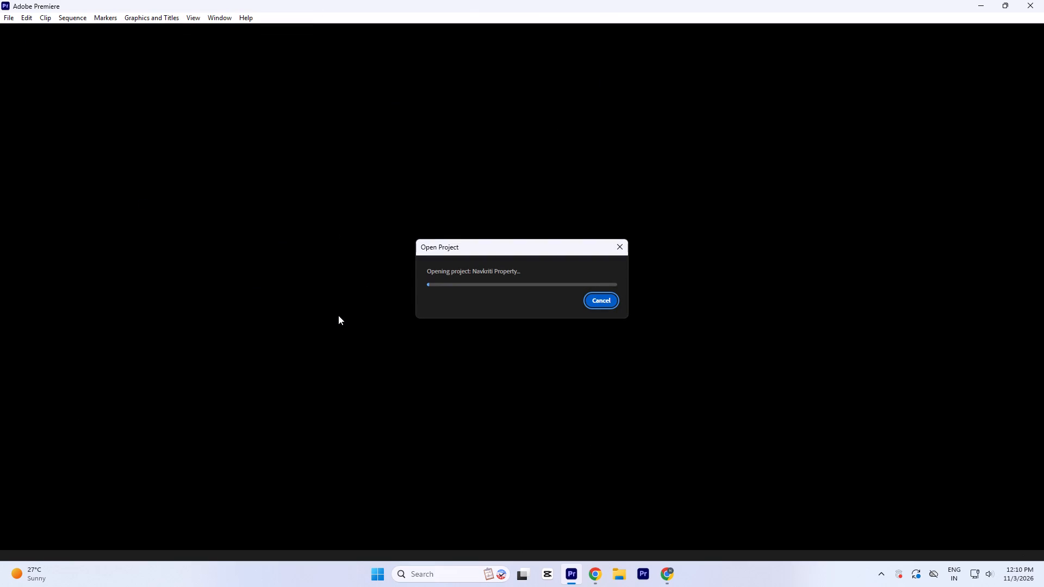
# In File Explorer, look through the Video Data folder inside Ninja Digital Solution on drive D, and close the window.
pyautogui.click(616, 568)
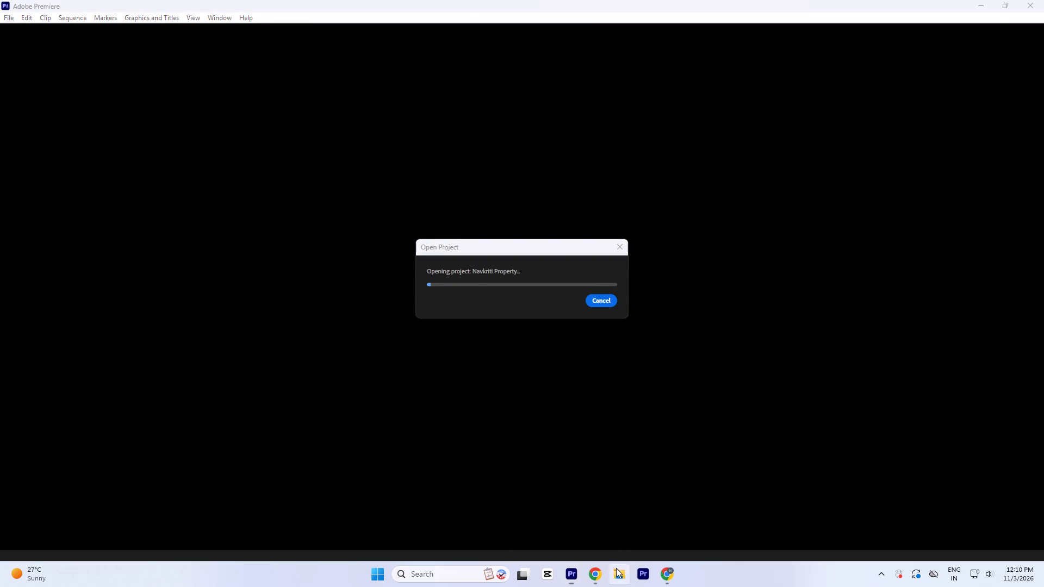
pyautogui.click(38, 356)
pyautogui.doubleClick(326, 114)
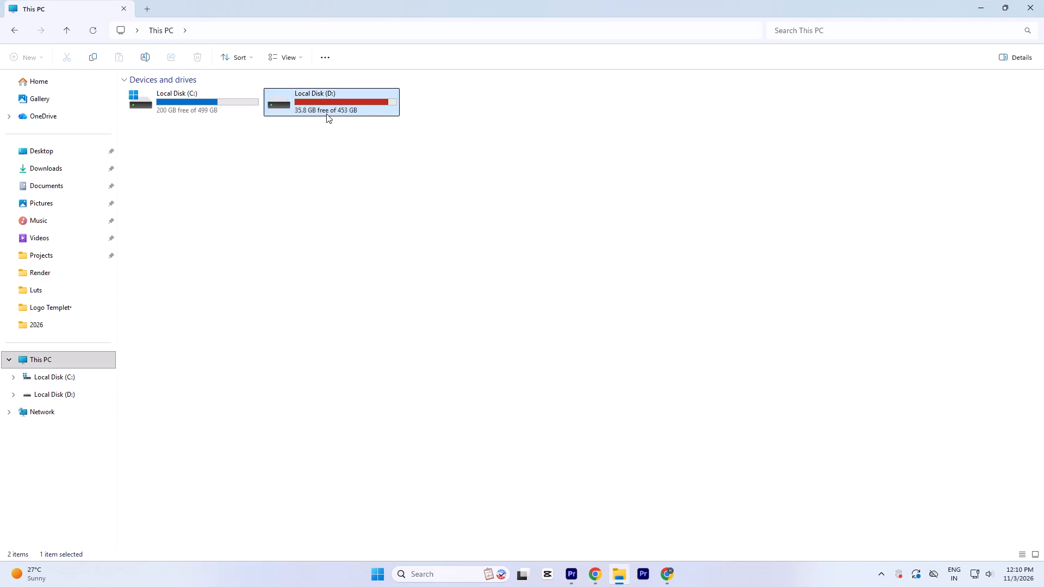
pyautogui.doubleClick(214, 108)
pyautogui.doubleClick(183, 213)
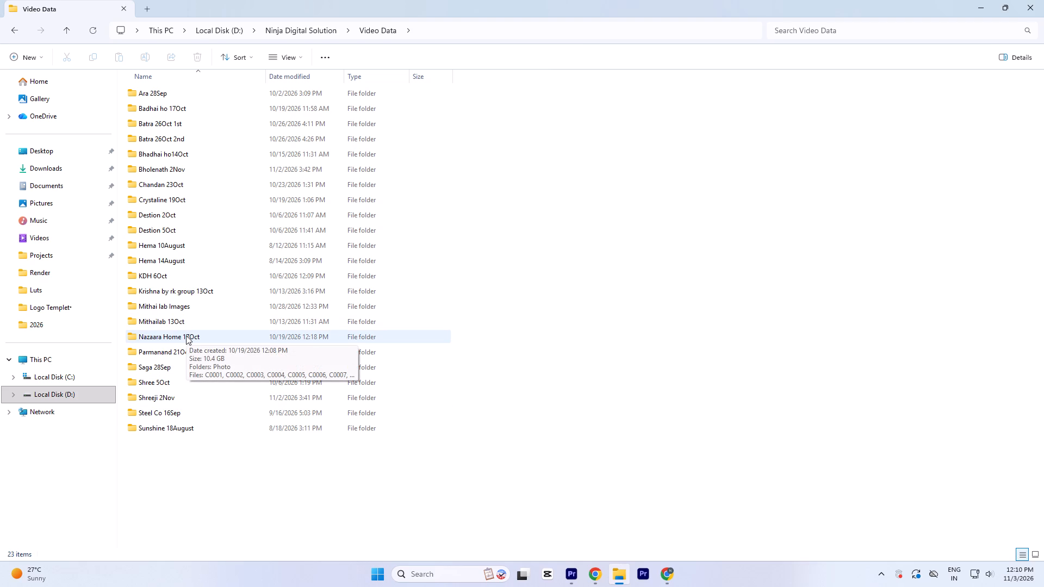
pyautogui.press('BackSpace')
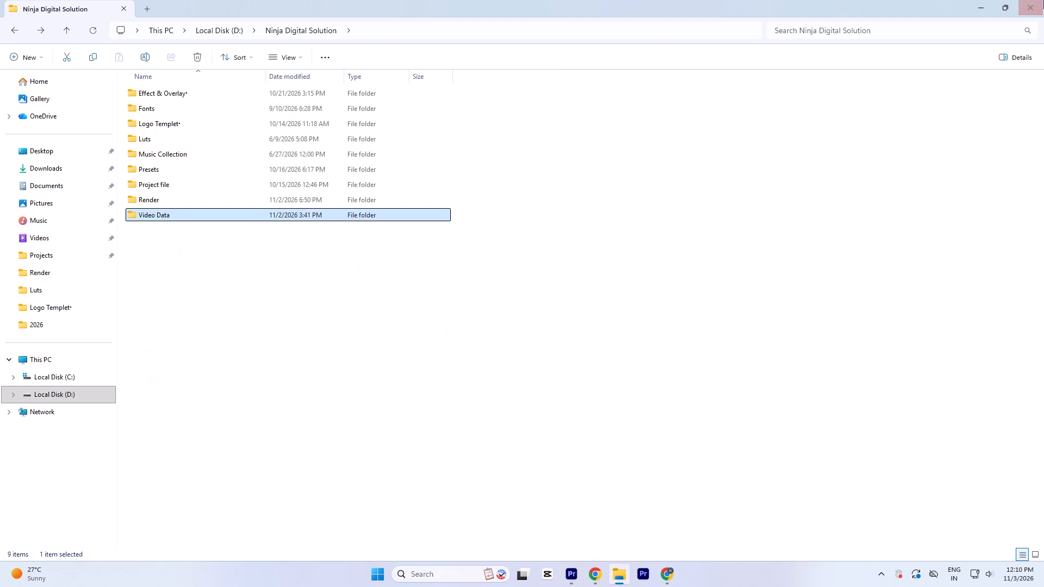
pyautogui.click(1038, 0)
# Skip relinking the missing media and finish opening the project.
pyautogui.click(697, 400)
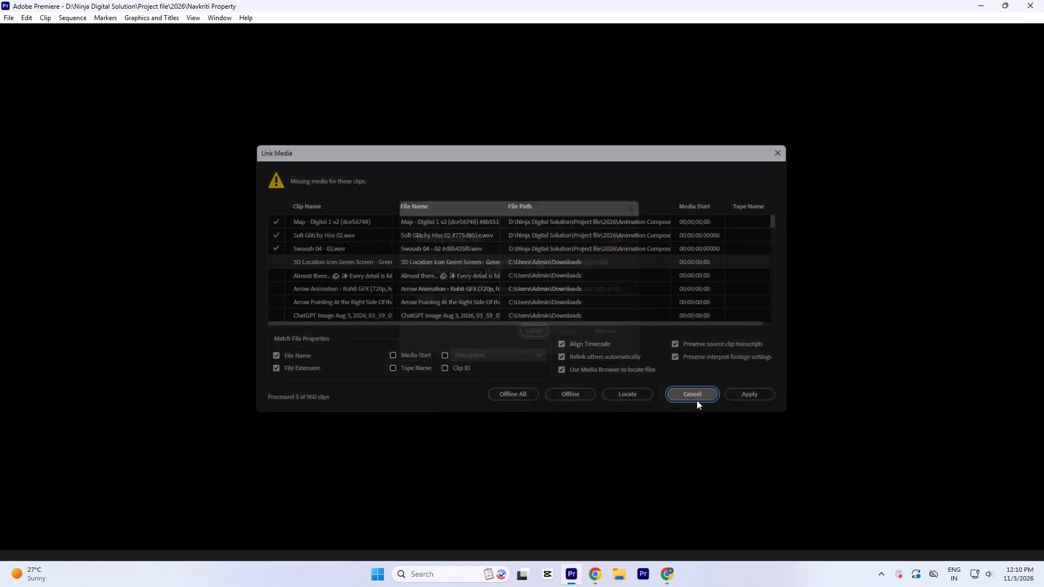
pyautogui.click(614, 334)
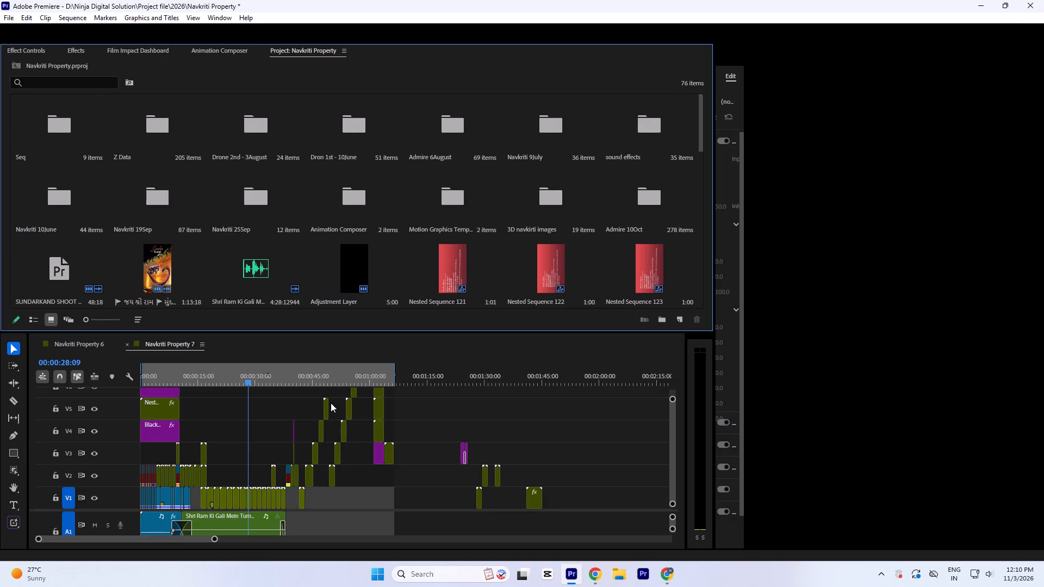
# Scrub through the Navkriti Property 7 sequence around 27 to 28 seconds to examine its content.
pyautogui.click(297, 367)
pyautogui.moveTo(271, 372); pyautogui.dragTo(246, 377)
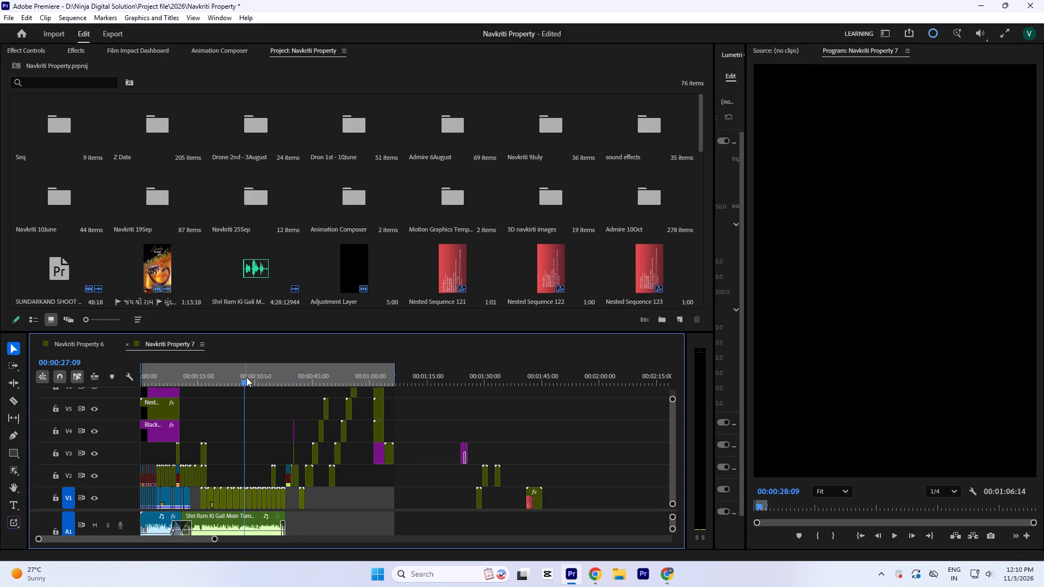
pyautogui.click(262, 379)
pyautogui.click(247, 376)
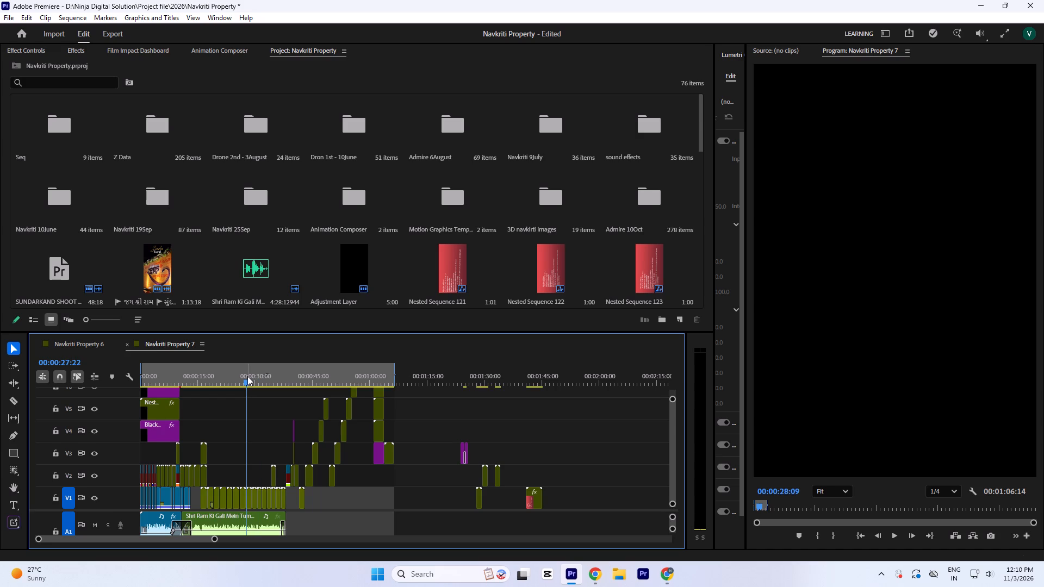
pyautogui.write('``--')
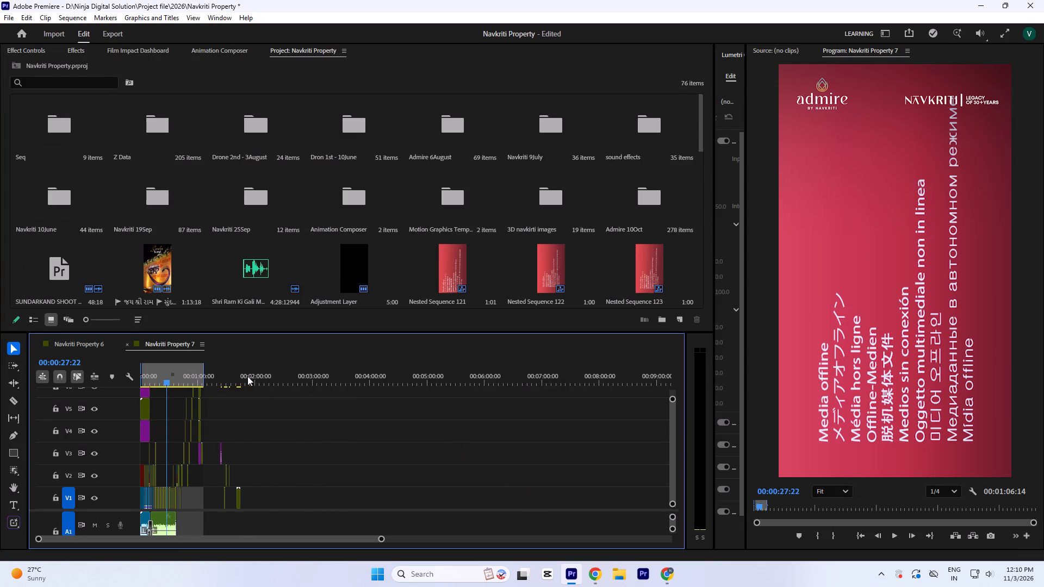
# Examine the repeated clip groups near the end of the Navkriti Property 6 sequence, from about 5:30 onward.
pyautogui.click(83, 341)
pyautogui.press('-')
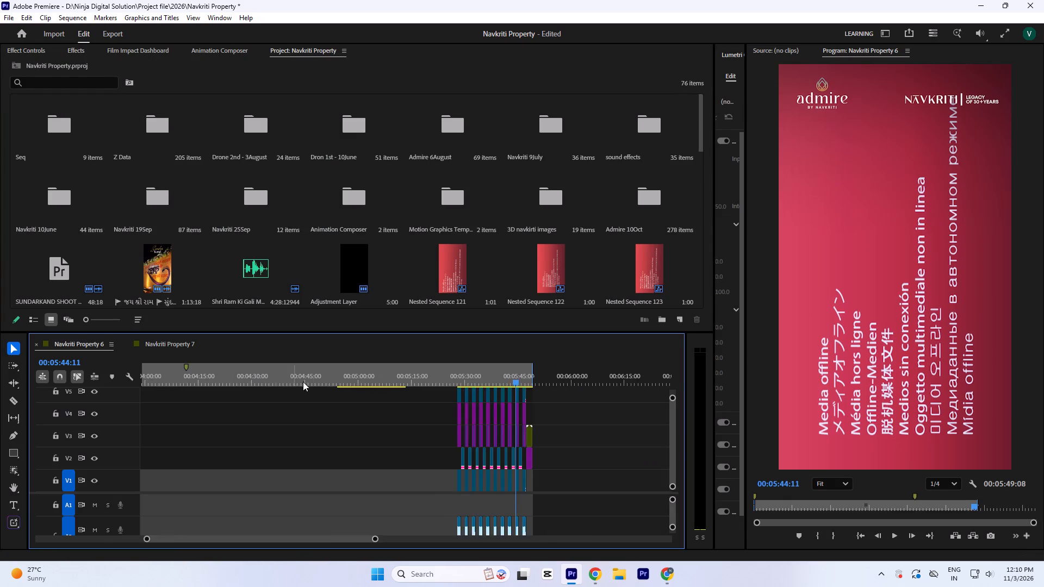
pyautogui.press('-')
pyautogui.click(453, 372)
pyautogui.press('=')
pyautogui.press('=')
pyautogui.press('=')
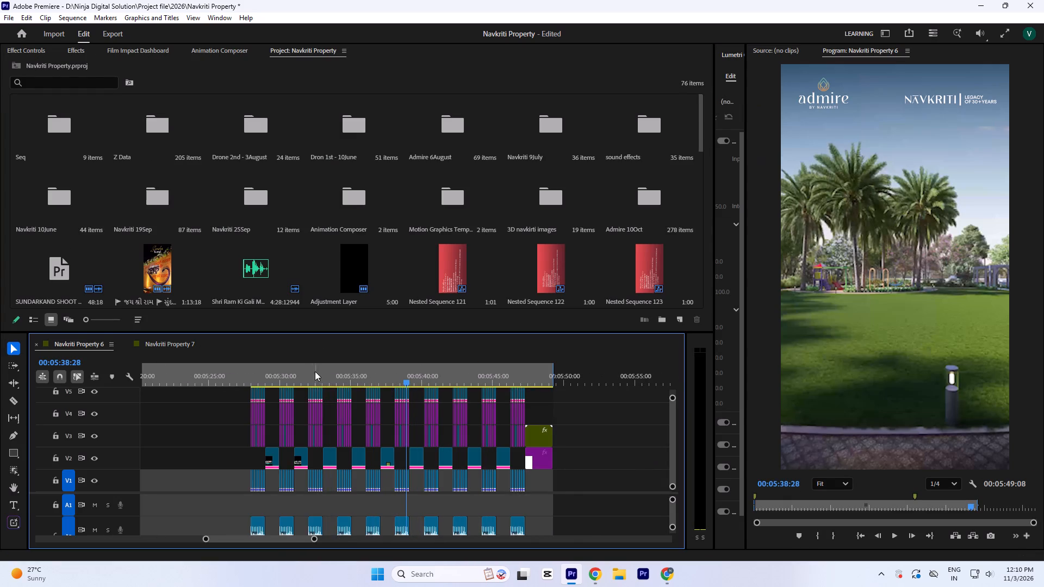
pyautogui.press('-')
pyautogui.click(369, 371)
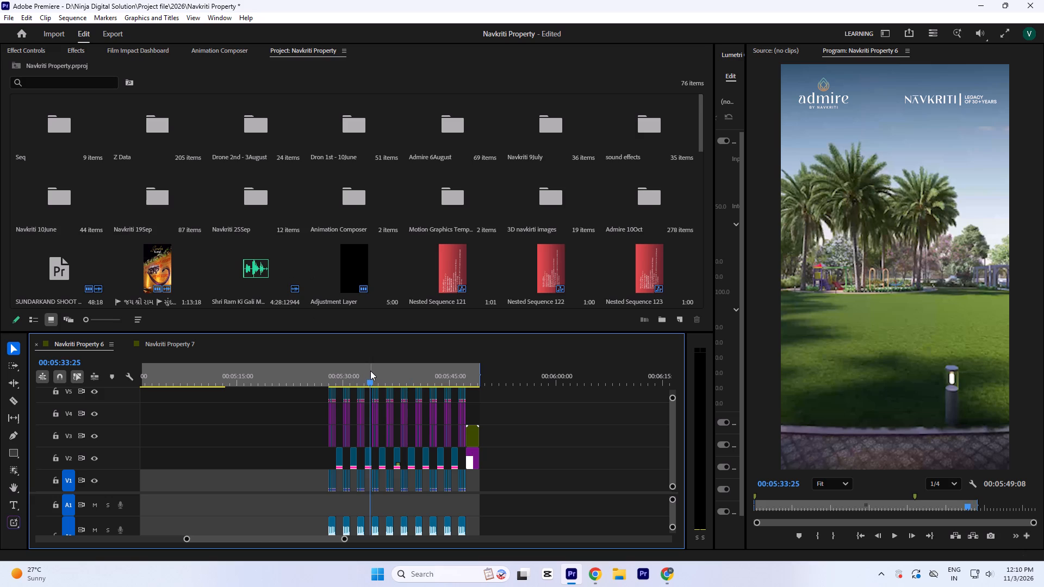
pyautogui.write('`====')
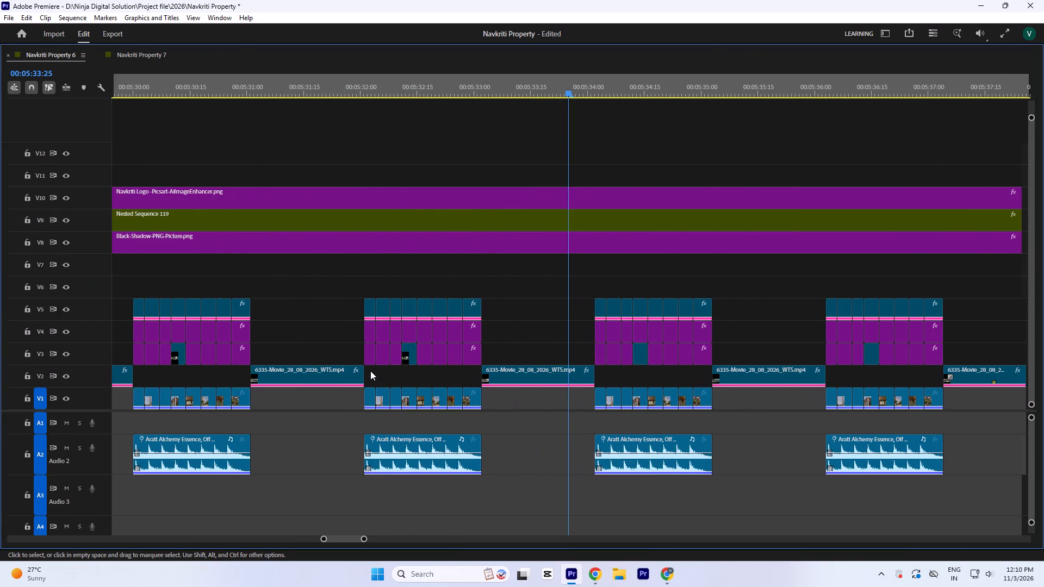
pyautogui.press('`')
# Reveal the source of the short V5 clip near 5:32 in its project bin, and close that bin.
pyautogui.click(439, 378)
pyautogui.click(442, 395)
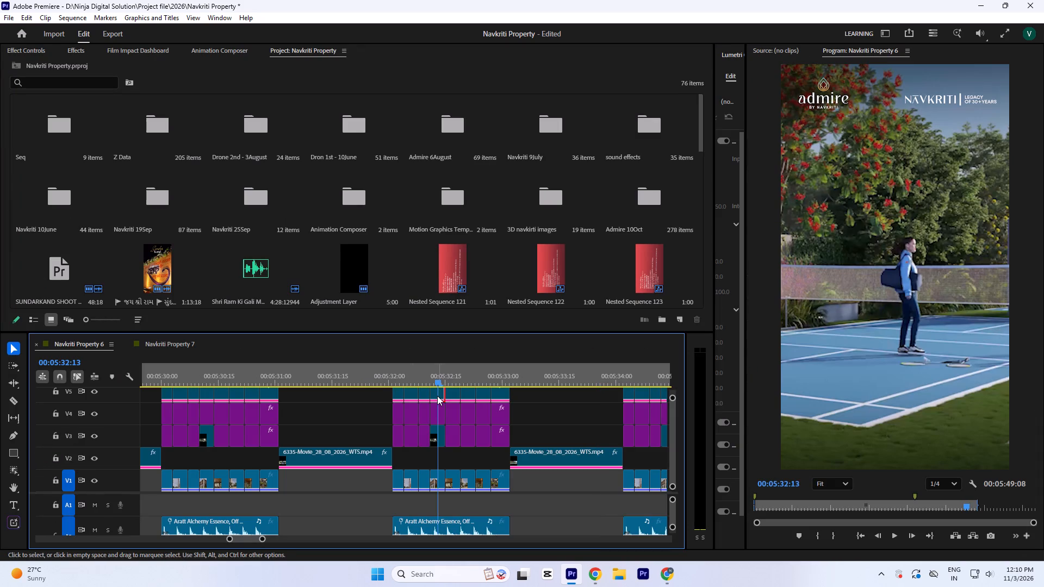
pyautogui.click(437, 396)
pyautogui.press('-')
pyautogui.press('r')
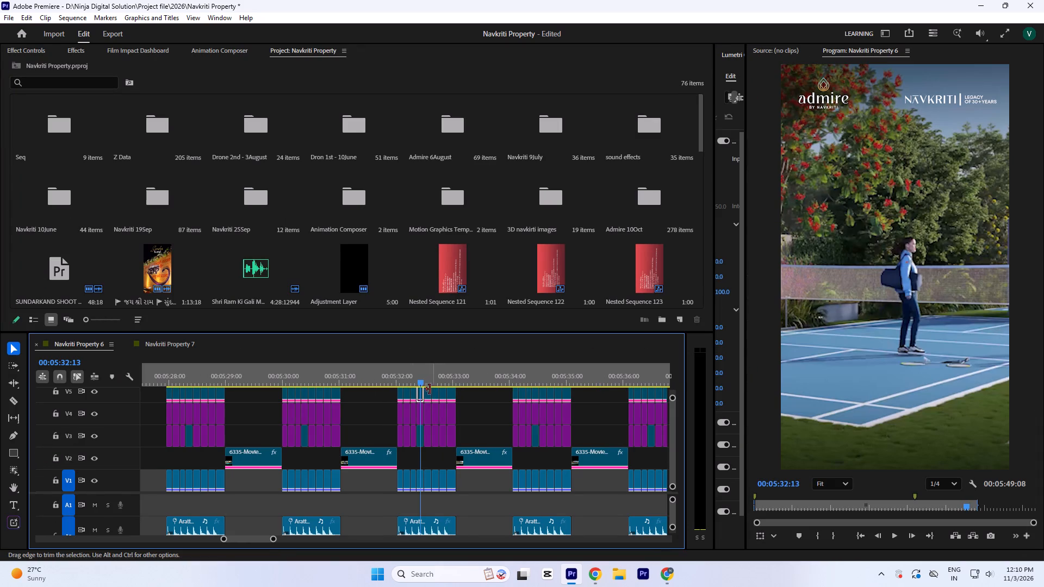
pyautogui.click(430, 376)
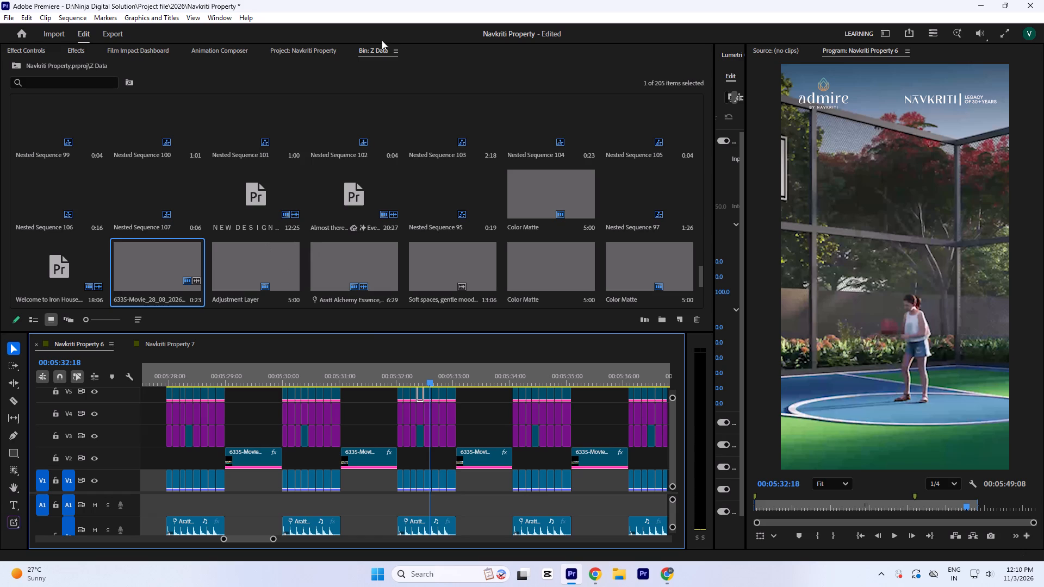
pyautogui.click(393, 49)
pyautogui.click(427, 54)
# Move the SUNDARKAND SHOOT clip, the adjacent Gujarati-titled video and the Shri Ram Ki Gali audio into the Z Data bin.
pyautogui.click(364, 214)
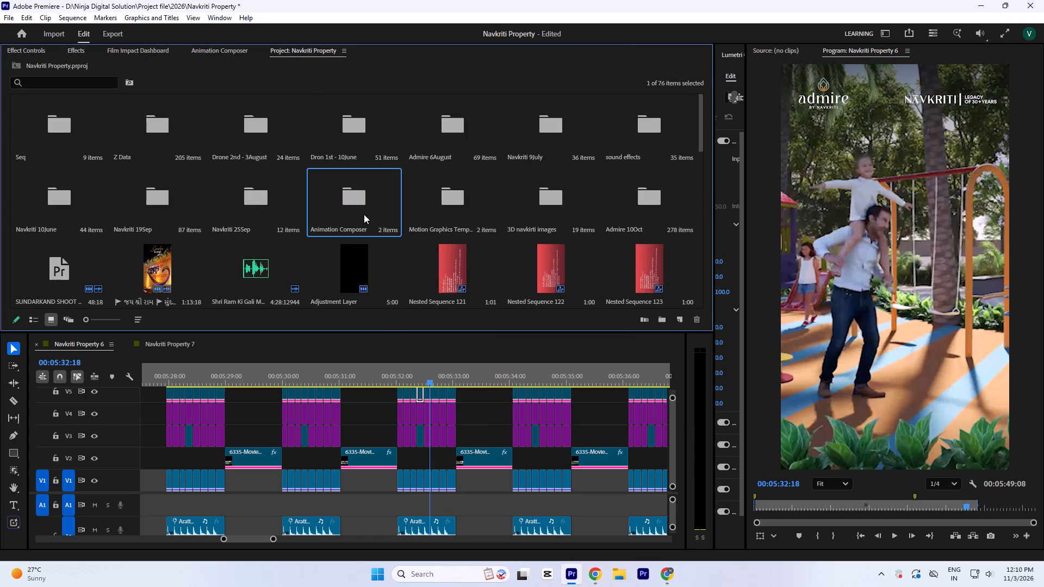
pyautogui.press('`')
pyautogui.scroll(3, 748, 333)
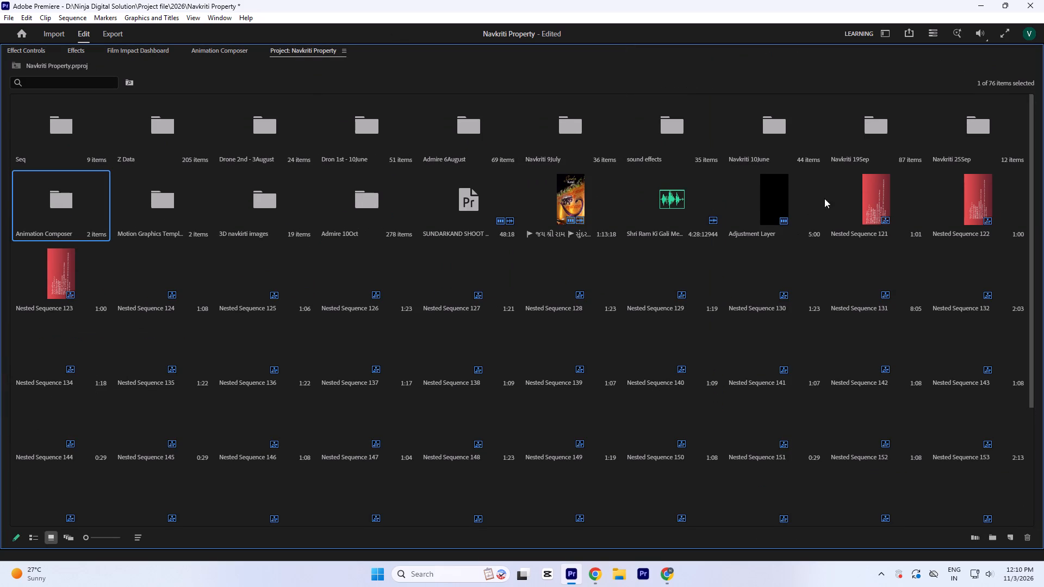
pyautogui.click(473, 204)
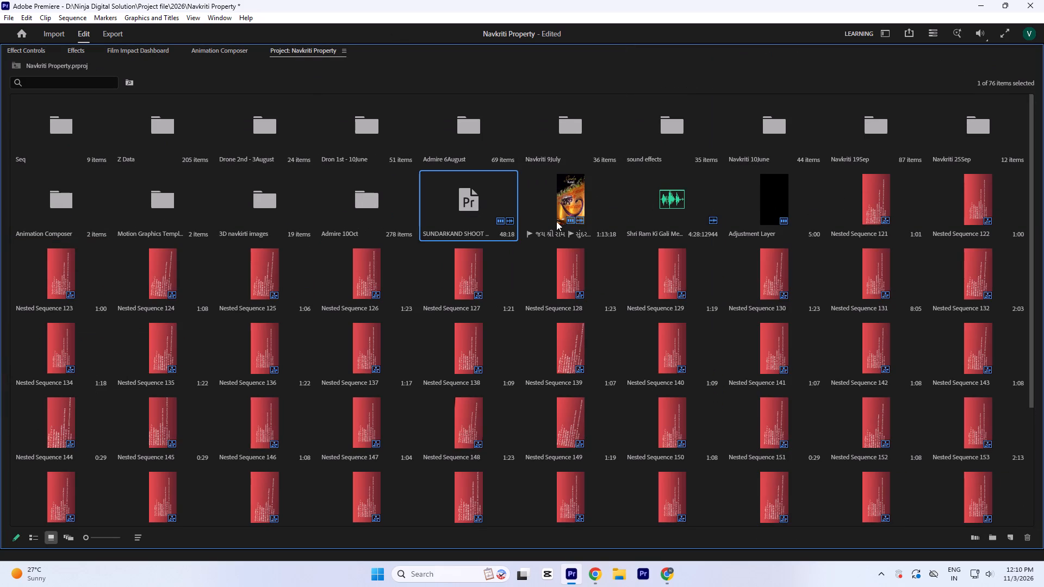
pyautogui.keyDown('ctrl'); pyautogui.keyDown('shift'); pyautogui.click(658, 208); pyautogui.keyUp('shift'); pyautogui.keyUp('ctrl')
pyautogui.scroll(5, 500, 298)
pyautogui.moveTo(467, 204); pyautogui.dragTo(189, 138)
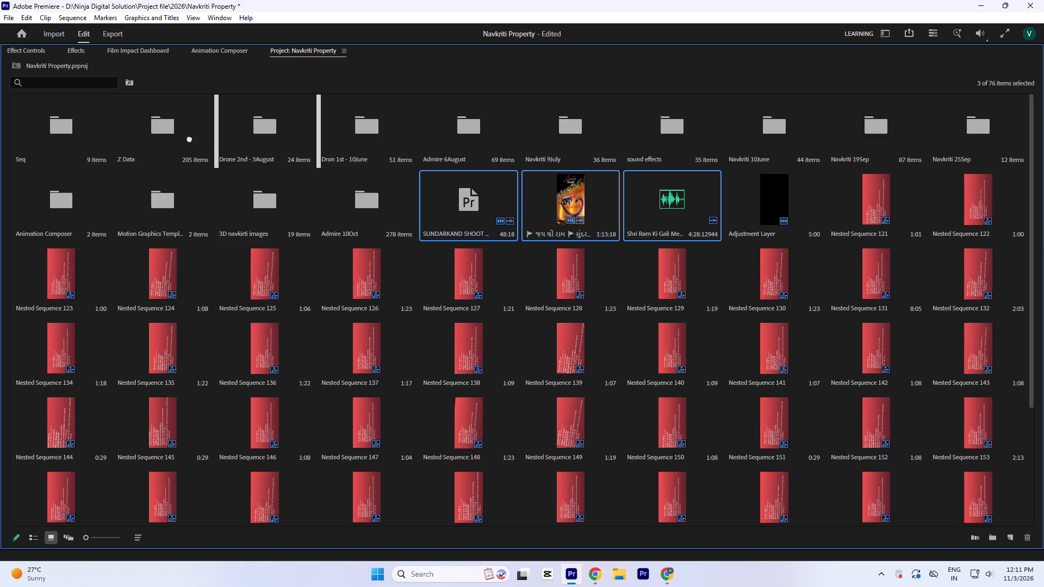
pyautogui.moveTo(189, 138); pyautogui.dragTo(173, 135)
# Move all loose items from Nested Sequence 121 through the Navkiriti_cover_2 image into the Z Data bin.
pyautogui.click(571, 187)
pyautogui.scroll(-14, 573, 297)
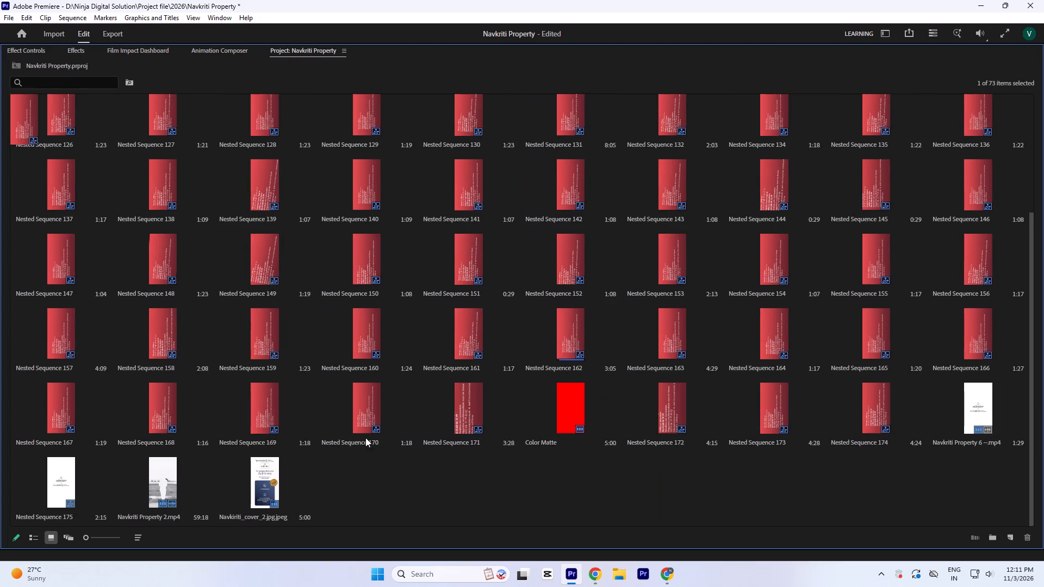
pyautogui.keyDown('ctrl'); pyautogui.keyDown('shift'); pyautogui.click(284, 482); pyautogui.keyUp('shift'); pyautogui.keyUp('ctrl')
pyautogui.scroll(11, 271, 472)
pyautogui.moveTo(167, 297); pyautogui.dragTo(160, 226)
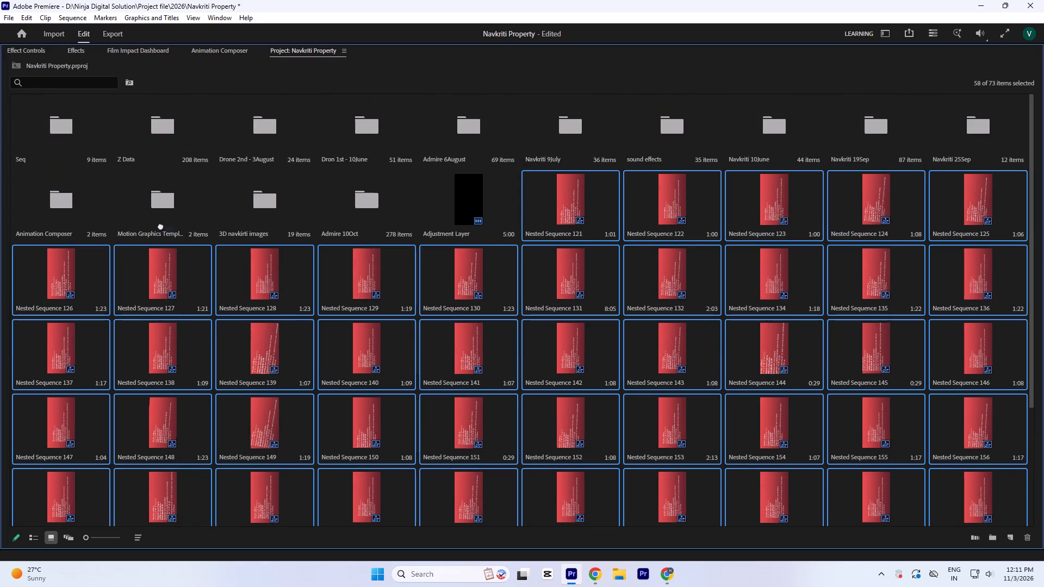
pyautogui.moveTo(160, 226); pyautogui.dragTo(154, 146)
# Save the tidied project and restore the normal workspace layout.
pyautogui.click(234, 307)
pyautogui.hotkey('ctrl', 's')
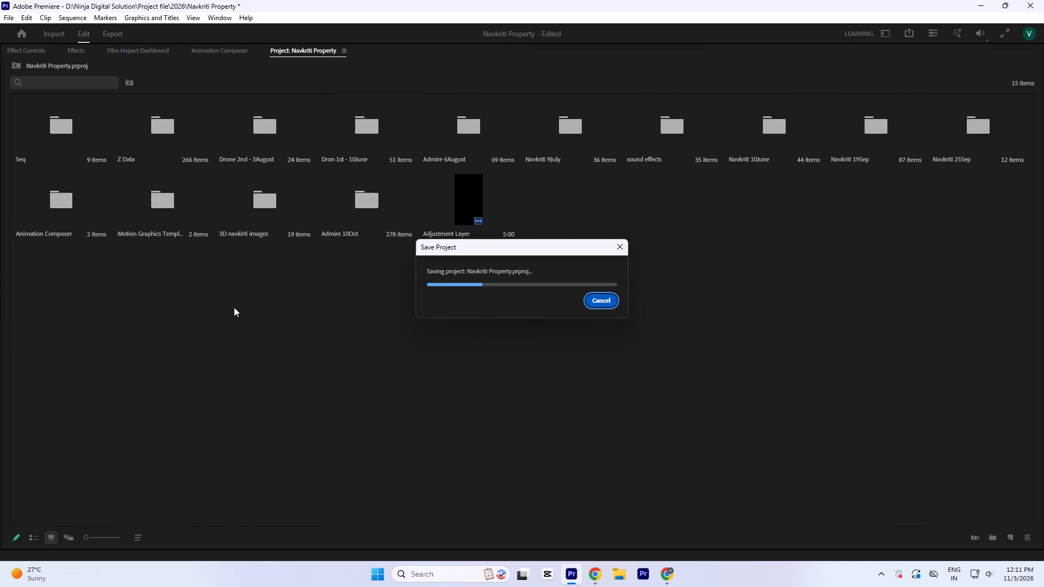
pyautogui.press('`')
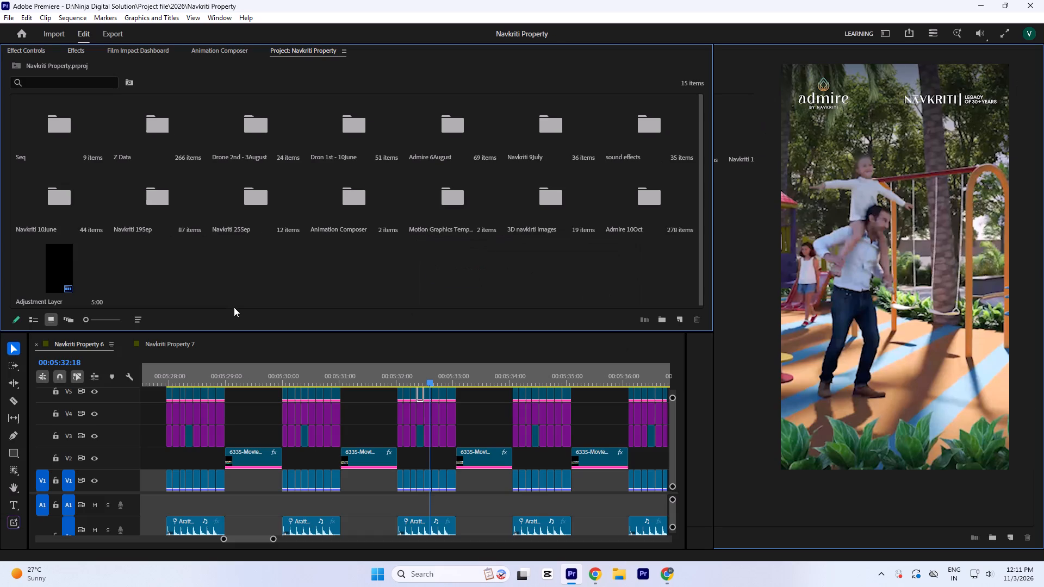
# Scrub through the Navkriti Property 7 sequence to check its clips up to about 44 seconds.
pyautogui.click(175, 336)
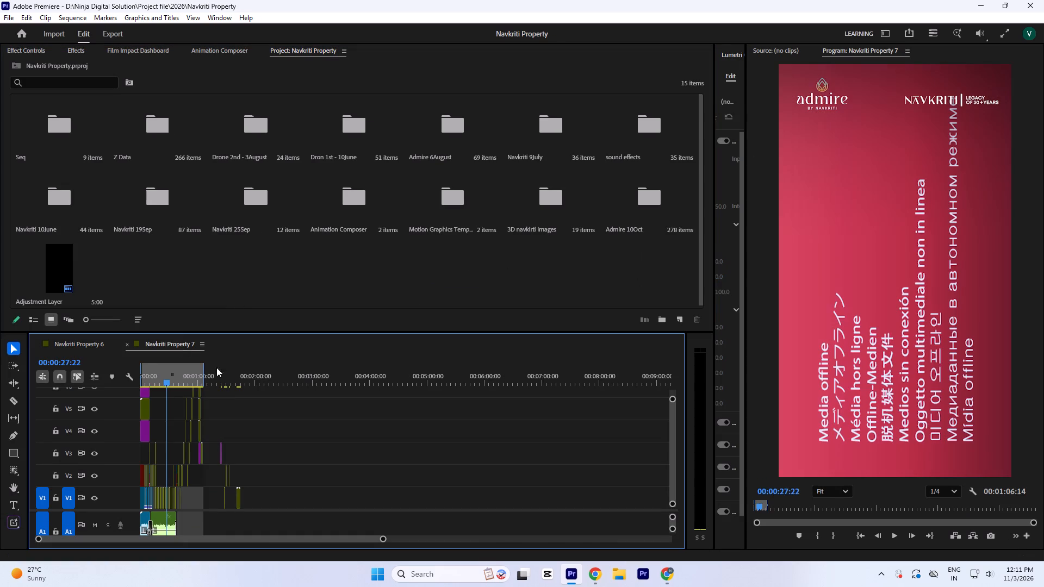
pyautogui.moveTo(173, 377); pyautogui.dragTo(135, 394)
pyautogui.moveTo(176, 385); pyautogui.dragTo(172, 385)
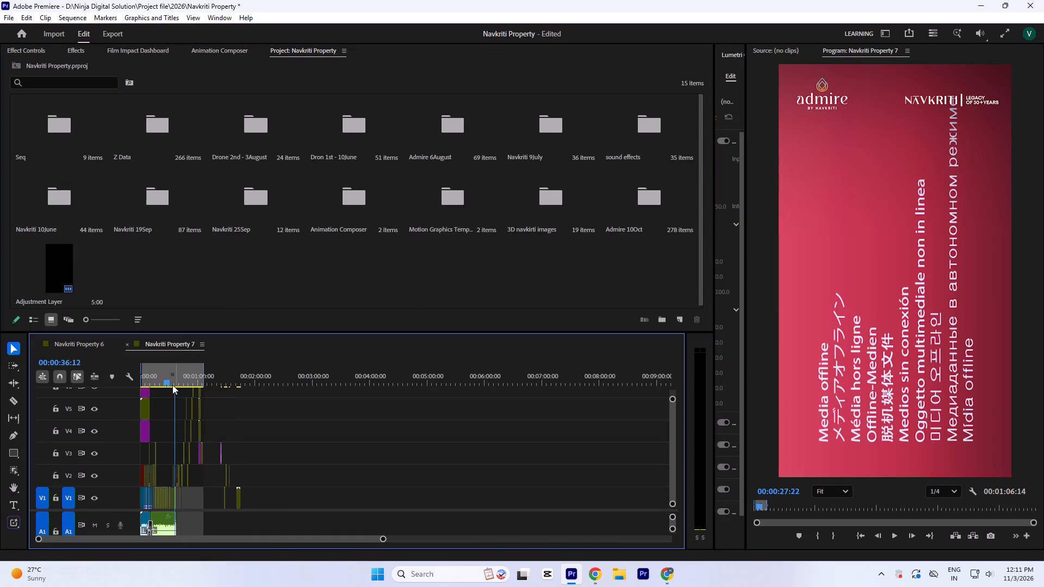
pyautogui.moveTo(172, 385); pyautogui.dragTo(184, 417)
# In File Explorer, search the Render folder for "nav".
pyautogui.click(618, 574)
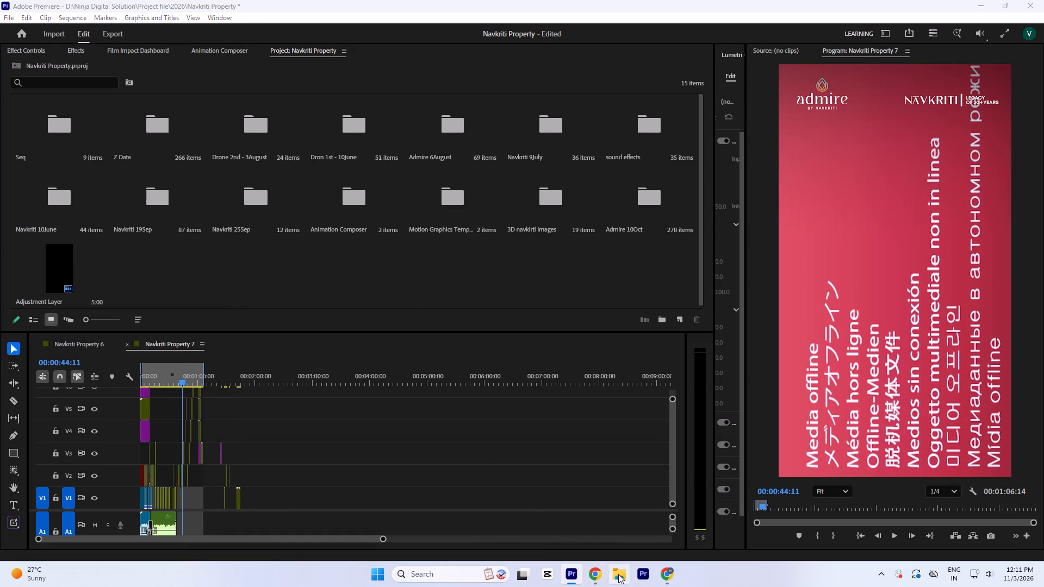
pyautogui.click(51, 268)
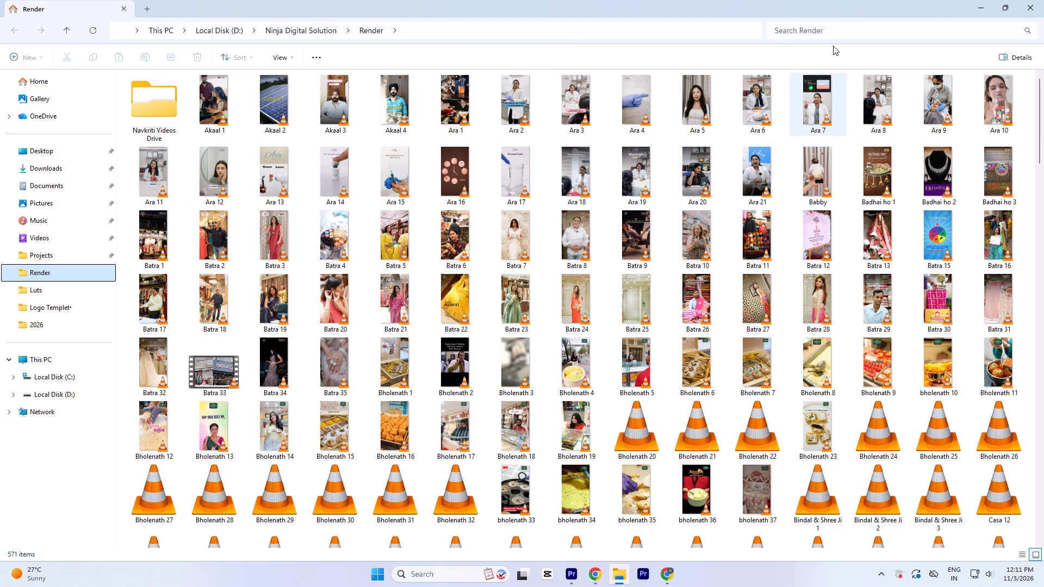
pyautogui.click(808, 34)
pyautogui.write('nav')
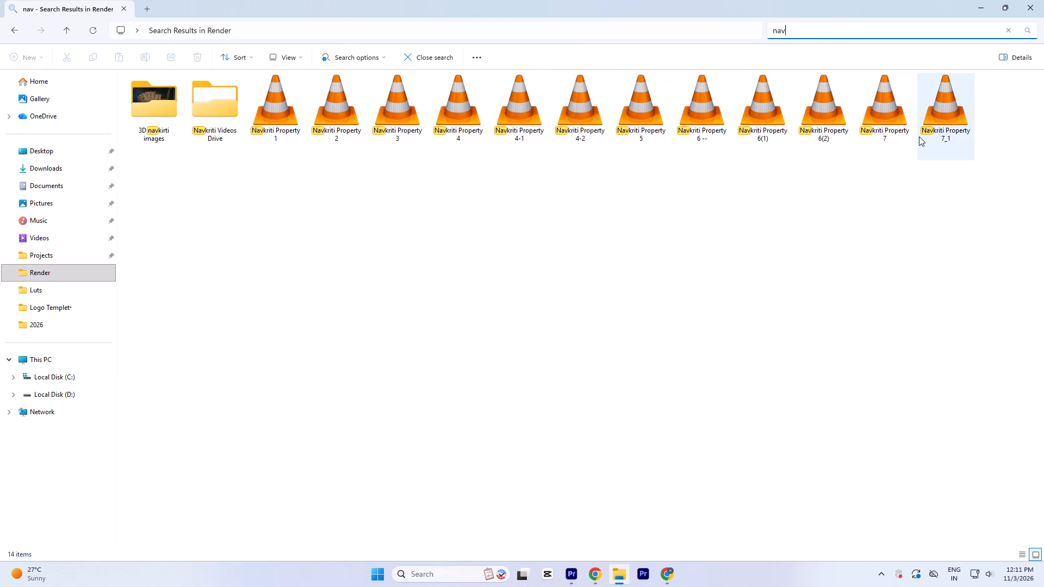
# Preview the rendered video Navkriti Property 7_1 in VLC and close the player.
pyautogui.doubleClick(933, 117)
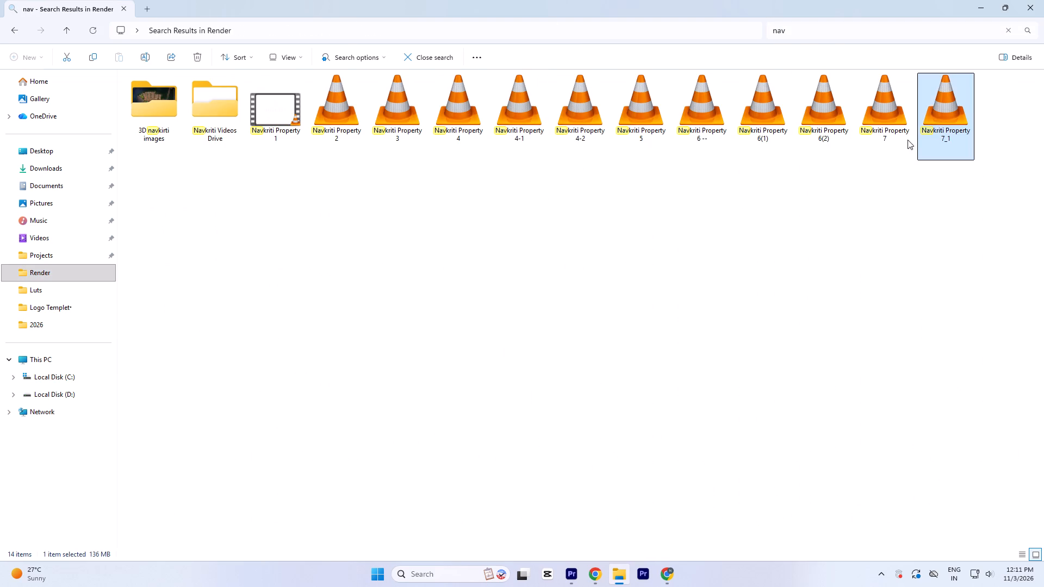
pyautogui.press('space')
pyautogui.click(1032, 0)
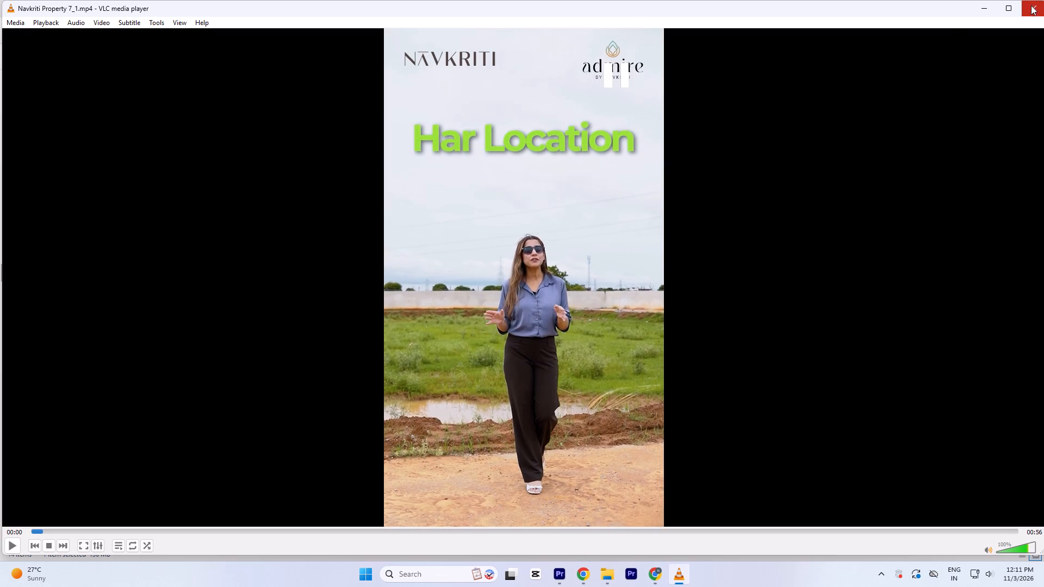
pyautogui.click(1031, 5)
# Preview the rendered video Navkriti Property 7 in VLC and close the player.
pyautogui.doubleClick(877, 116)
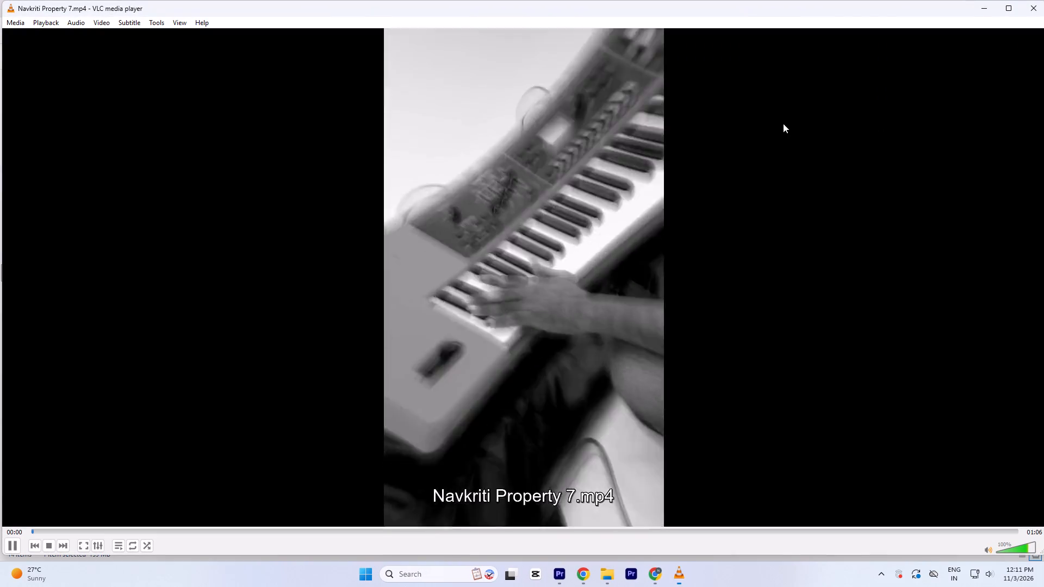
pyautogui.press('space')
pyautogui.click(1033, 5)
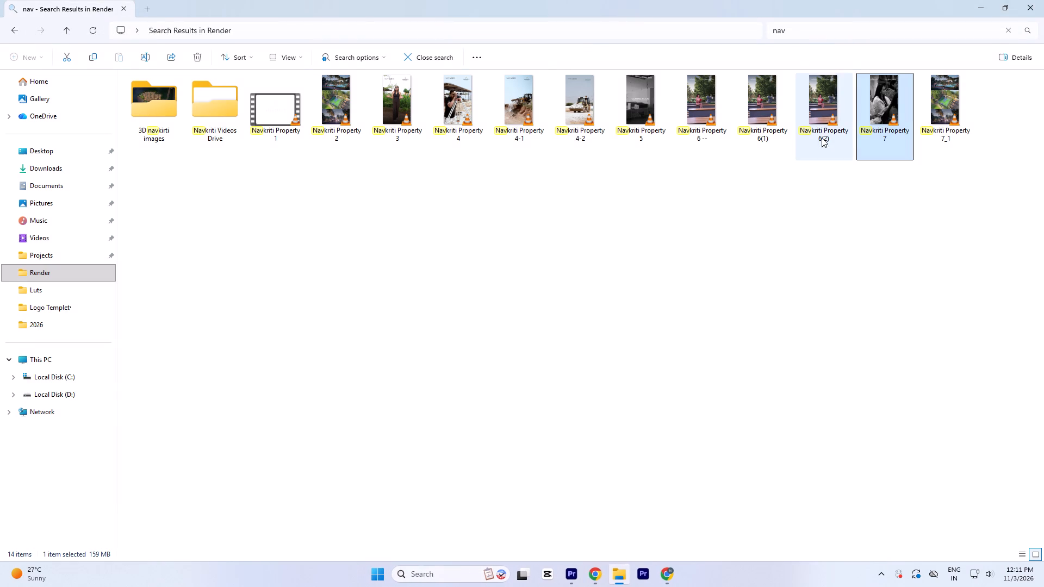
# Preview the rendered videos Navkriti Property 6(2), 6(1) and 6 -- in VLC, closing the player after each.
pyautogui.doubleClick(817, 102)
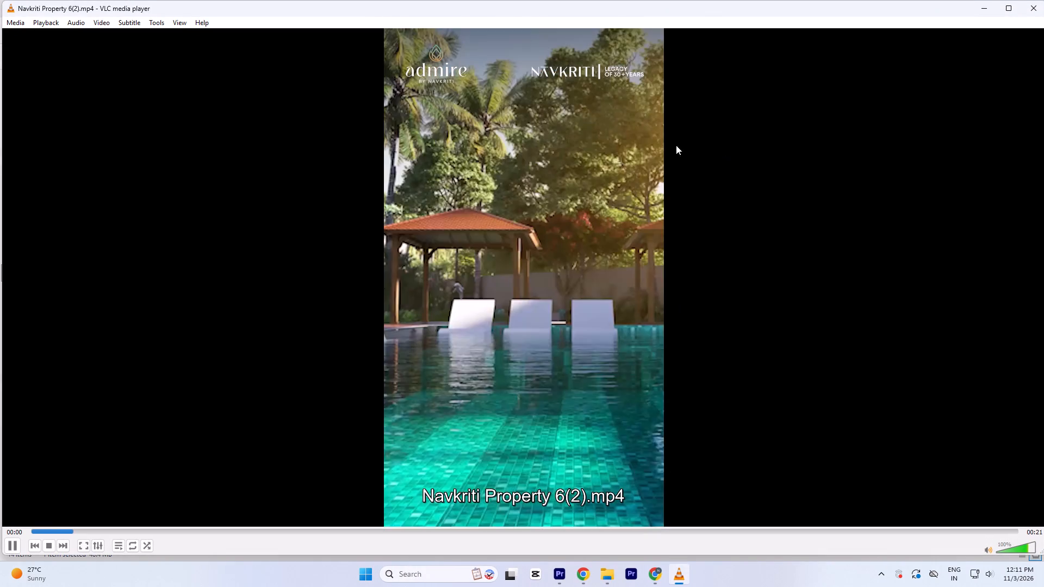
pyautogui.click(1034, 7)
pyautogui.doubleClick(763, 100)
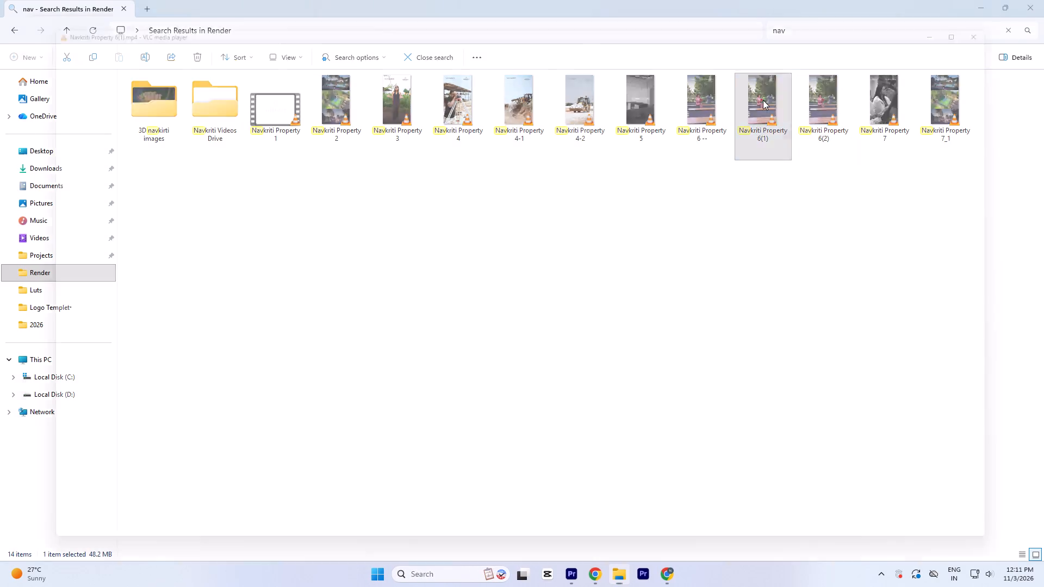
pyautogui.press('space')
pyautogui.click(1032, 4)
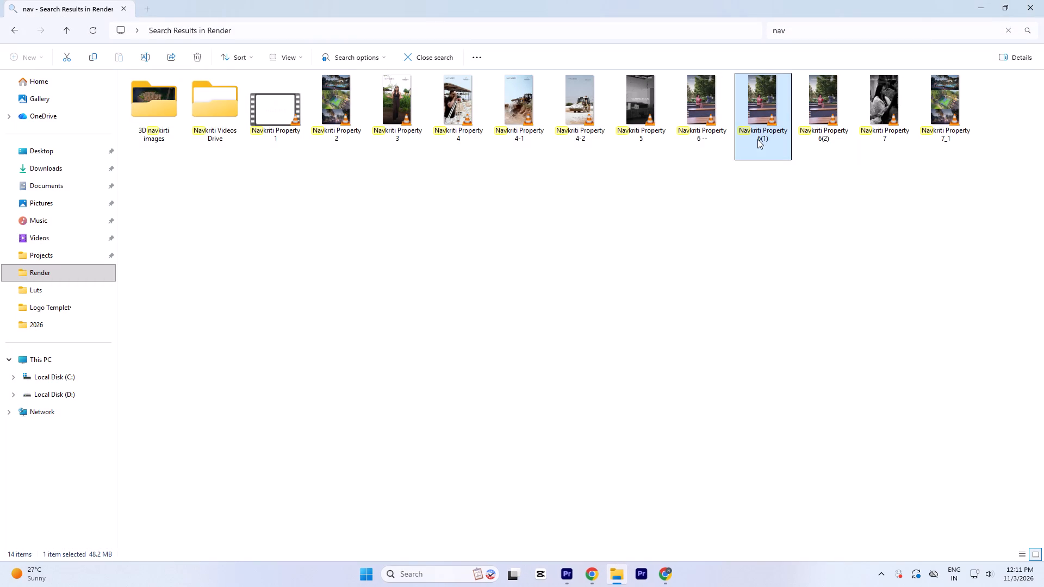
pyautogui.doubleClick(706, 108)
pyautogui.press('space')
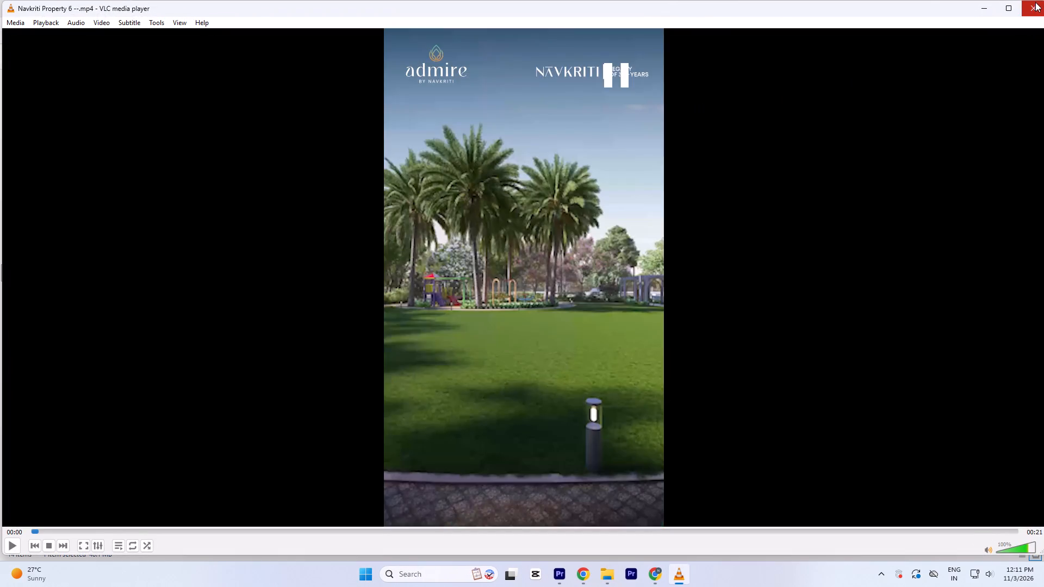
pyautogui.click(1034, 2)
# Preview the rendered videos Navkriti Property 5 and Navkriti Property 4-2 in VLC.
pyautogui.doubleClick(647, 108)
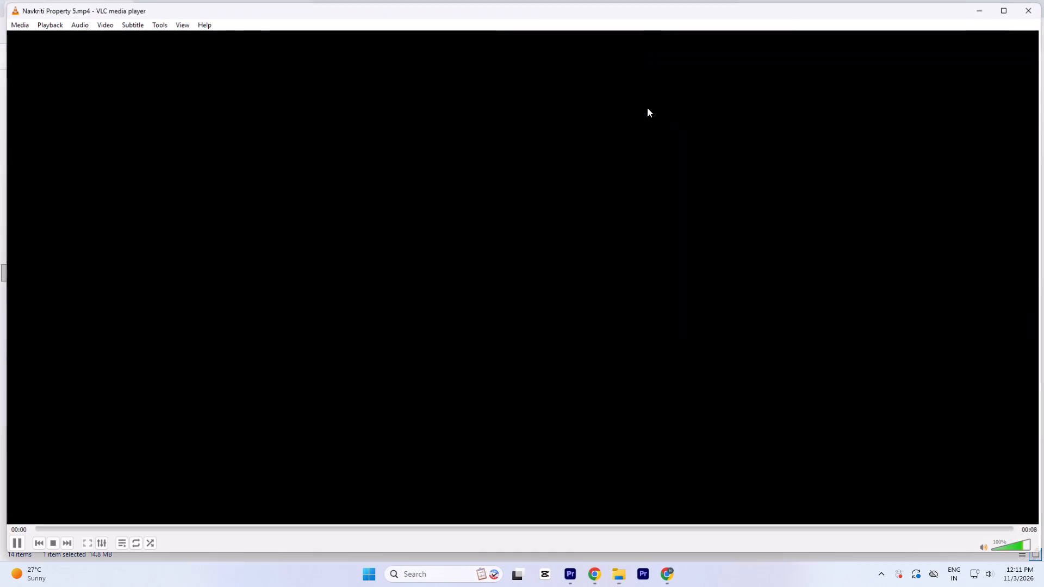
pyautogui.press('space')
pyautogui.click(1034, 5)
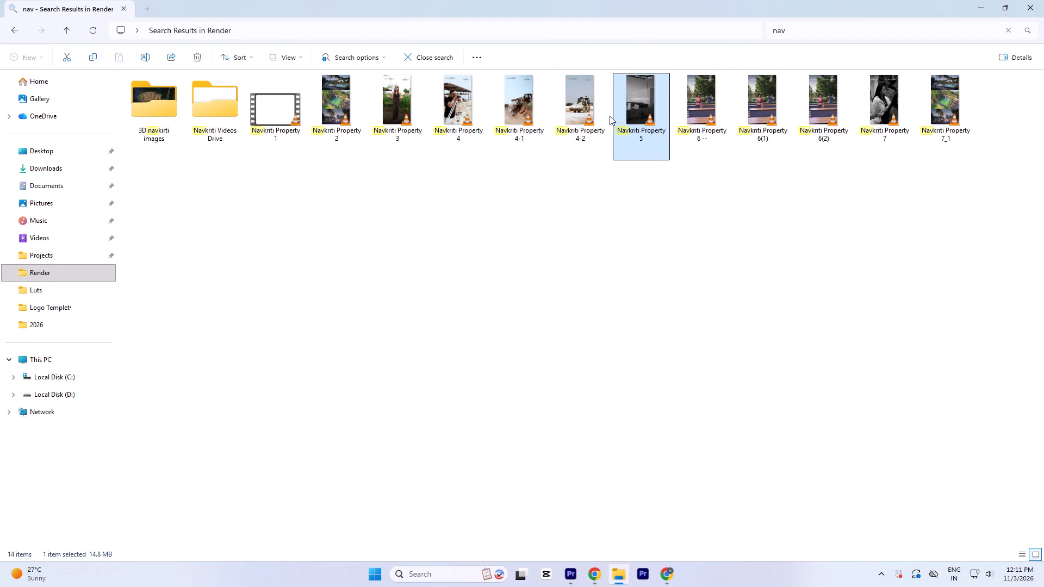
pyautogui.doubleClick(582, 102)
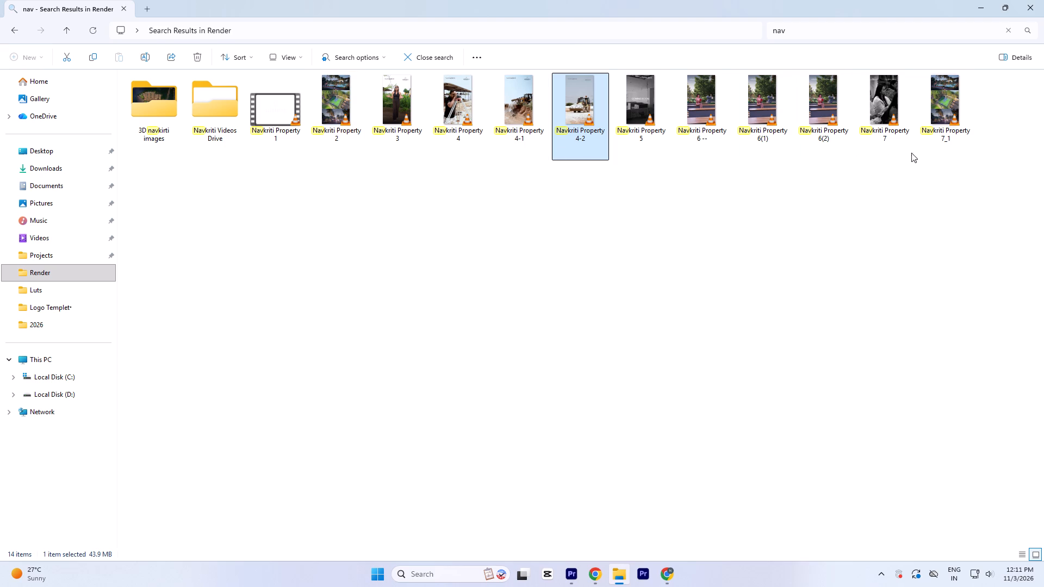
# Preview the rendered videos Navkriti Property 7, 7_1 and 2 in VLC, closing the player after each.
pyautogui.doubleClick(893, 105)
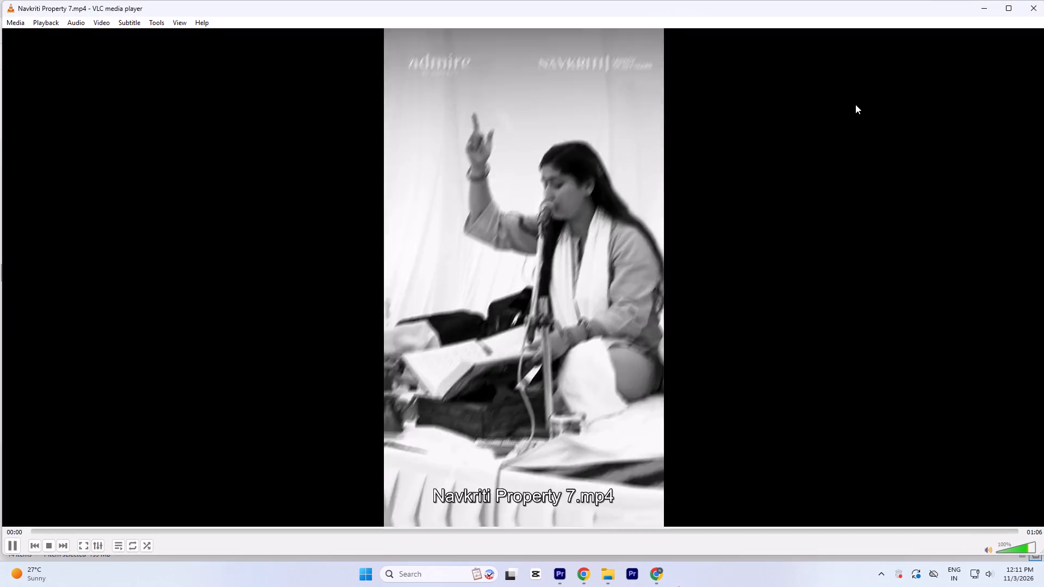
pyautogui.press('space')
pyautogui.click(1037, 11)
pyautogui.doubleClick(935, 86)
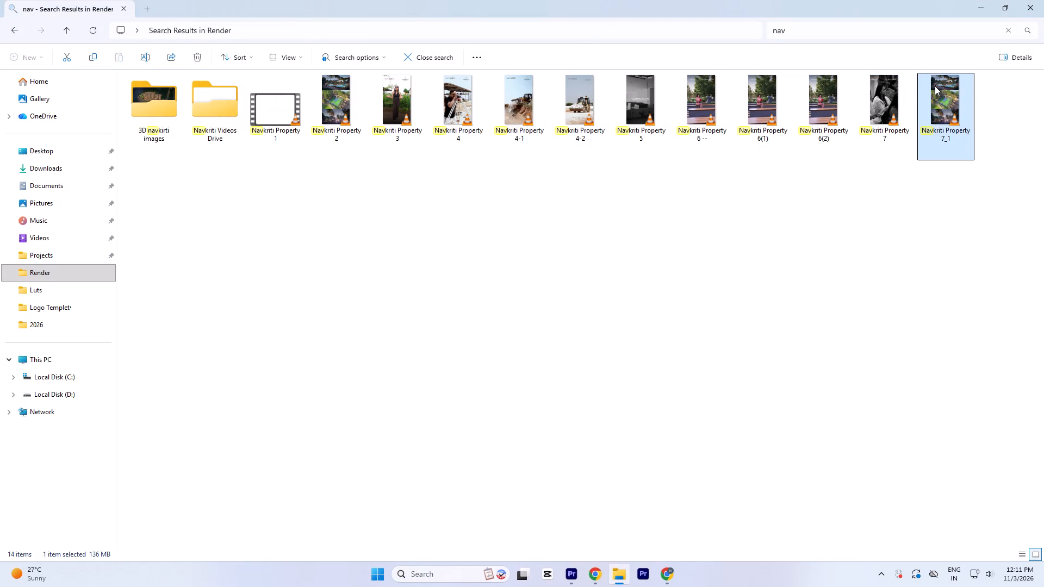
pyautogui.doubleClick(952, 93)
pyautogui.press('space')
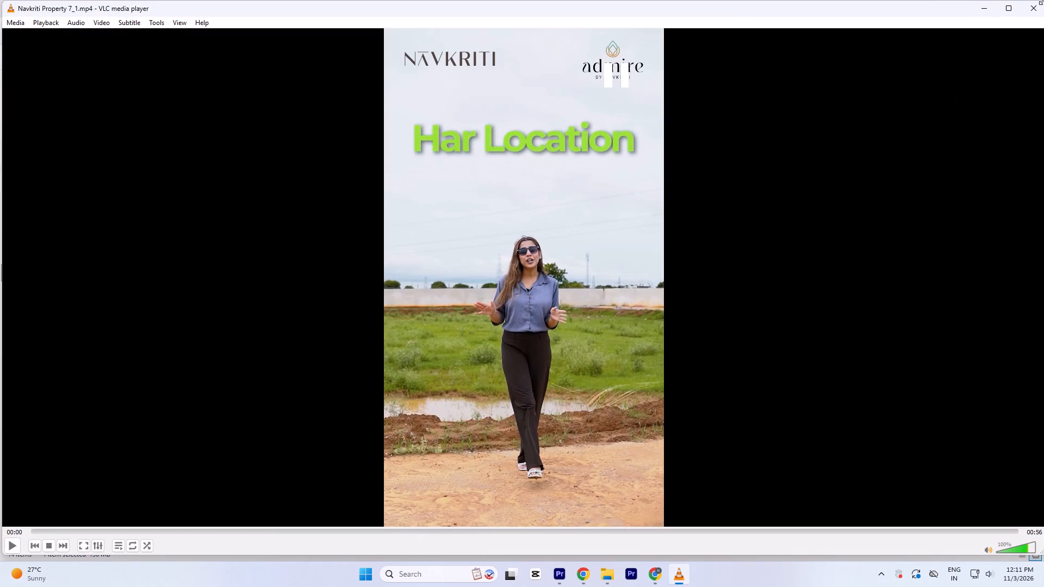
pyautogui.click(1029, 8)
pyautogui.doubleClick(340, 110)
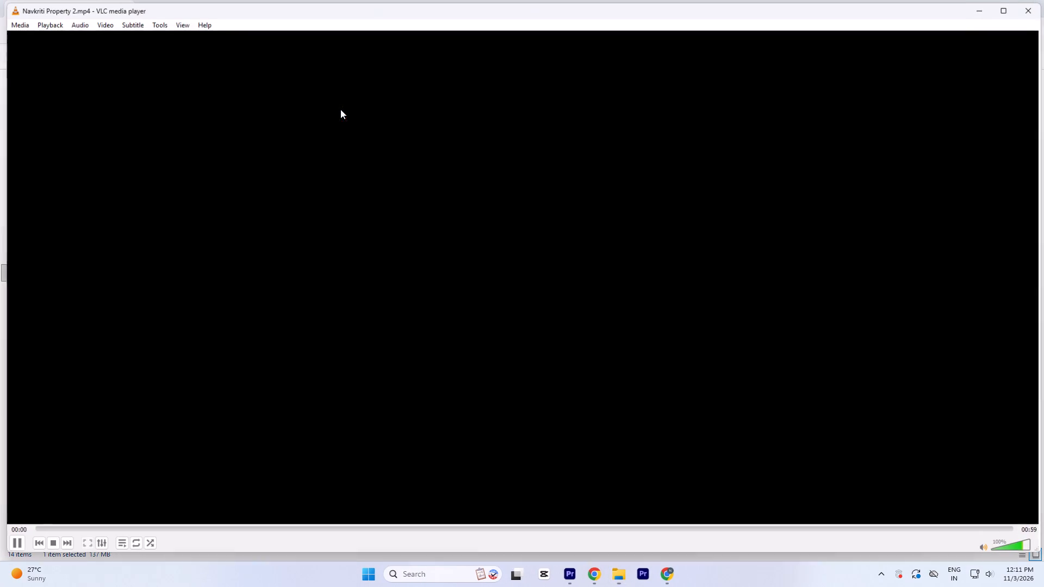
pyautogui.press('space')
pyautogui.click(1032, 7)
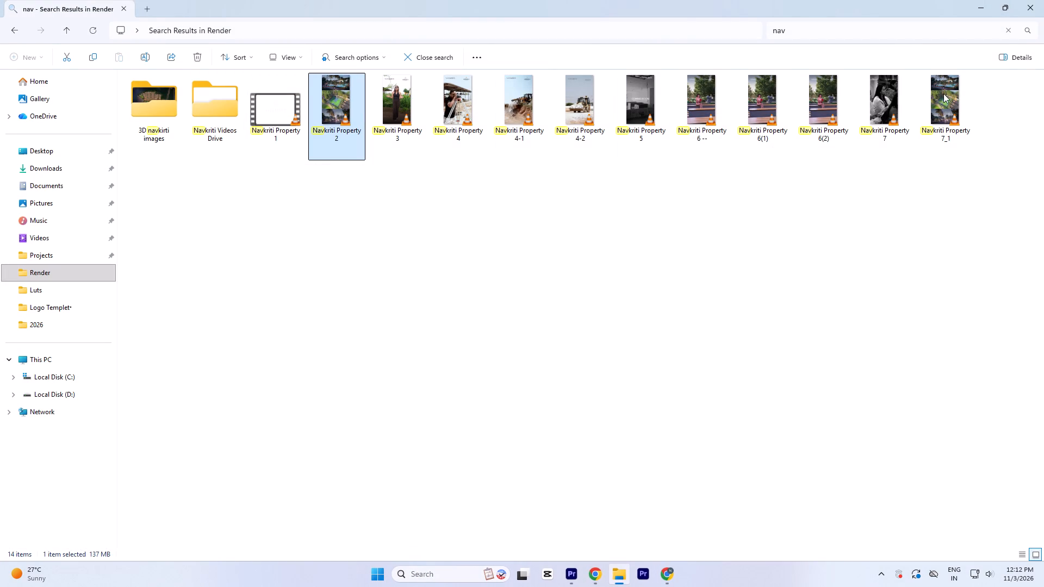
# Search the Render folder for "ami", clear the search, and close File Explorer to return to Premiere.
pyautogui.click(1008, 34)
pyautogui.click(935, 35)
pyautogui.write('ami')
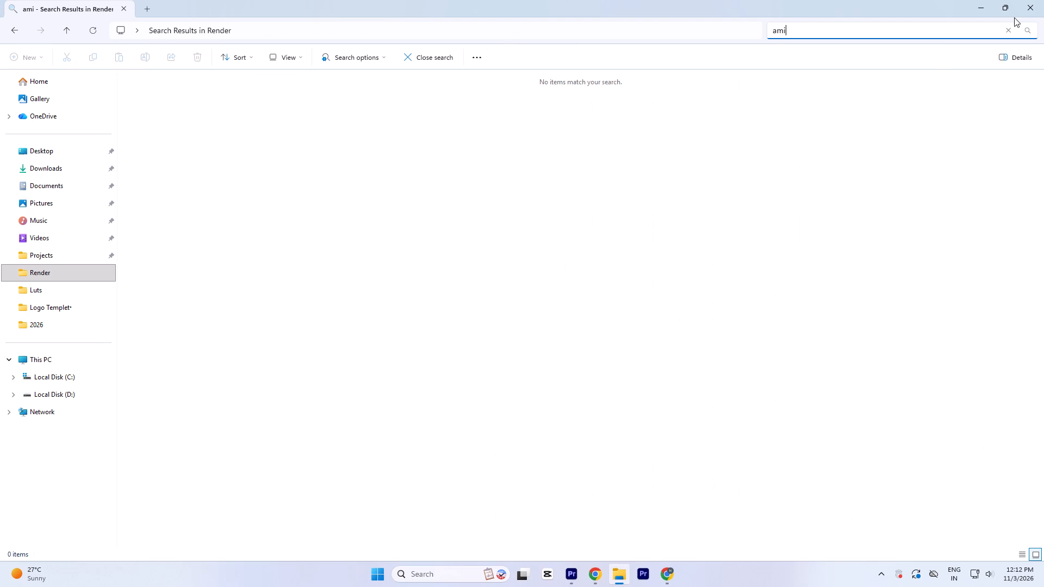
pyautogui.click(1006, 30)
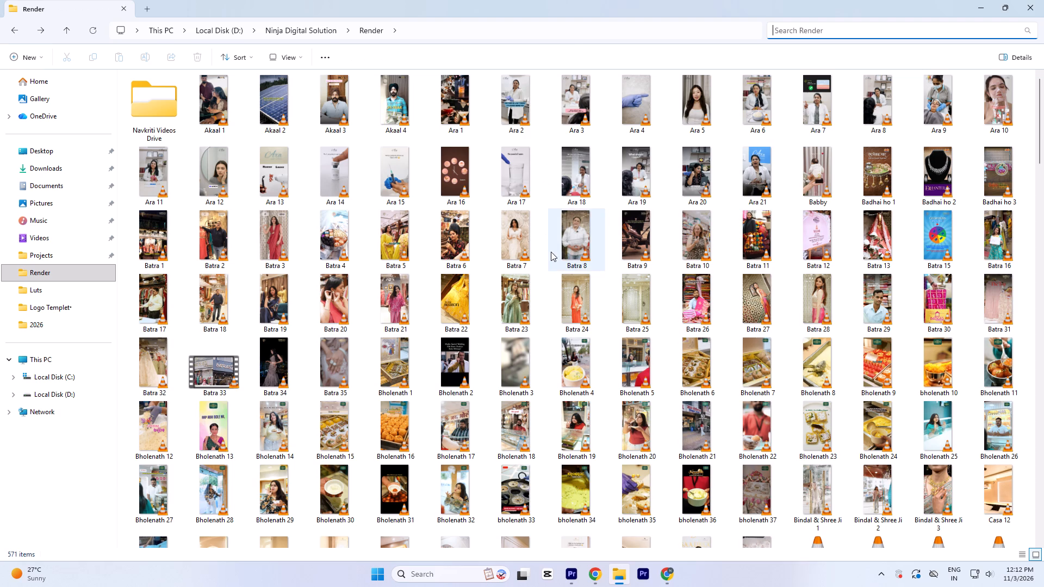
pyautogui.click(1031, 3)
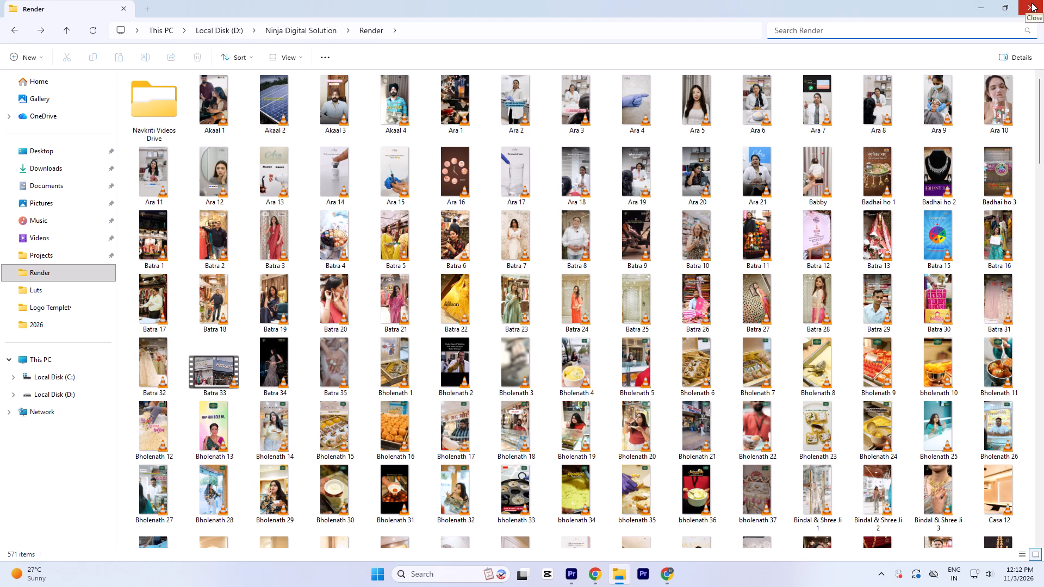
pyautogui.click(241, 273)
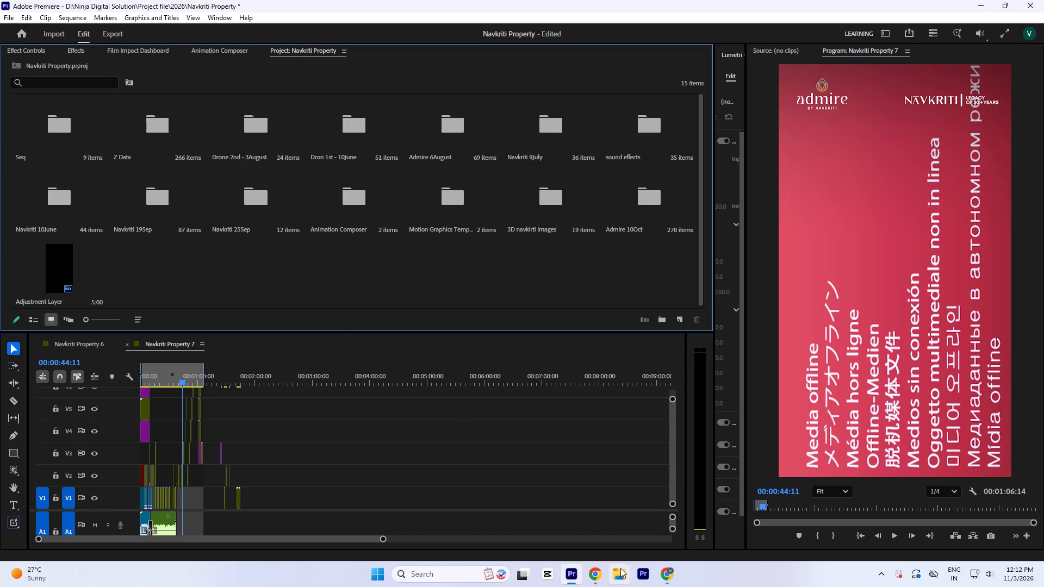
# In File Explorer, search the Render folder for "nav", copy the file name of Navkriti Property 7_1, and close the window.
pyautogui.click(620, 568)
pyautogui.click(52, 277)
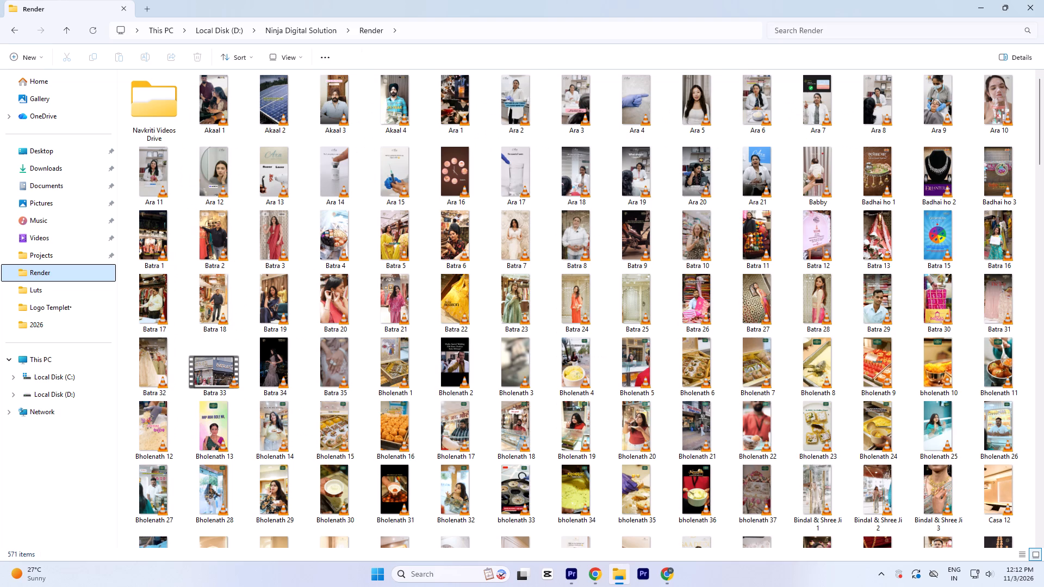
pyautogui.click(797, 35)
pyautogui.write('nav')
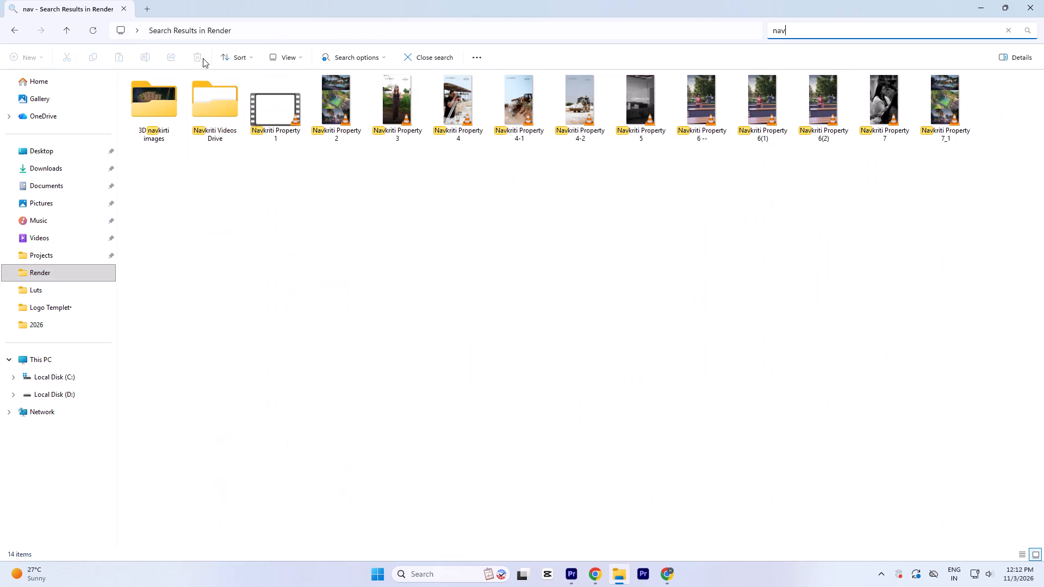
pyautogui.click(949, 140)
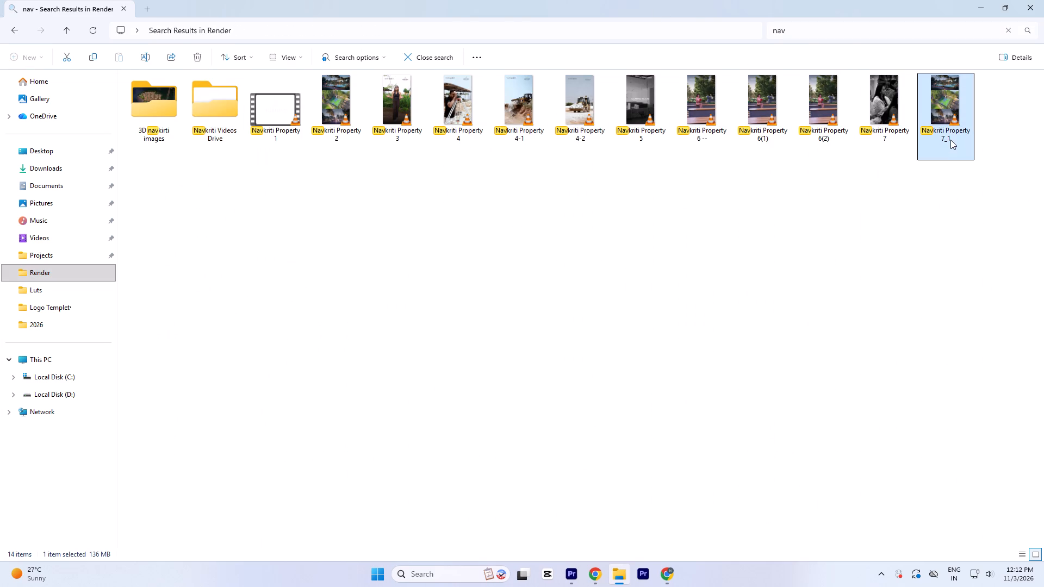
pyautogui.click(943, 132)
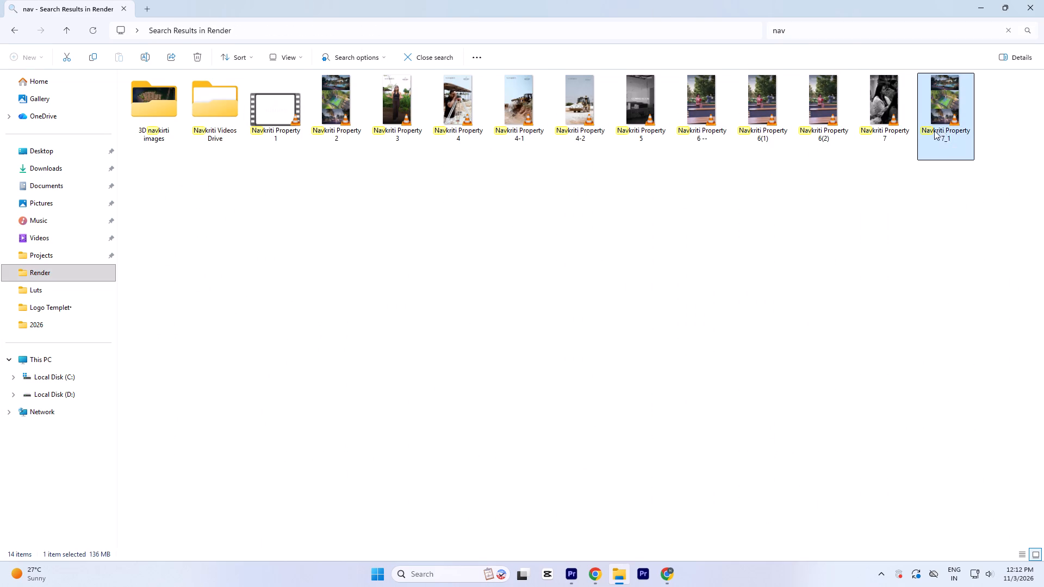
pyautogui.hotkey('ctrl', 'c')
pyautogui.hotkey('ctrl', 'c')
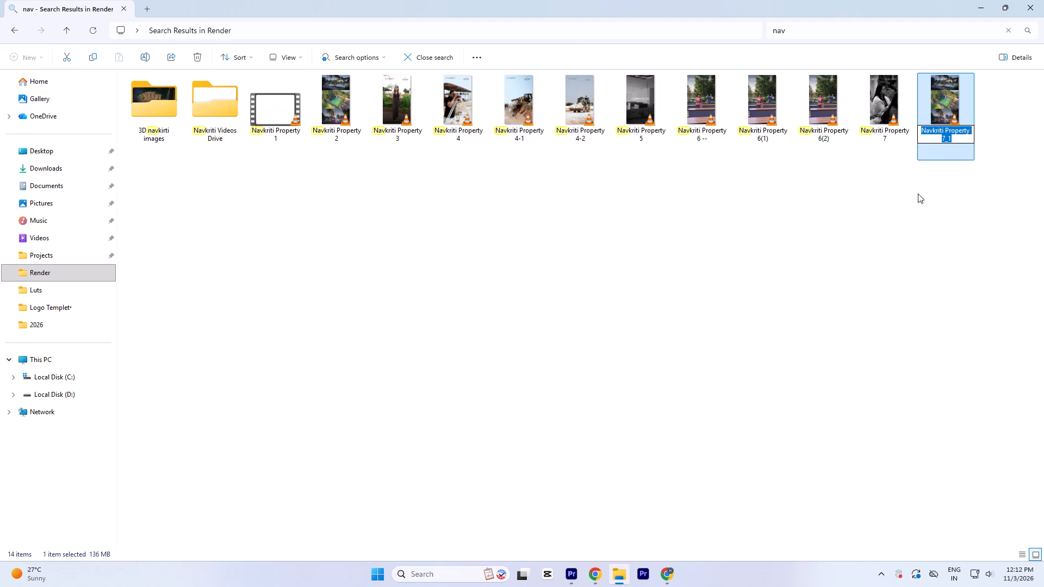
pyautogui.click(831, 259)
pyautogui.click(1041, 1)
# In Premiere, start a new sequence in the Seq bin and name it Navkriti Property 8.
pyautogui.click(58, 138)
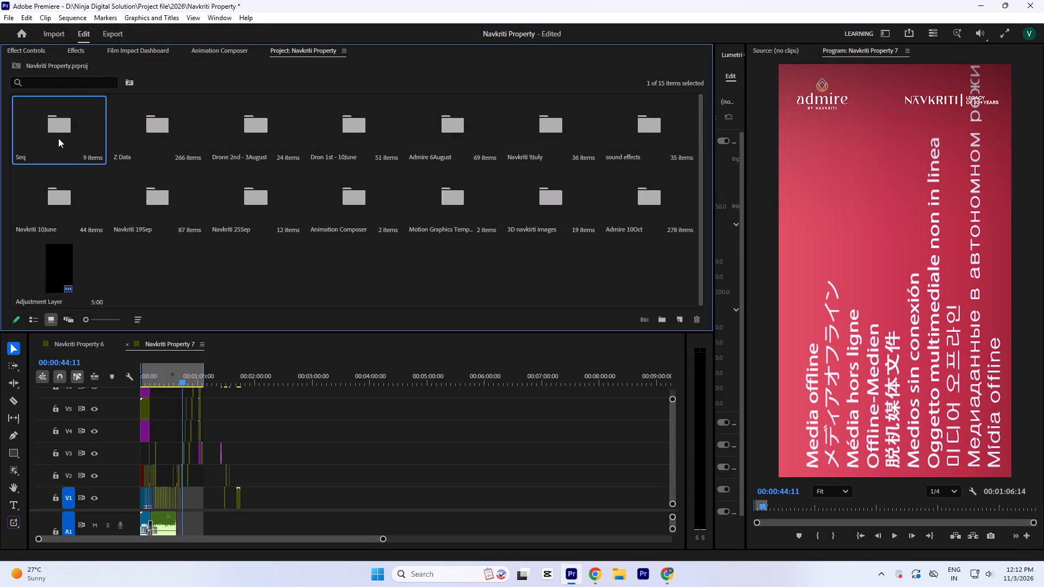
pyautogui.hotkey('ctrl', 'n')
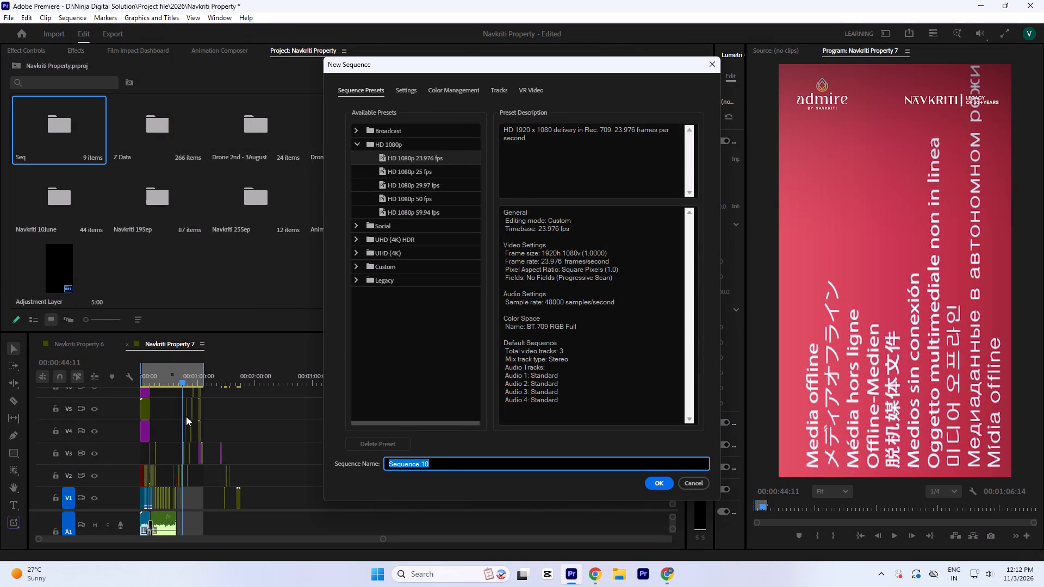
pyautogui.hotkey('ctrl', 'v')
pyautogui.press('BackSpace')
pyautogui.press('BackSpace')
pyautogui.press('BackSpace')
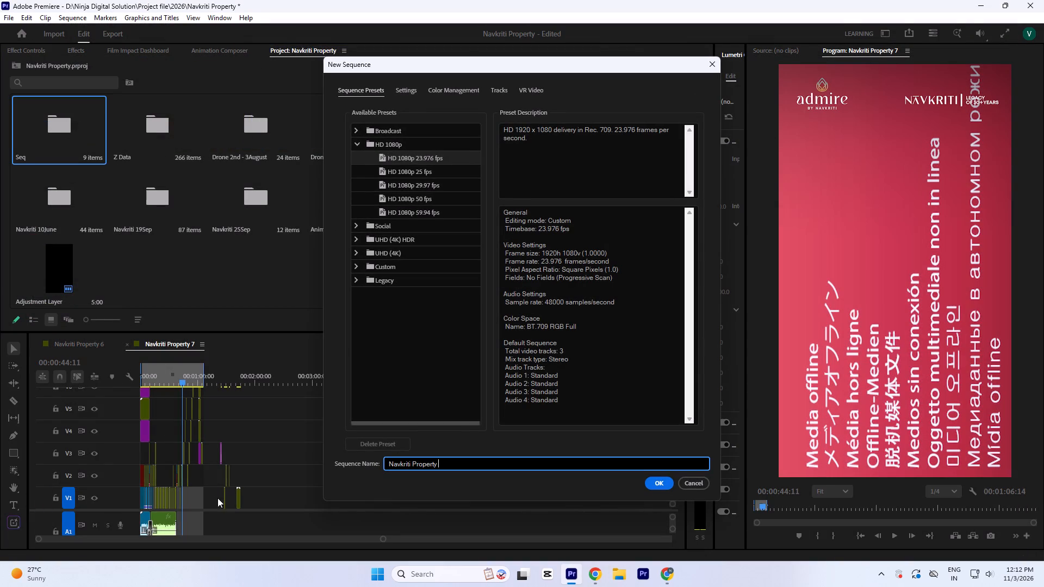
pyautogui.press('8')
# Set the new sequence's timebase to 30.00 frames/second and frame size to 1080 by 1920, and create it.
pyautogui.click(411, 92)
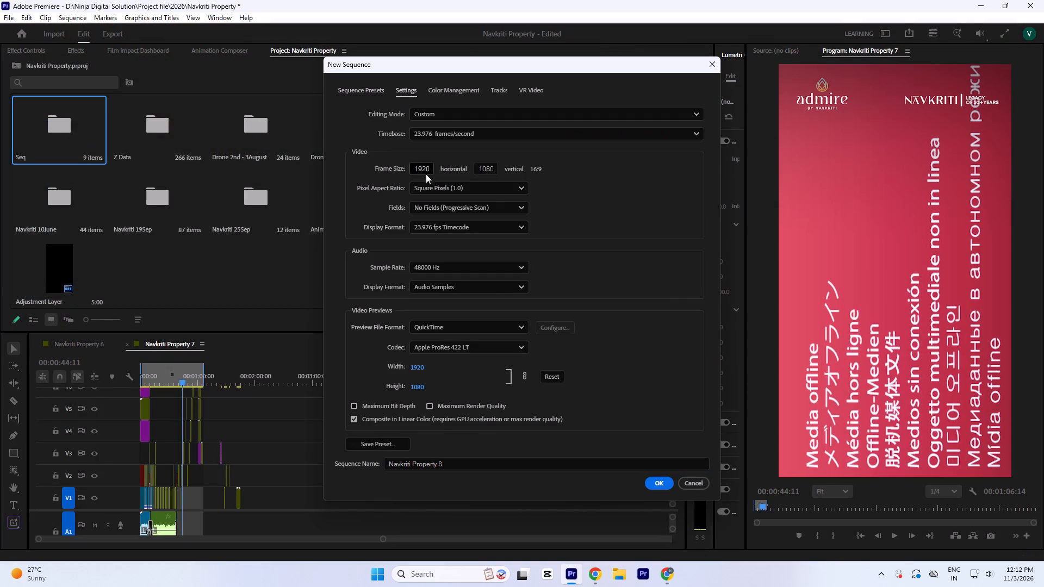
pyautogui.click(427, 132)
pyautogui.click(437, 255)
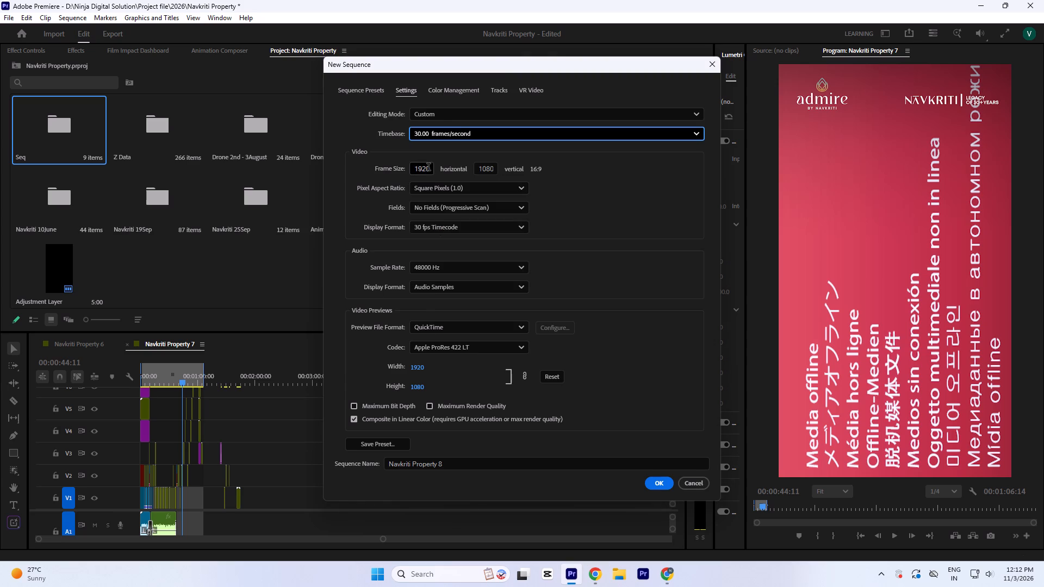
pyautogui.click(428, 168)
pyautogui.press('Left')
pyautogui.press('BackSpace')
pyautogui.press('BackSpace')
pyautogui.press('Right')
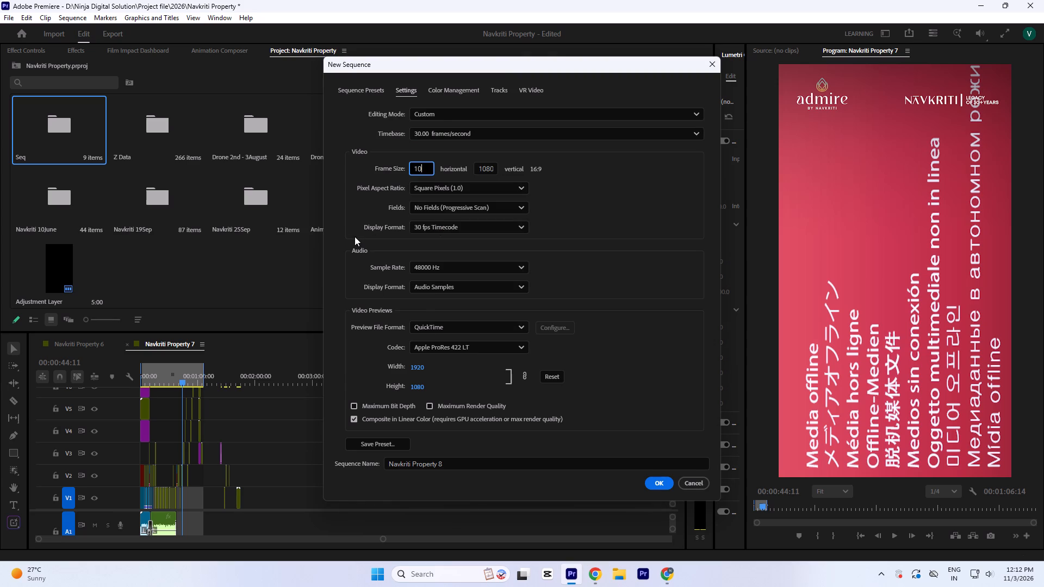
pyautogui.press('Right')
pyautogui.press('8')
pyautogui.press('0')
pyautogui.click(483, 169)
pyautogui.press('Right')
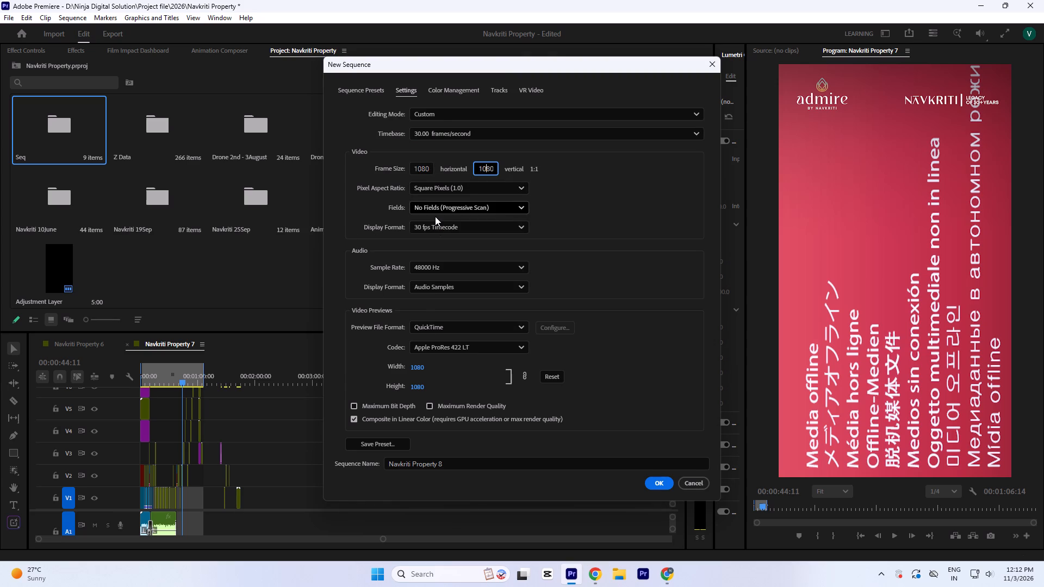
pyautogui.press('Right')
pyautogui.press('BackSpace')
pyautogui.press('BackSpace')
pyautogui.press('9')
pyautogui.press('2')
pyautogui.click(570, 176)
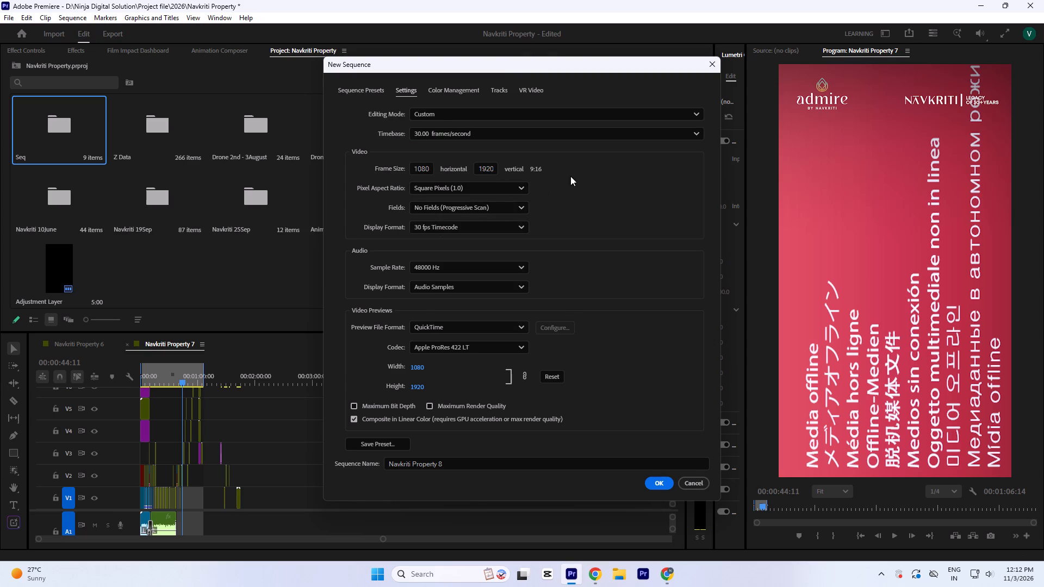
pyautogui.press('Return')
# Save the project and make the timeline area slightly taller.
pyautogui.hotkey('ctrl', 's')
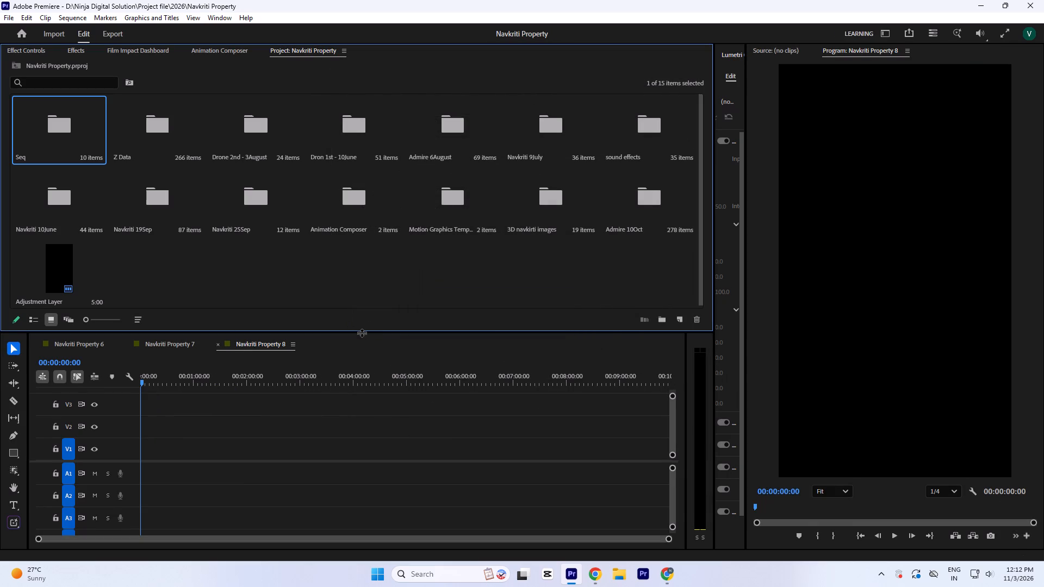
pyautogui.moveTo(362, 333); pyautogui.dragTo(359, 323)
pyautogui.click(407, 278)
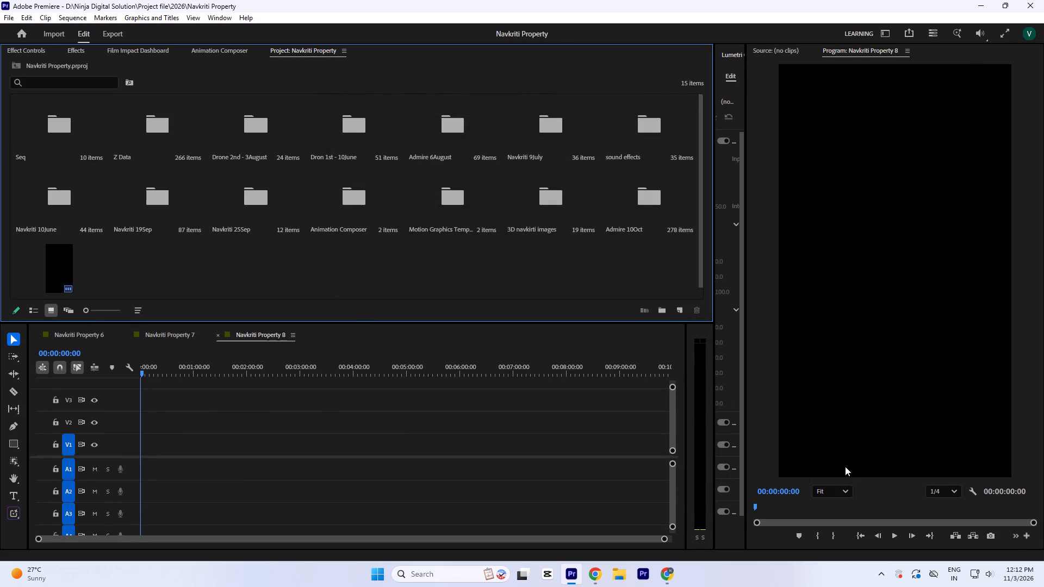
pyautogui.click(407, 264)
pyautogui.hotkey('ctrl', 's')
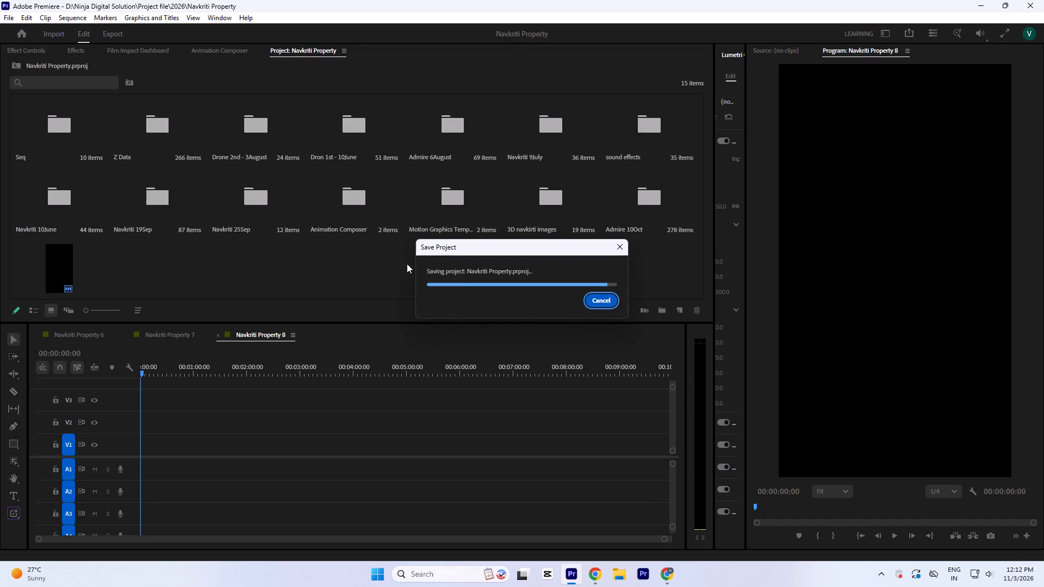
# In File Explorer, examine the footage folders in Ninja Digital Solution's Video Data folder on drive D, and close the window.
pyautogui.press('super+e')
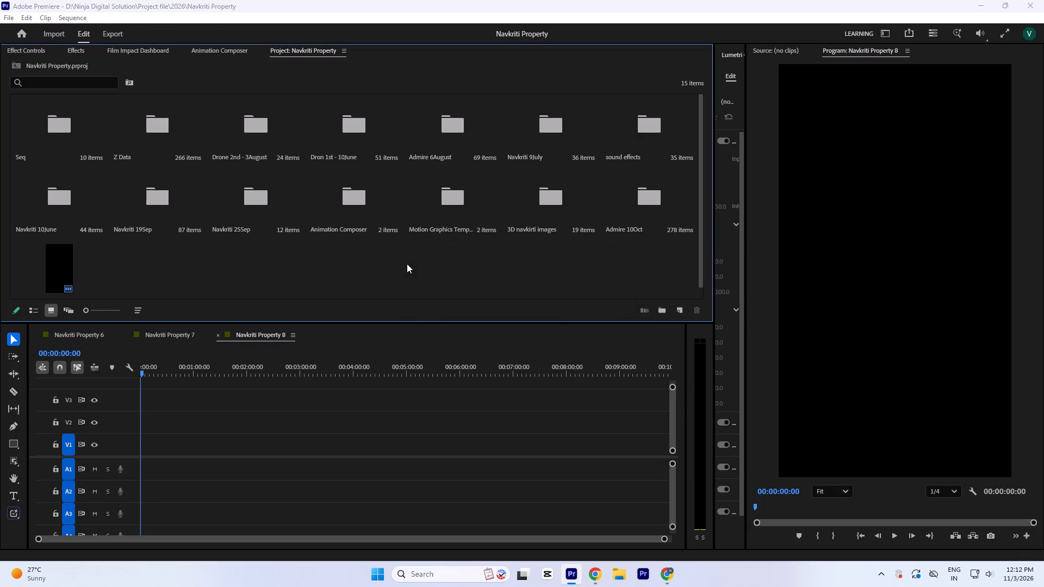
pyautogui.click(58, 358)
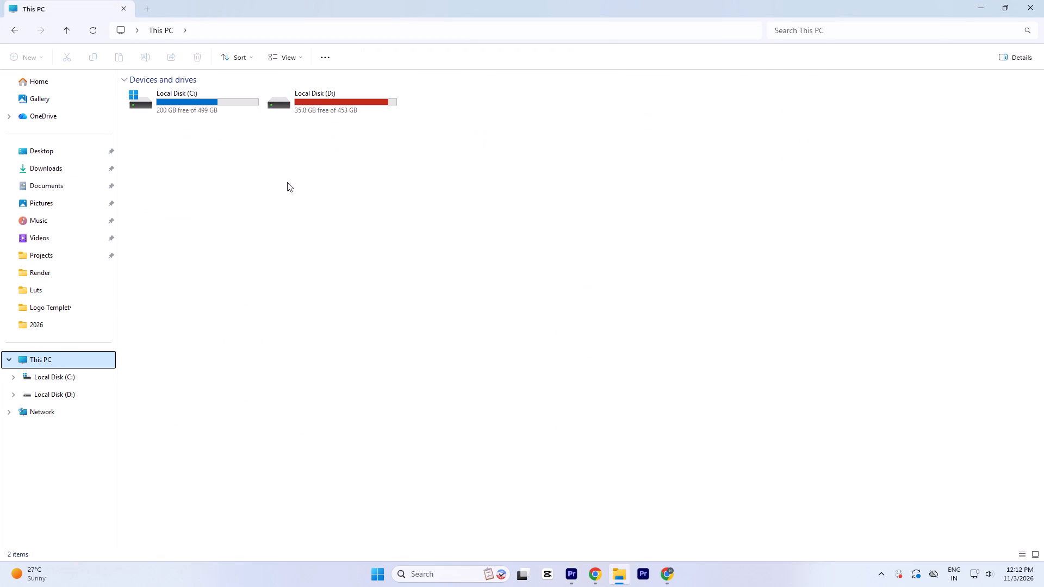
pyautogui.doubleClick(338, 108)
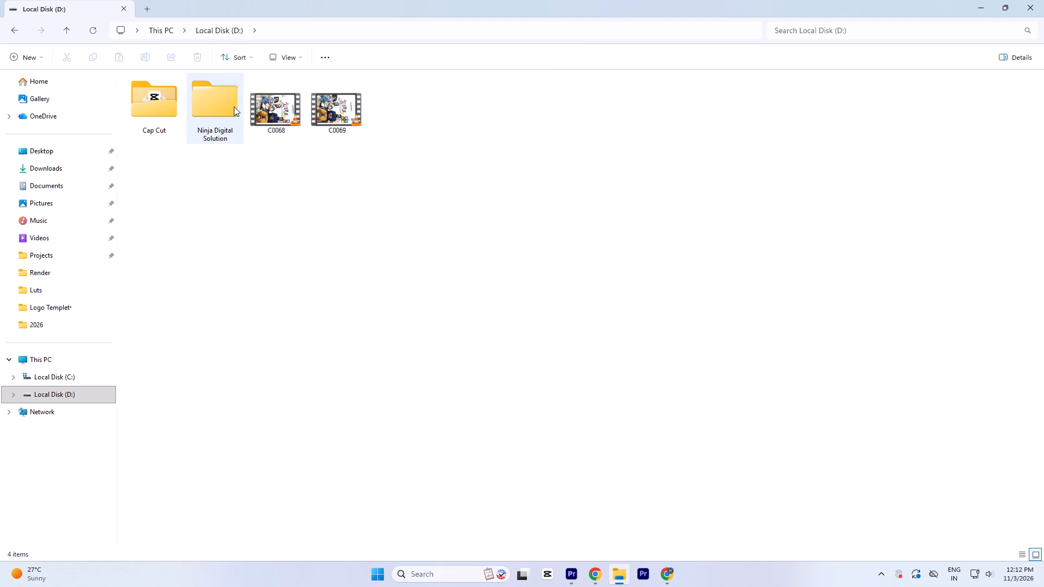
pyautogui.doubleClick(234, 107)
pyautogui.doubleClick(168, 214)
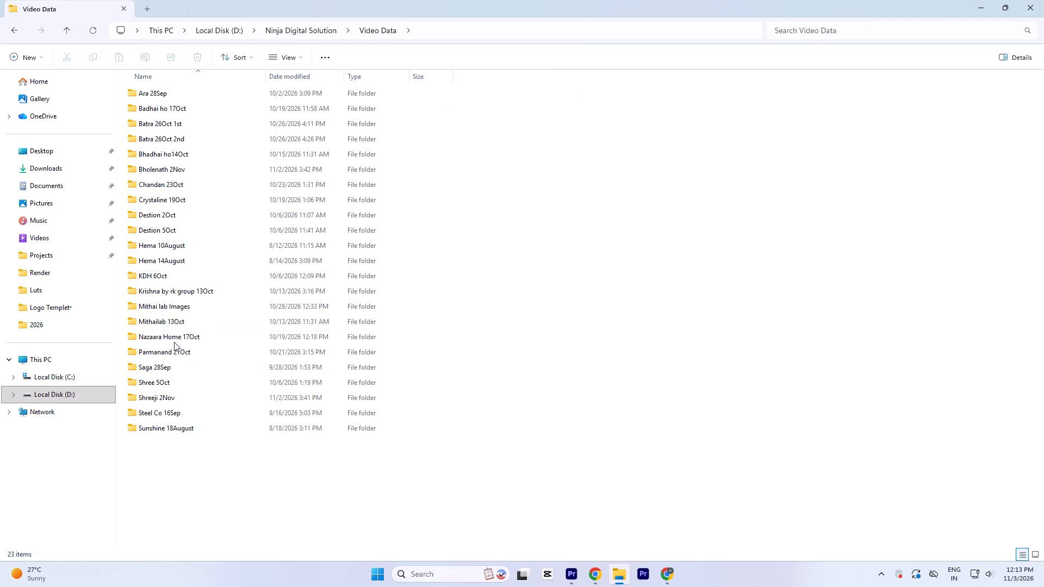
pyautogui.click(1033, 0)
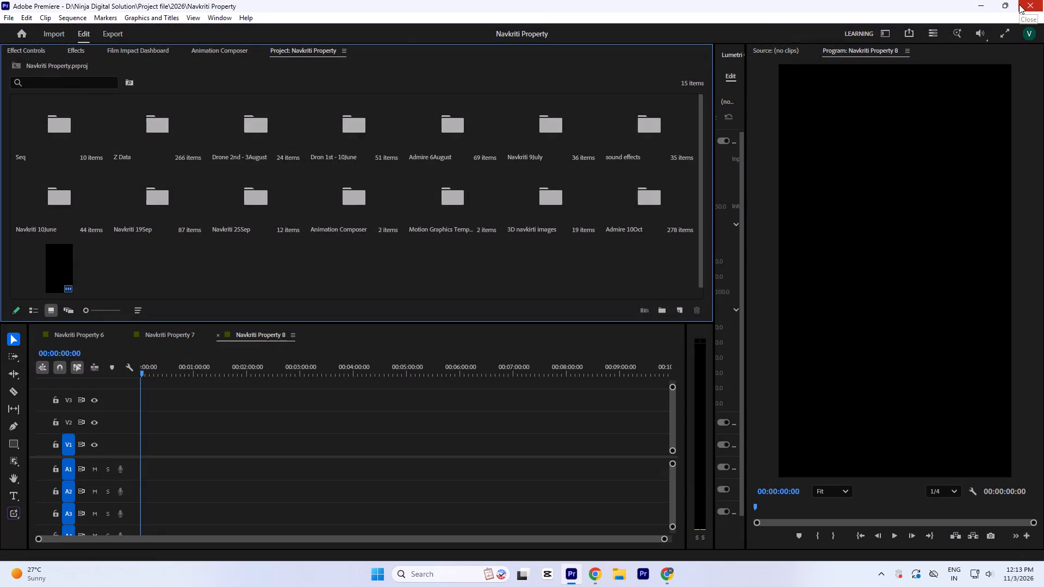
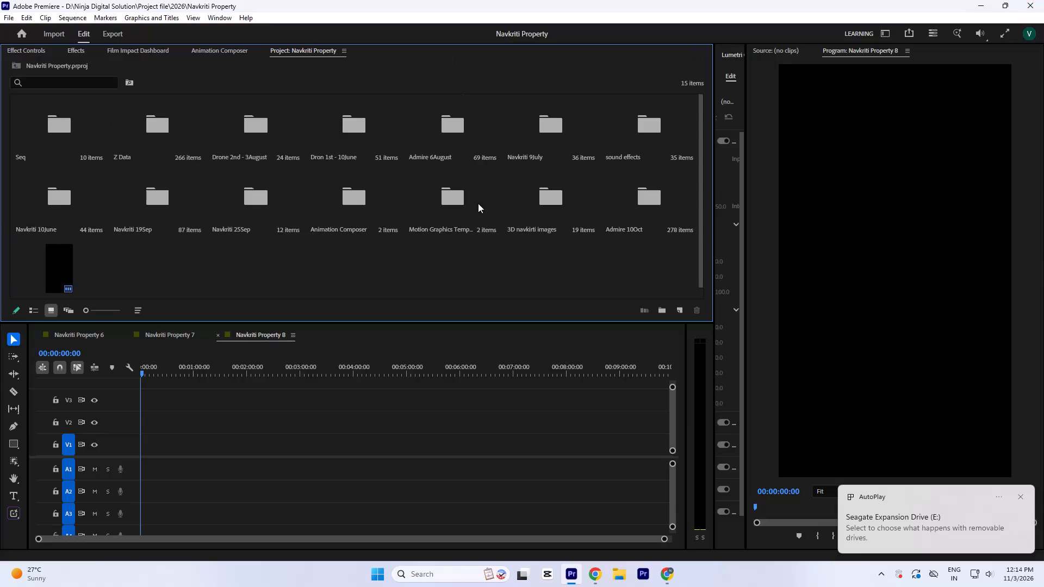
# In File Explorer, check the Images 1 and Images 2 folders on Seagate Expansion Drive (E:) and delete both.
pyautogui.click(621, 577)
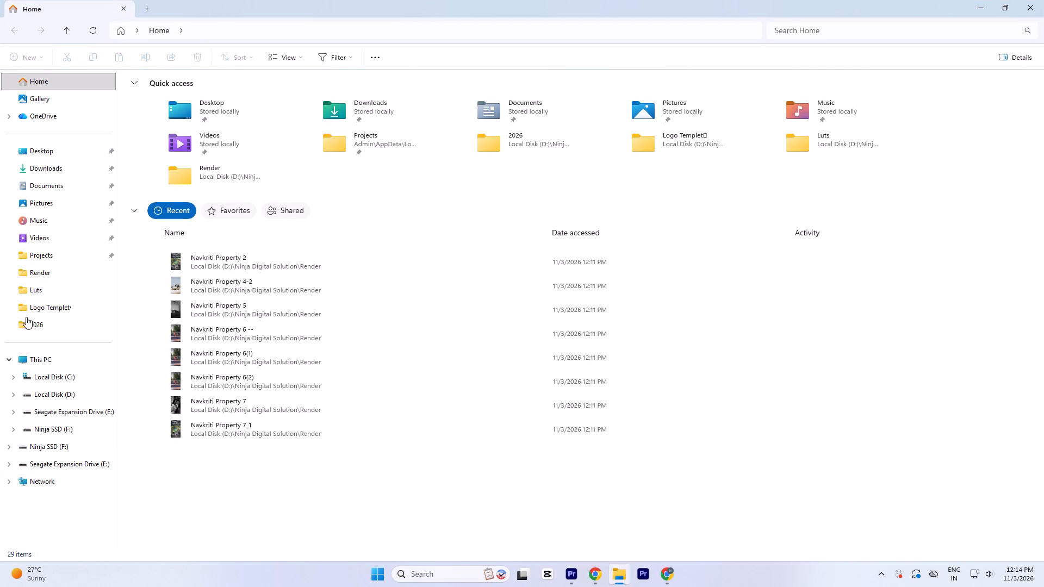
pyautogui.click(43, 363)
pyautogui.doubleClick(485, 103)
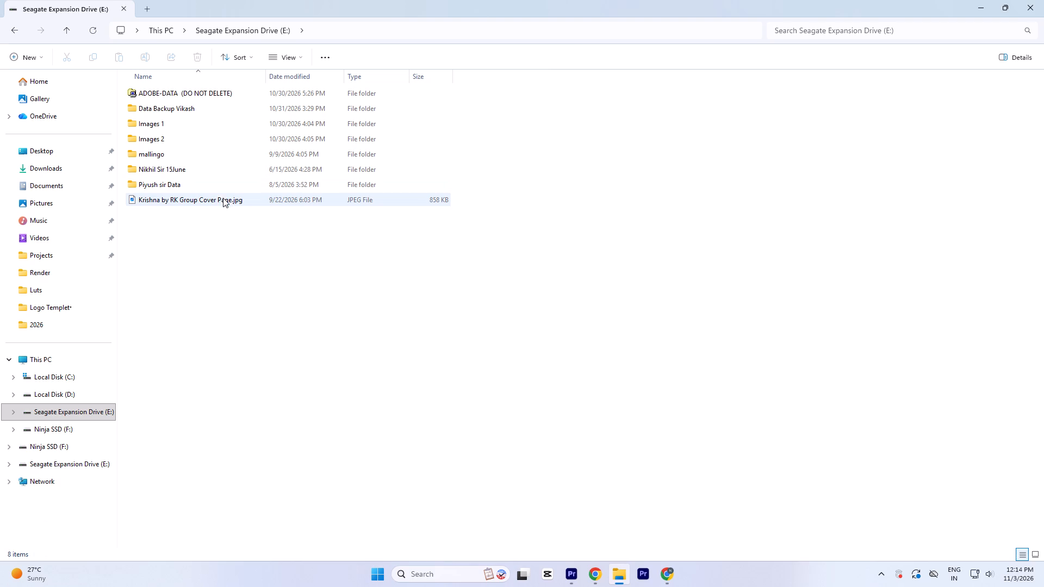
pyautogui.doubleClick(154, 124)
pyautogui.press('BackSpace')
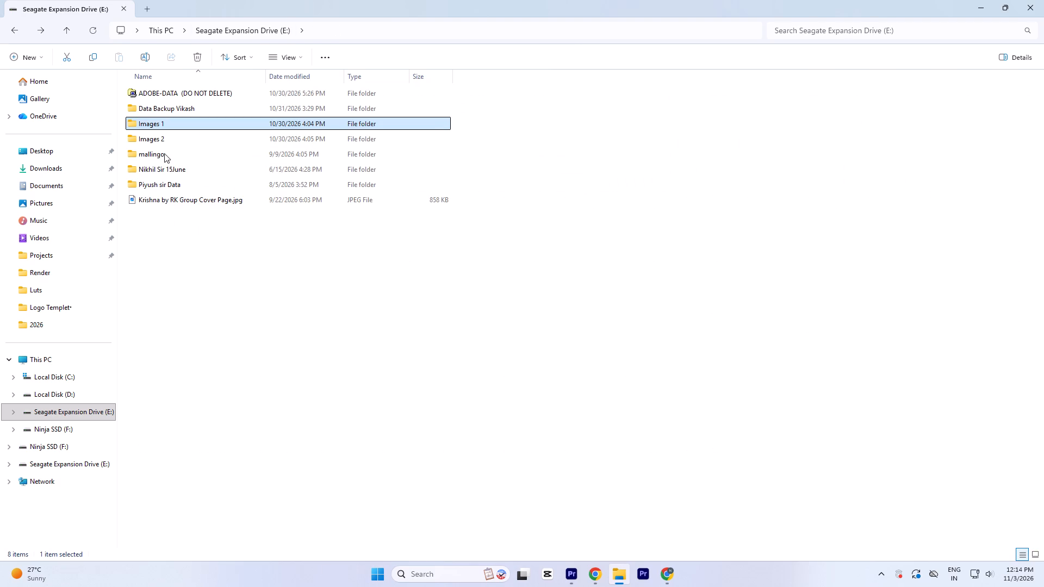
pyautogui.doubleClick(175, 142)
pyautogui.press('BackSpace')
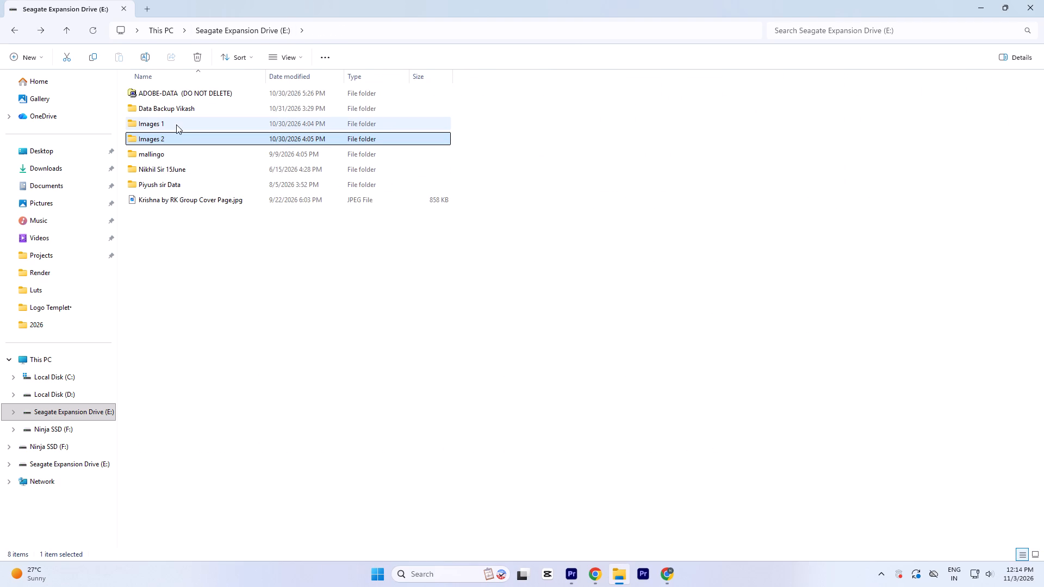
pyautogui.press('Delete')
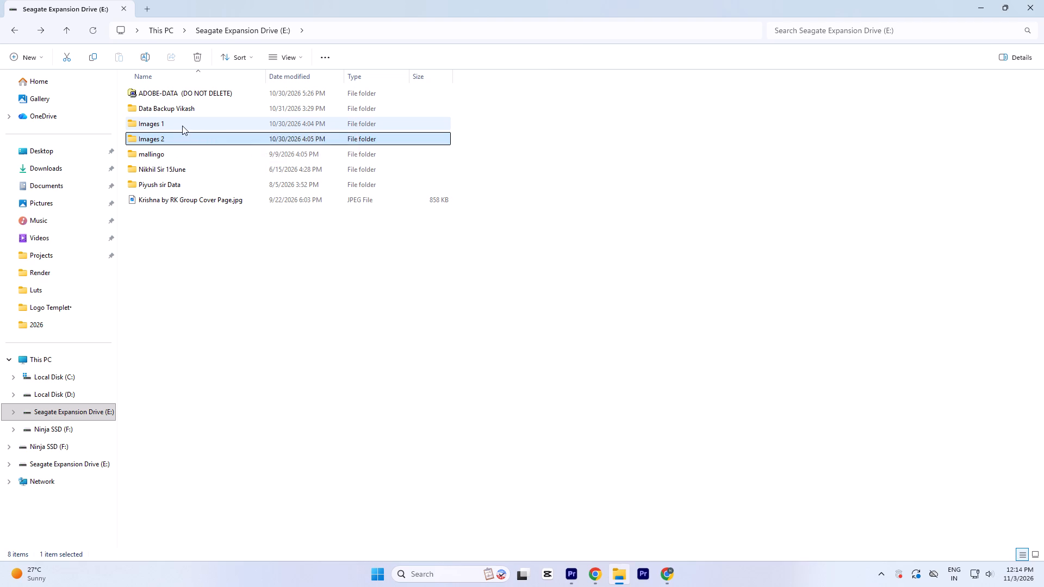
pyautogui.click(182, 126)
pyautogui.press('Delete')
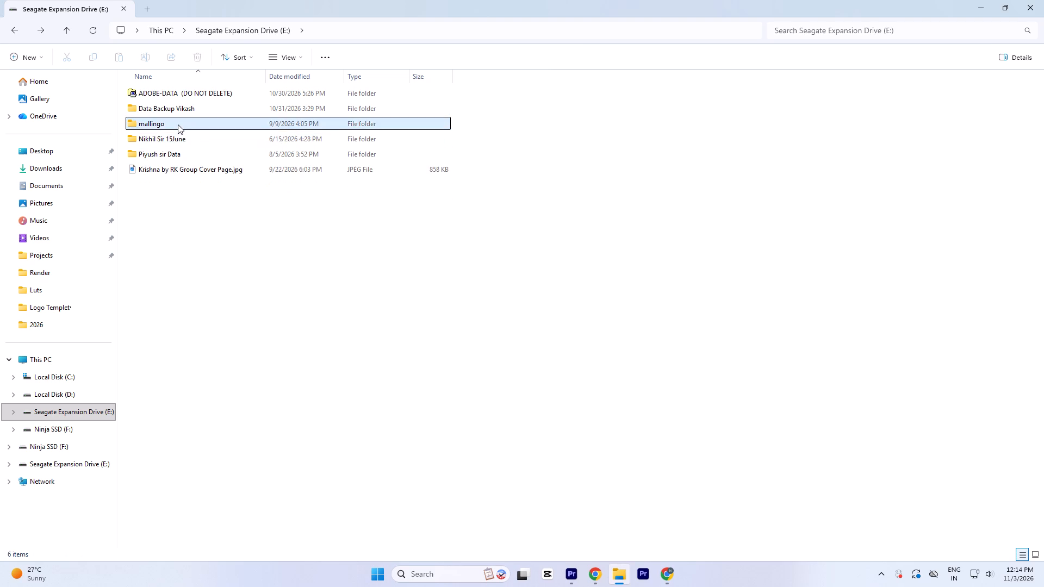
# Check the mallingo folder on drive E and look through the Data Backup Vikash folder for Navkriti footage folders.
pyautogui.doubleClick(178, 124)
pyautogui.press('BackSpace')
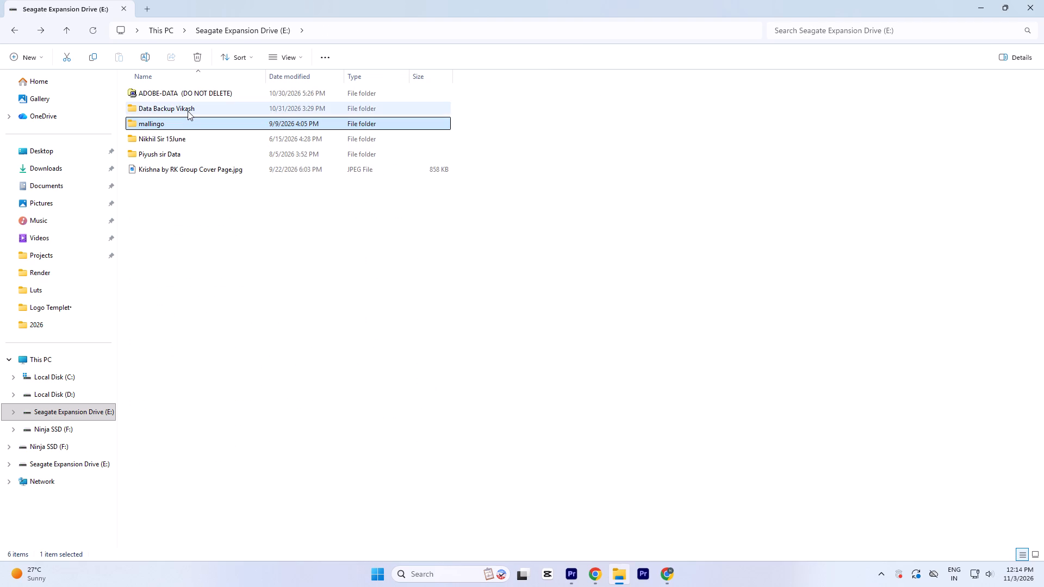
pyautogui.doubleClick(188, 111)
pyautogui.press('BackSpace')
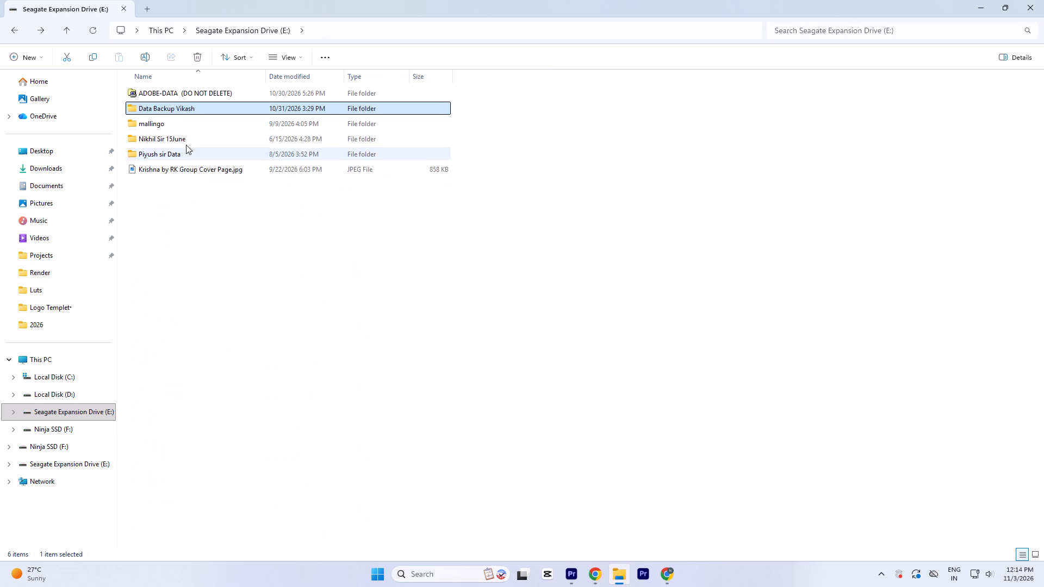
pyautogui.doubleClick(192, 111)
pyautogui.scroll(-5, 220, 401)
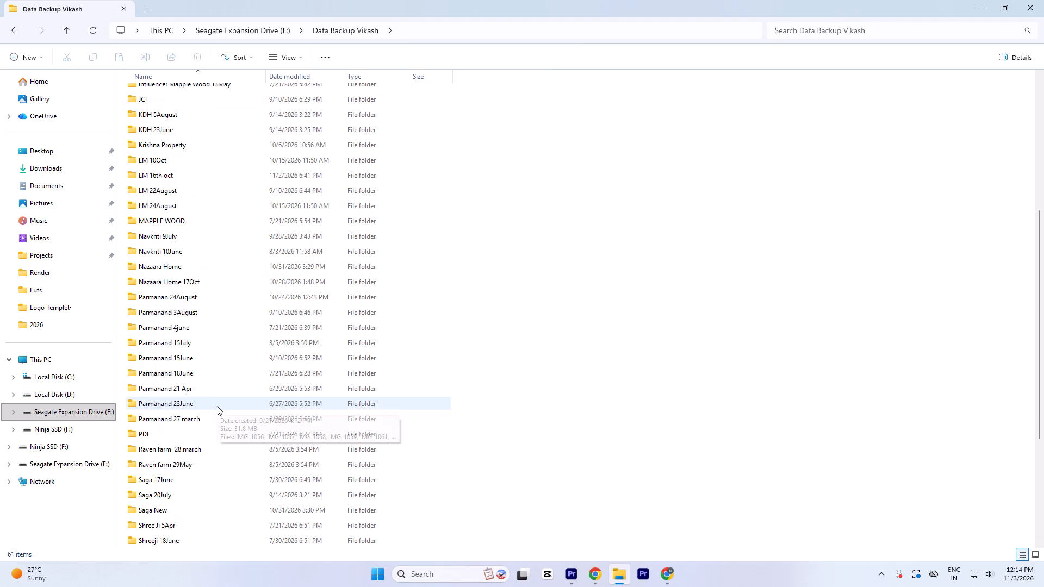
pyautogui.scroll(-9, 217, 406)
pyautogui.scroll(-9, 197, 488)
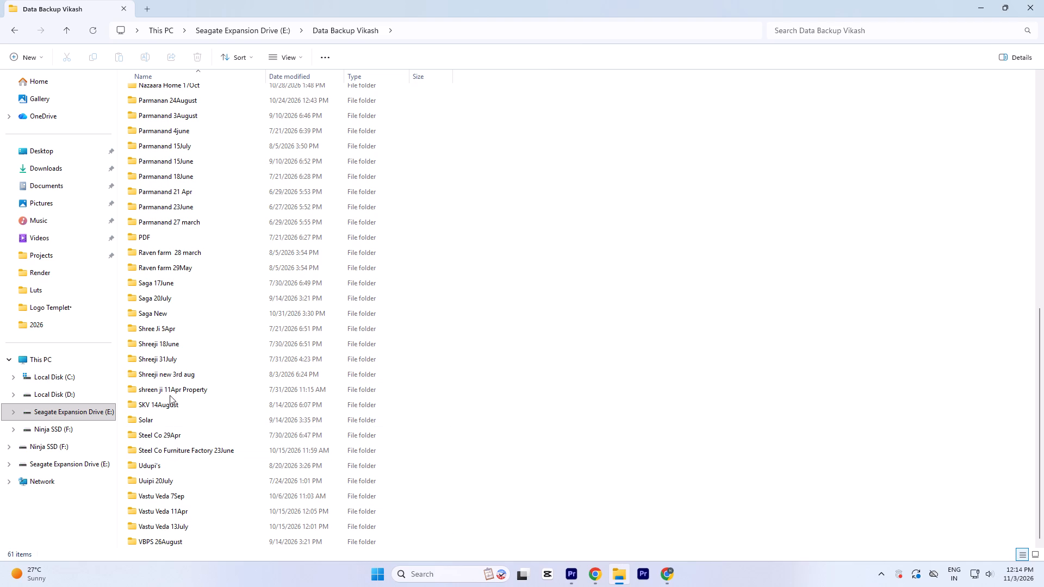
pyautogui.scroll(5, 169, 379)
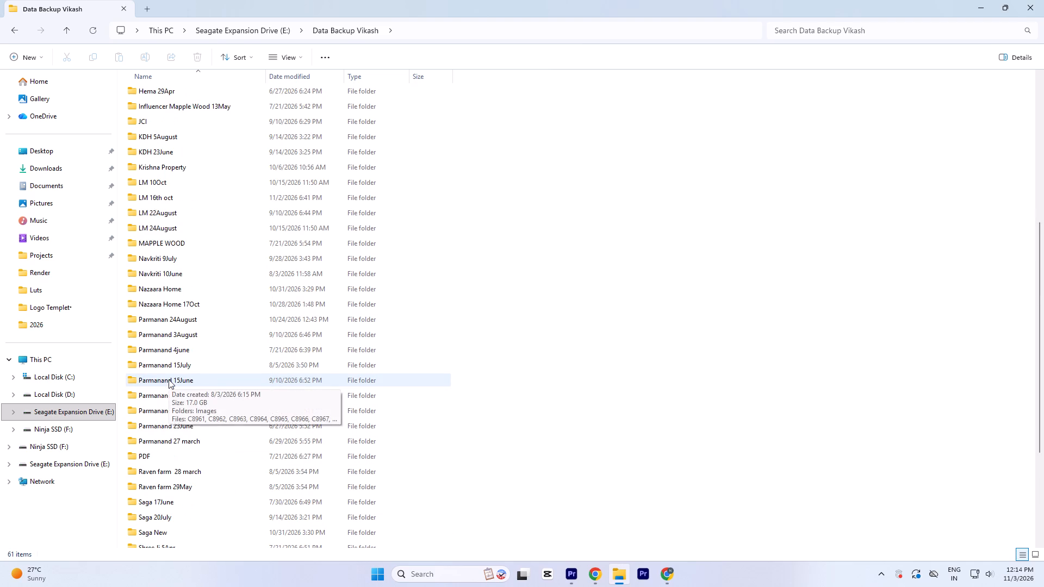
# Examine the Navkriti 10June folder, including its drone and photo subfolders, and the Navkriti 9July folder in Data Backup Vikash.
pyautogui.doubleClick(182, 274)
pyautogui.scroll(5, 234, 324)
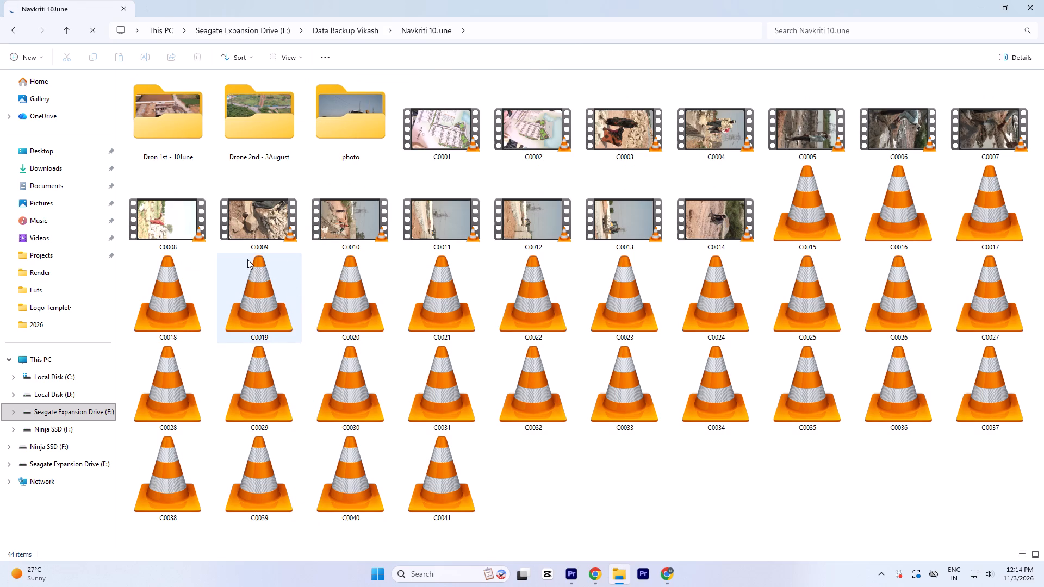
pyautogui.press('BackSpace')
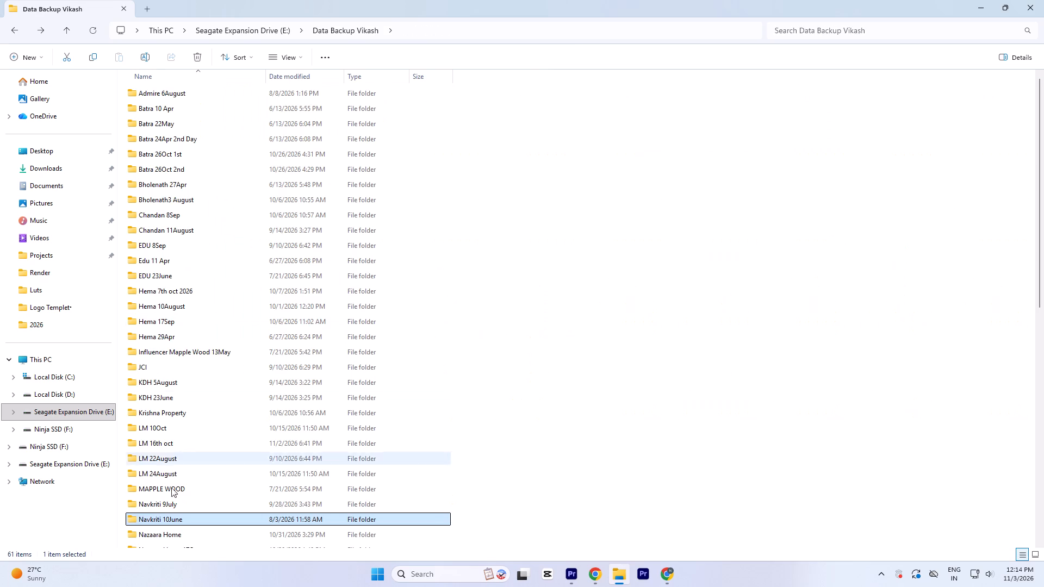
pyautogui.doubleClick(177, 504)
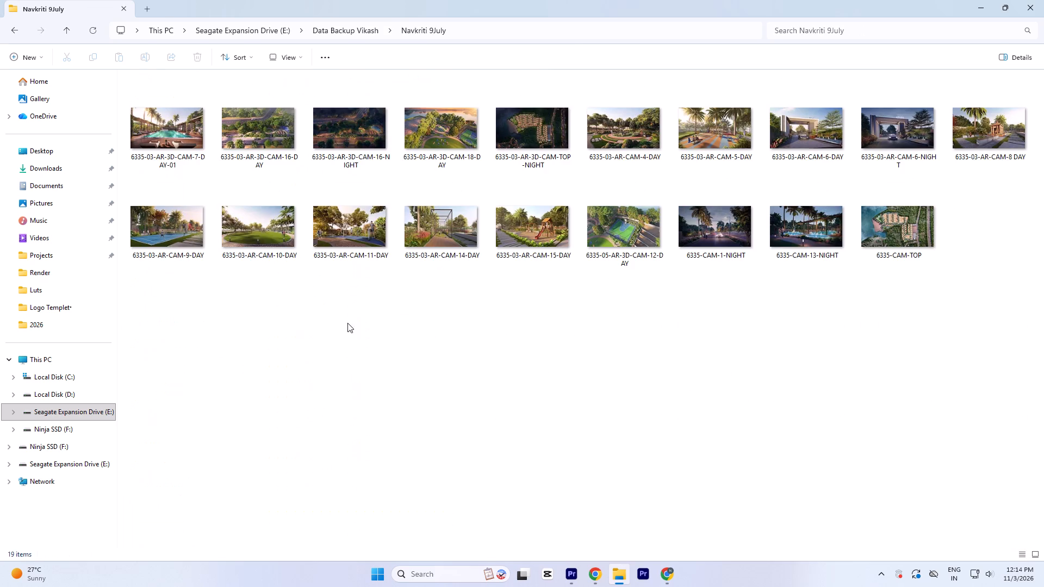
pyautogui.press('BackSpace')
pyautogui.scroll(-3, 260, 461)
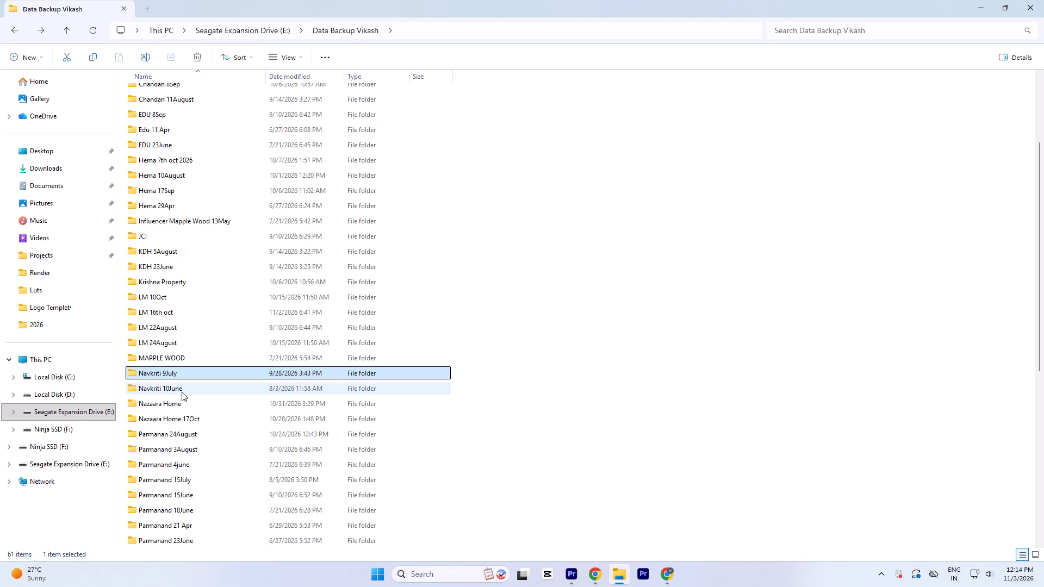
pyautogui.doubleClick(182, 392)
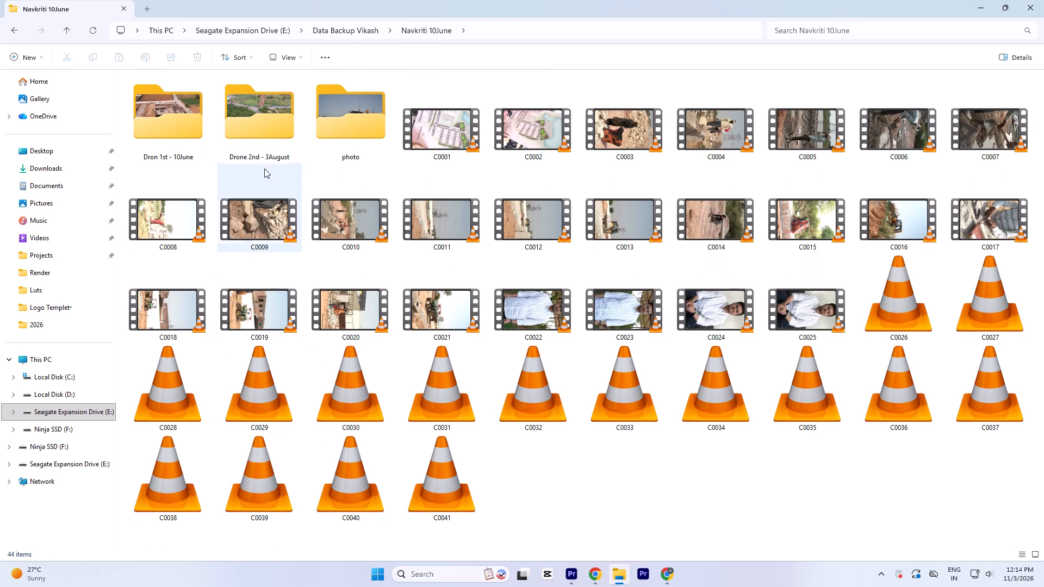
pyautogui.doubleClick(263, 140)
pyautogui.press('BackSpace')
pyautogui.doubleClick(331, 130)
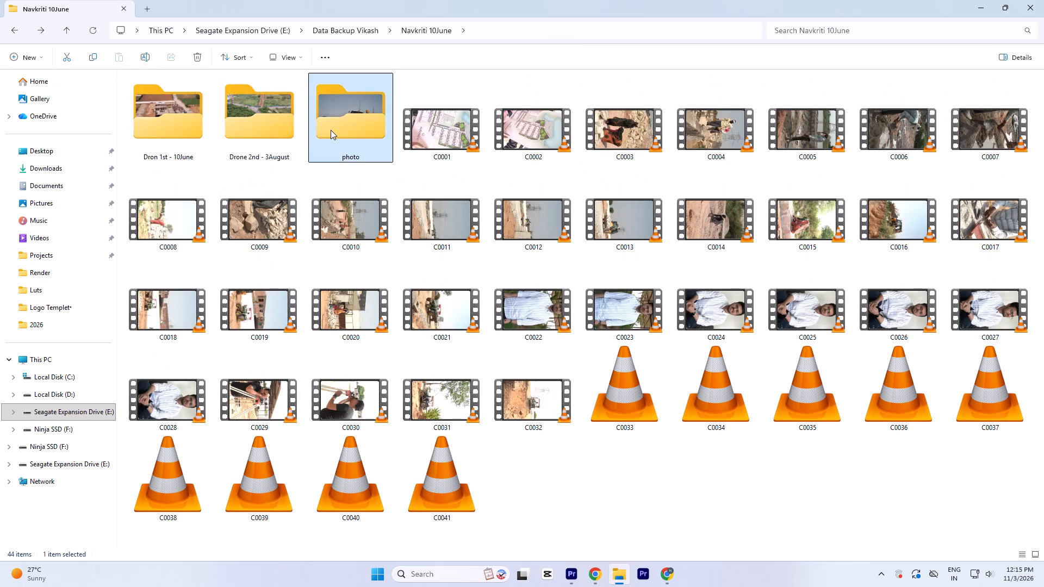
pyautogui.press('BackSpace')
pyautogui.doubleClick(170, 132)
pyautogui.press('BackSpace')
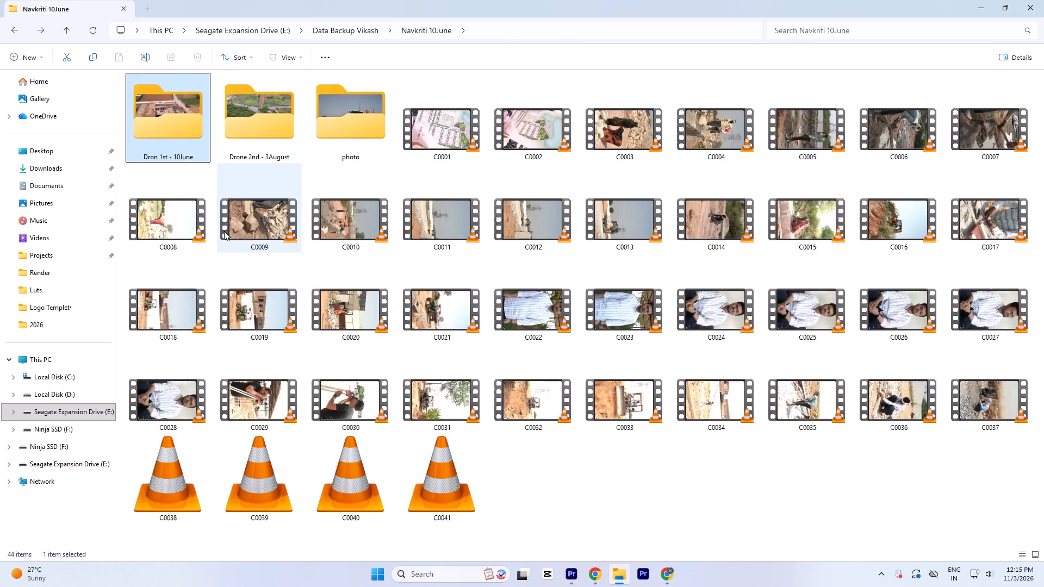
pyautogui.press('BackSpace')
pyautogui.press('BackSpace')
pyautogui.press('BackSpace')
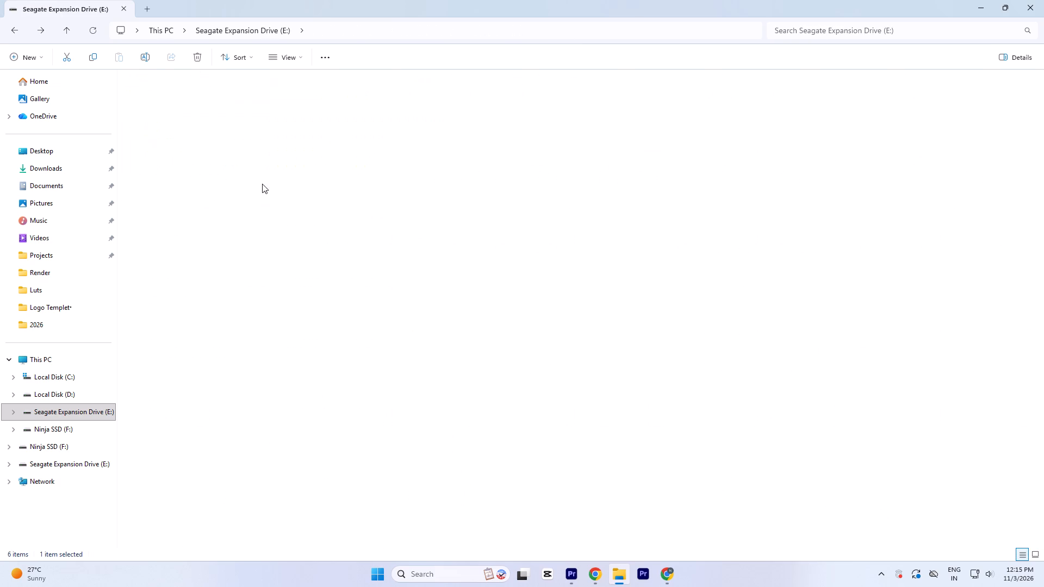
# Look through Ninja SSD (F:) for Navkriti footage folders and check the Navkriti 25Sep folder.
pyautogui.doubleClick(591, 104)
pyautogui.scroll(4, 254, 308)
pyautogui.scroll(-6, 246, 423)
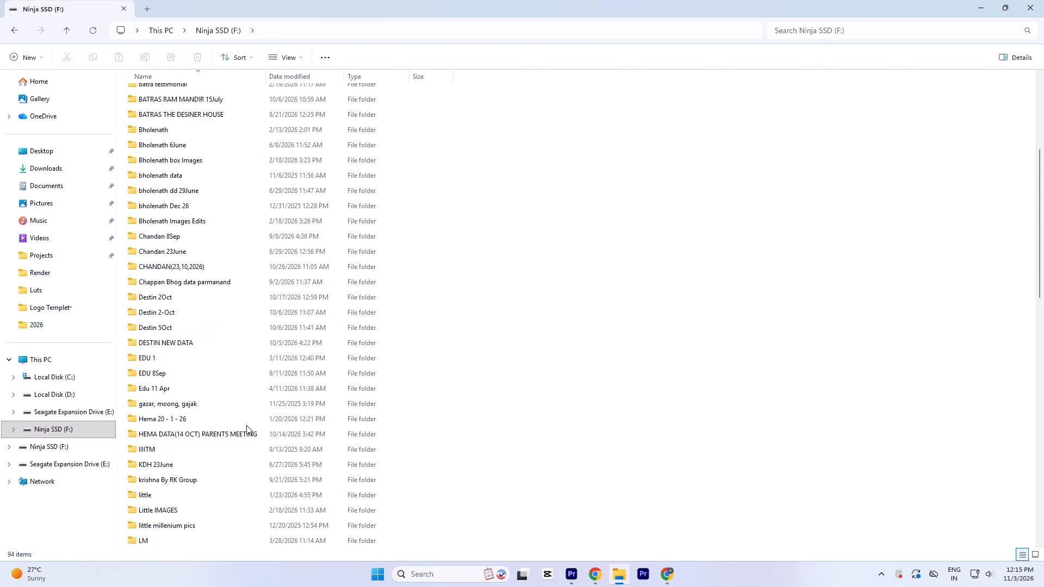
pyautogui.scroll(-15, 241, 468)
pyautogui.scroll(-7, 216, 486)
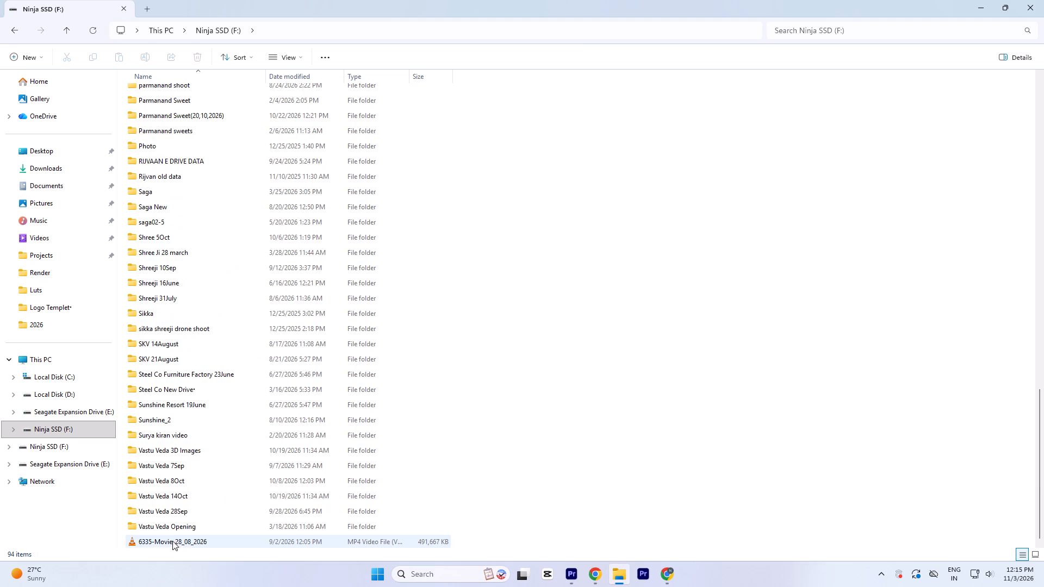
pyautogui.scroll(3, 164, 280)
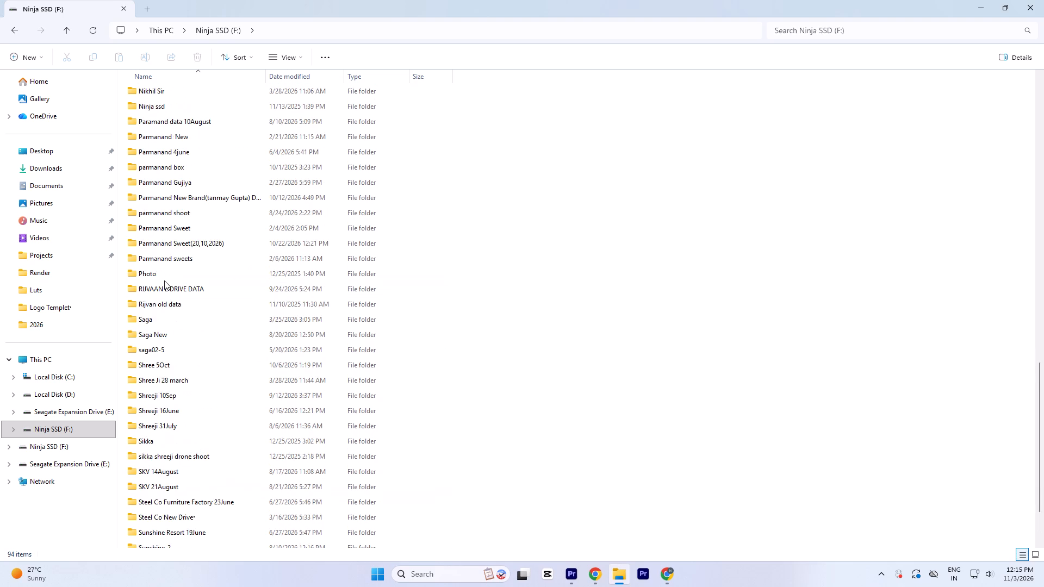
pyautogui.scroll(2, 164, 280)
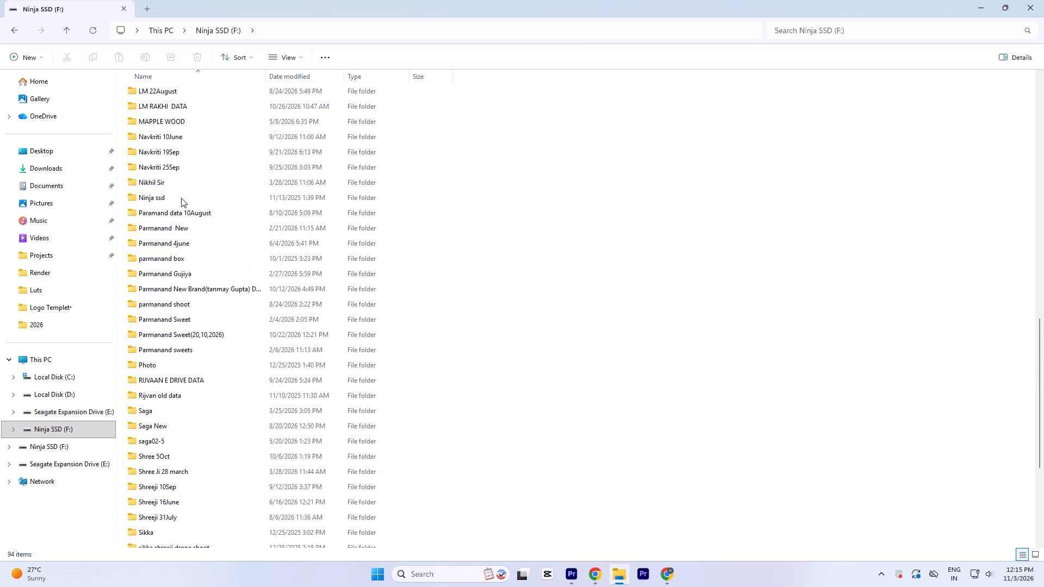
pyautogui.doubleClick(176, 169)
pyautogui.press('BackSpace')
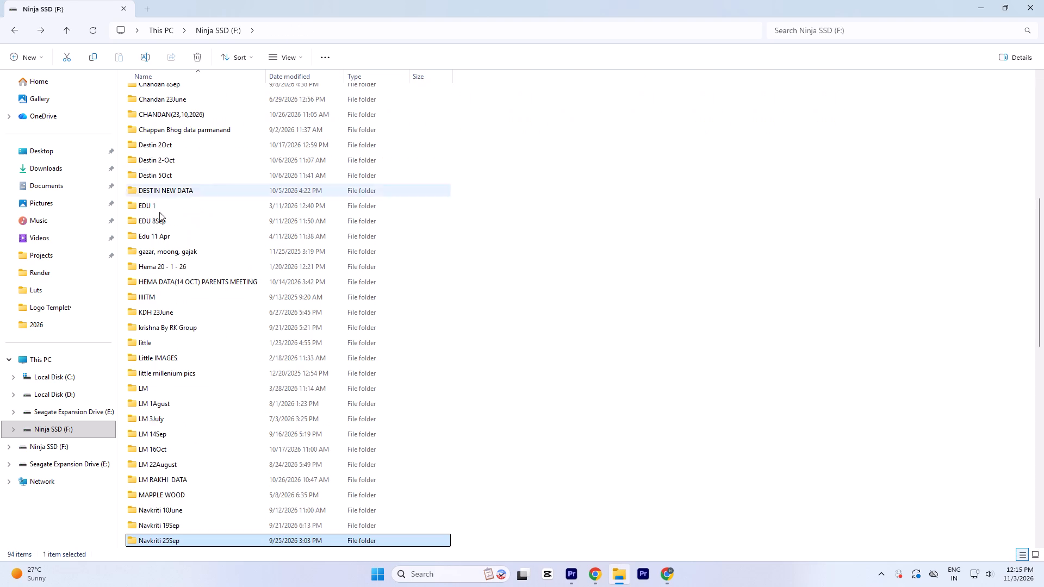
# Examine the Navkriti 19Sep folder with its Images subfolder, and the Navkriti 10June folder on Ninja SSD (F:).
pyautogui.doubleClick(167, 525)
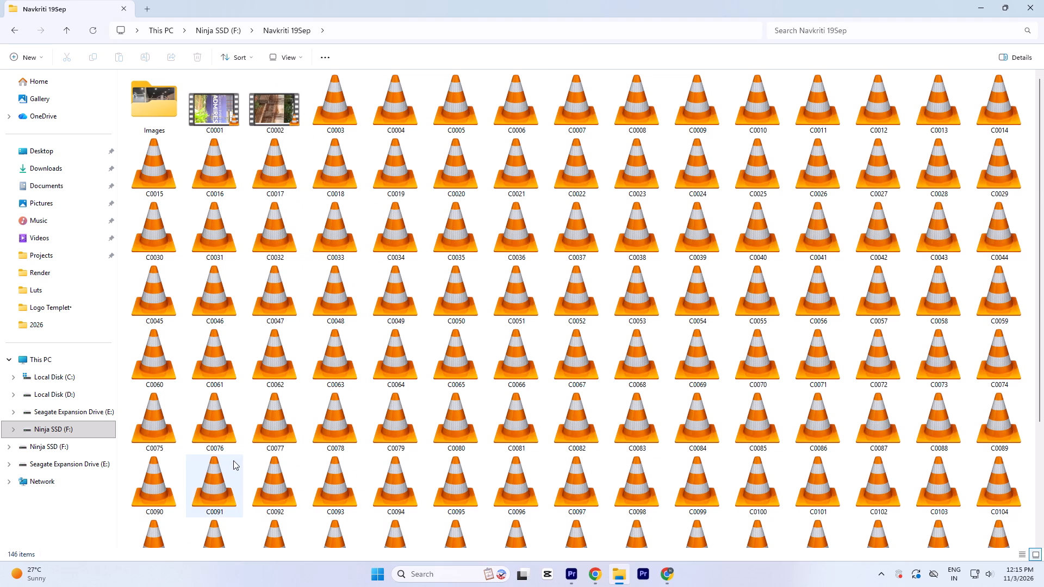
pyautogui.scroll(-5, 233, 460)
pyautogui.scroll(5, 233, 476)
pyautogui.doubleClick(161, 124)
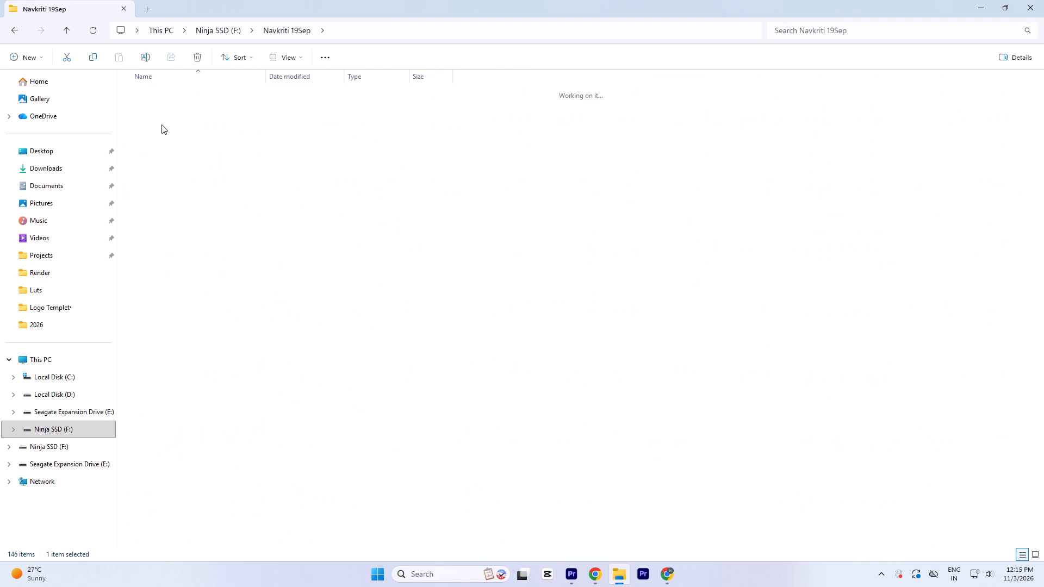
pyautogui.press('BackSpace')
pyautogui.press('BackSpace')
pyautogui.scroll(-2, 249, 464)
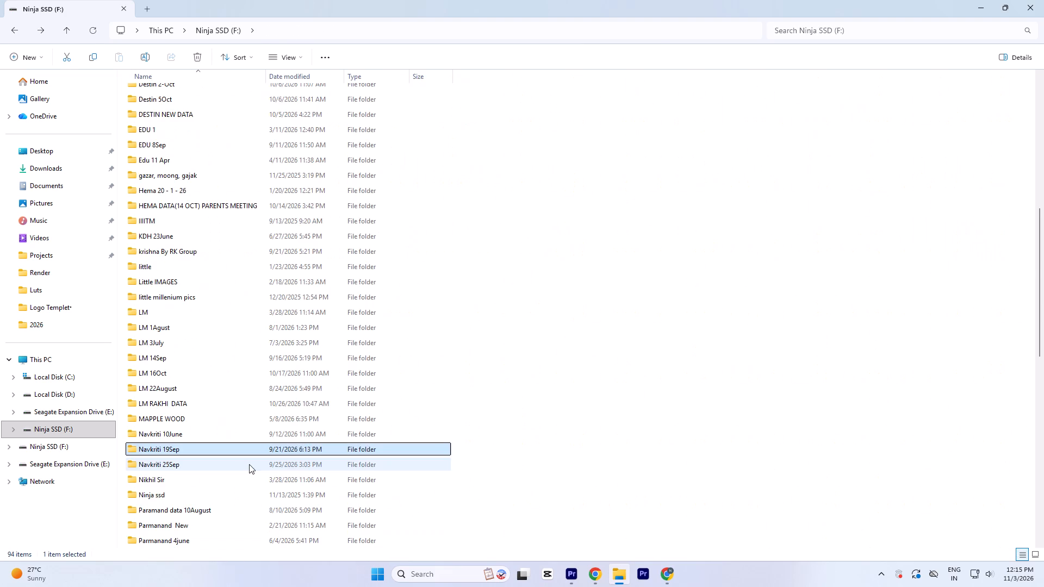
pyautogui.doubleClick(183, 432)
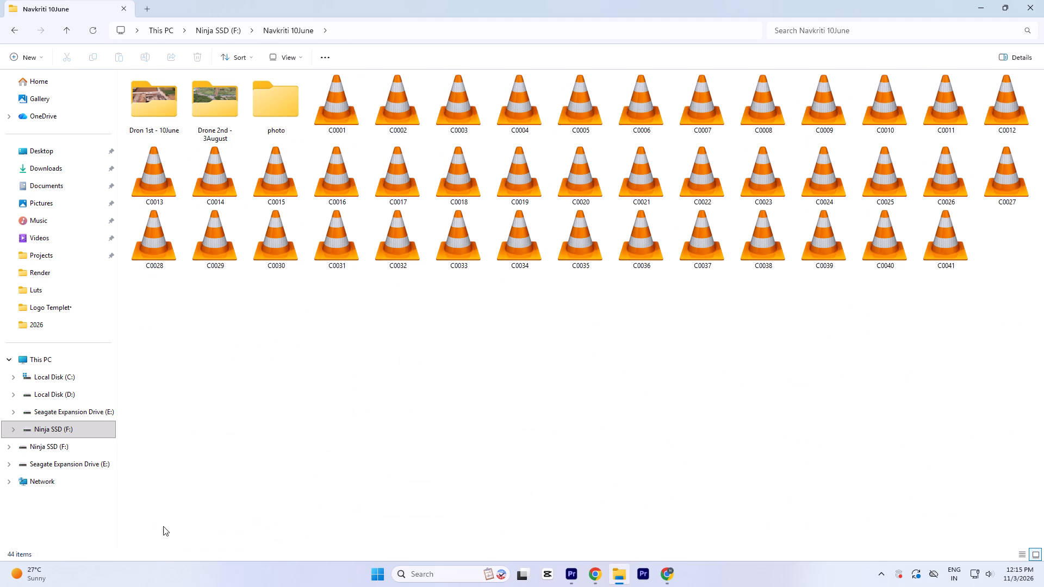
pyautogui.press('BackSpace')
pyautogui.scroll(-1, 315, 425)
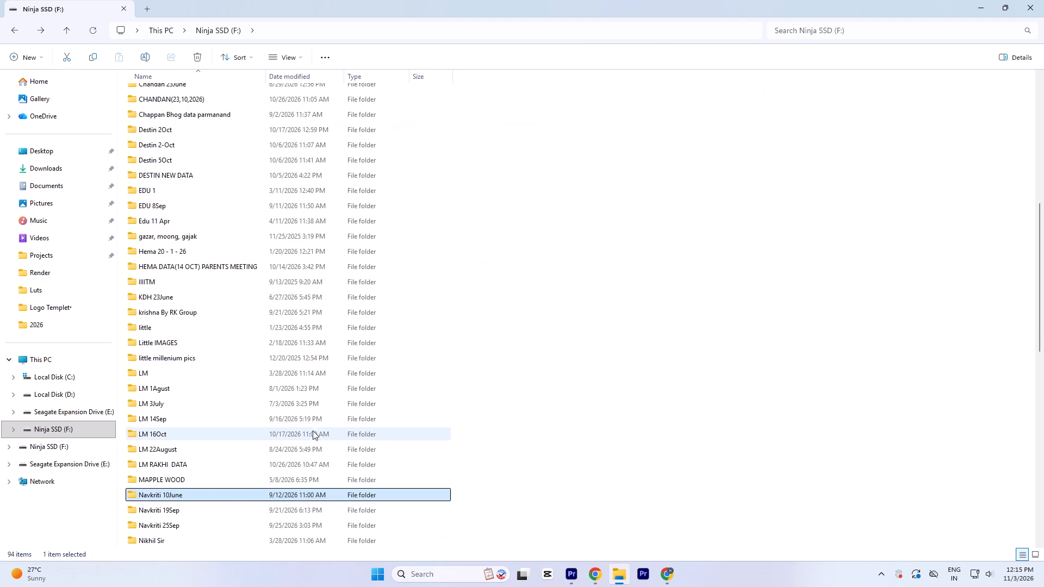
# Check the MAPPLE WOOD, Little IMAGES and Navkriti 10June folders on Ninja SSD (F:) for usable Navkriti footage.
pyautogui.doubleClick(190, 482)
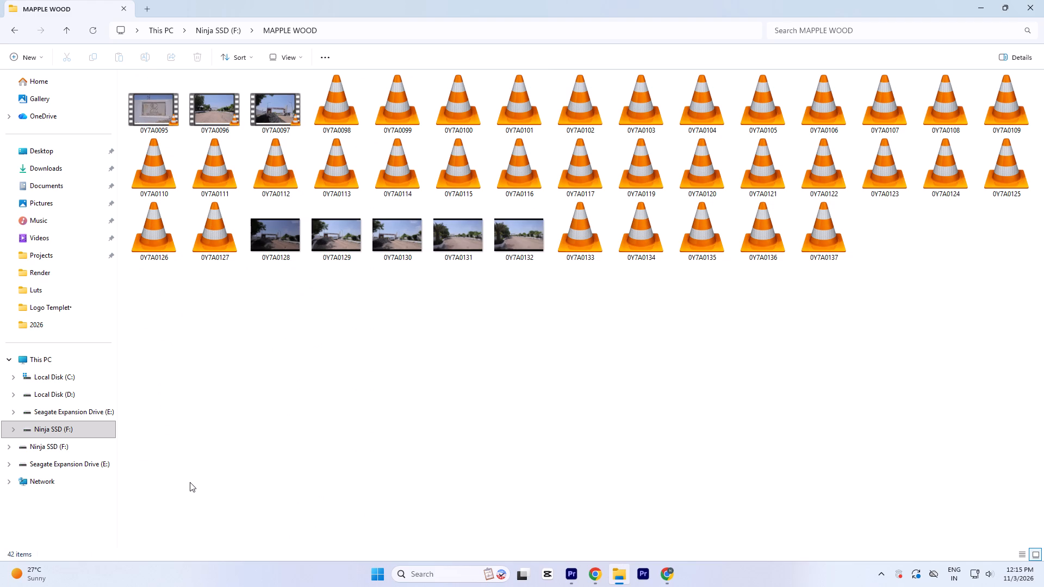
pyautogui.press('BackSpace')
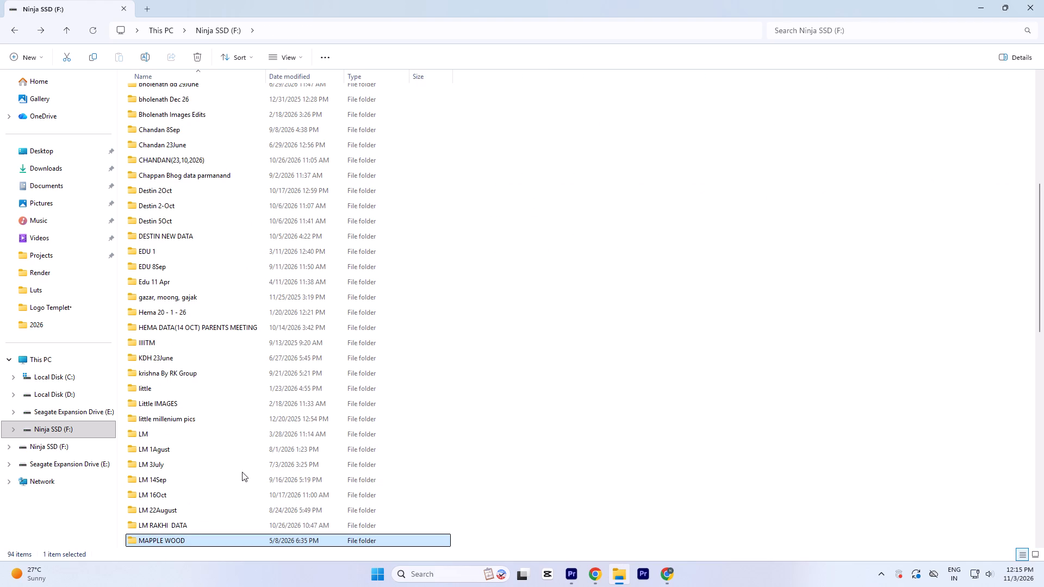
pyautogui.doubleClick(226, 401)
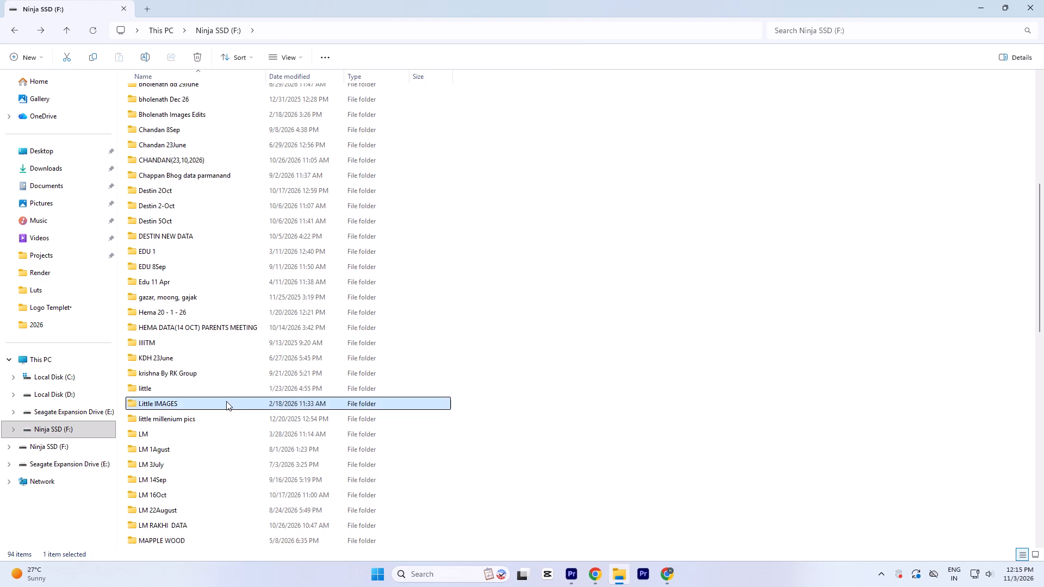
pyautogui.press('BackSpace')
pyautogui.scroll(-3, 243, 519)
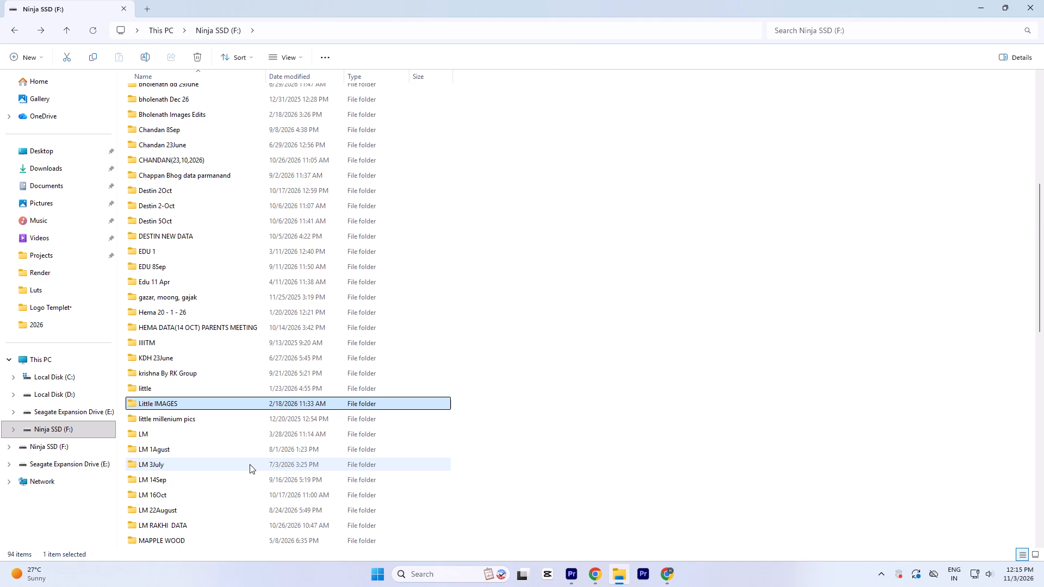
pyautogui.scroll(-3, 250, 464)
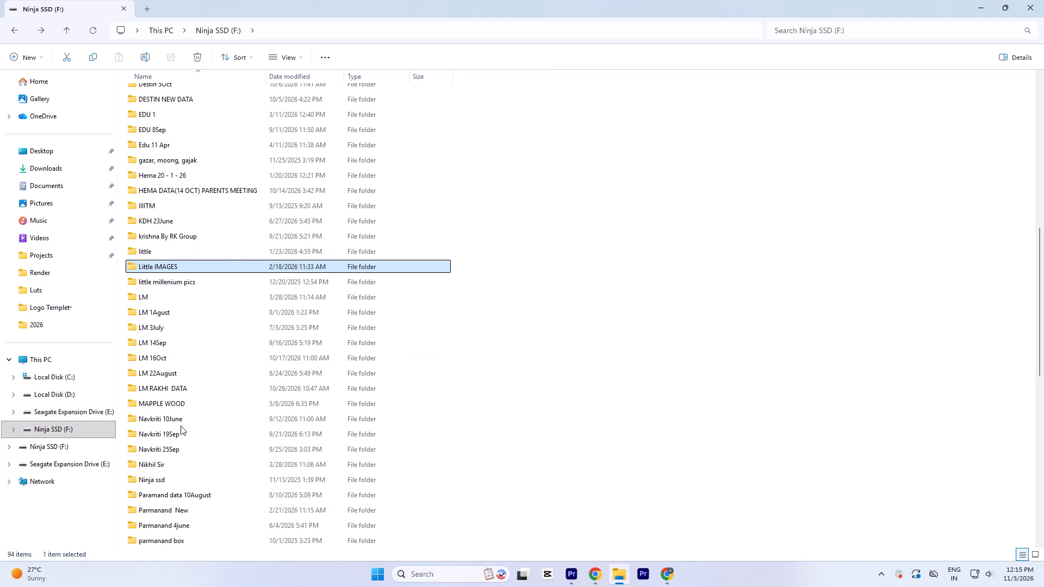
pyautogui.doubleClick(177, 422)
pyautogui.press('BackSpace')
pyautogui.scroll(-3, 256, 423)
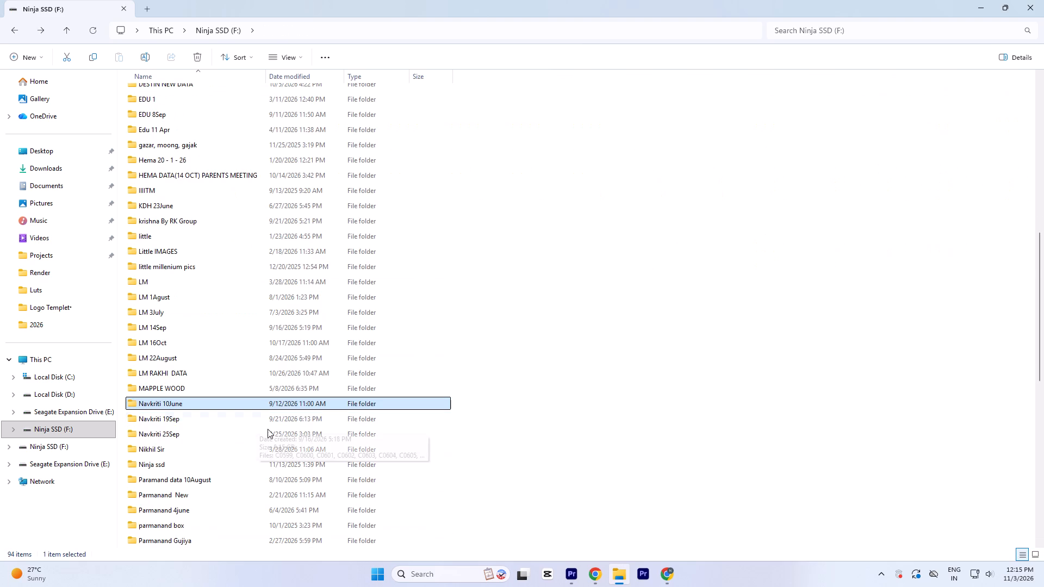
# Examine the video clips in the Navkriti 19Sep folder and the photos in its Images subfolder.
pyautogui.doubleClick(186, 421)
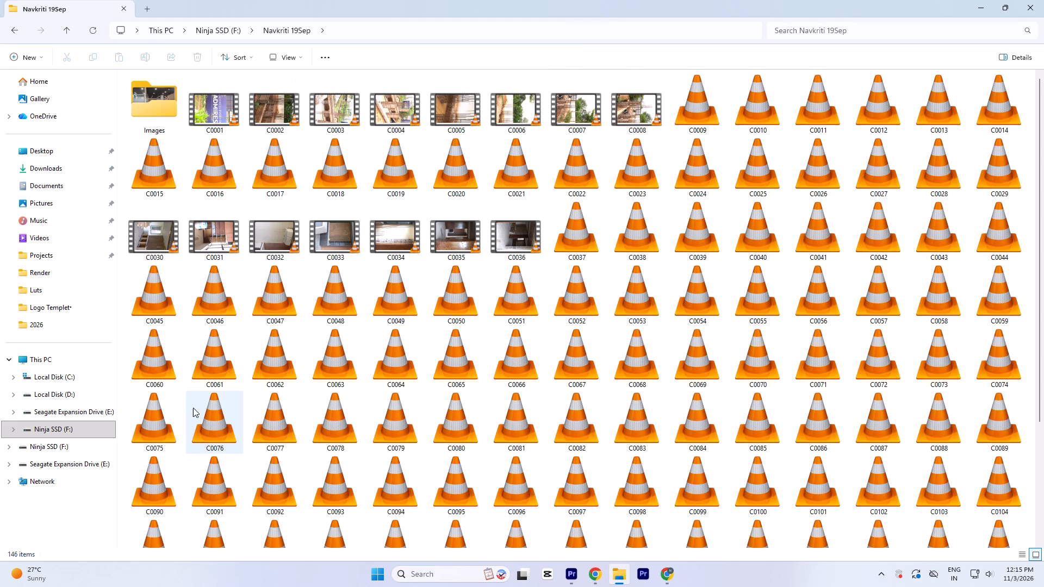
pyautogui.doubleClick(156, 101)
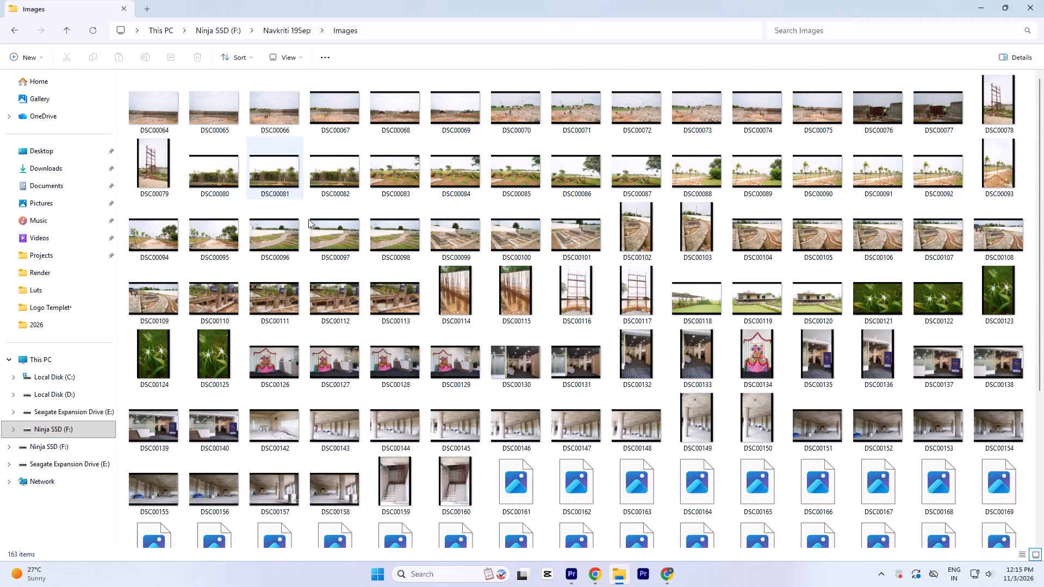
pyautogui.scroll(-4, 381, 326)
pyautogui.scroll(-5, 527, 413)
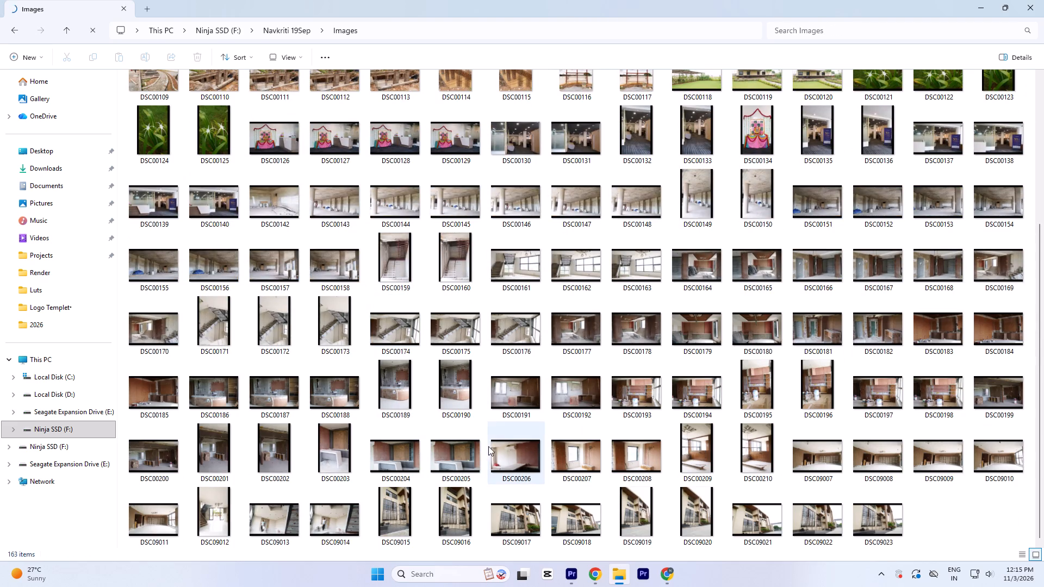
pyautogui.press('BackSpace')
pyautogui.scroll(-4, 349, 420)
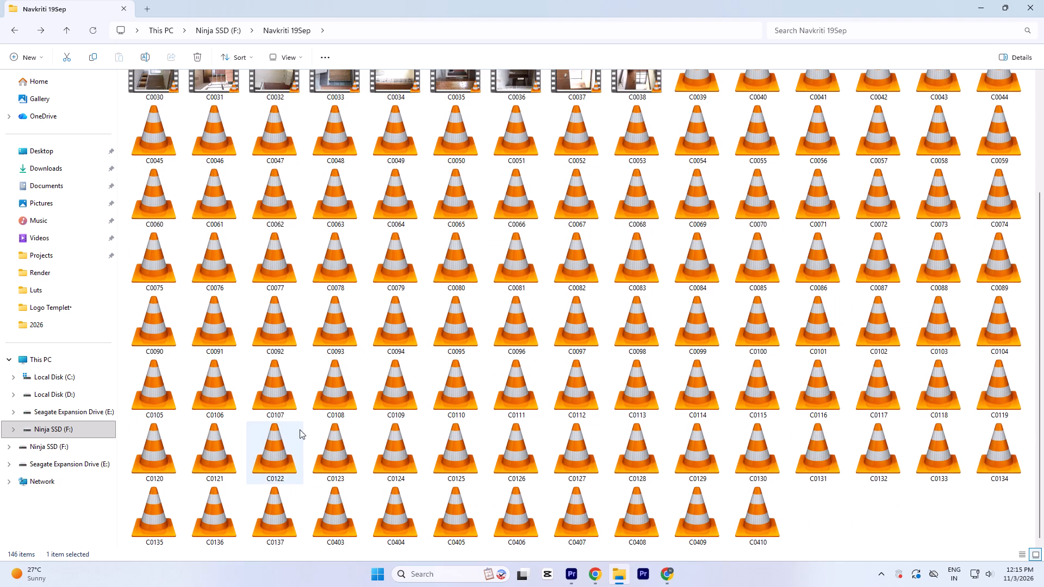
pyautogui.scroll(4, 312, 423)
pyautogui.press('BackSpace')
# Check the Navkriti 25Sep and Nikhil Sir folders, and look through the remaining folders on Ninja SSD (F:).
pyautogui.scroll(-5, 289, 394)
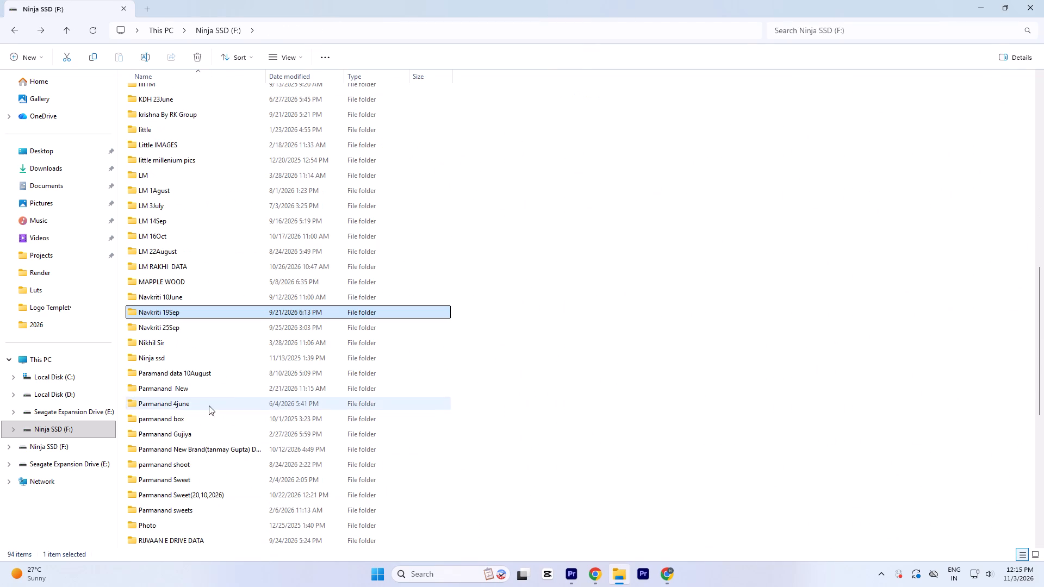
pyautogui.doubleClick(195, 328)
pyautogui.press('BackSpace')
pyautogui.scroll(-6, 293, 367)
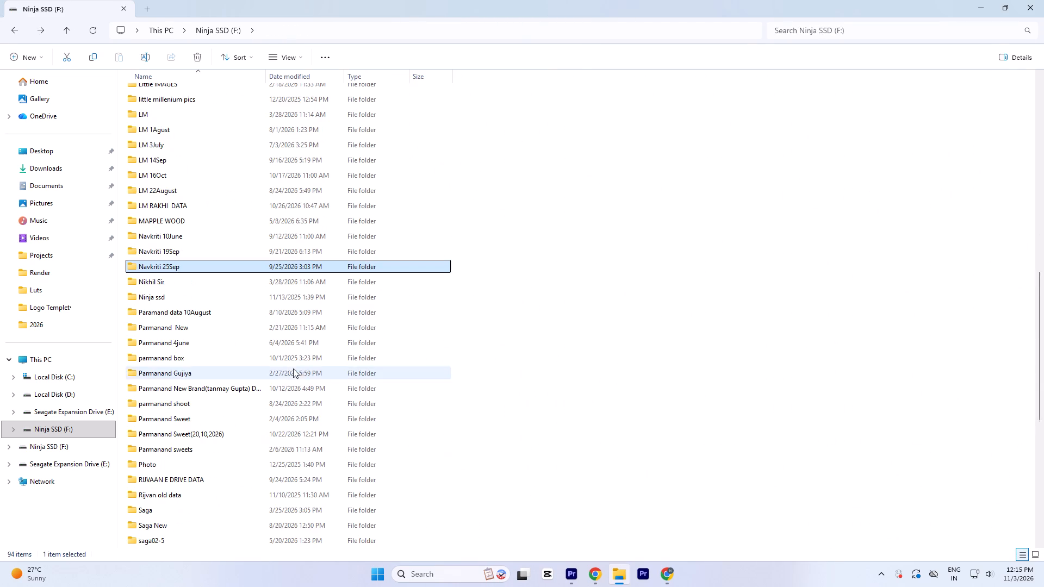
pyautogui.doubleClick(171, 284)
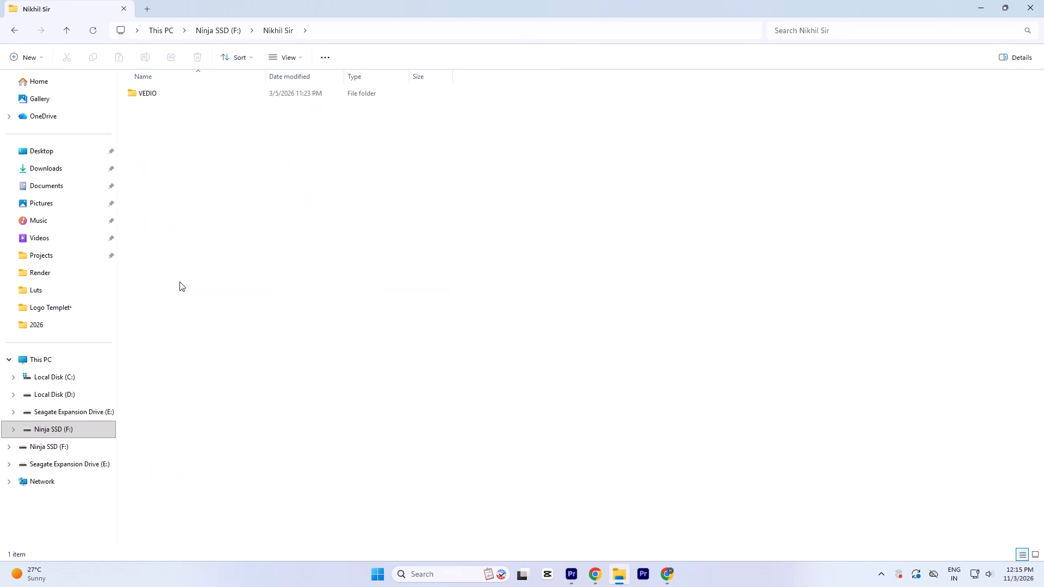
pyautogui.press('BackSpace')
pyautogui.scroll(-6, 257, 291)
pyautogui.scroll(-15, 295, 465)
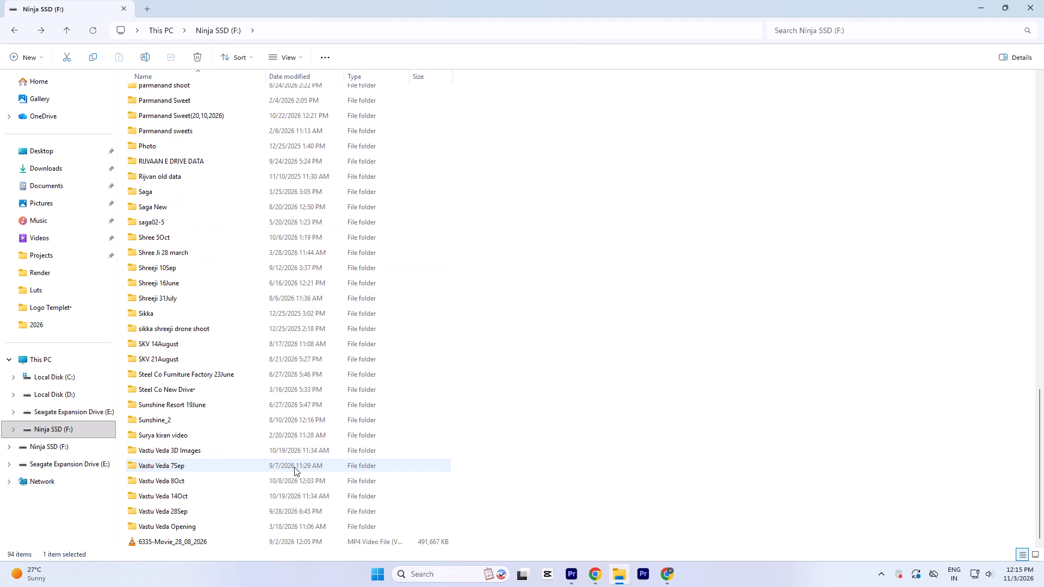
# Check drive C and look for Navkriti footage in the Video Data folder of Ninja Digital Solution on drive D.
pyautogui.press('BackSpace')
pyautogui.doubleClick(230, 102)
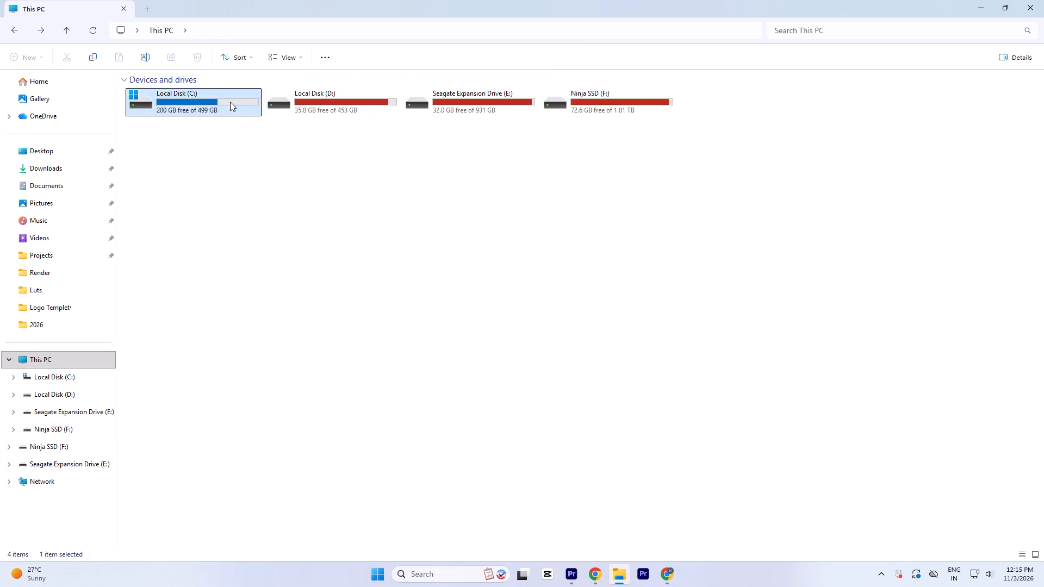
pyautogui.press('BackSpace')
pyautogui.doubleClick(328, 97)
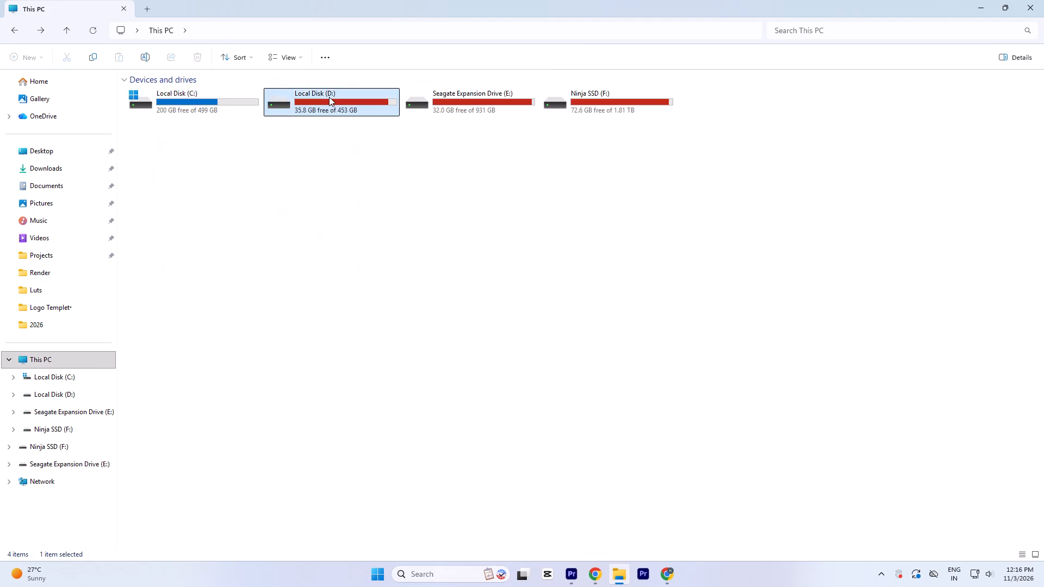
pyautogui.doubleClick(217, 112)
pyautogui.scroll(3, 204, 171)
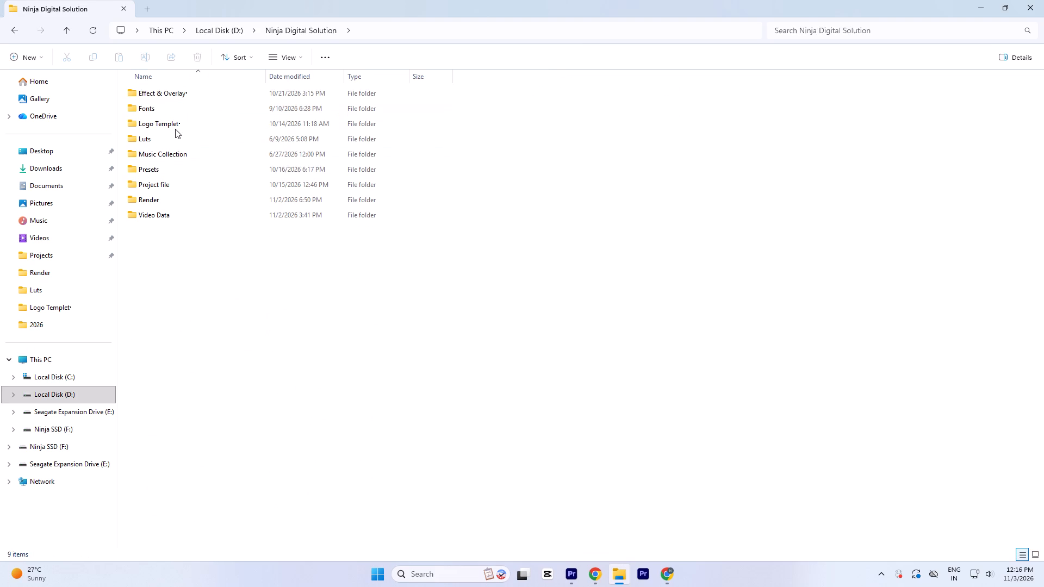
pyautogui.doubleClick(179, 209)
pyautogui.scroll(4, 198, 228)
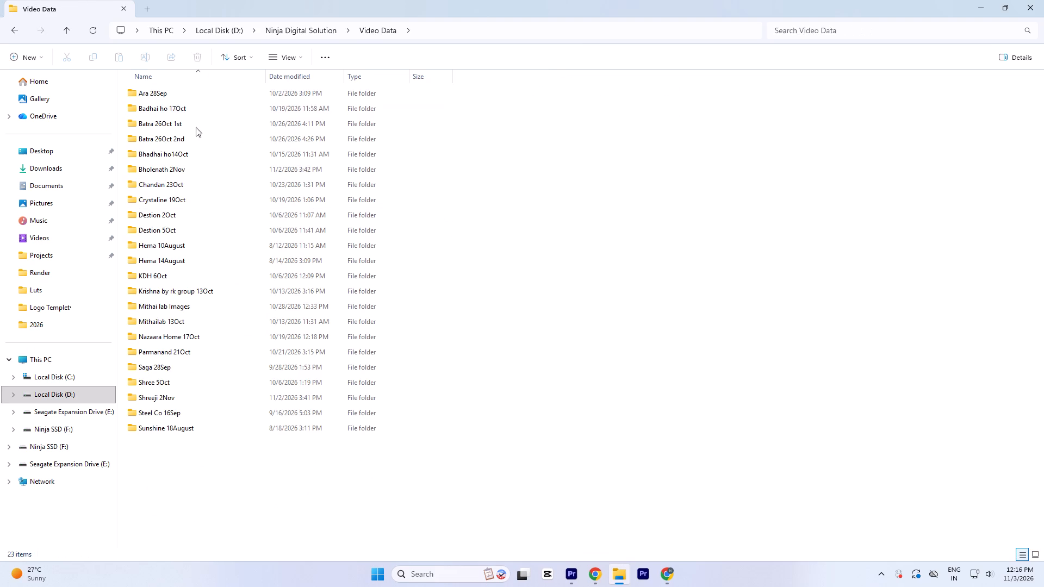
pyautogui.press('BackSpace')
# Open 3D navkirti images inside Render's Navkriti Videos Drive folder and look through the rendered images.
pyautogui.click(169, 204)
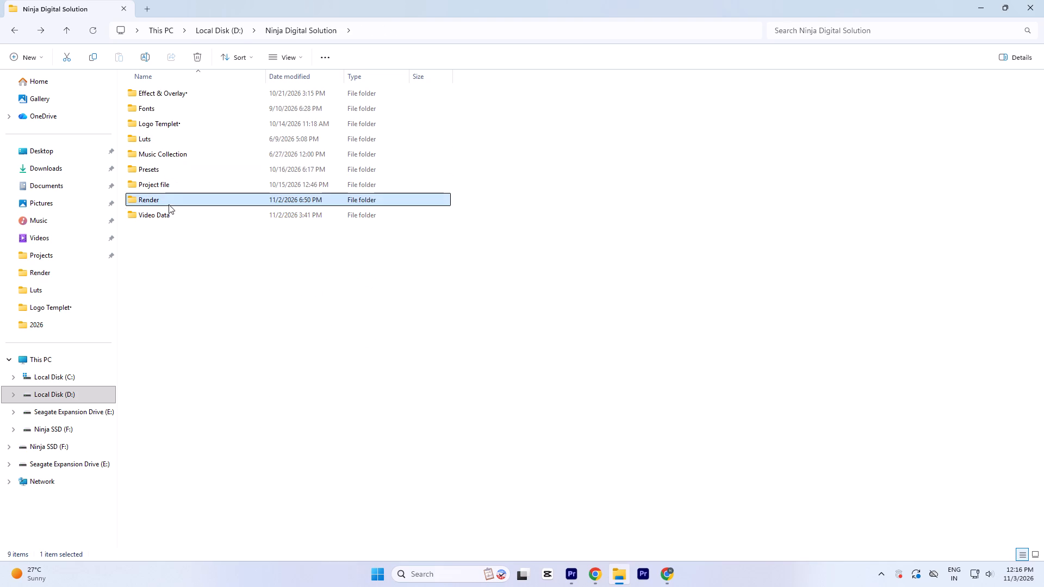
pyautogui.doubleClick(176, 205)
pyautogui.scroll(4, 165, 172)
pyautogui.doubleClick(159, 102)
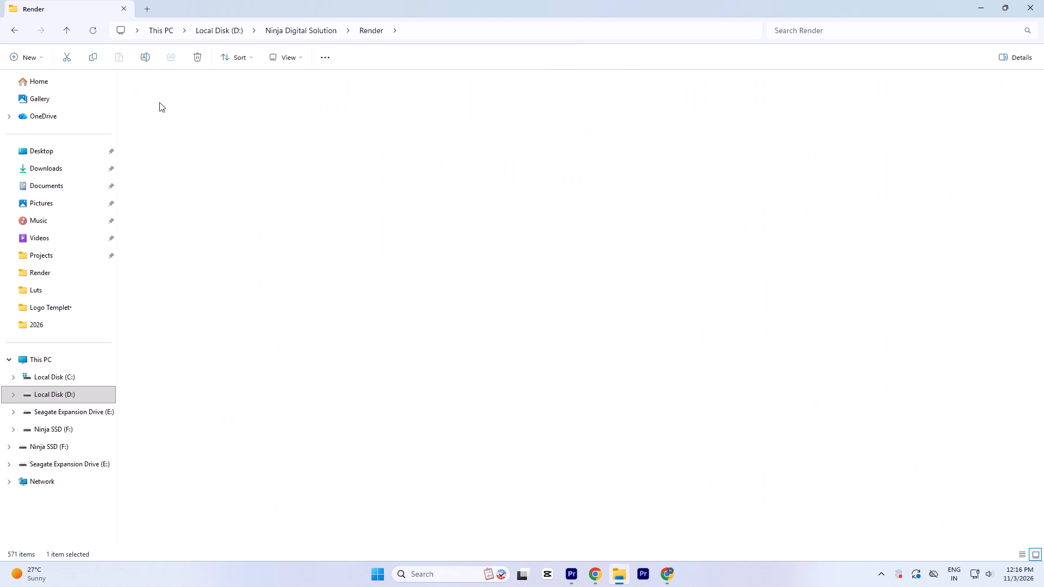
pyautogui.doubleClick(171, 104)
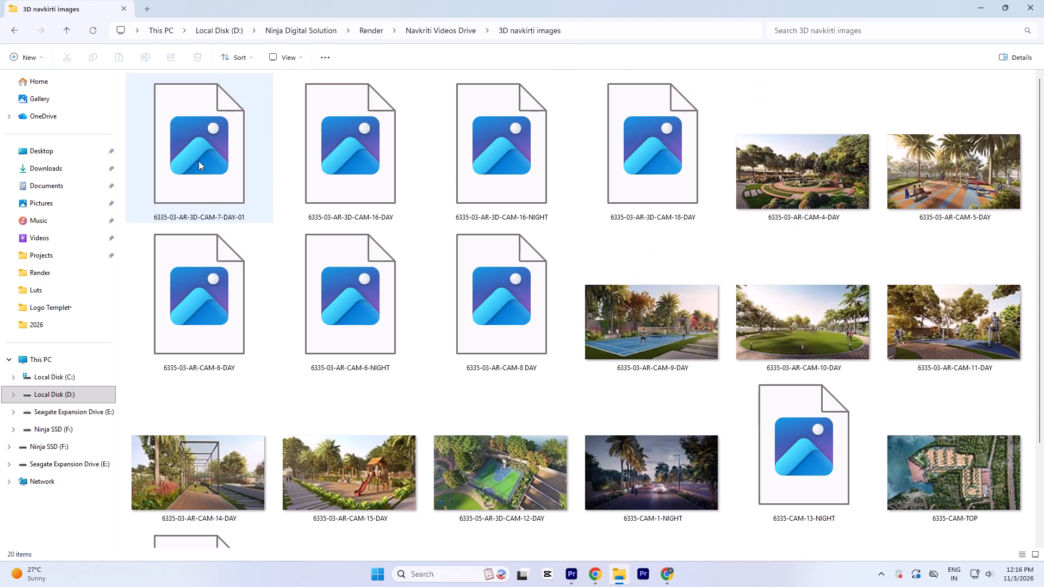
pyautogui.scroll(-3, 351, 316)
pyautogui.scroll(5, 351, 320)
pyautogui.scroll(-6, 344, 327)
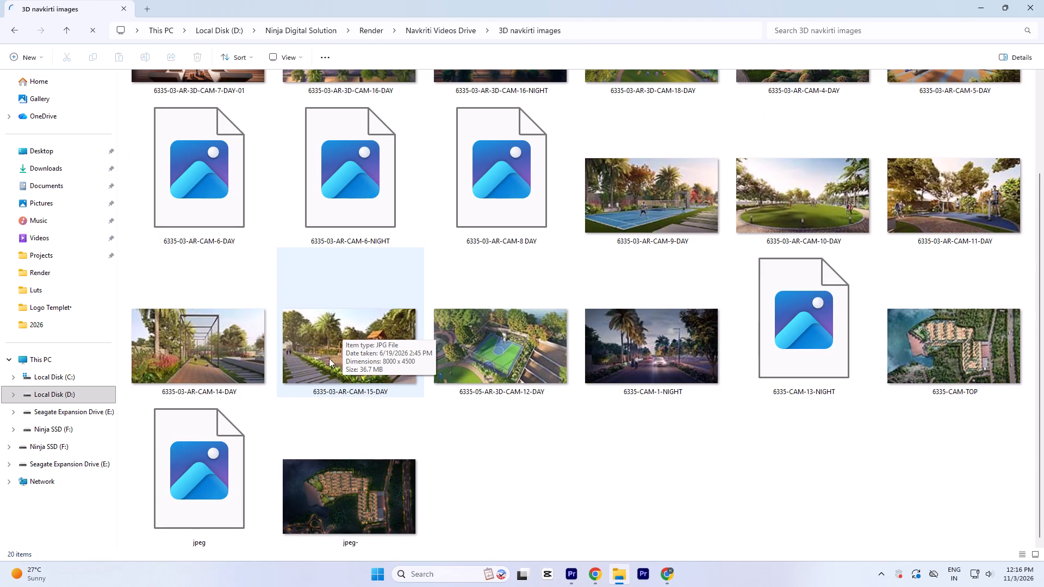
pyautogui.scroll(4, 331, 337)
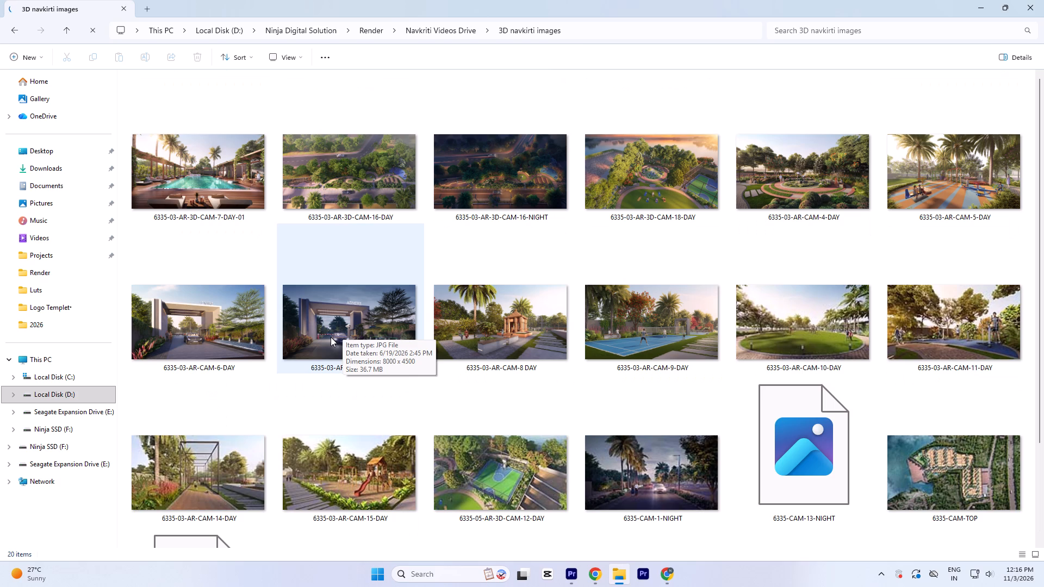
# View the file properties of the 6335-03-AR-3D-CAM-7-DAY-01 pool render.
pyautogui.rightClick(203, 179)
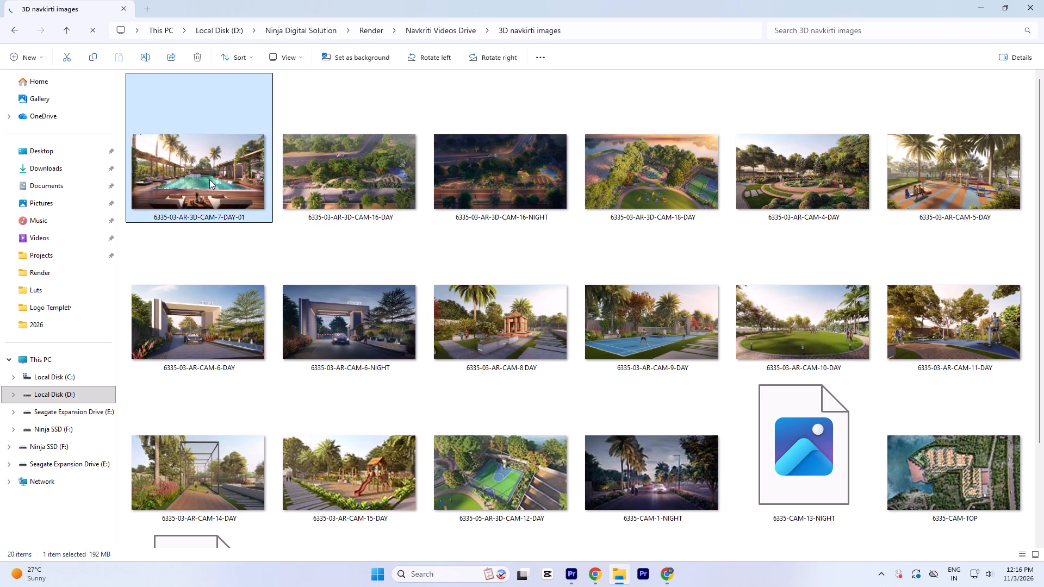
pyautogui.rightClick(213, 191)
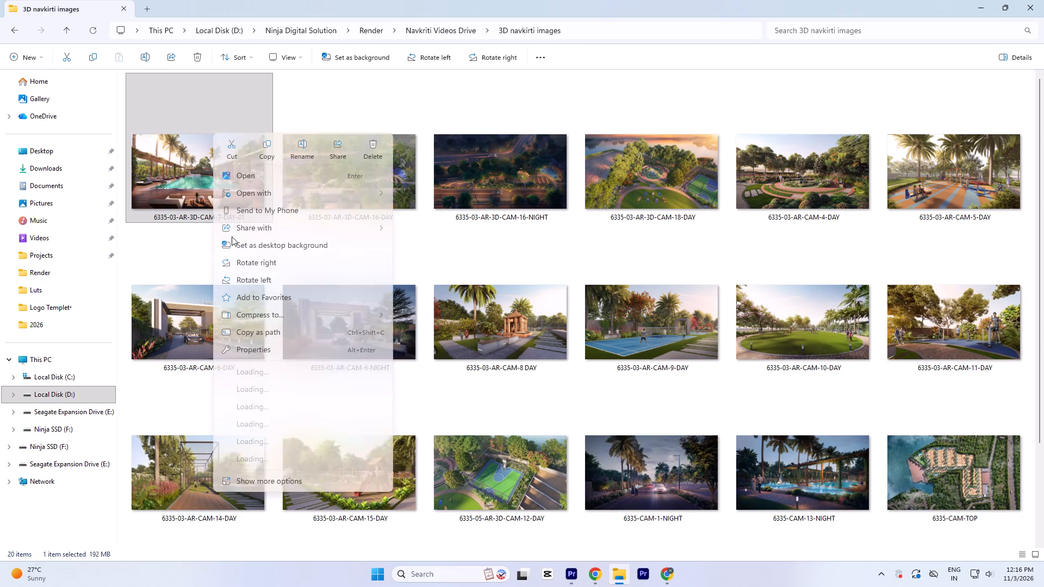
pyautogui.click(271, 344)
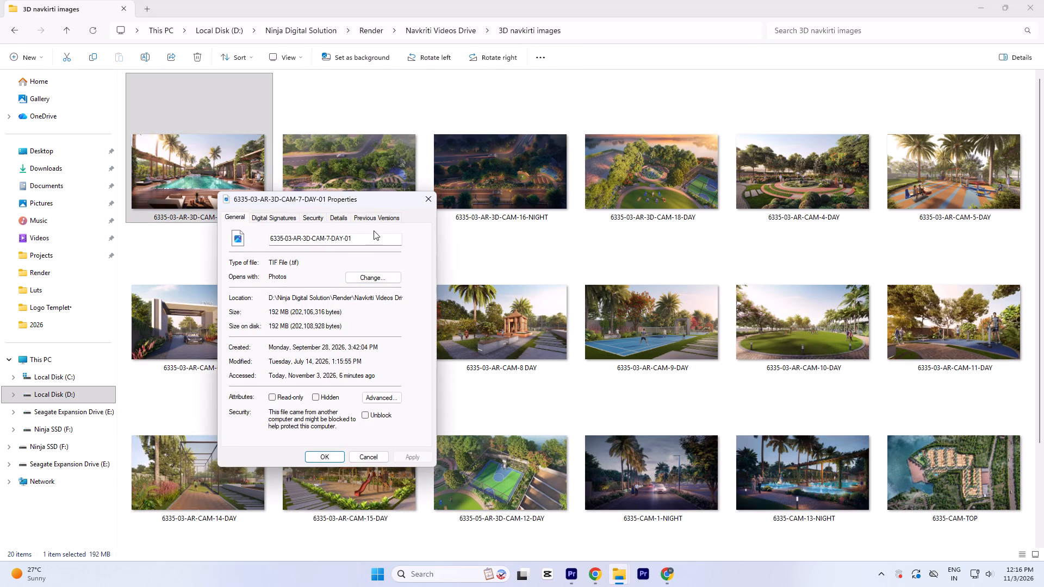
pyautogui.click(428, 208)
pyautogui.click(427, 202)
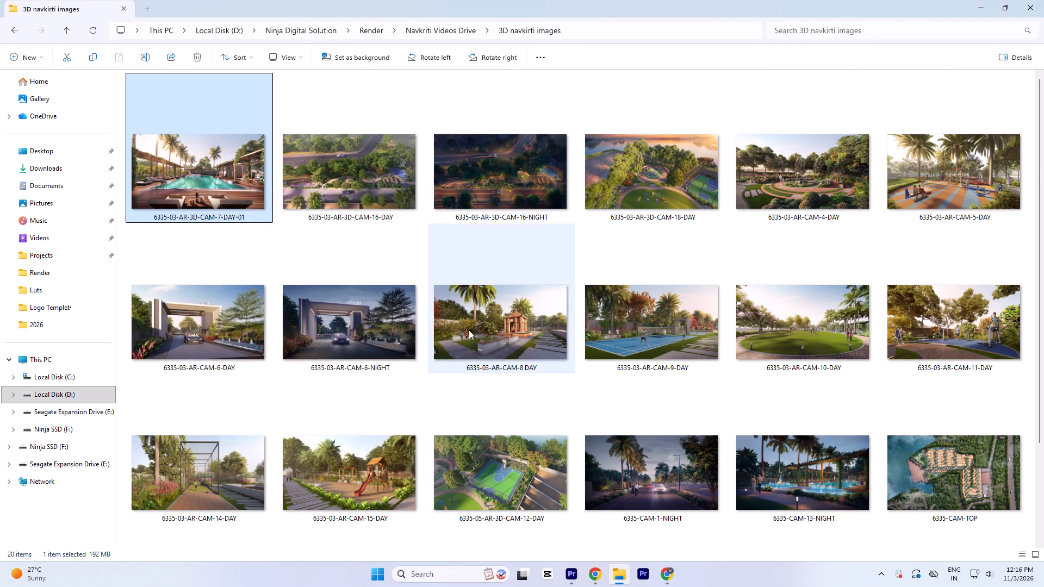
# Look through the rest of the 3D navkirti images folder and preview the jpeg- night aerial render in Photos.
pyautogui.scroll(-5, 482, 373)
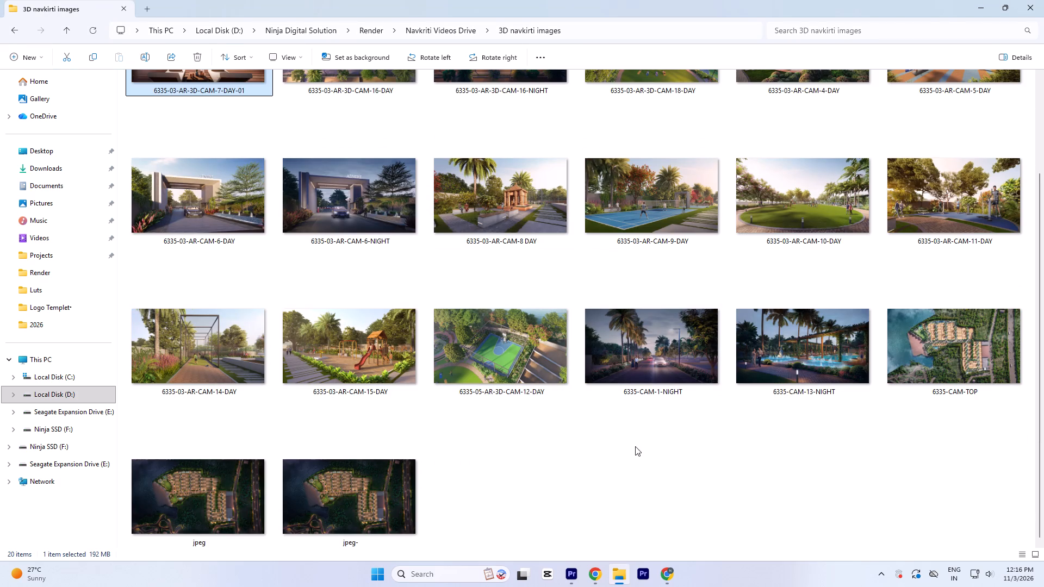
pyautogui.press('BackSpace')
pyautogui.doubleClick(141, 104)
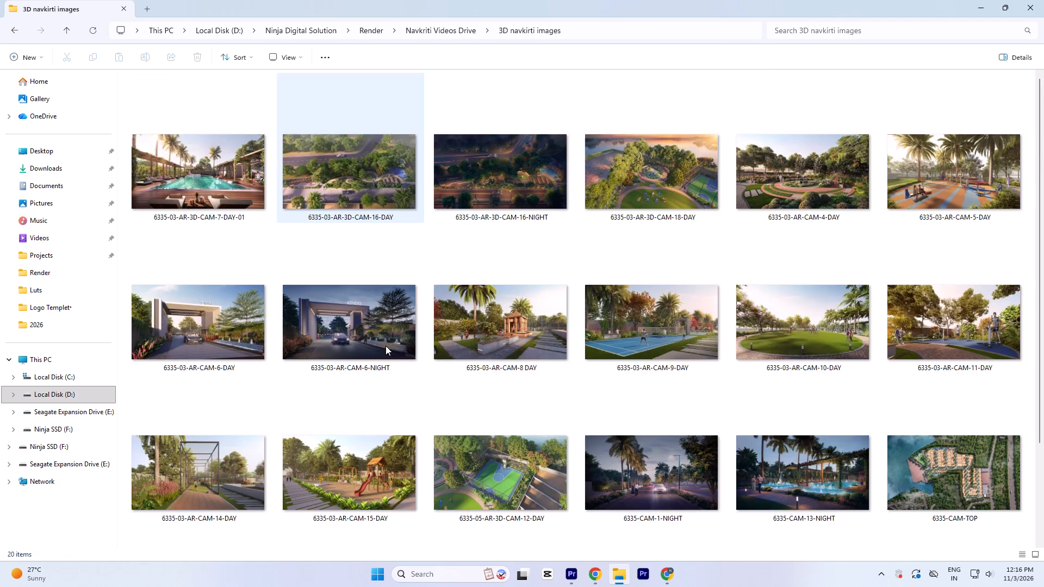
pyautogui.scroll(-7, 430, 424)
pyautogui.doubleClick(368, 485)
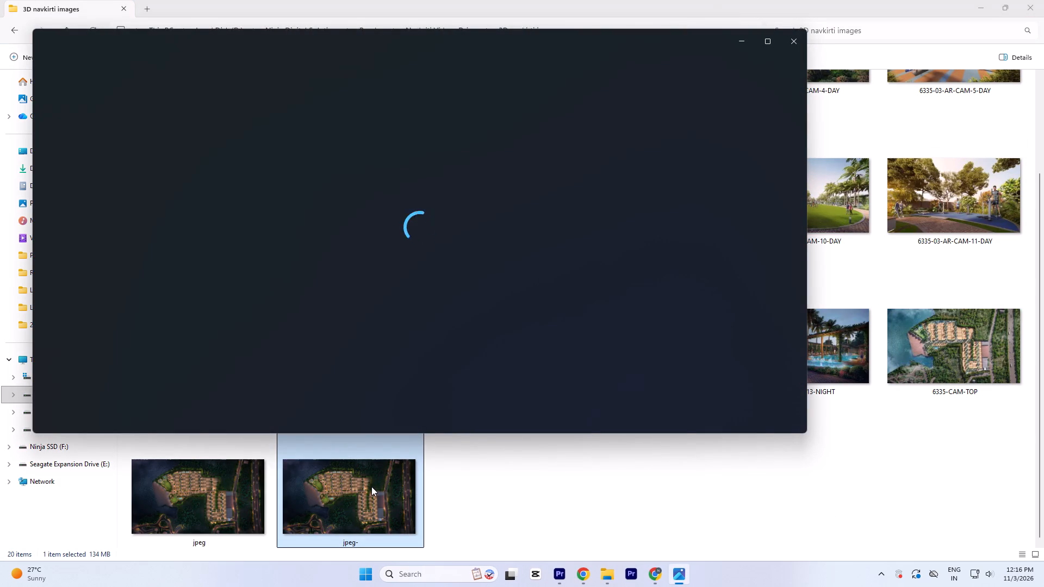
pyautogui.press('Left')
pyautogui.press('Right')
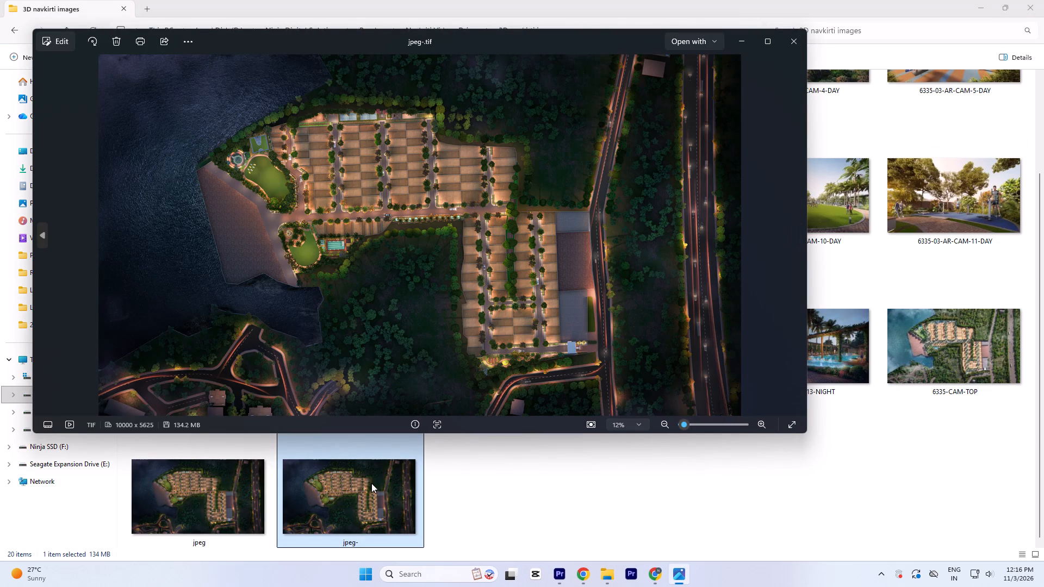
pyautogui.click(204, 495)
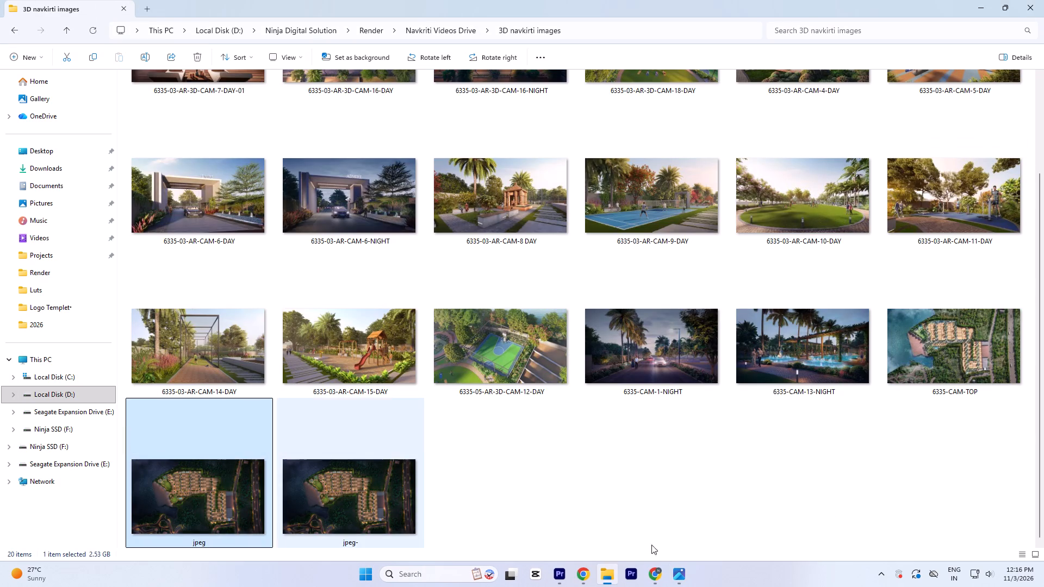
pyautogui.click(679, 576)
pyautogui.press('Right')
pyautogui.press('Right')
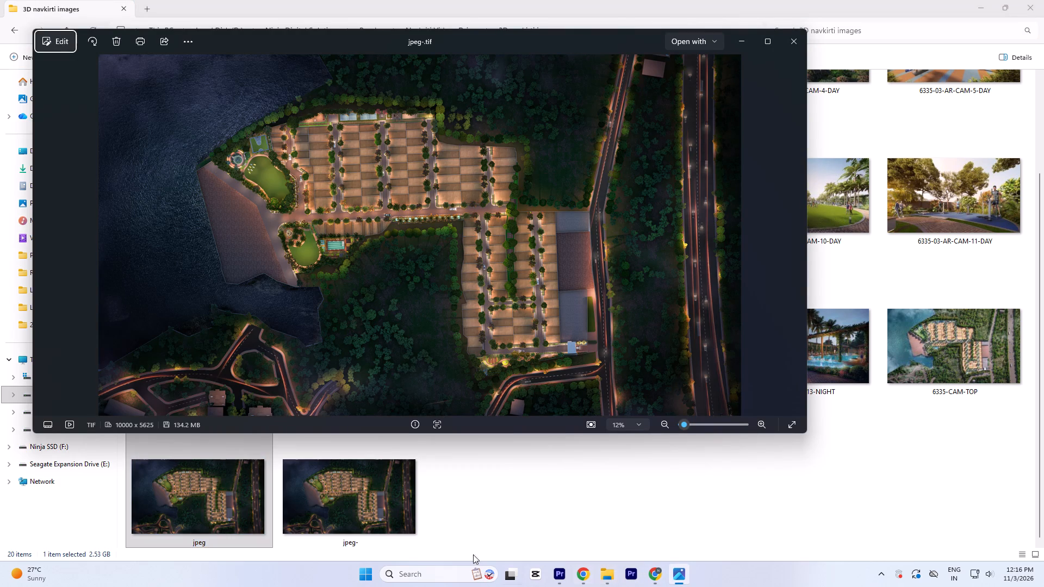
pyautogui.click(784, 43)
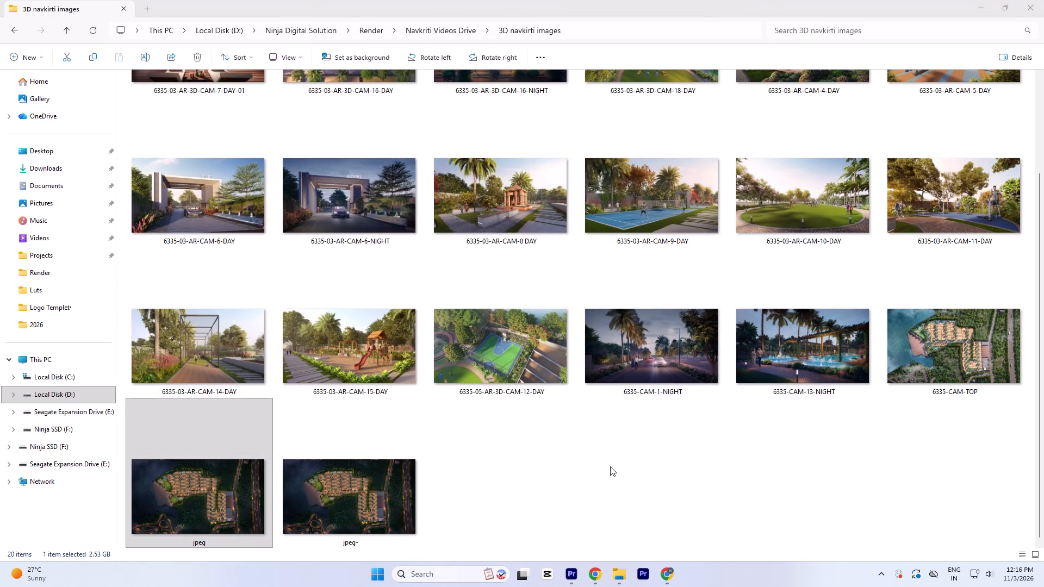
pyautogui.scroll(4, 422, 454)
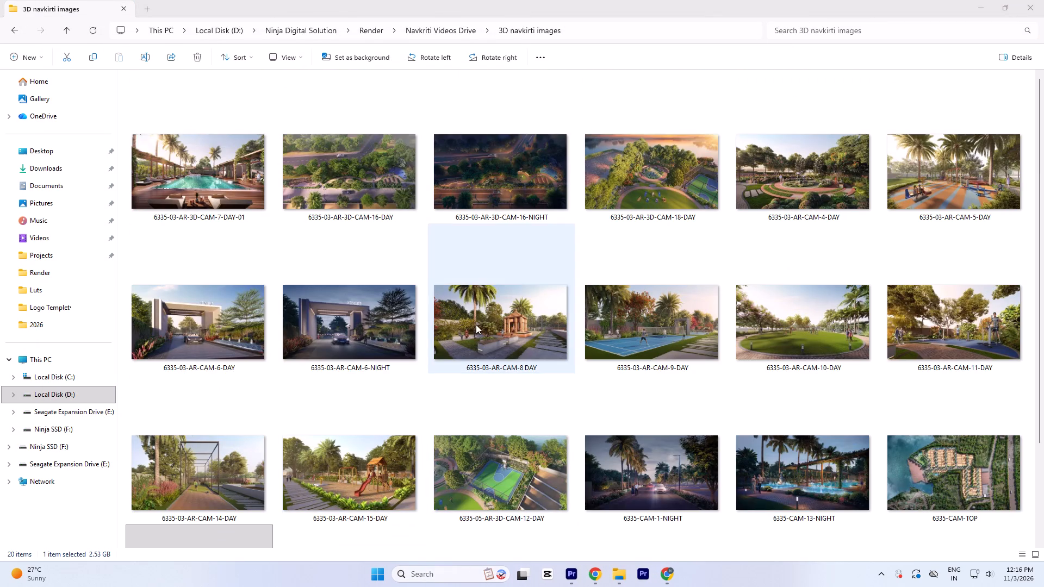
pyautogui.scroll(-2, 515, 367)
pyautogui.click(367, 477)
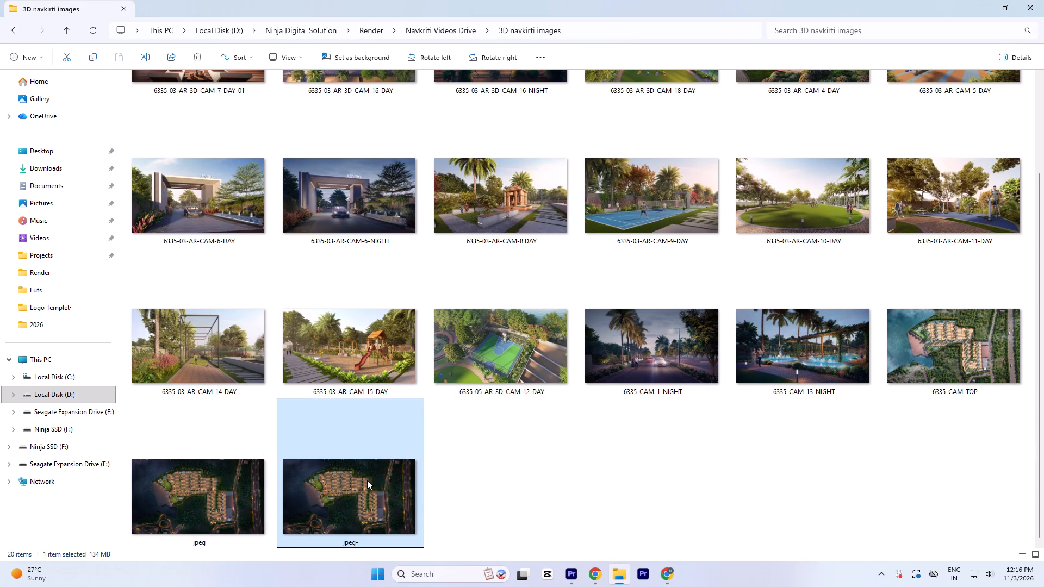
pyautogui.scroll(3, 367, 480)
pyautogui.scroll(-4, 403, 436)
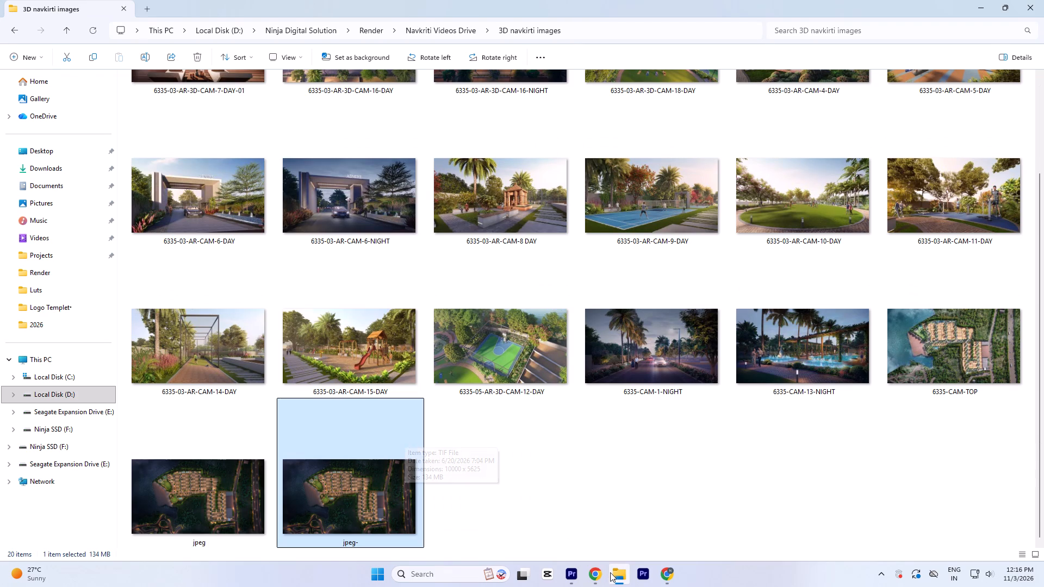
# In a new tab, open the Navkriti 9July folder inside Data Backup Vikash on Seagate Expansion Drive (E:).
pyautogui.click(148, 9)
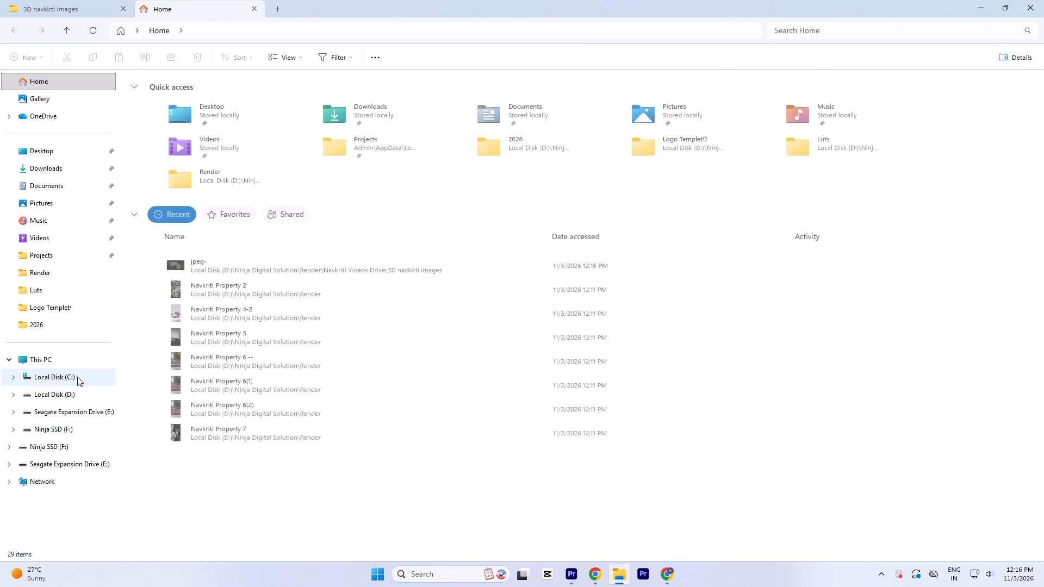
pyautogui.click(63, 365)
pyautogui.doubleClick(484, 104)
pyautogui.doubleClick(184, 109)
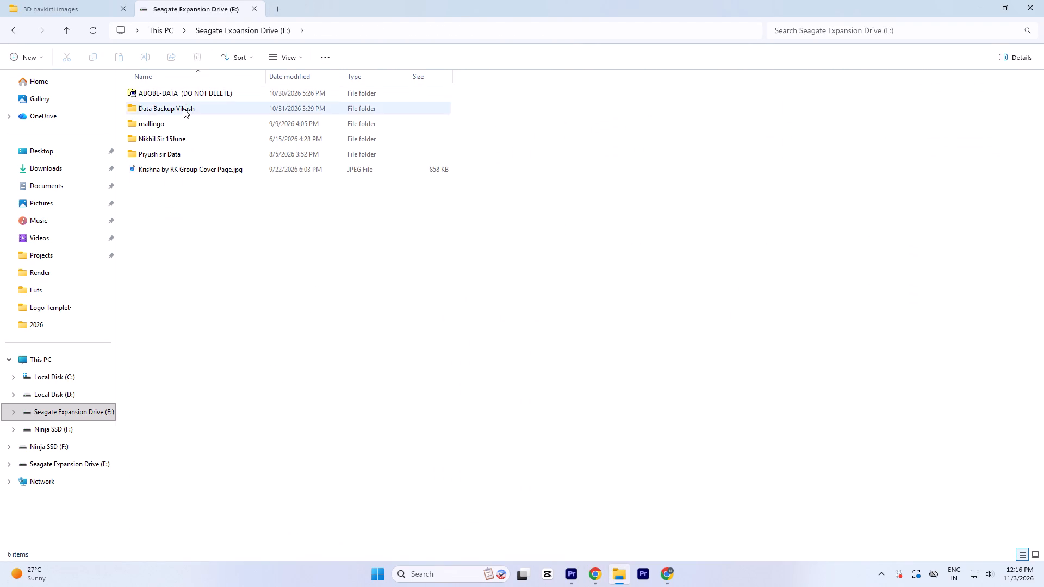
pyautogui.scroll(4, 252, 270)
pyautogui.scroll(-7, 254, 365)
pyautogui.scroll(-8, 226, 446)
pyautogui.scroll(-7, 185, 496)
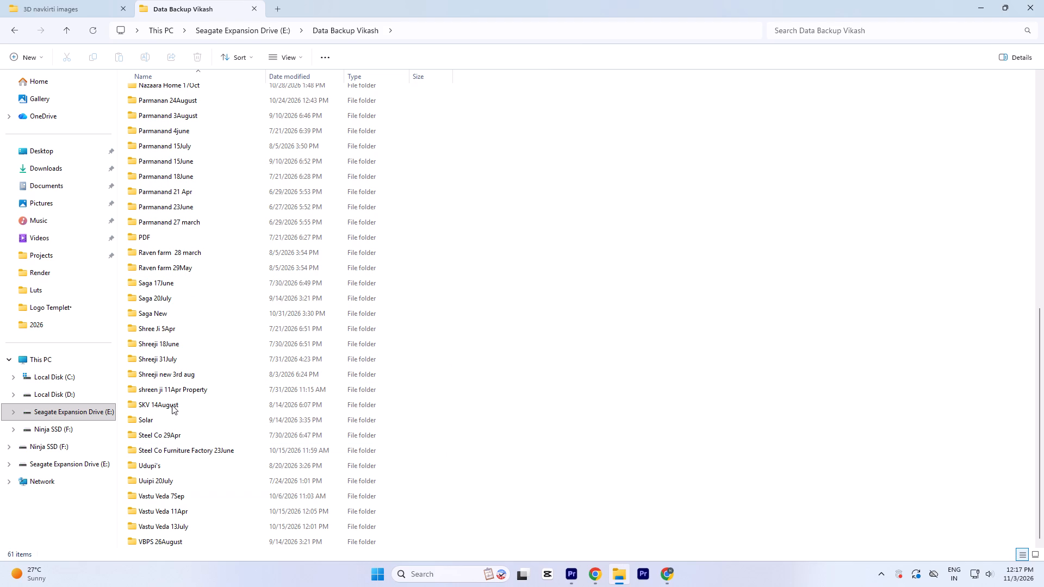
pyautogui.scroll(1, 205, 349)
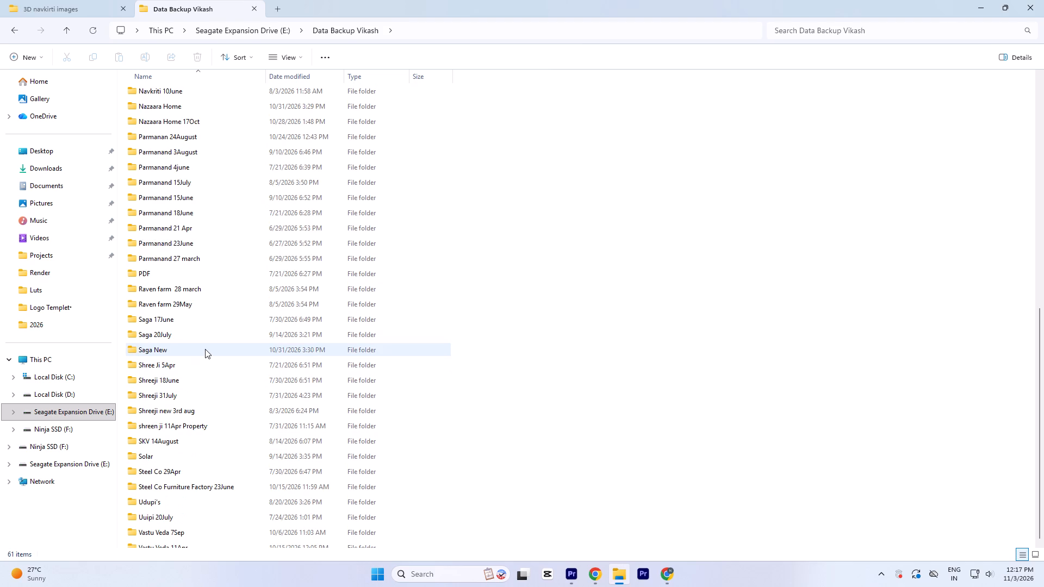
pyautogui.scroll(1, 205, 349)
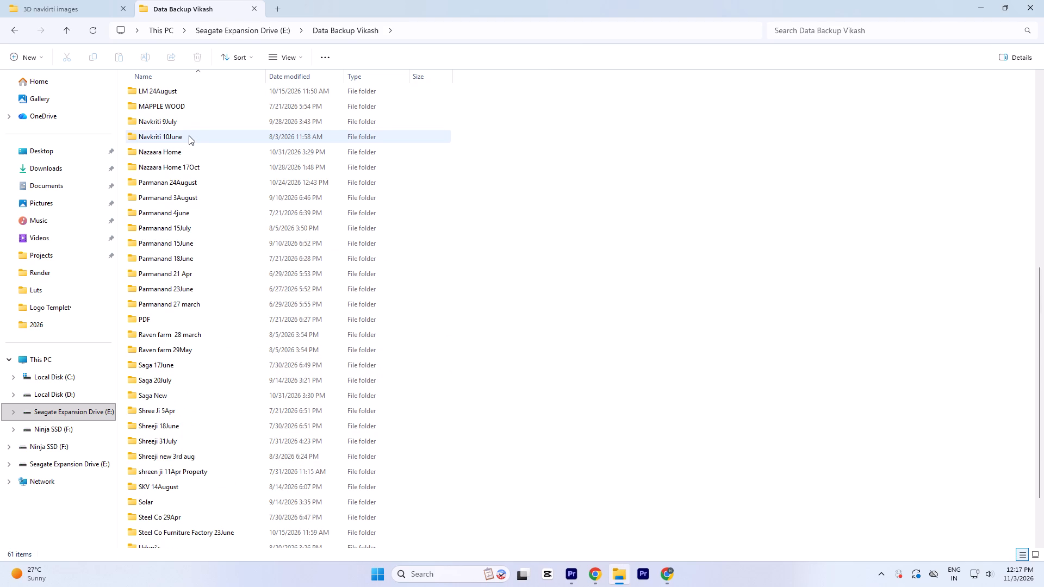
pyautogui.doubleClick(185, 124)
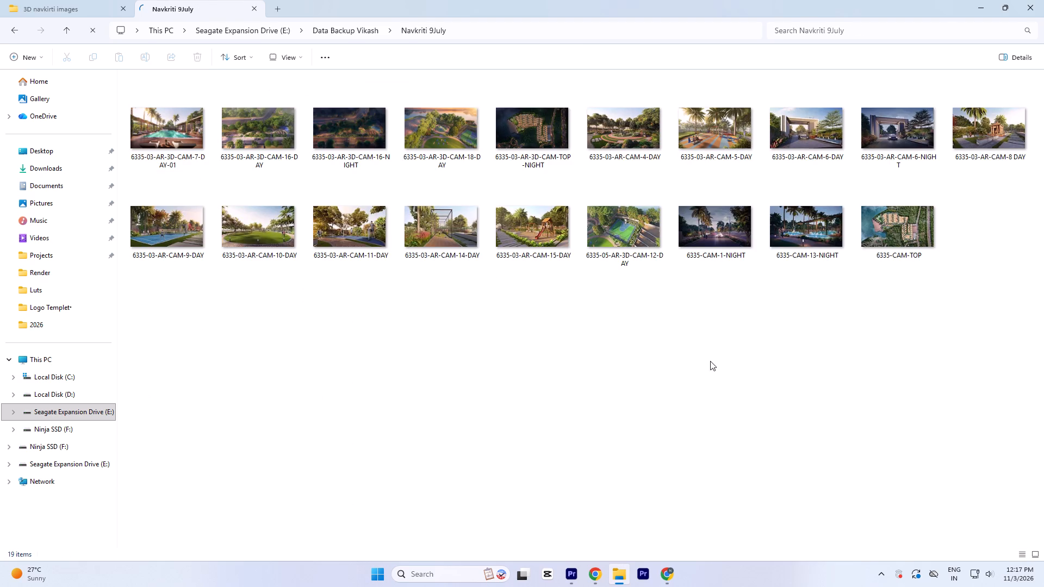
# Delete the jpeg- night aerial render from the 3D navkirti images folder.
pyautogui.click(84, 11)
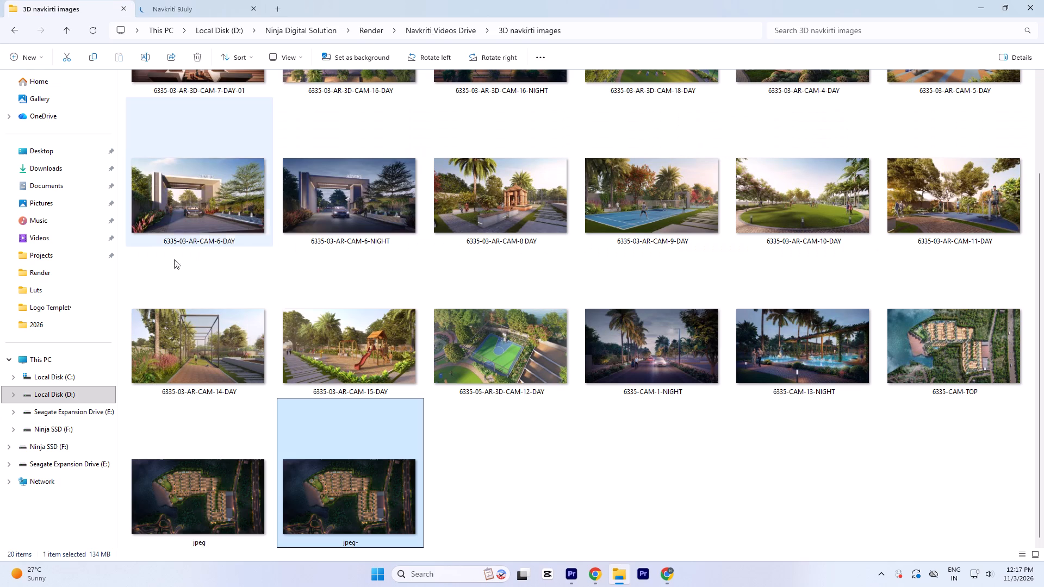
pyautogui.click(504, 496)
pyautogui.click(370, 489)
pyautogui.press('Delete')
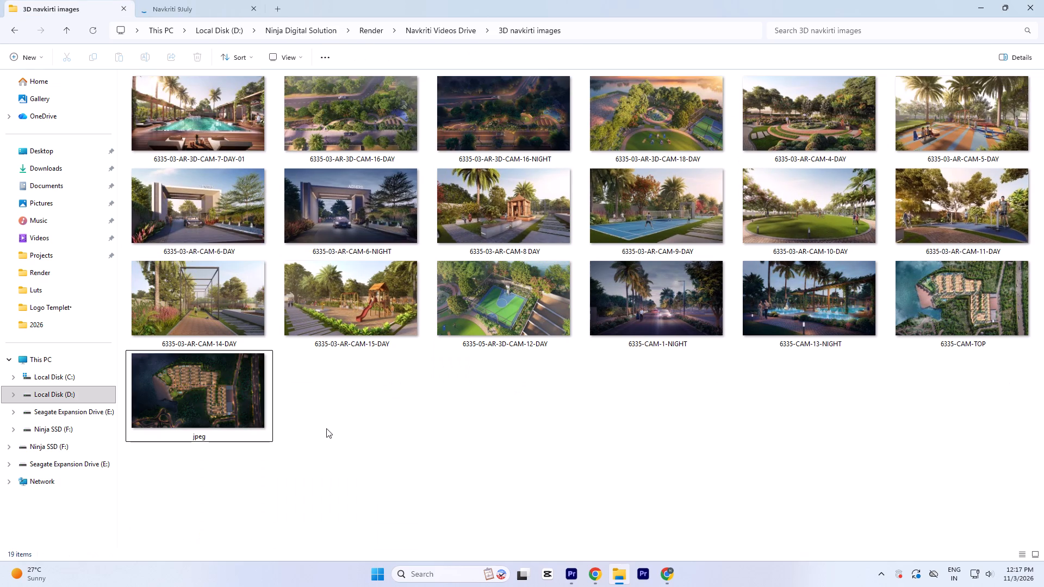
# Compare the two image folders and copy all Navkriti 9July images into 3D navkirti images, skipping files with the same names.
pyautogui.scroll(11, 327, 428)
pyautogui.scroll(4, 502, 259)
pyautogui.click(202, 12)
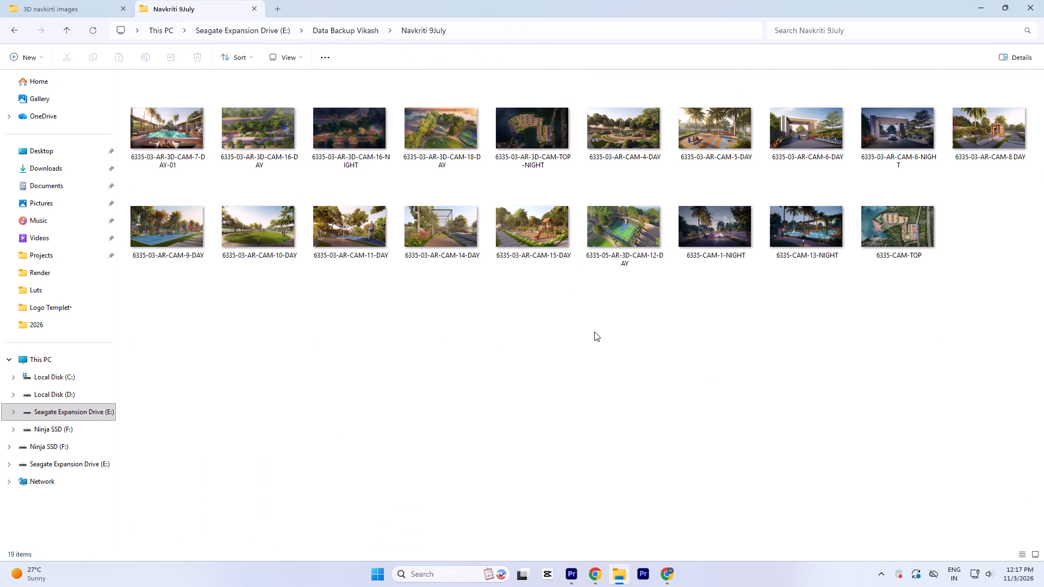
pyautogui.click(97, 12)
pyautogui.scroll(4, 328, 270)
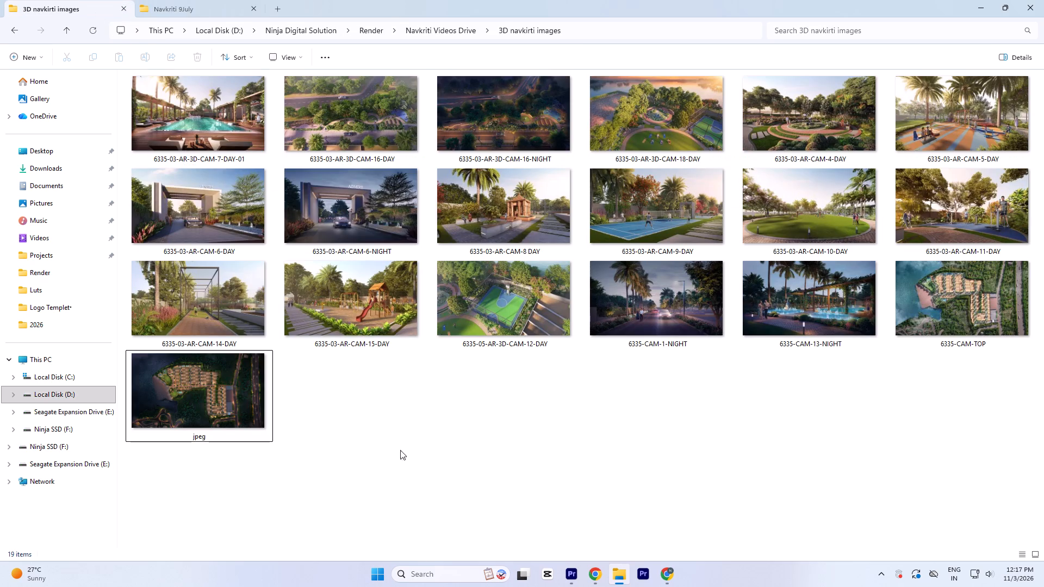
pyautogui.click(193, 10)
pyautogui.hotkey('ctrl', 'a')
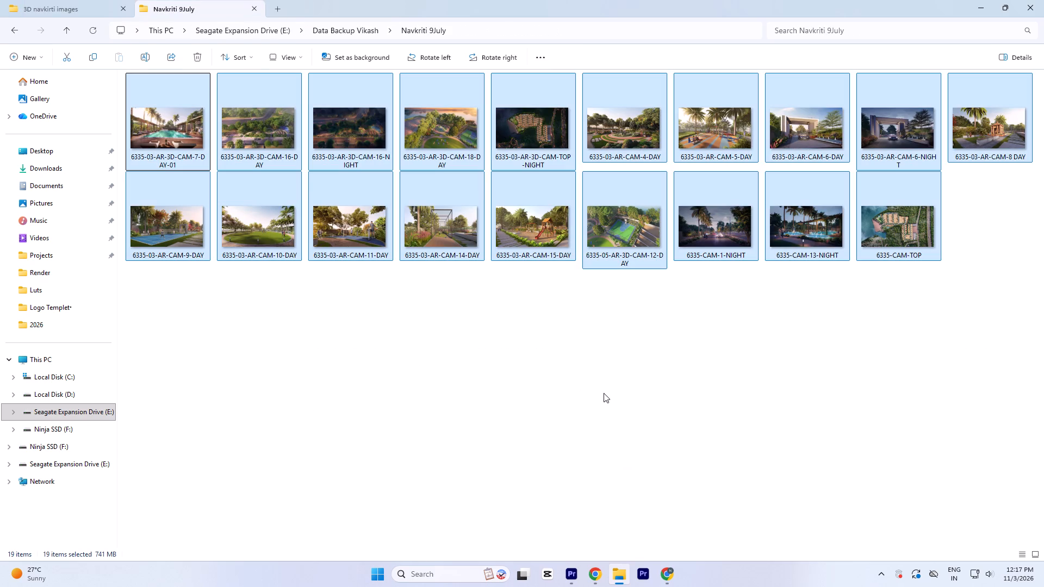
pyautogui.hotkey('ctrl', 'c')
pyautogui.hotkey('ctrl', 'c')
pyautogui.click(59, 7)
pyautogui.click(419, 405)
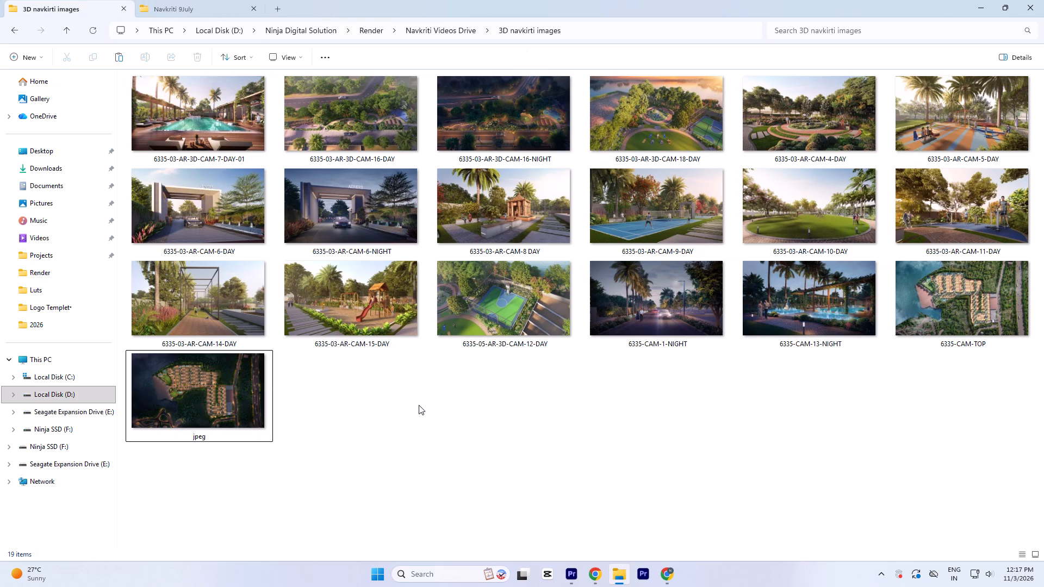
pyautogui.hotkey('ctrl', 'v')
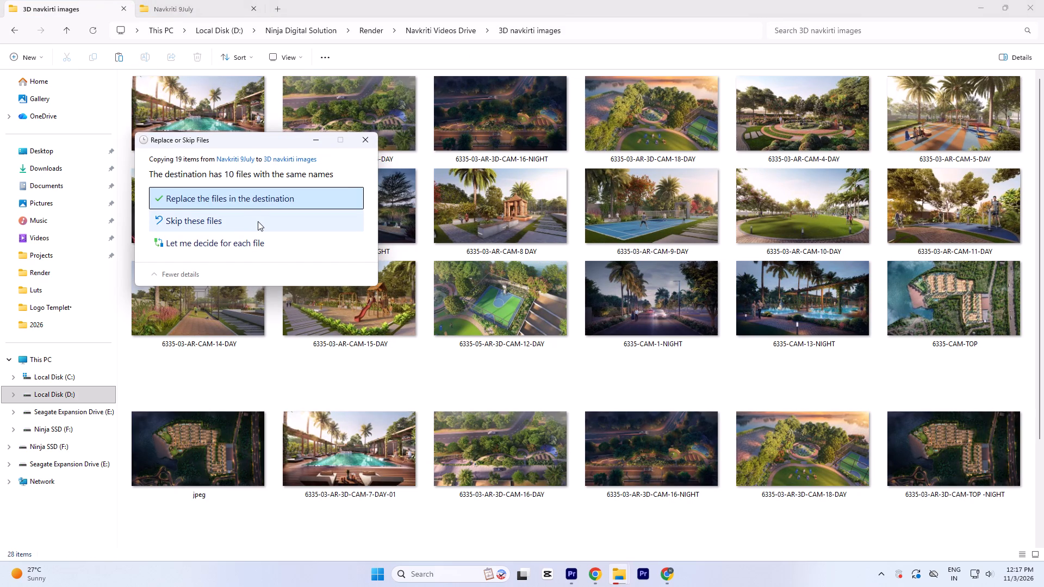
pyautogui.click(258, 221)
# Look over the combined 3D navkirti images and copy all of them into the Navkriti 9July backup folder.
pyautogui.click(515, 479)
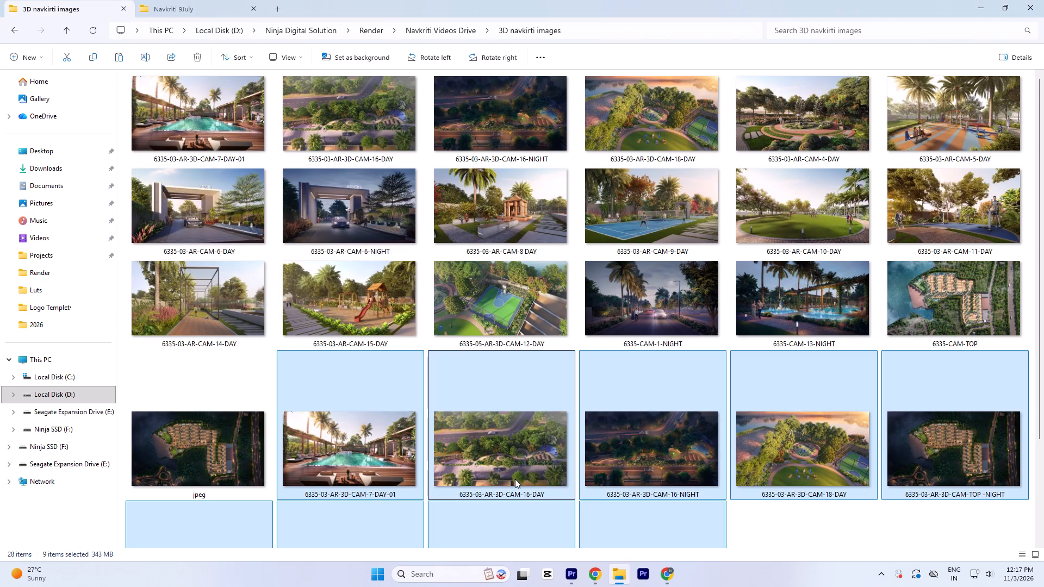
pyautogui.scroll(-4, 568, 504)
pyautogui.scroll(4, 568, 504)
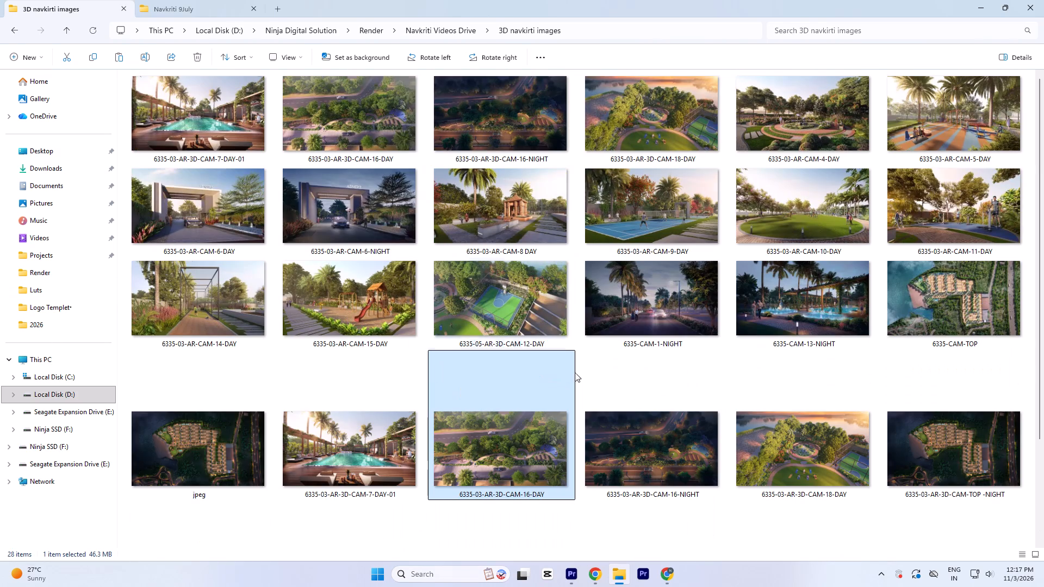
pyautogui.scroll(-1, 654, 513)
pyautogui.click(824, 479)
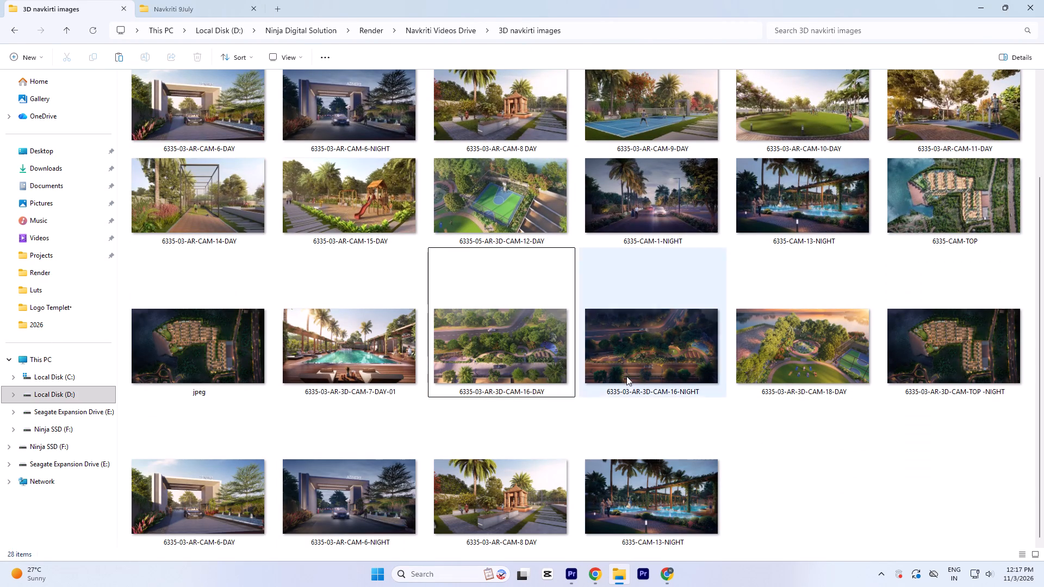
pyautogui.click(178, 9)
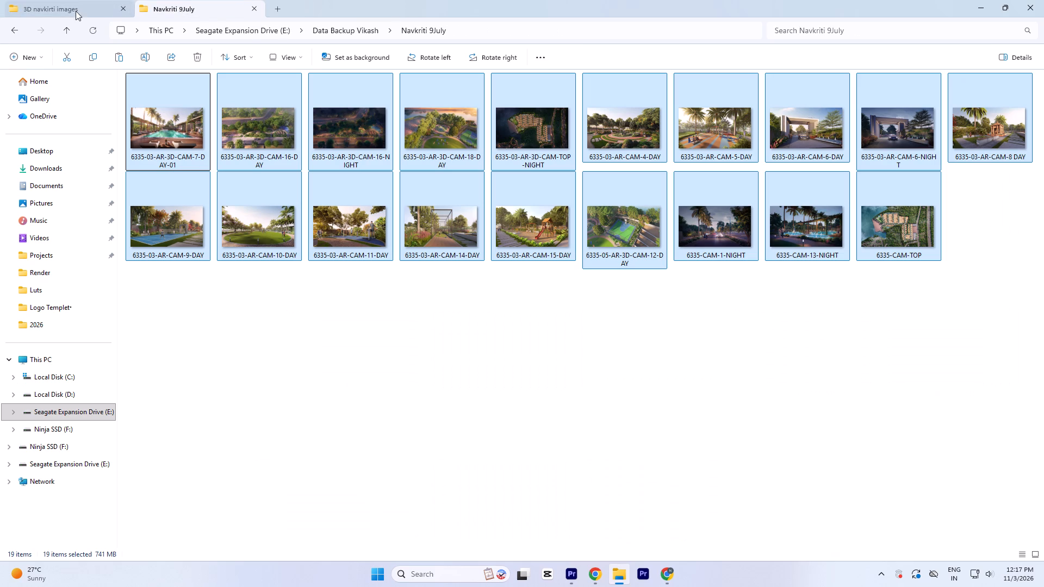
pyautogui.click(61, 7)
pyautogui.click(464, 229)
pyautogui.hotkey('ctrl', 'a')
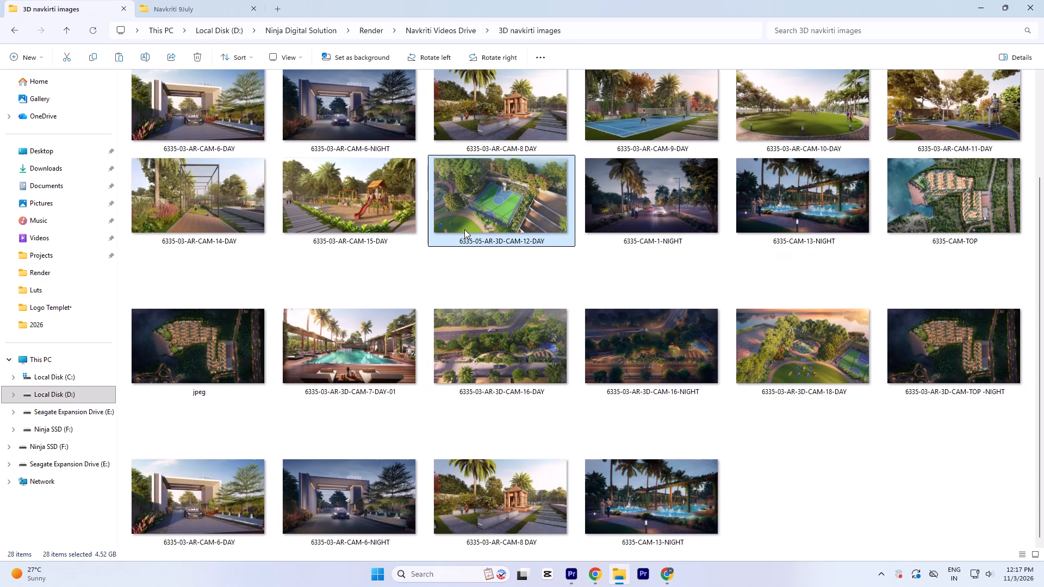
pyautogui.hotkey('ctrl', 'c')
pyautogui.hotkey('ctrl', 'c')
pyautogui.click(181, 11)
pyautogui.click(383, 236)
pyautogui.click(410, 341)
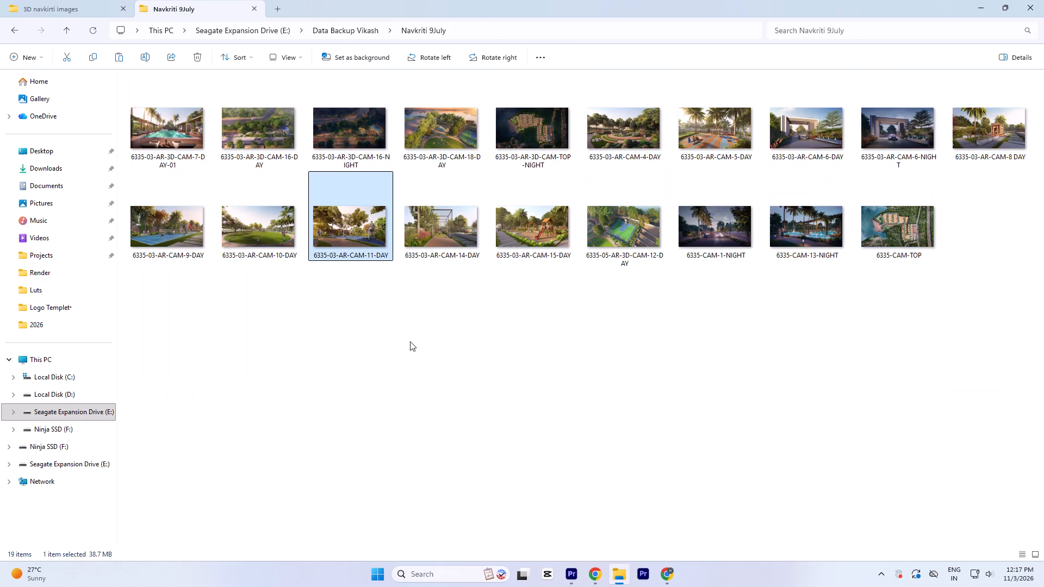
pyautogui.hotkey('ctrl', 'v')
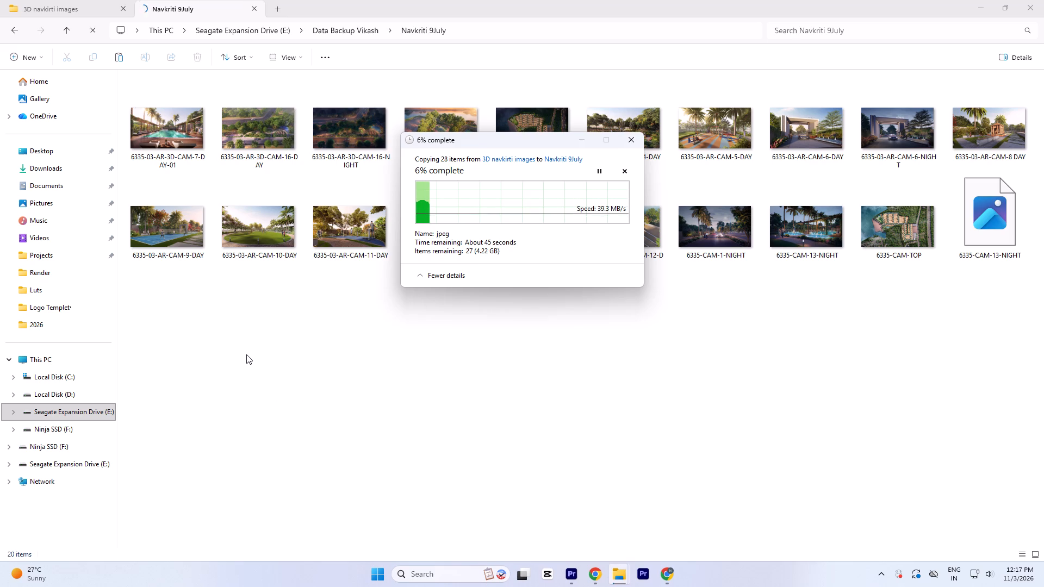
# Delete the 6335-03-AR-3D-CAM-TOP -NIGHT render from the 3D navkirti images folder.
pyautogui.click(80, 10)
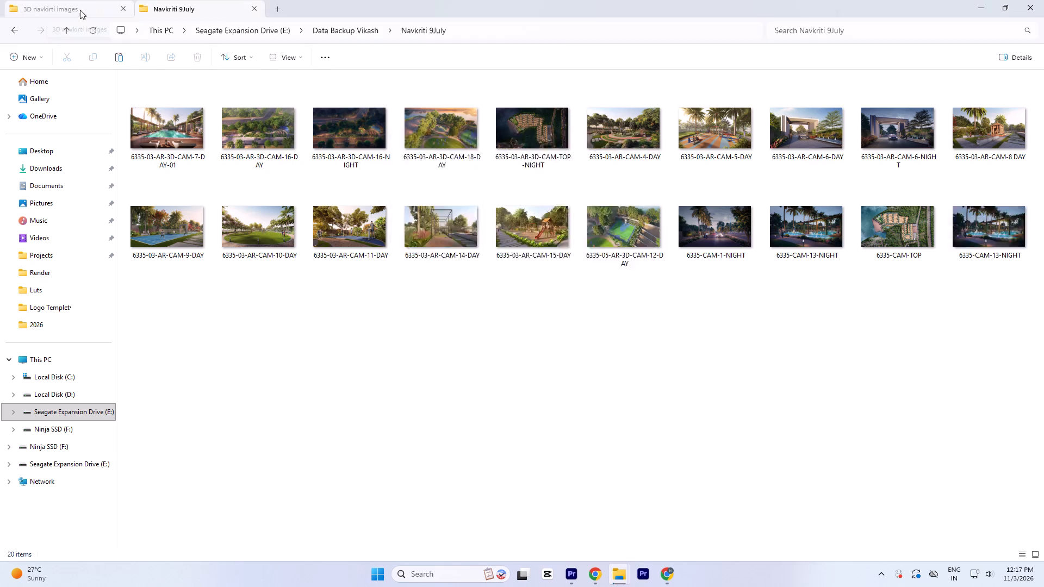
pyautogui.click(705, 376)
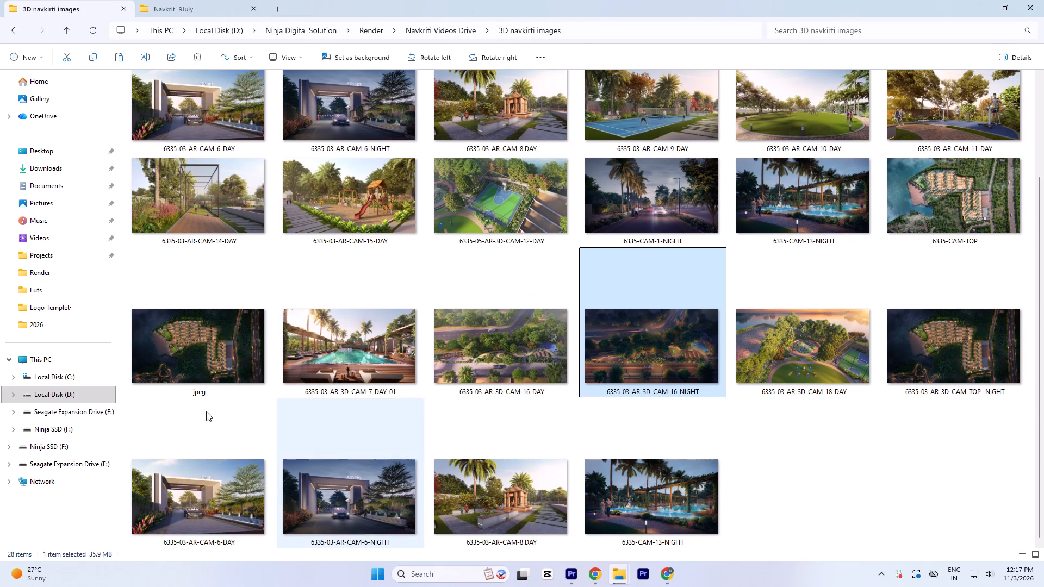
pyautogui.click(886, 502)
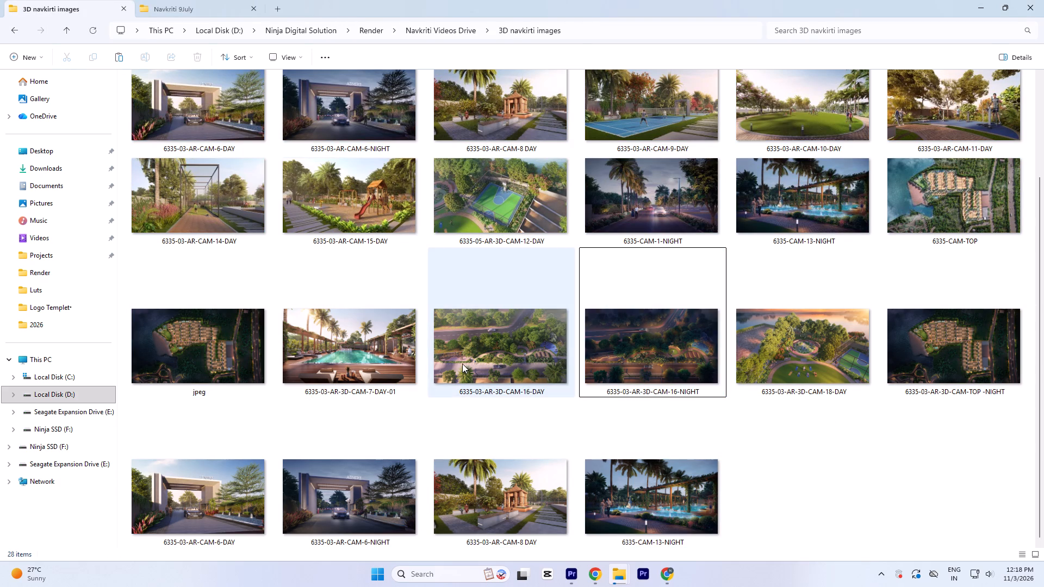
pyautogui.click(928, 345)
pyautogui.press('Delete')
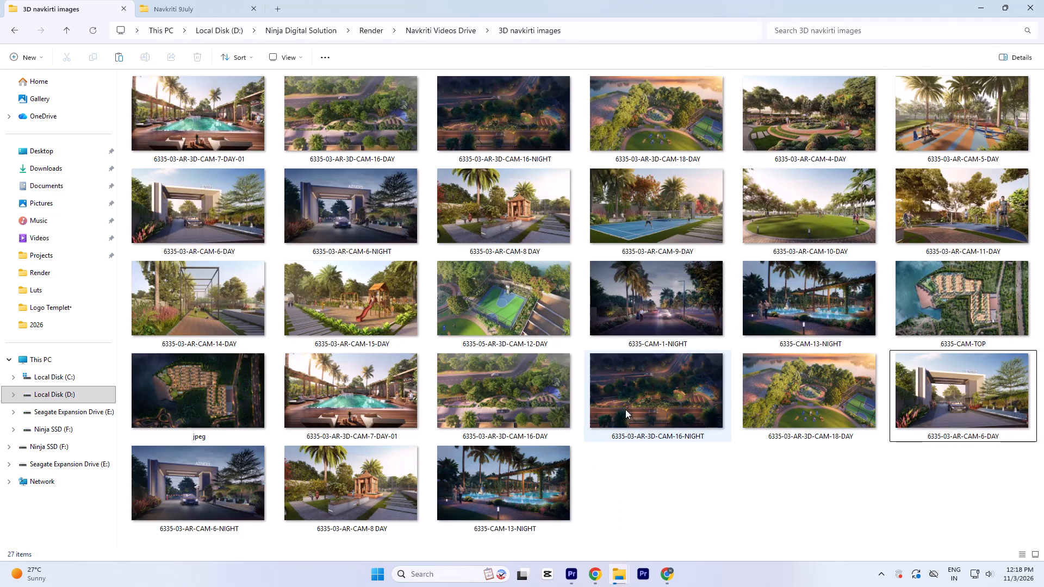
# Delete the later copies of 6335-03-AR-3D-CAM-7-DAY-01 and 6335-03-AR-CAM-6-DAY and the earlier copy of 6335-CAM-13-NIGHT from 3D navkirti images.
pyautogui.scroll(5, 468, 414)
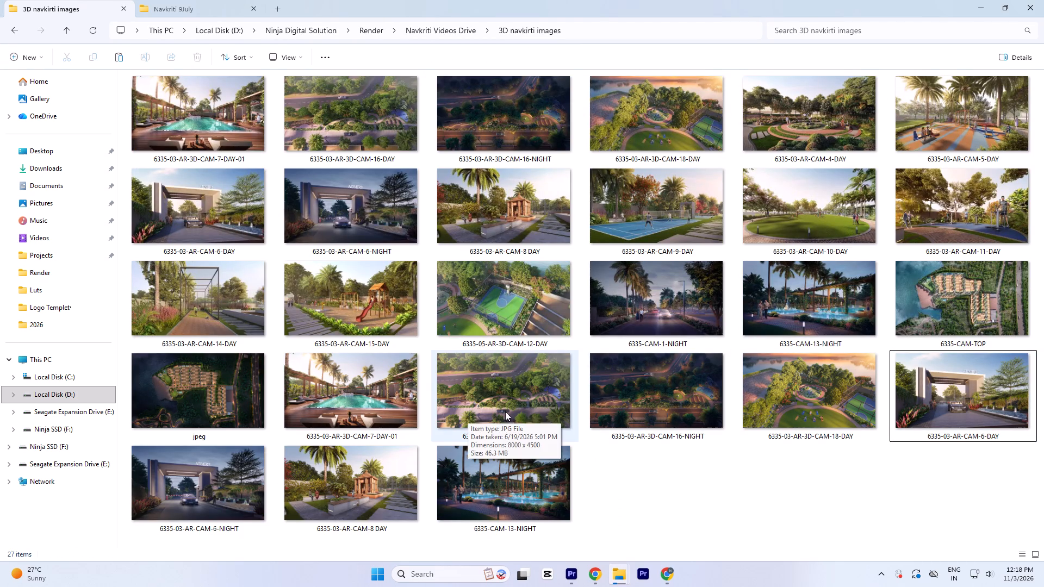
pyautogui.scroll(1, 505, 411)
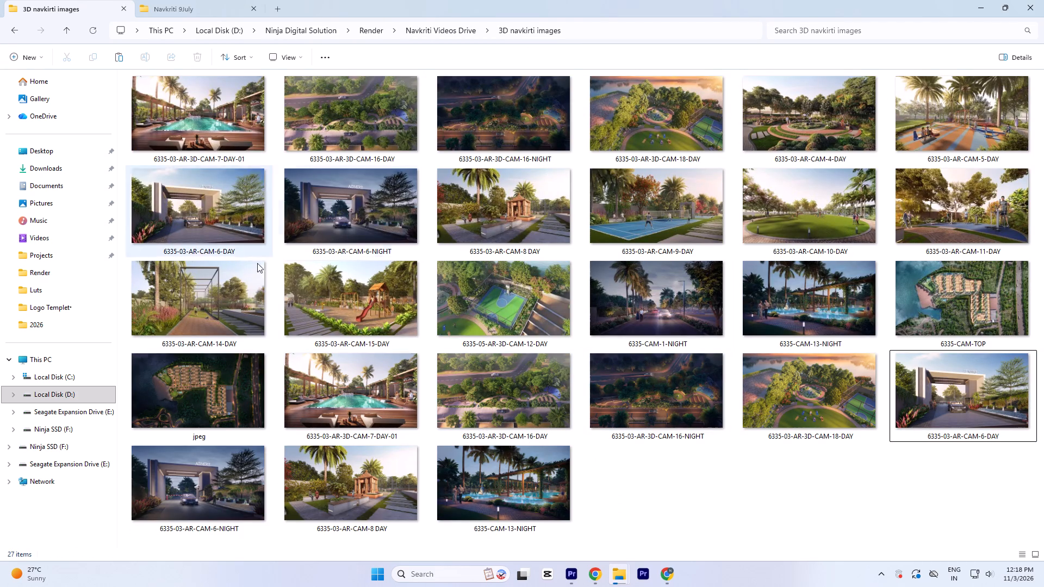
pyautogui.click(338, 391)
pyautogui.press('Delete')
pyautogui.scroll(4, 308, 356)
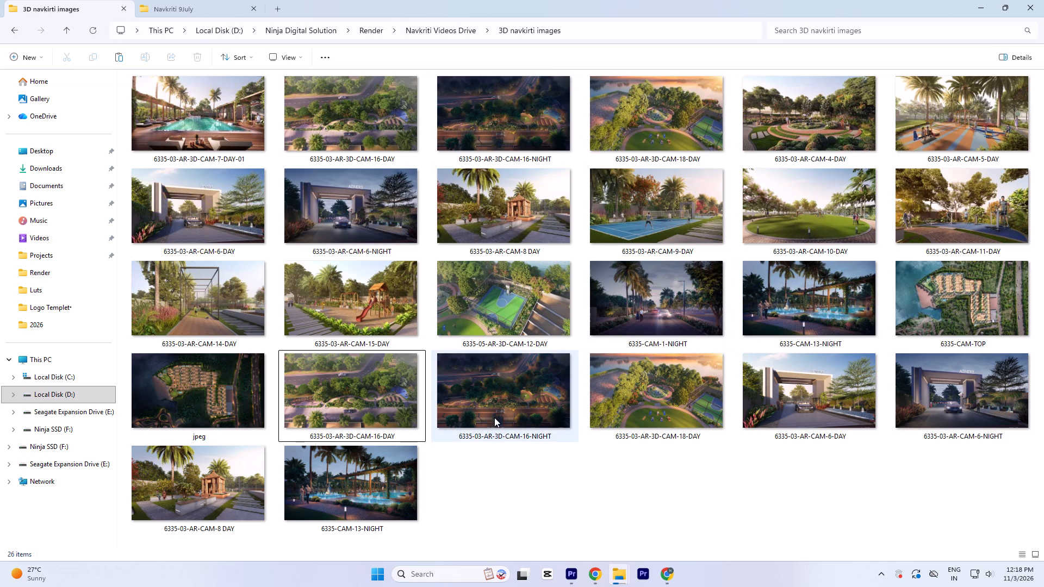
pyautogui.click(794, 404)
pyautogui.press('Delete')
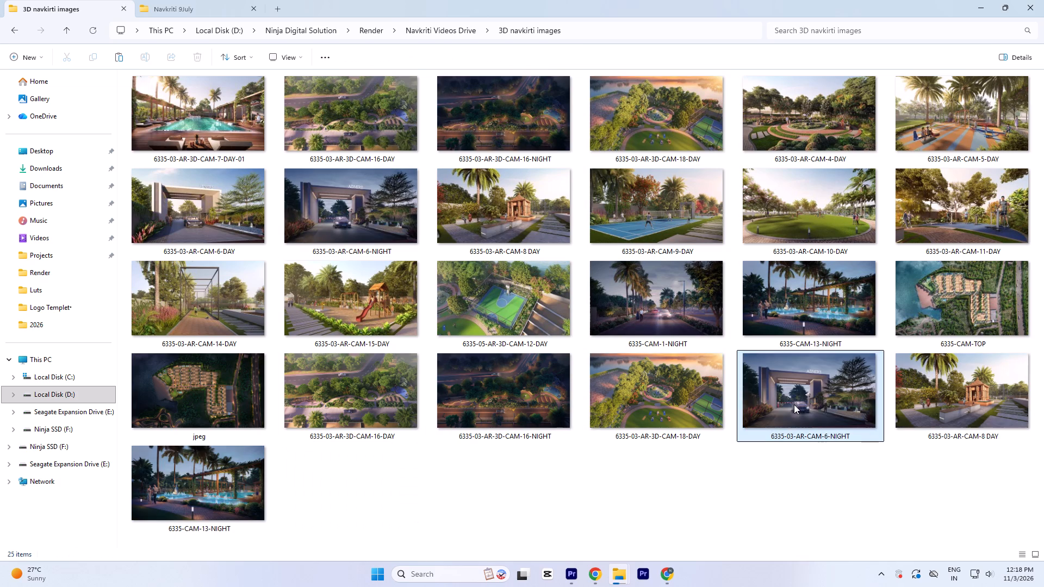
pyautogui.scroll(2, 602, 404)
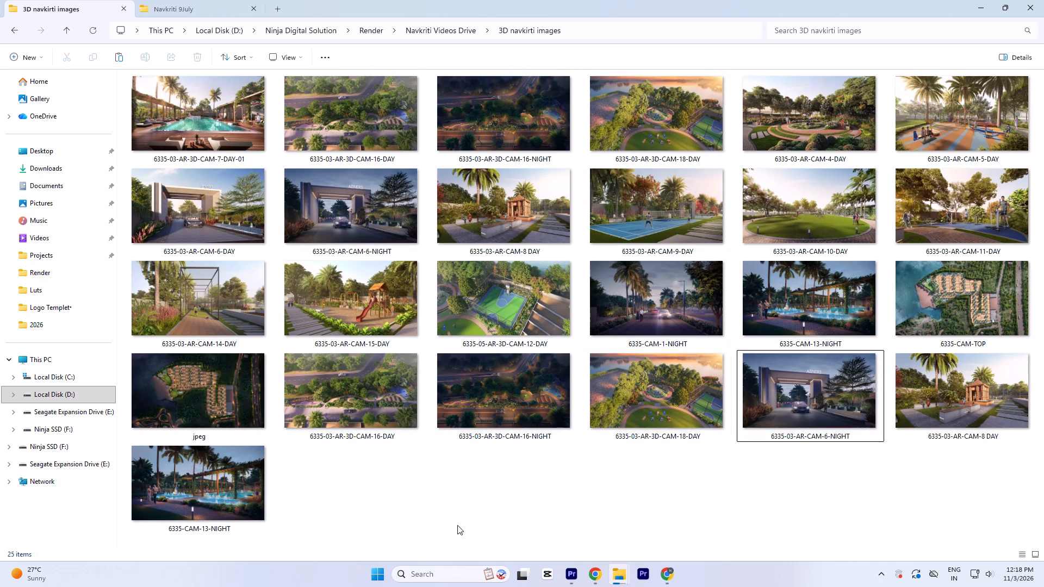
pyautogui.click(778, 304)
pyautogui.press('Delete')
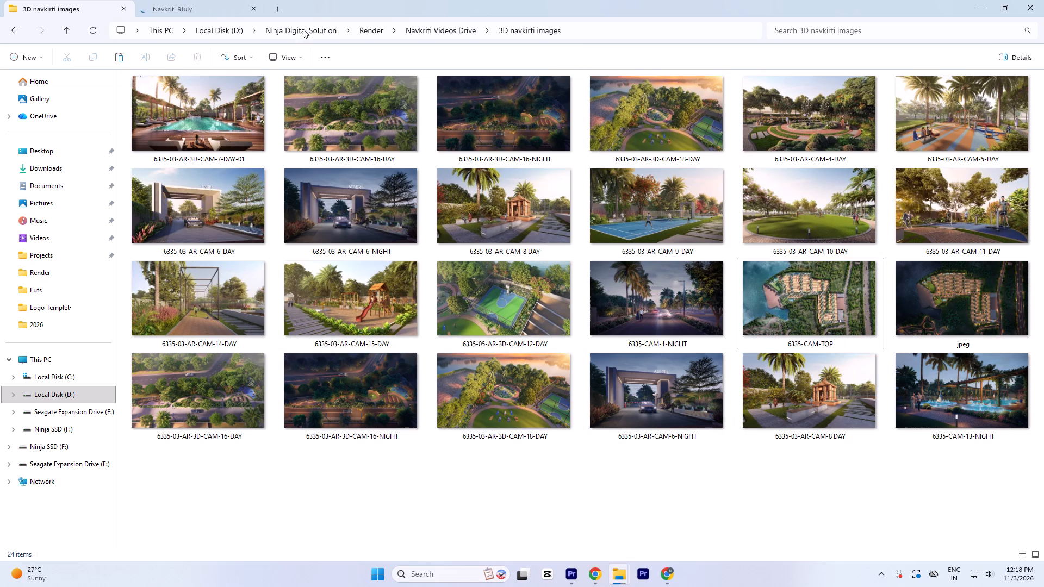
# Check the files copied so far in Navkriti 9July and return to the 3D navkirti images folder.
pyautogui.click(208, 9)
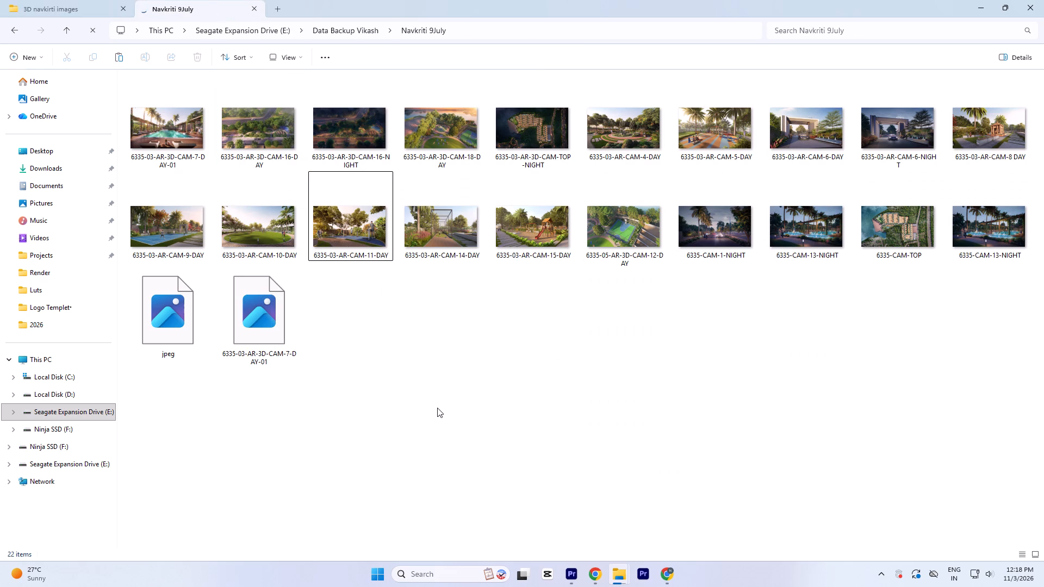
pyautogui.click(75, 12)
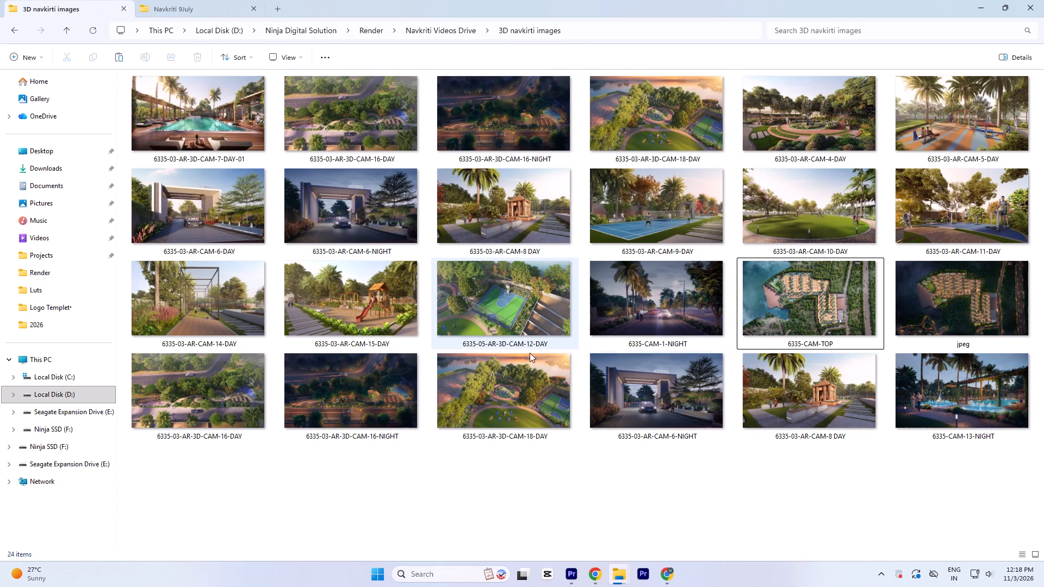
# Delete the later copies of 6335-03-AR-3D-CAM-16-DAY, 6335-03-AR-3D-CAM-16-NIGHT and 6335-03-AR-CAM-8 DAY from 3D navkirti images.
pyautogui.click(219, 383)
pyautogui.press('Delete')
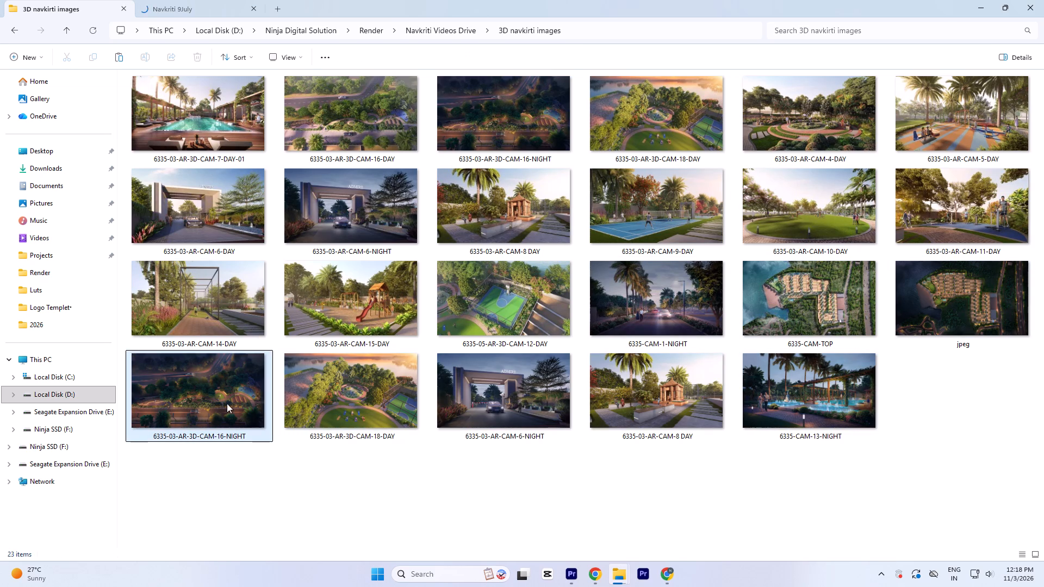
pyautogui.click(208, 394)
pyautogui.press('Delete')
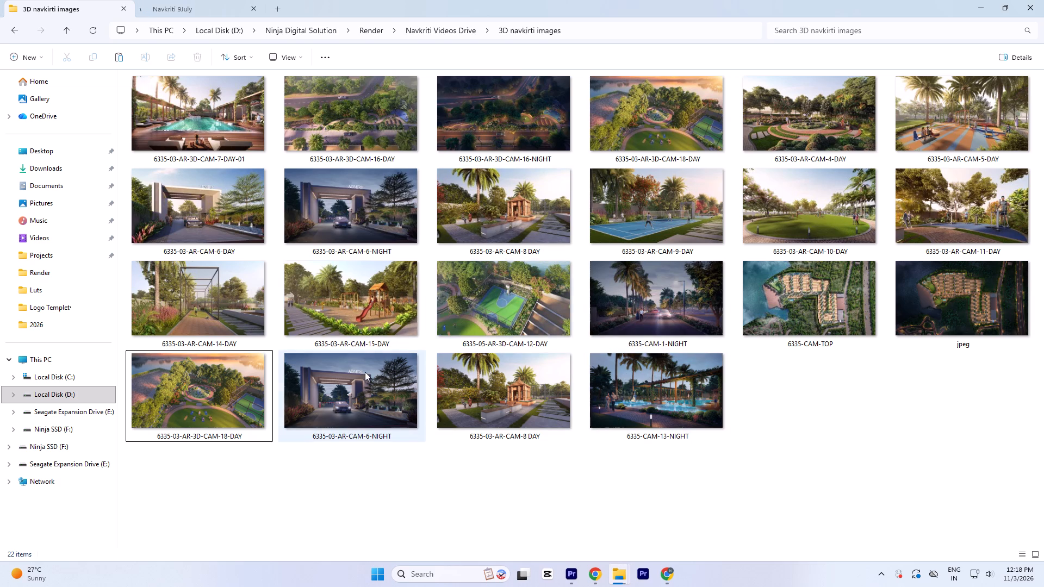
pyautogui.click(490, 388)
pyautogui.press('Delete')
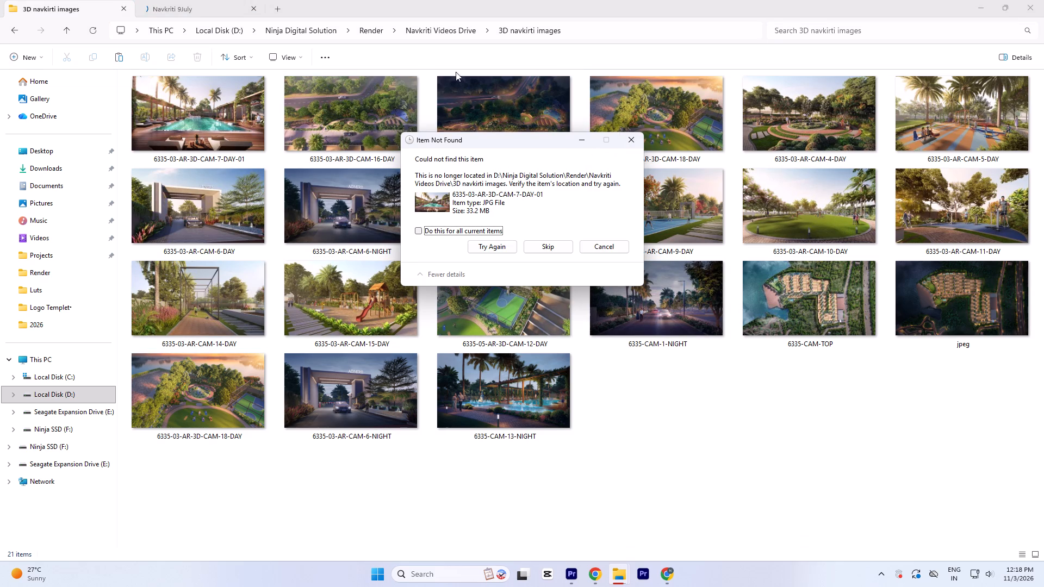
# Skip the missing source images for all current items so the copy to the Navkriti 9July backup finishes.
pyautogui.click(656, 115)
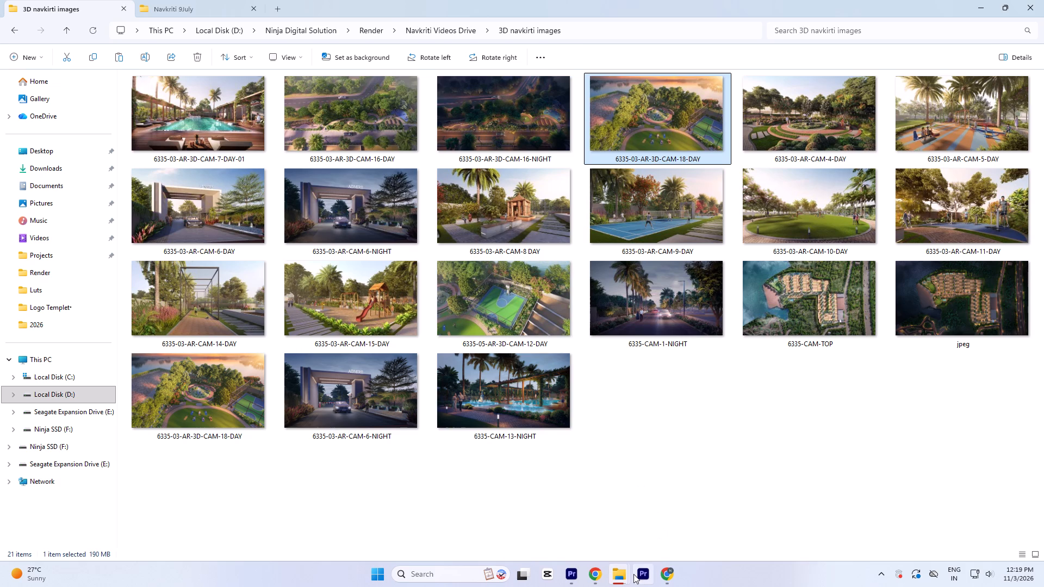
pyautogui.click(670, 539)
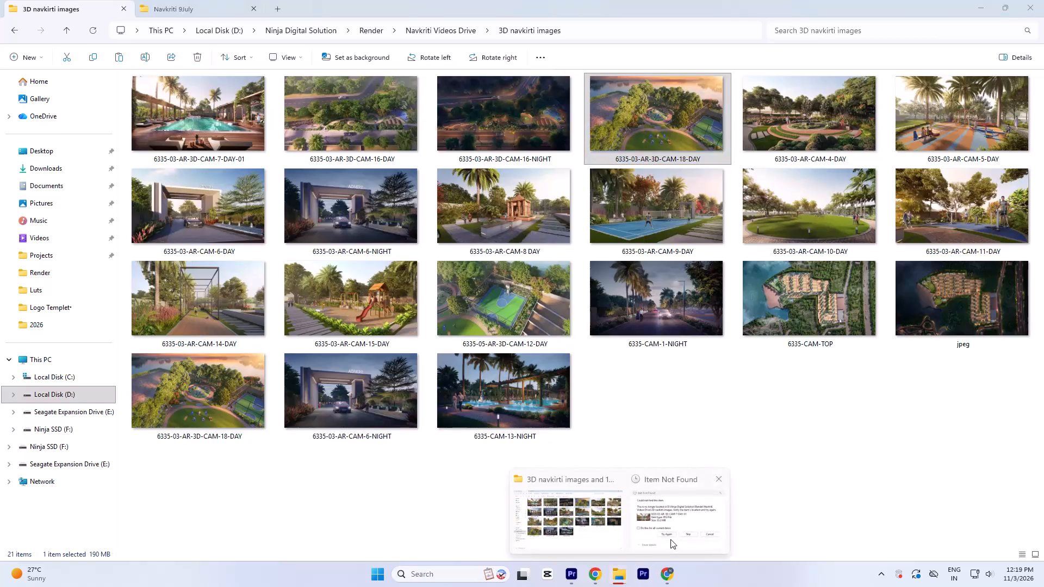
pyautogui.click(557, 249)
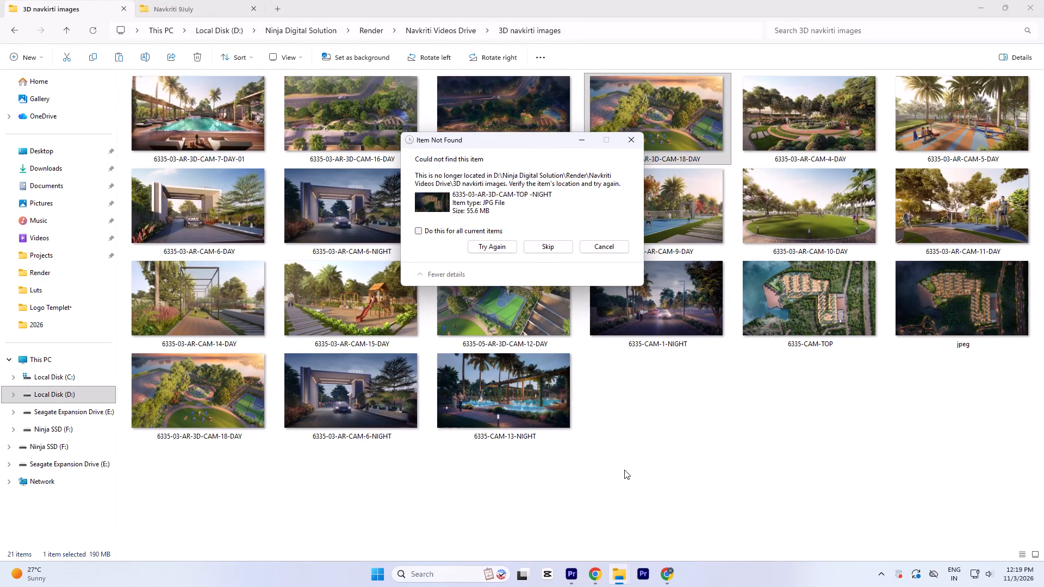
pyautogui.click(451, 229)
pyautogui.click(542, 251)
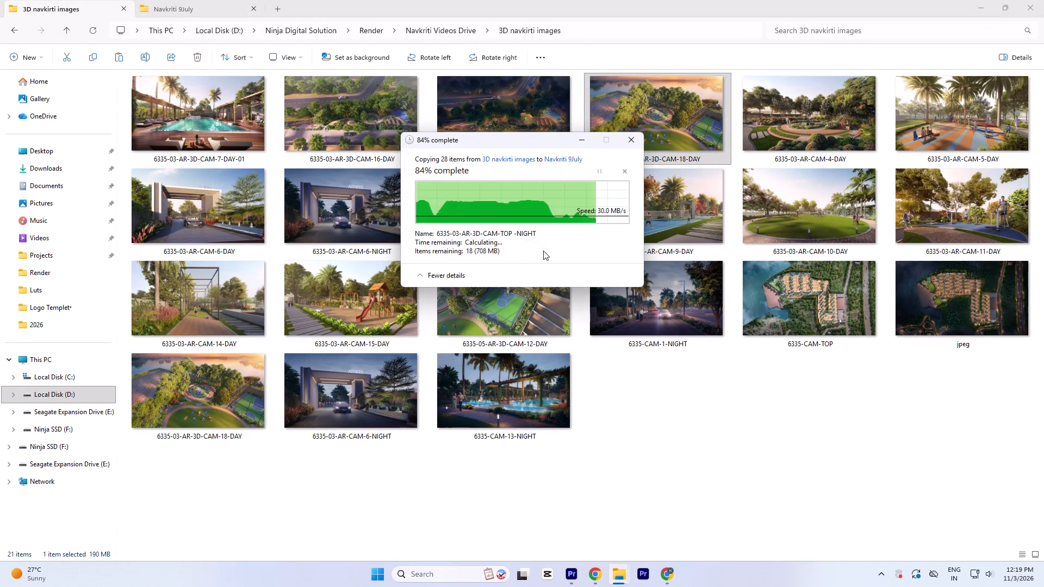
pyautogui.click(471, 219)
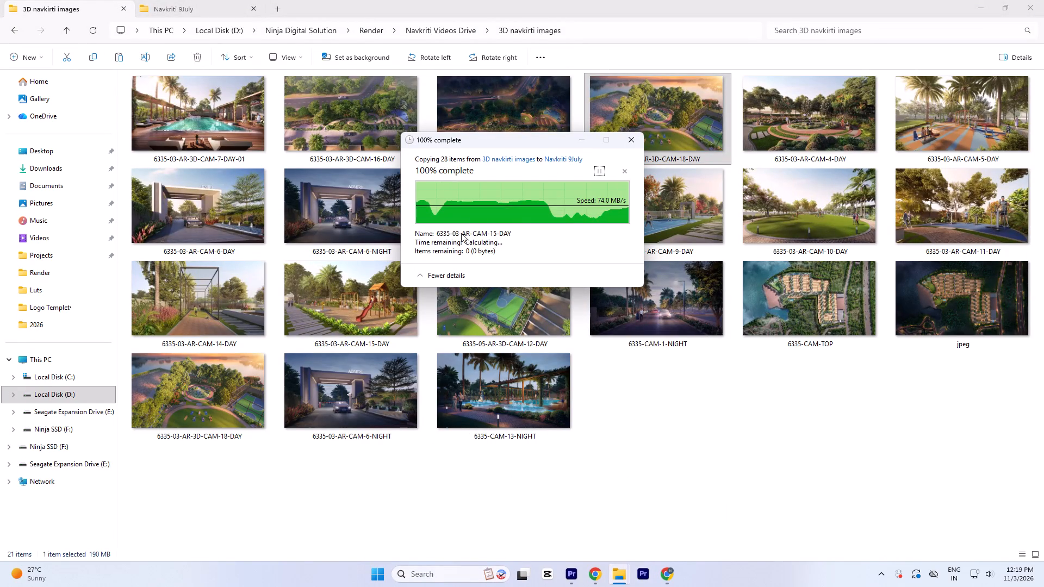
pyautogui.click(651, 436)
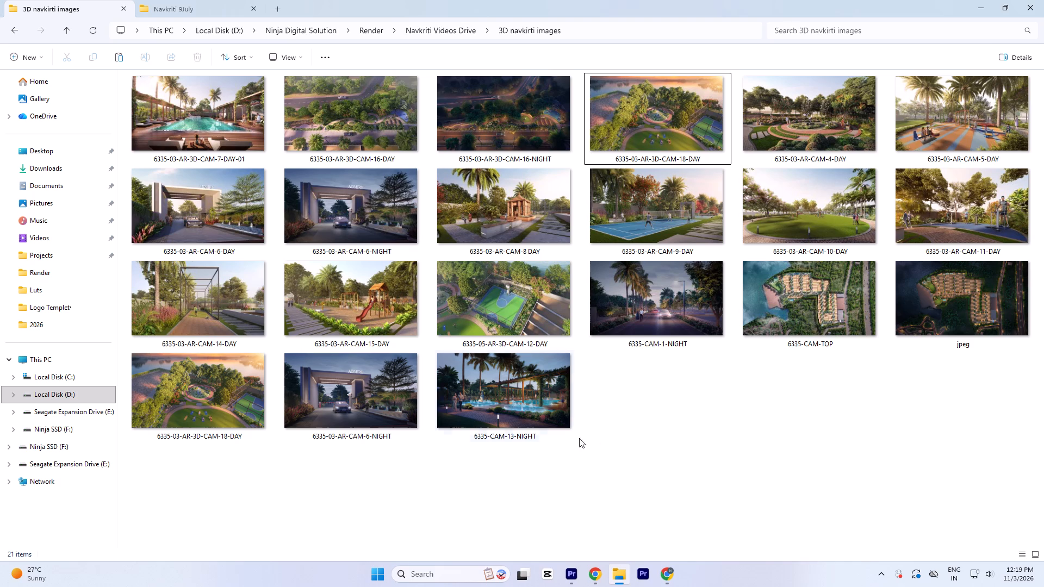
# Delete the later copy of 6335-03-AR-CAM-6-NIGHT from the 3D navkirti images folder.
pyautogui.scroll(2, 335, 443)
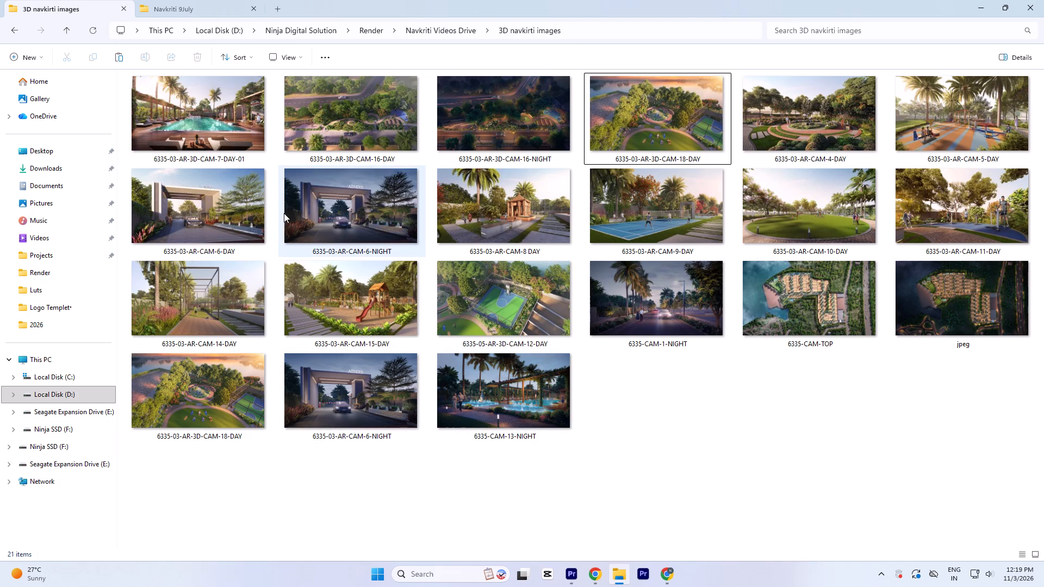
pyautogui.click(351, 401)
pyautogui.press('Delete')
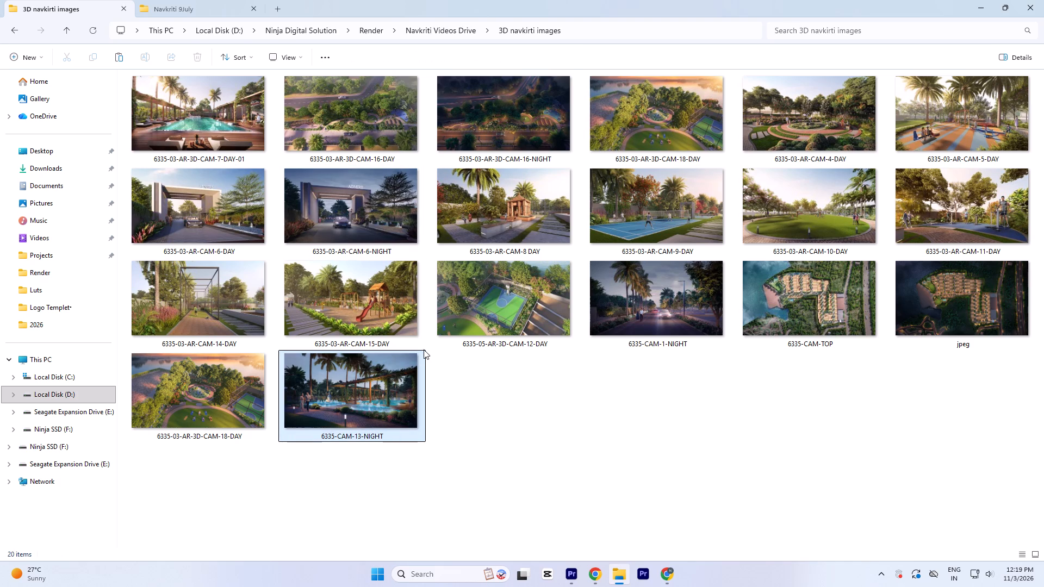
pyautogui.scroll(4, 497, 379)
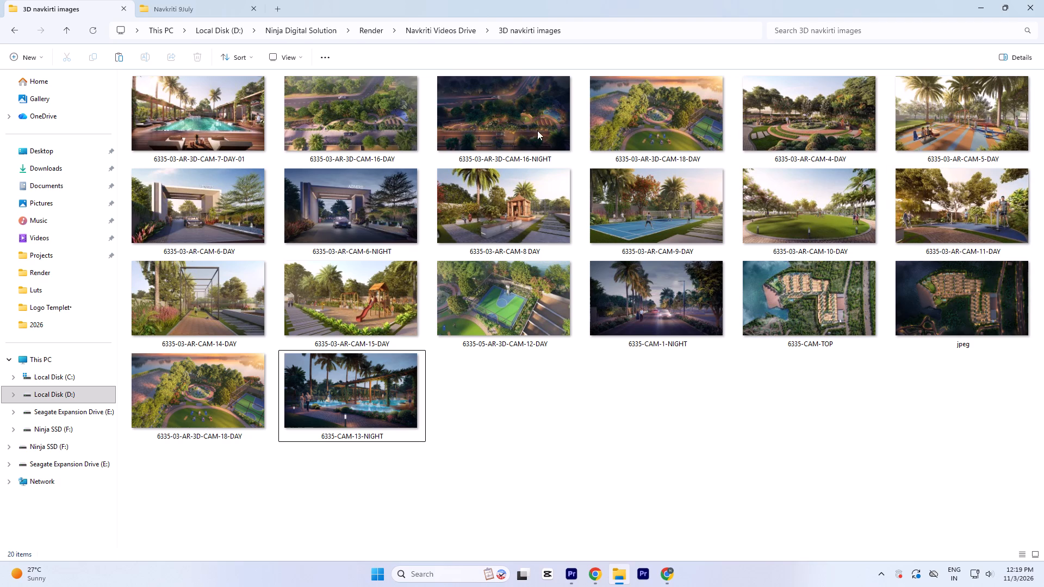
pyautogui.click(614, 414)
# Reopen the Navkriti 9July backup folder and delete the second copy of each duplicated render, plus the jpeg image.
pyautogui.click(183, 6)
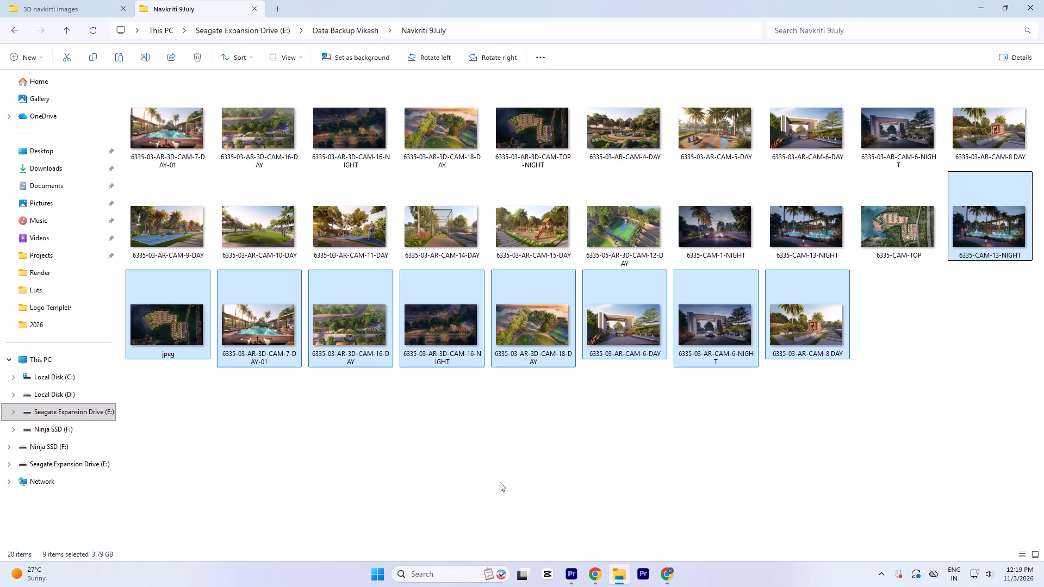
pyautogui.click(502, 471)
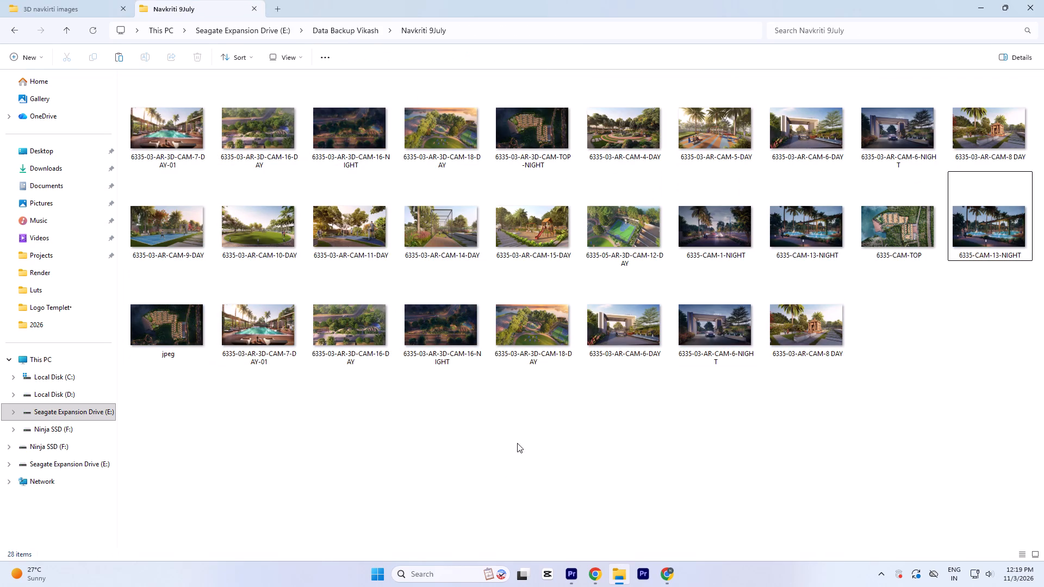
pyautogui.press('BackSpace')
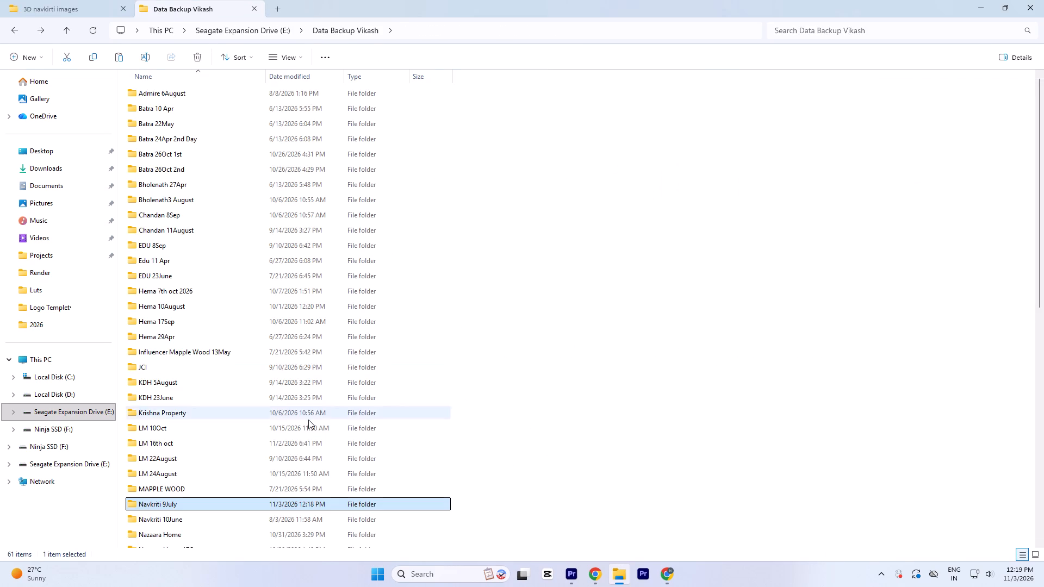
pyautogui.doubleClick(172, 503)
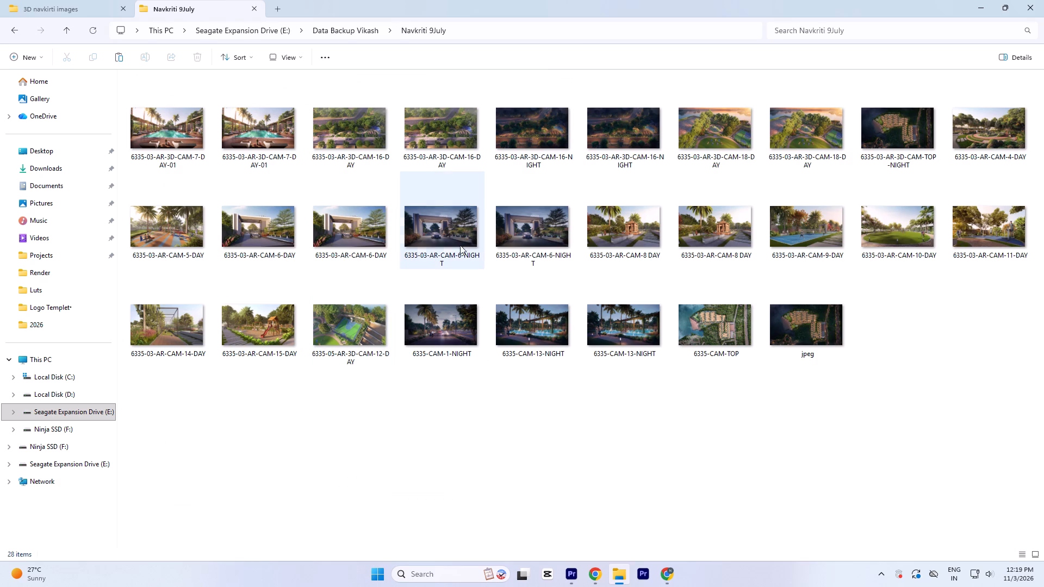
pyautogui.scroll(2, 444, 290)
pyautogui.click(254, 143)
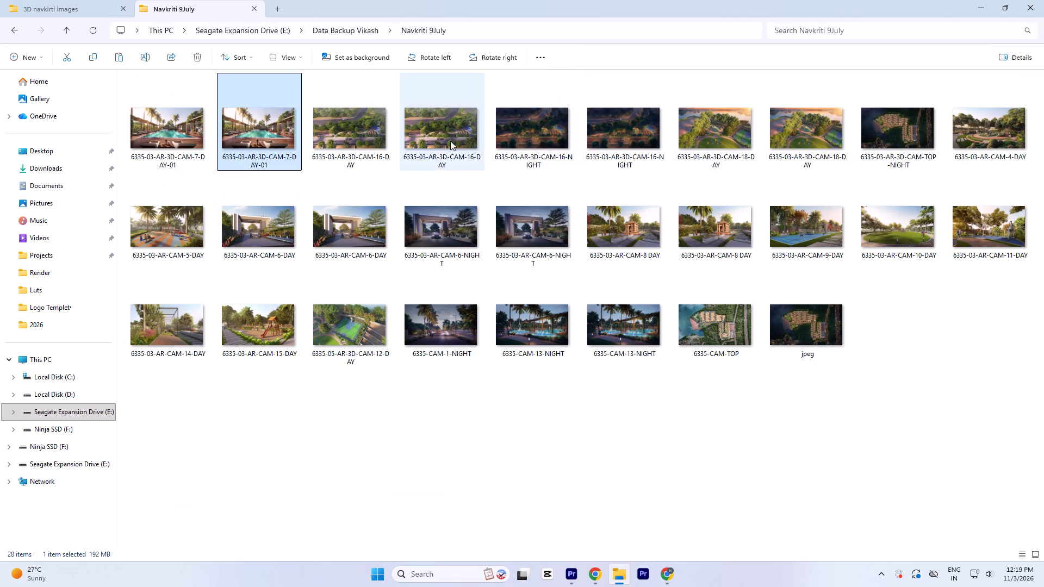
pyautogui.keyDown('ctrl'); pyautogui.click(467, 138); pyautogui.keyUp('ctrl')
pyautogui.keyDown('ctrl'); pyautogui.click(617, 130); pyautogui.keyUp('ctrl')
pyautogui.keyDown('ctrl'); pyautogui.click(813, 133); pyautogui.keyUp('ctrl')
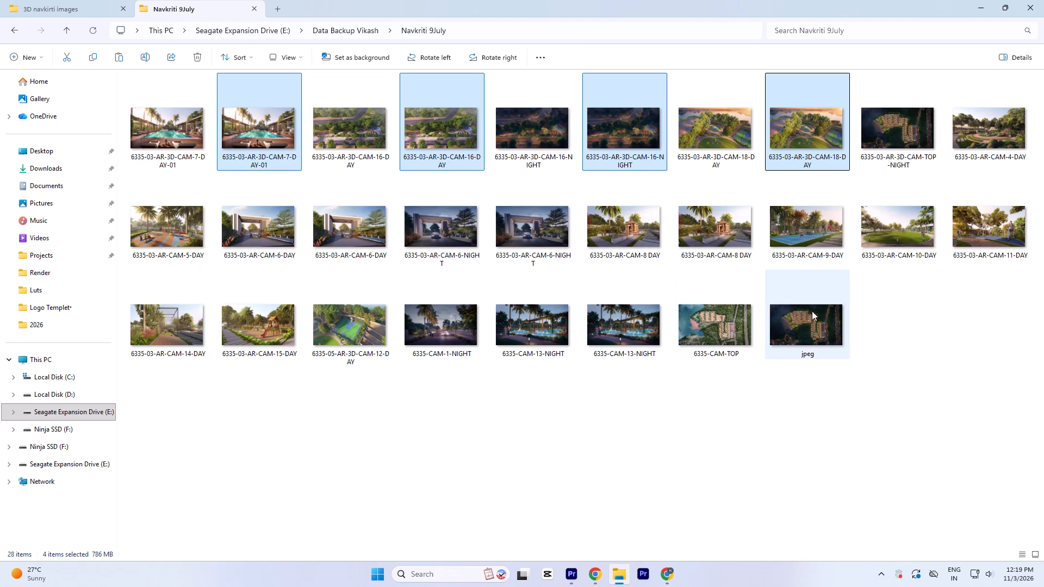
pyautogui.keyDown('ctrl'); pyautogui.click(713, 227); pyautogui.keyUp('ctrl')
pyautogui.keyDown('ctrl'); pyautogui.click(537, 234); pyautogui.keyUp('ctrl')
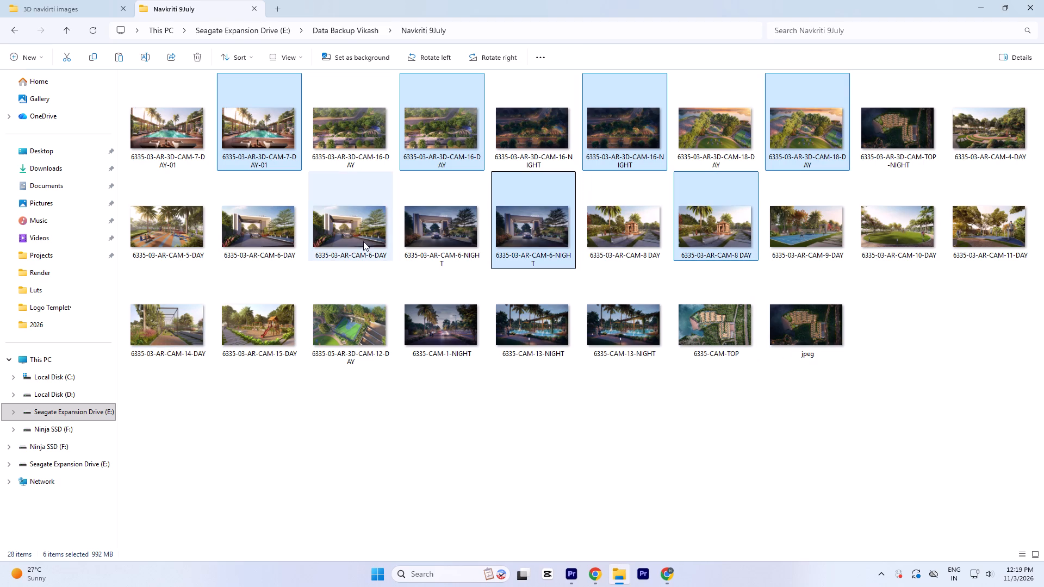
pyautogui.keyDown('ctrl'); pyautogui.click(356, 227); pyautogui.keyUp('ctrl')
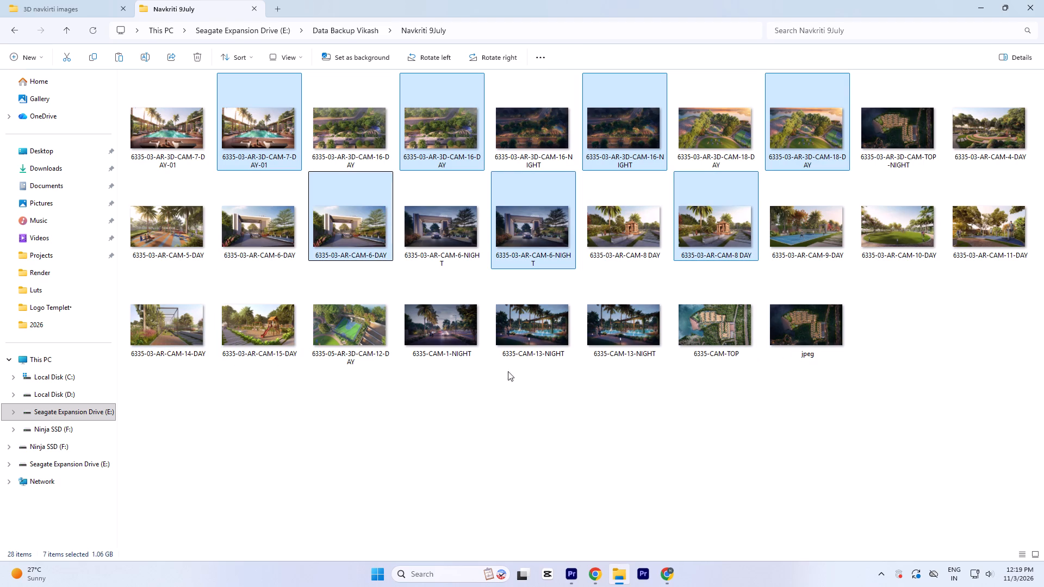
pyautogui.keyDown('ctrl'); pyautogui.click(613, 340); pyautogui.keyUp('ctrl')
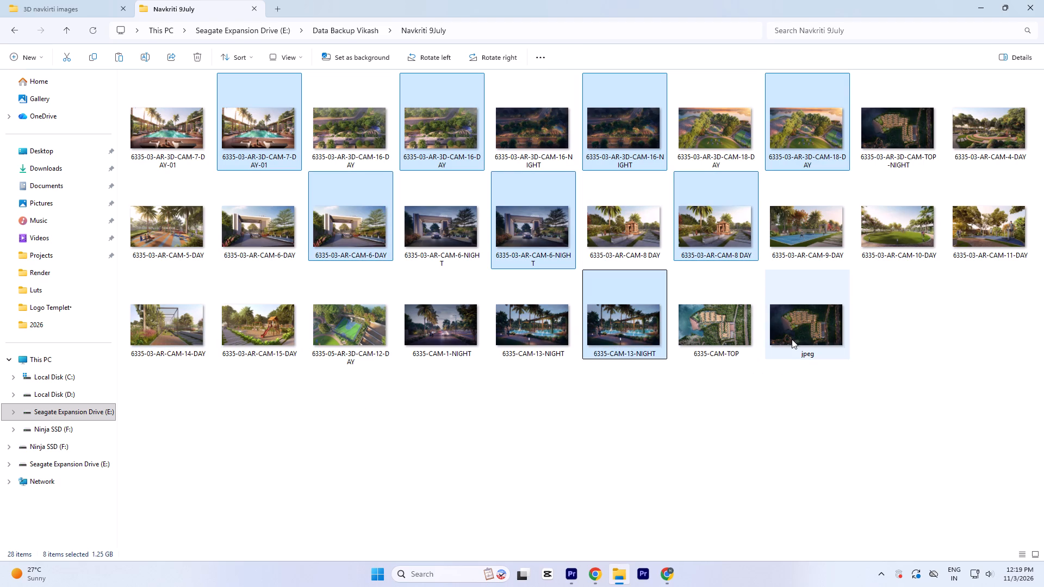
pyautogui.keyDown('ctrl'); pyautogui.click(792, 338); pyautogui.keyUp('ctrl')
pyautogui.press('Delete')
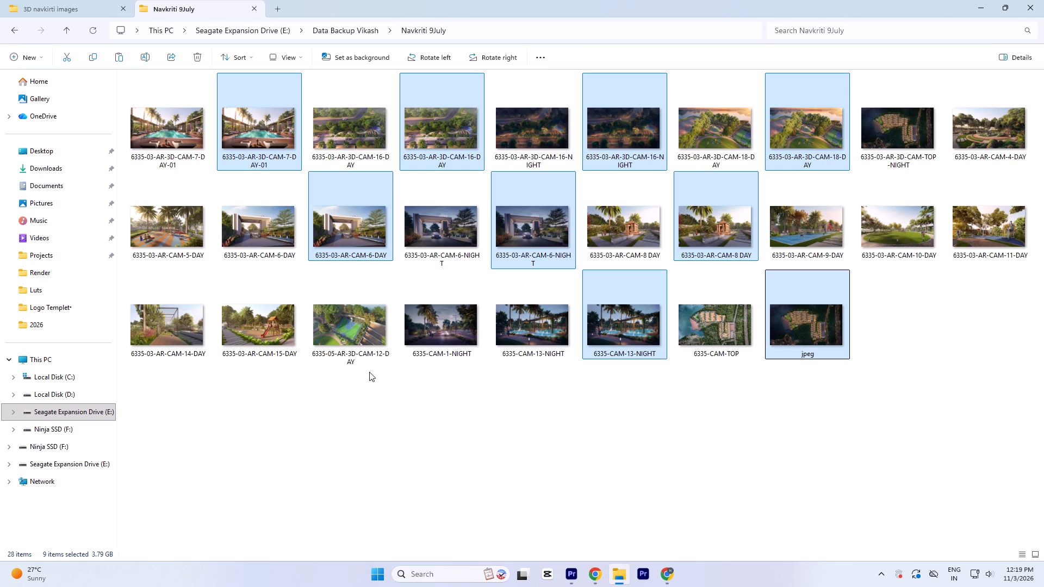
pyautogui.click(409, 372)
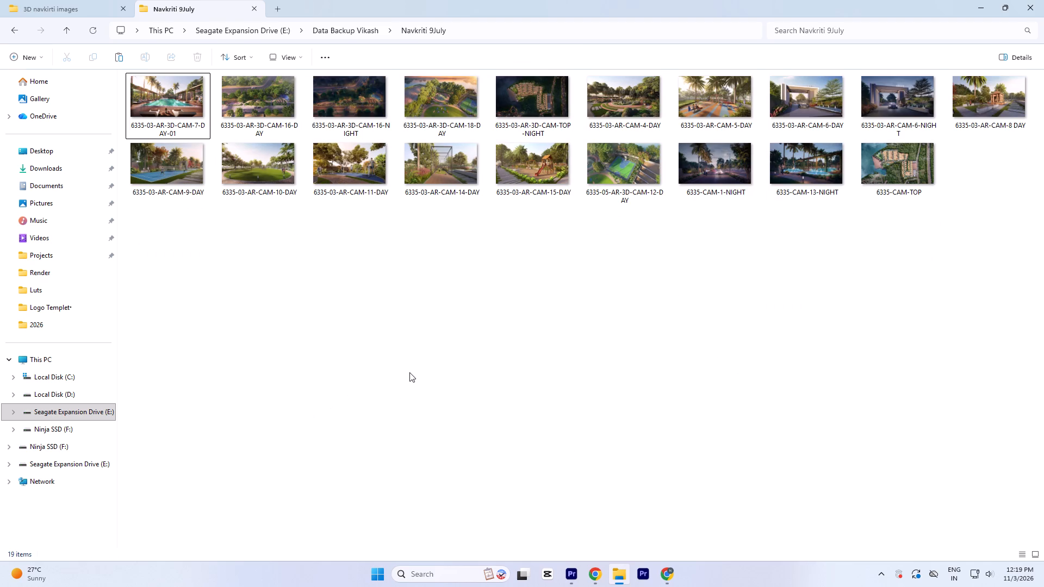
# Return to the 3D navkirti images folder and delete the second copy of 6335-03-AR-3D-CAM-18-DAY.
pyautogui.click(95, 6)
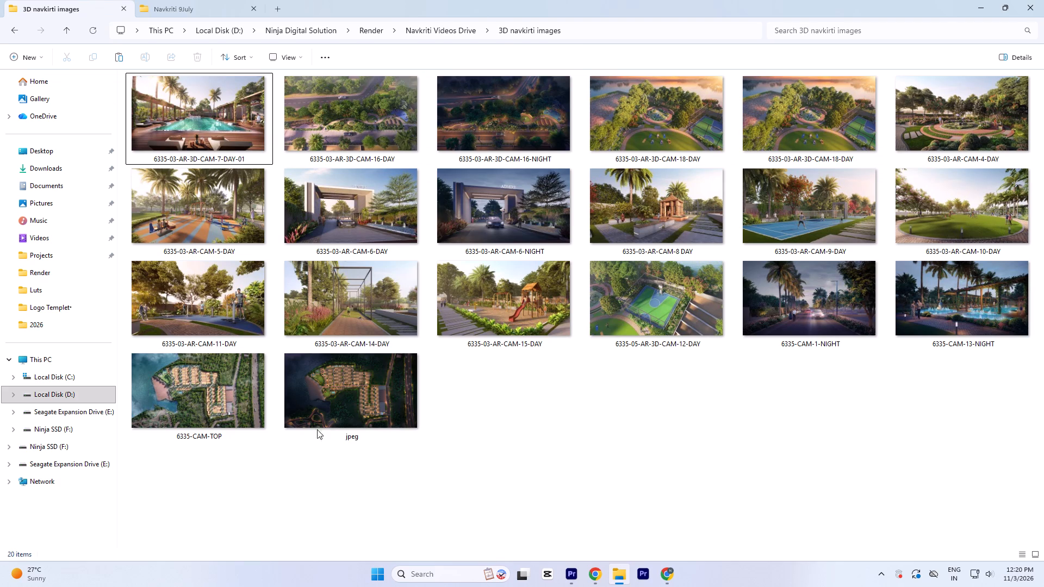
pyautogui.click(361, 461)
pyautogui.click(775, 126)
pyautogui.press('Delete')
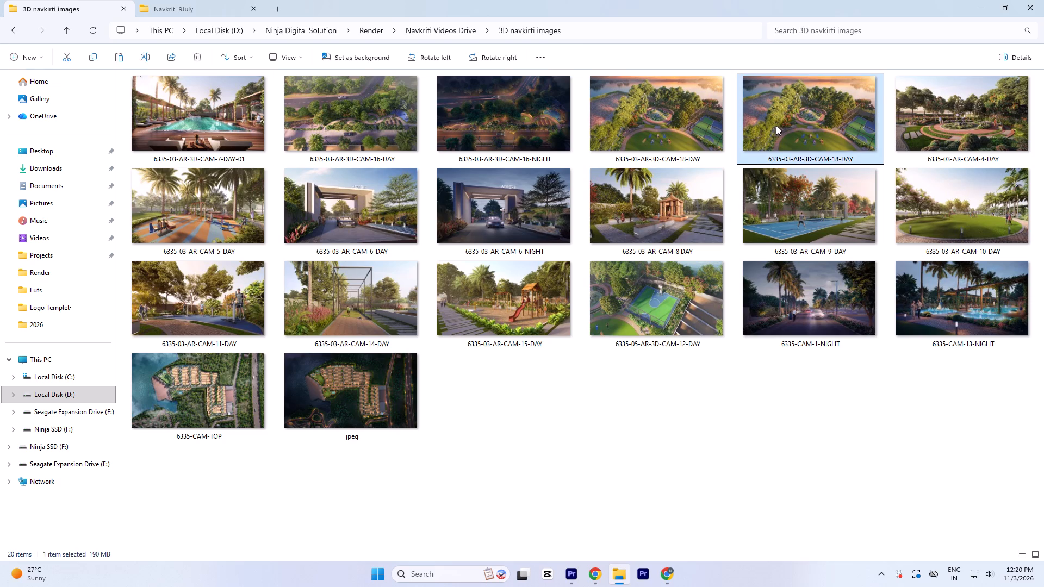
pyautogui.scroll(4, 566, 321)
pyautogui.click(393, 452)
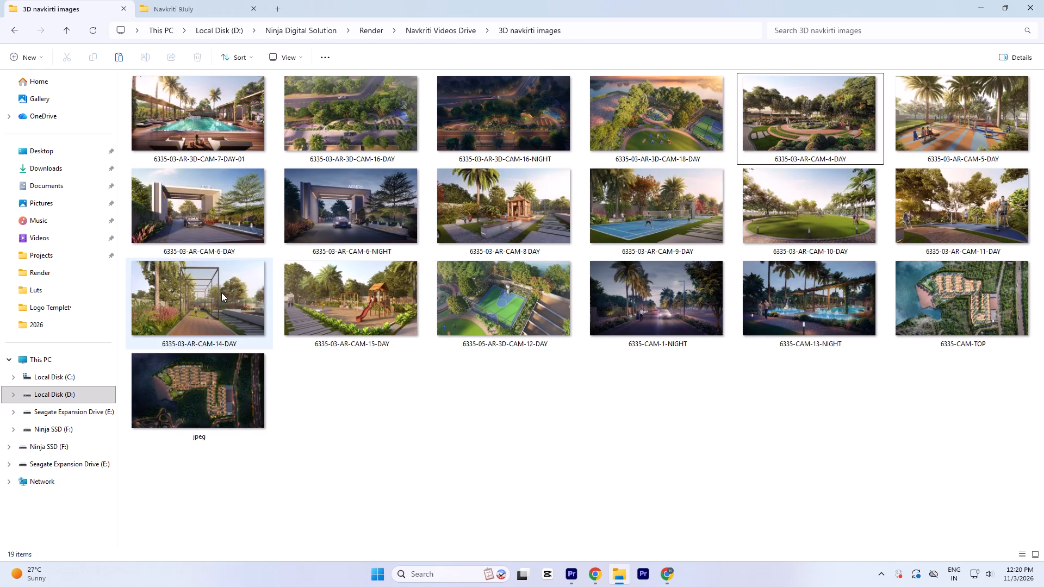
pyautogui.click(438, 469)
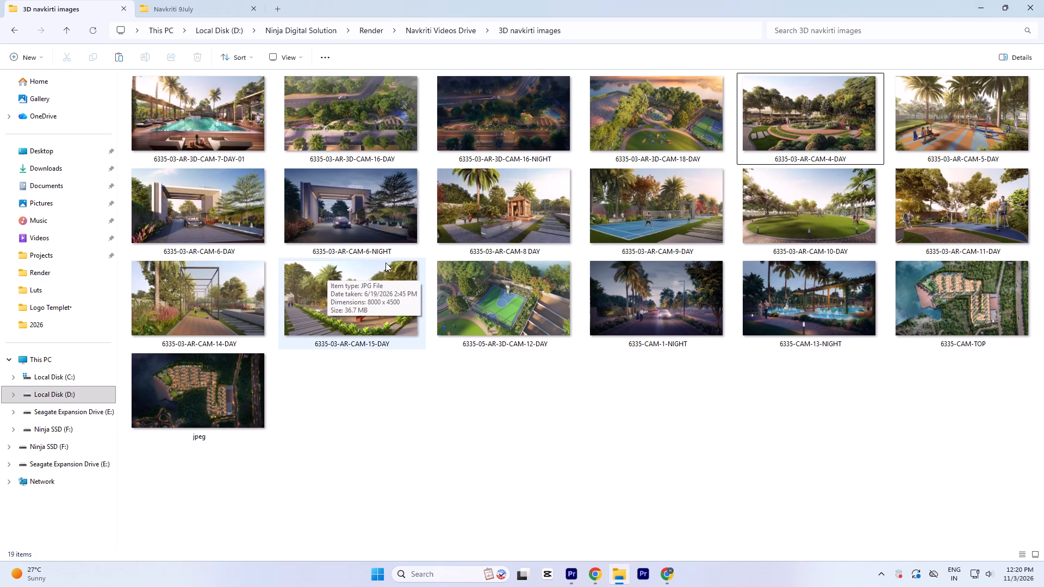
# Close the file window and save the Navkriti Property project in Premiere.
pyautogui.click(1025, 0)
pyautogui.click(696, 395)
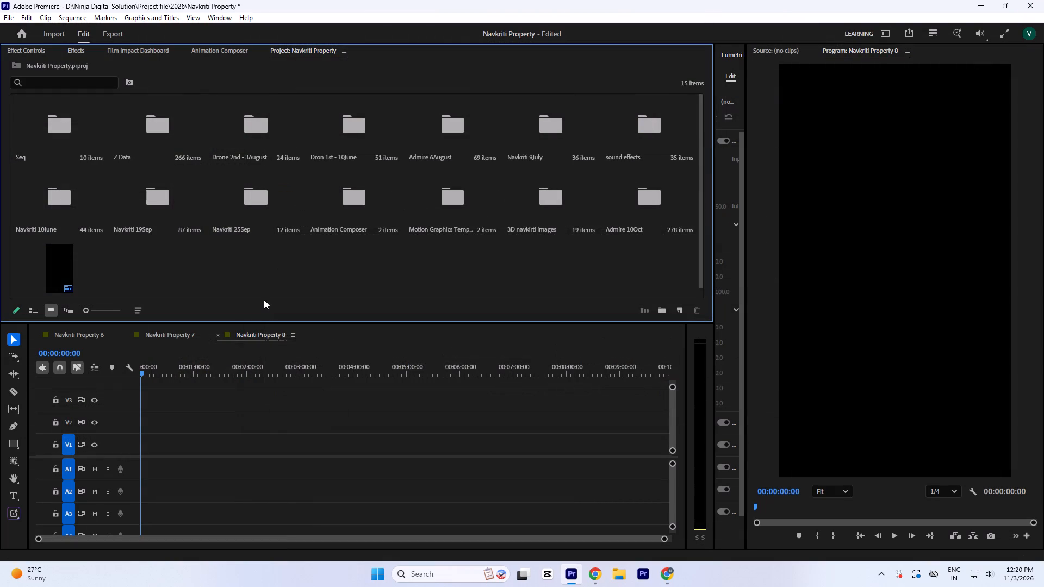
pyautogui.hotkey('ctrl', 's')
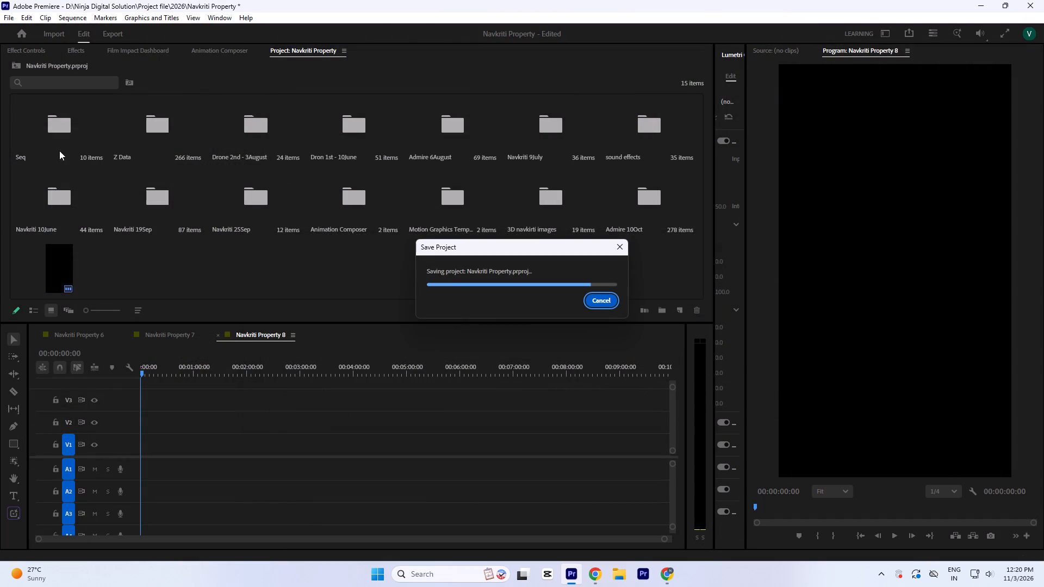
pyautogui.click(222, 273)
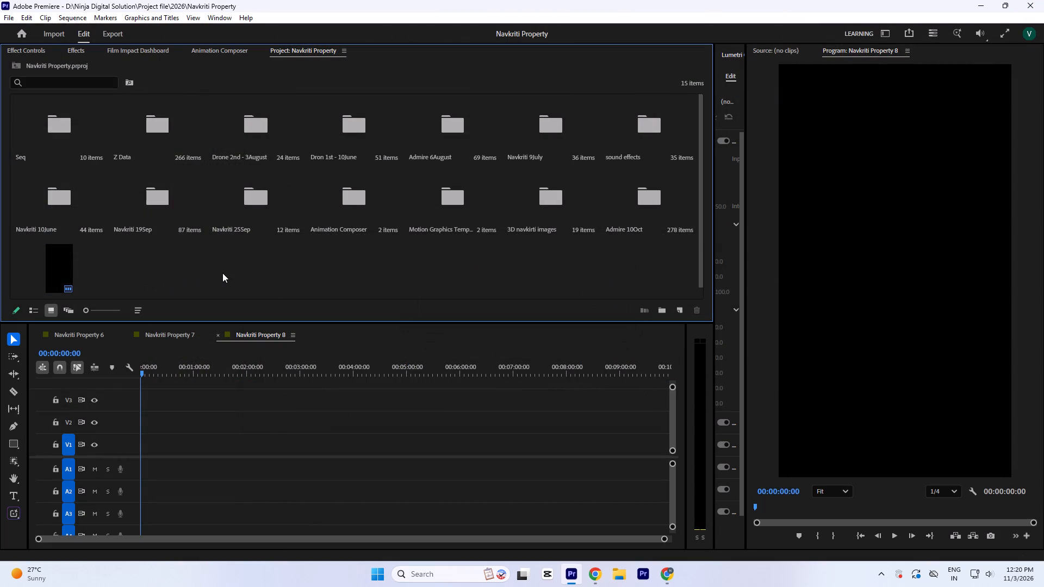
pyautogui.hotkey('ctrl', 's')
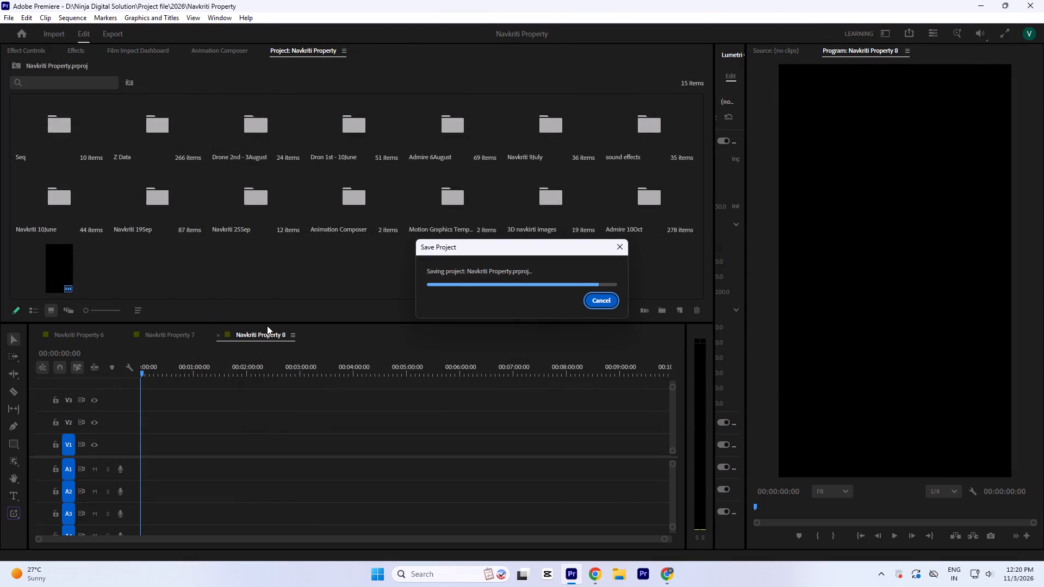
# Enlarge the project bin area slightly so the Adjustment Layer's label fits above the timeline.
pyautogui.moveTo(265, 323); pyautogui.dragTo(265, 338)
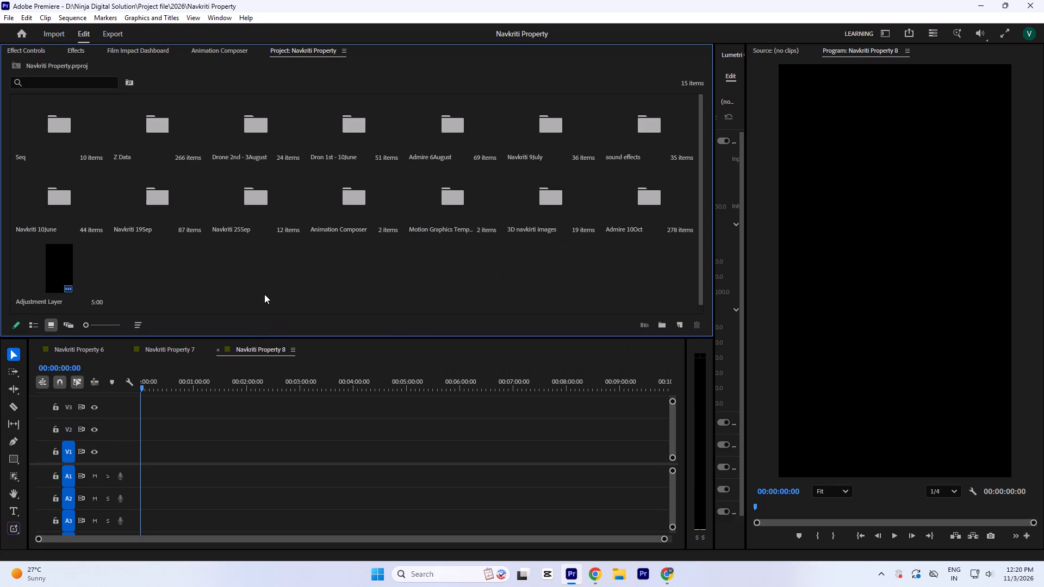
pyautogui.scroll(3, 264, 288)
pyautogui.scroll(-4, 375, 260)
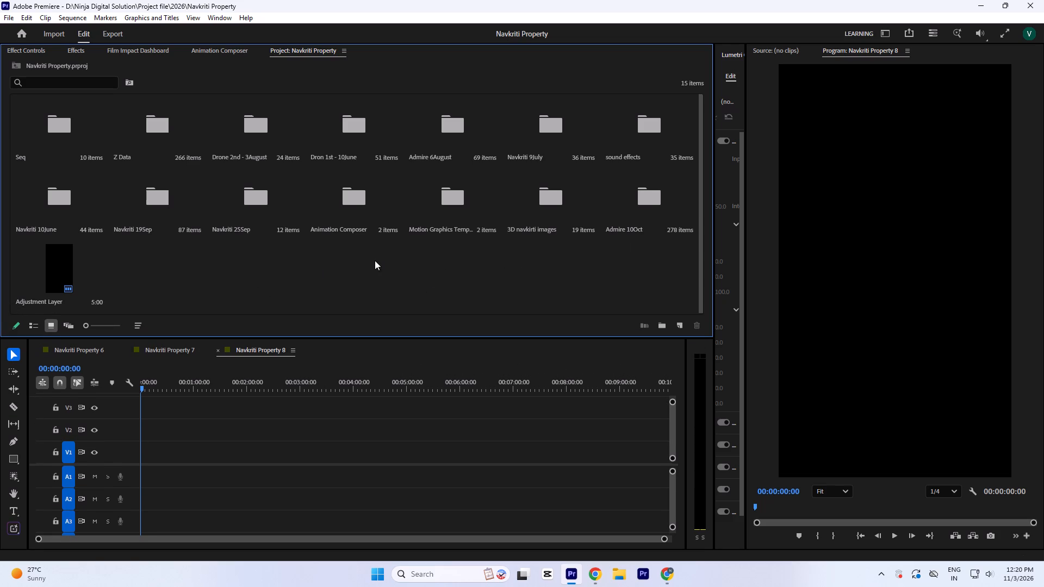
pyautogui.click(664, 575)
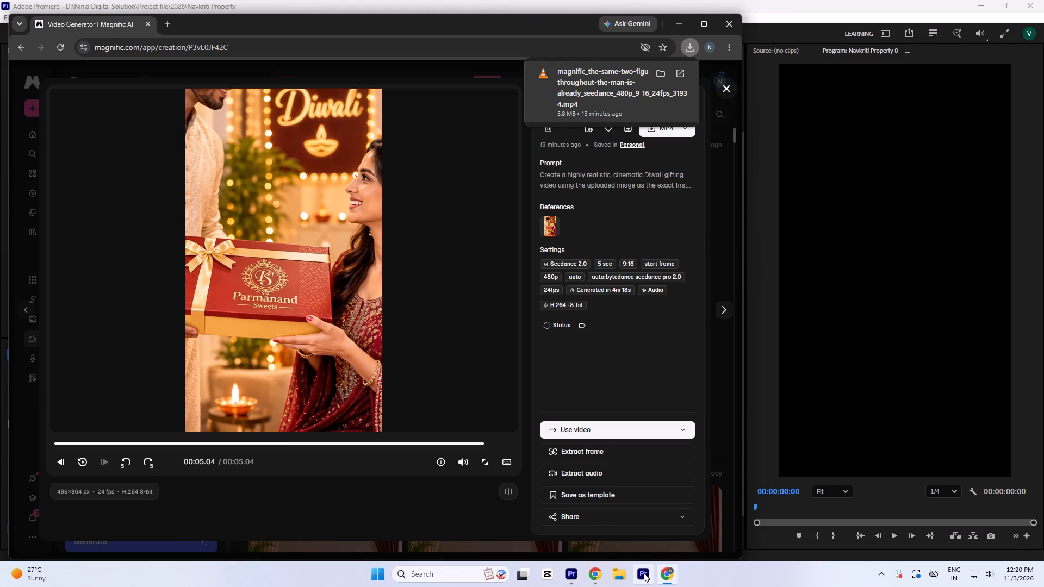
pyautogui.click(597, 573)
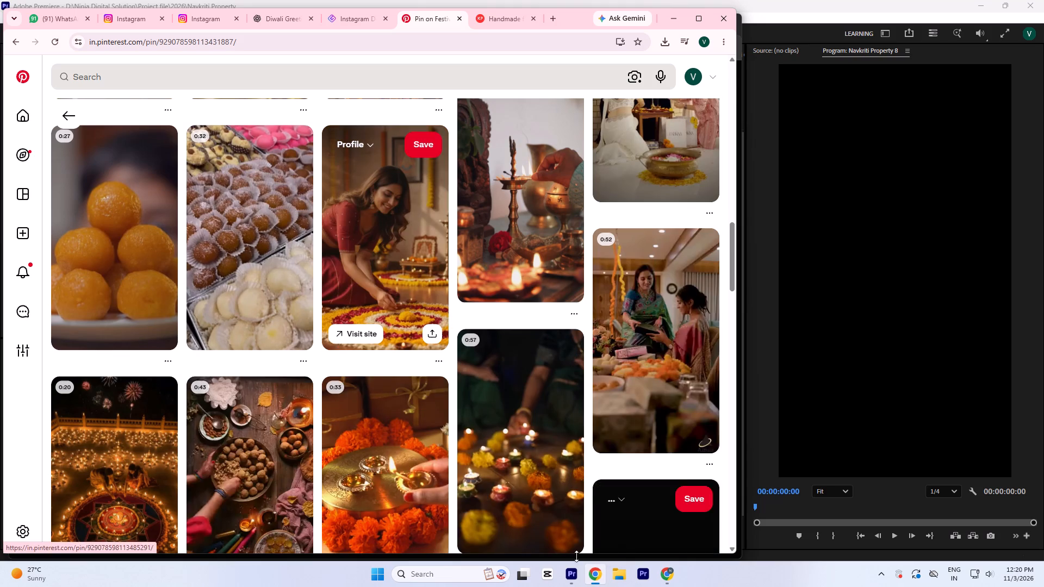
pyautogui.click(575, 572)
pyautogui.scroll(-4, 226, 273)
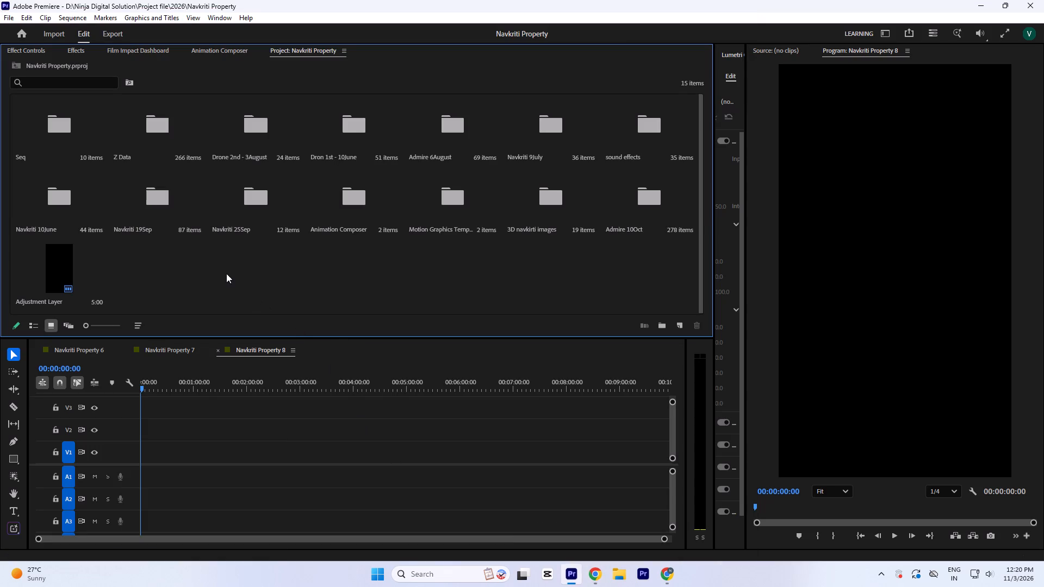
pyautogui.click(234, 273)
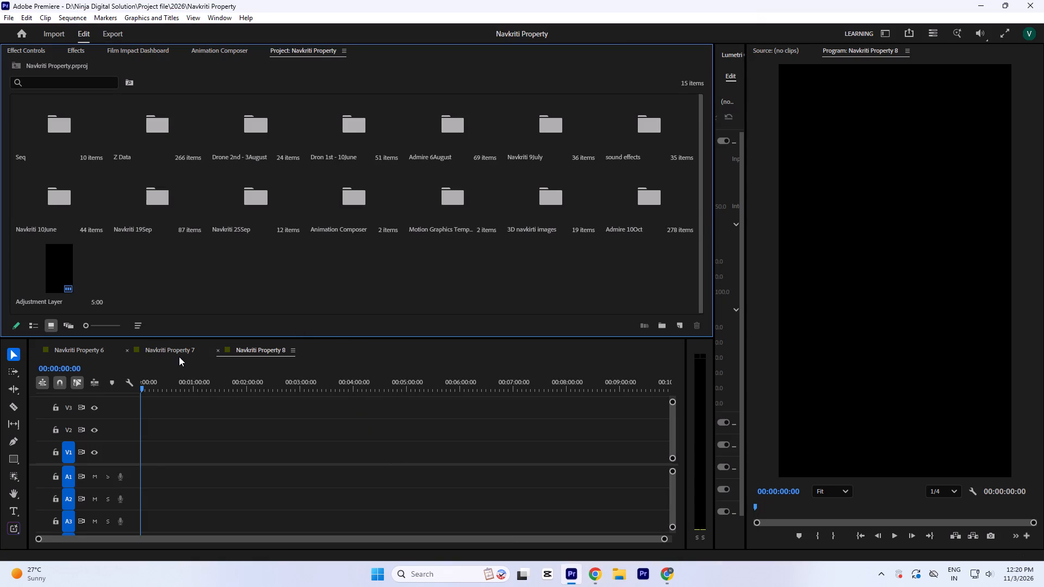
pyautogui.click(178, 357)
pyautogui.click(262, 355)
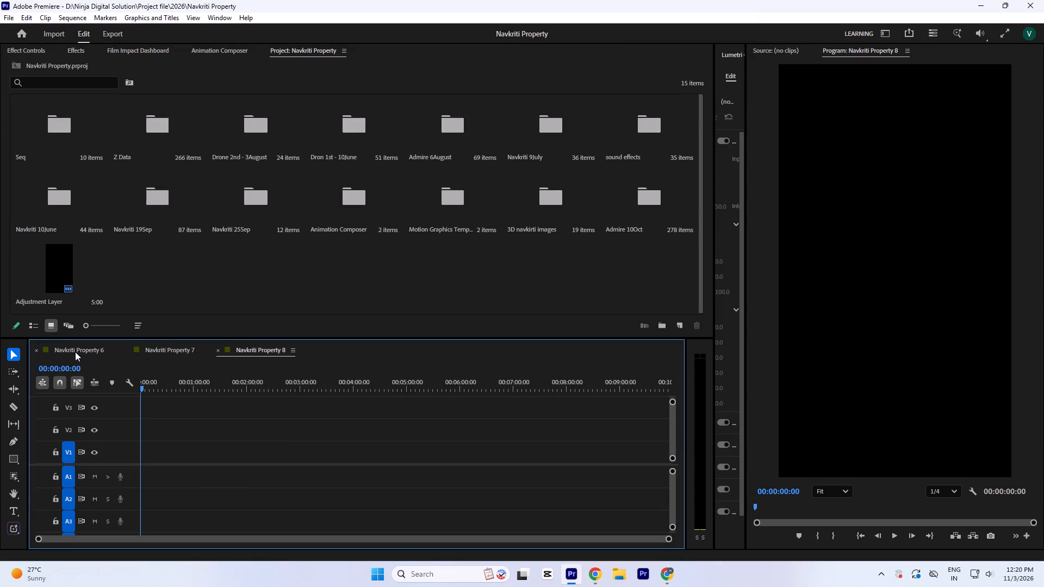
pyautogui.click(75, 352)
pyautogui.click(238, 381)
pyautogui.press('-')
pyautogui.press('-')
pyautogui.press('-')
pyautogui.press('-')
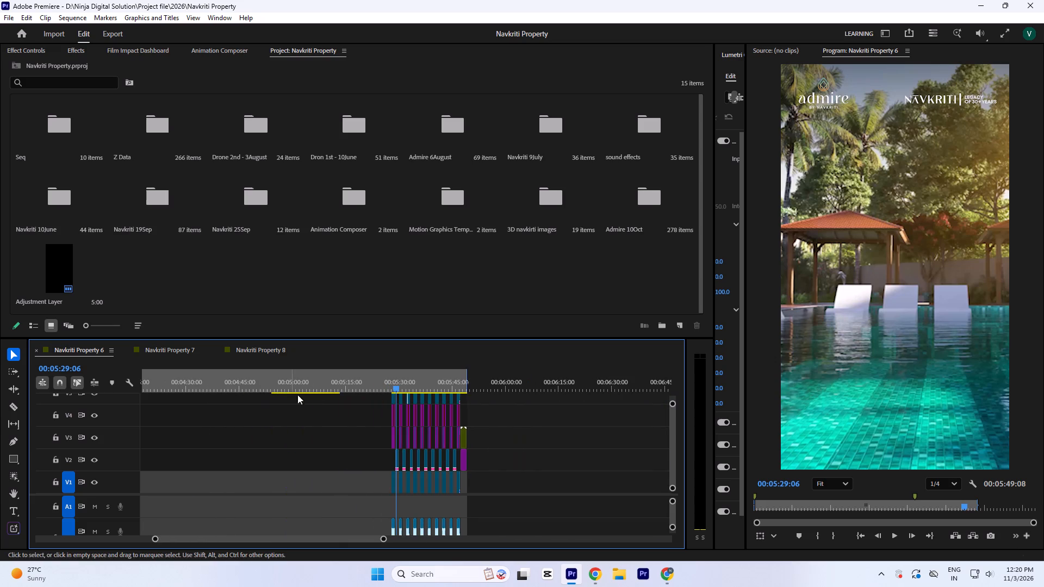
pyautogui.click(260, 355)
# Mark In and Out points from the start of the Navkriti Property 8 sequence and save the project.
pyautogui.moveTo(185, 381); pyautogui.dragTo(132, 387)
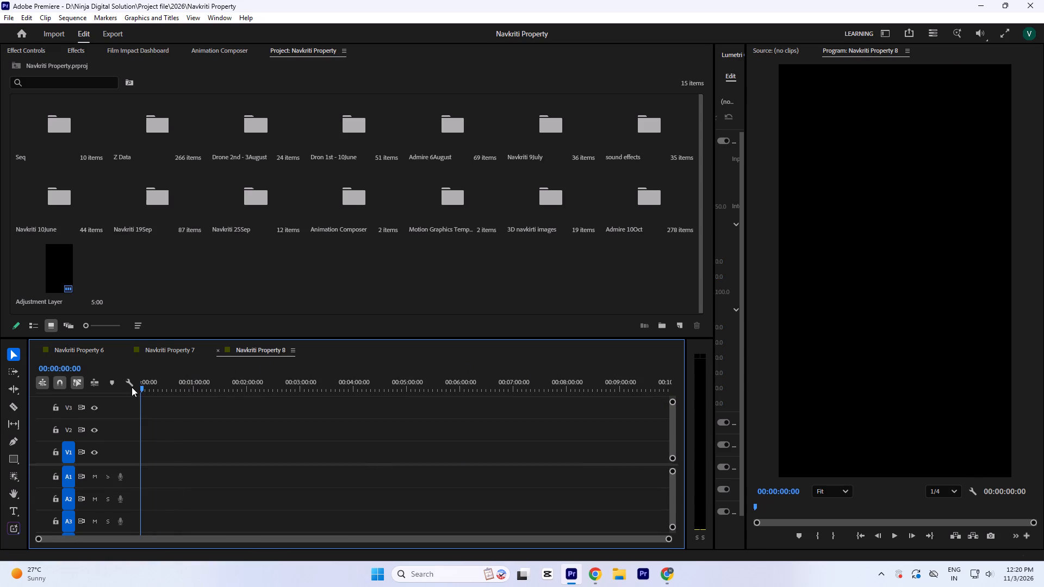
pyautogui.press('i')
pyautogui.moveTo(132, 387); pyautogui.dragTo(24, 413)
pyautogui.press('o')
pyautogui.hotkey('ctrl', 's')
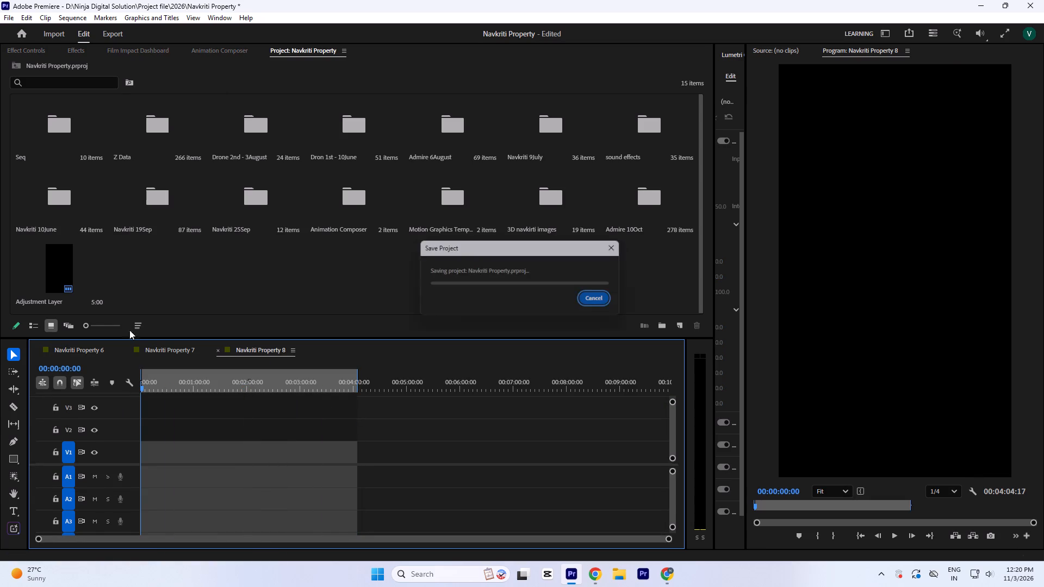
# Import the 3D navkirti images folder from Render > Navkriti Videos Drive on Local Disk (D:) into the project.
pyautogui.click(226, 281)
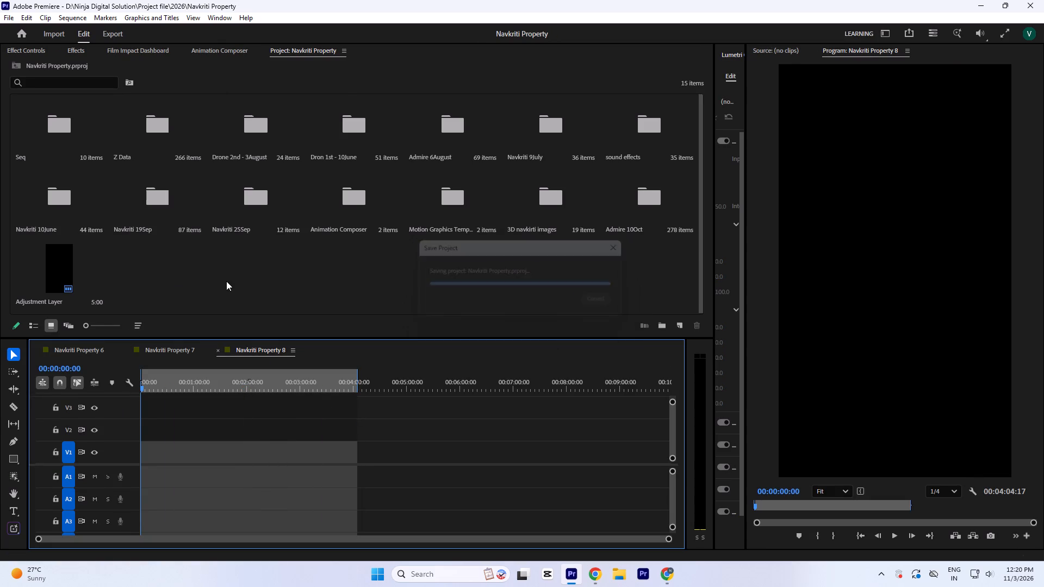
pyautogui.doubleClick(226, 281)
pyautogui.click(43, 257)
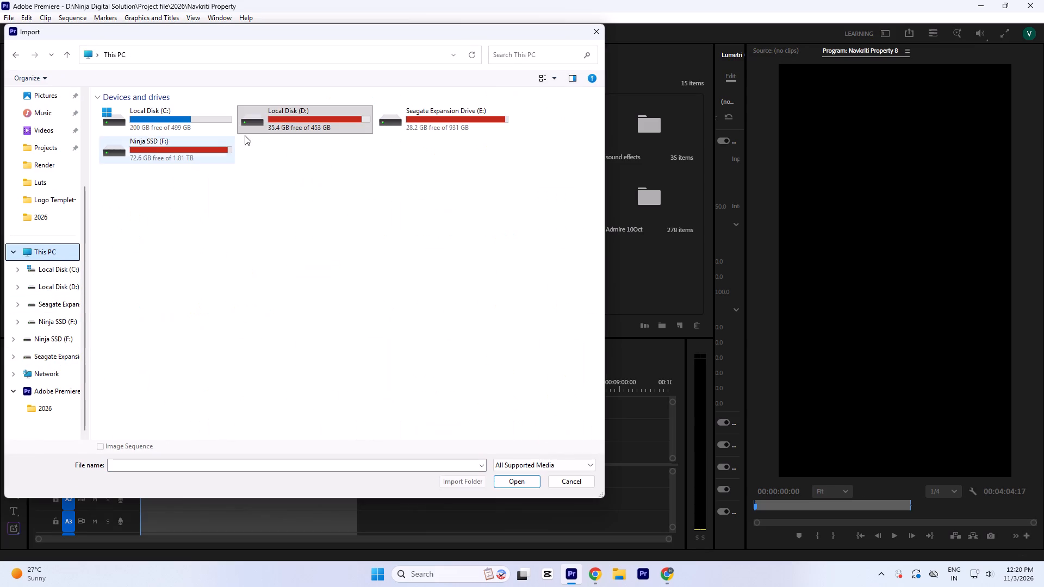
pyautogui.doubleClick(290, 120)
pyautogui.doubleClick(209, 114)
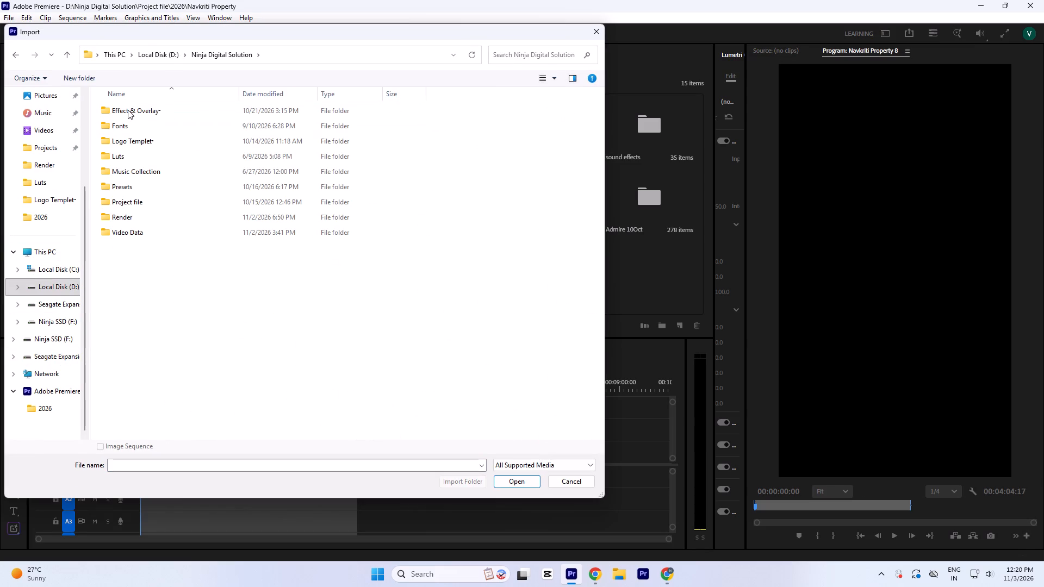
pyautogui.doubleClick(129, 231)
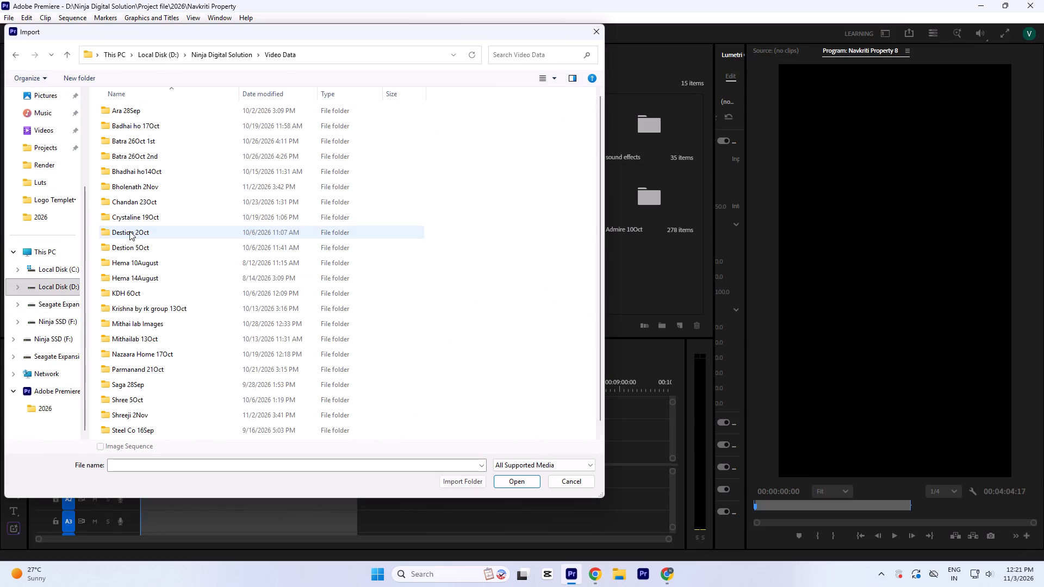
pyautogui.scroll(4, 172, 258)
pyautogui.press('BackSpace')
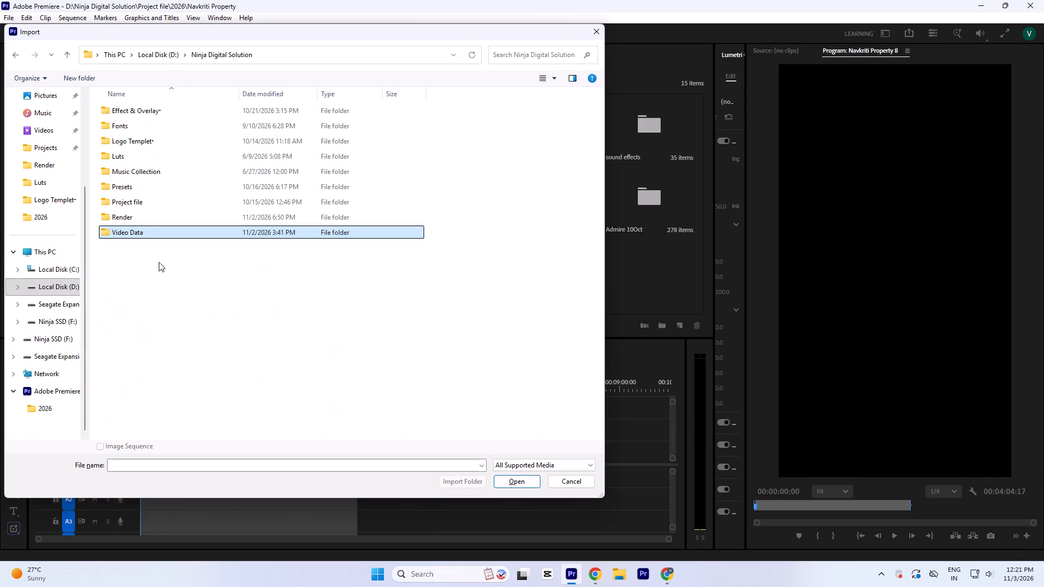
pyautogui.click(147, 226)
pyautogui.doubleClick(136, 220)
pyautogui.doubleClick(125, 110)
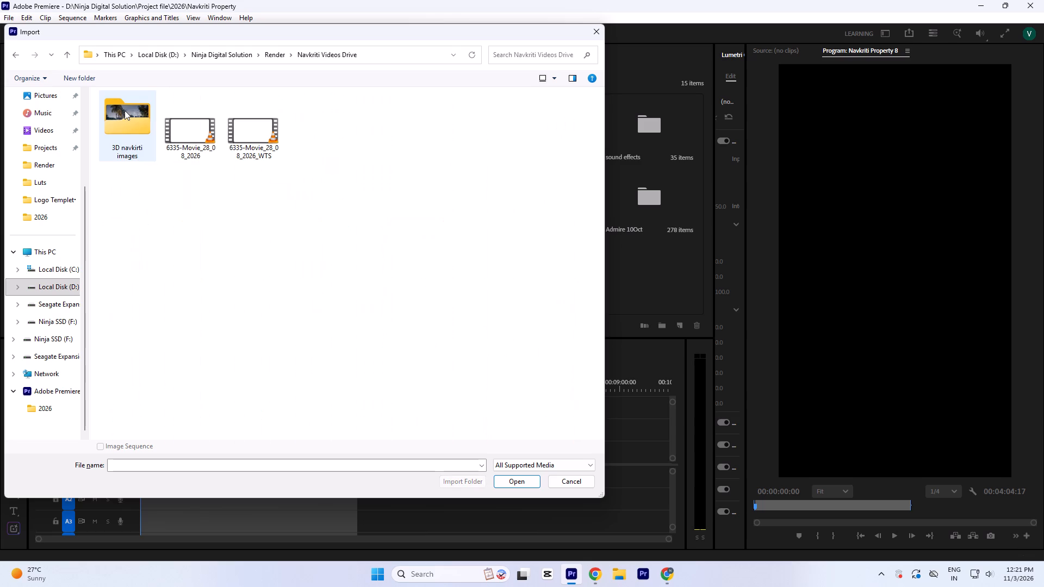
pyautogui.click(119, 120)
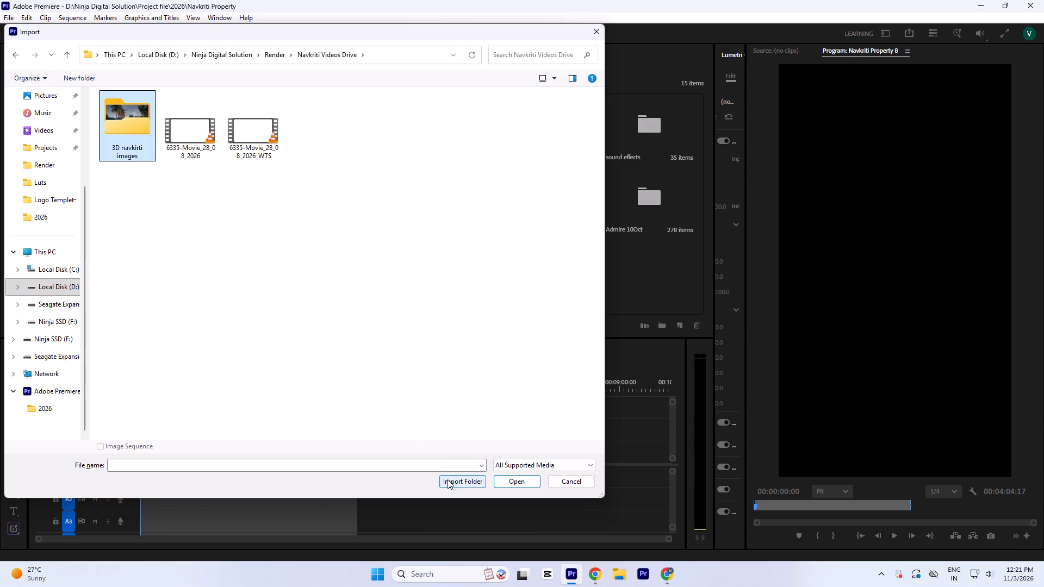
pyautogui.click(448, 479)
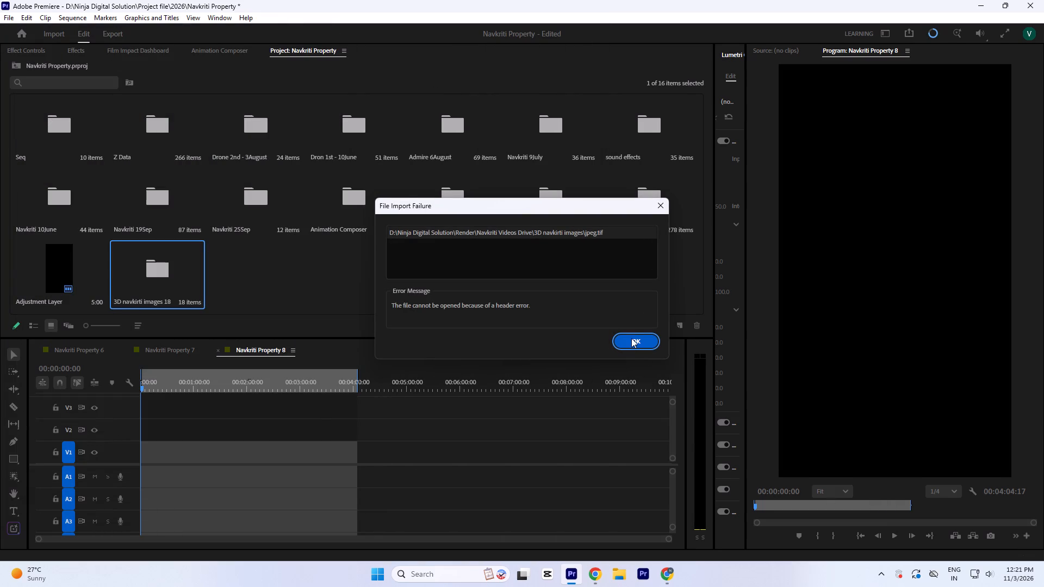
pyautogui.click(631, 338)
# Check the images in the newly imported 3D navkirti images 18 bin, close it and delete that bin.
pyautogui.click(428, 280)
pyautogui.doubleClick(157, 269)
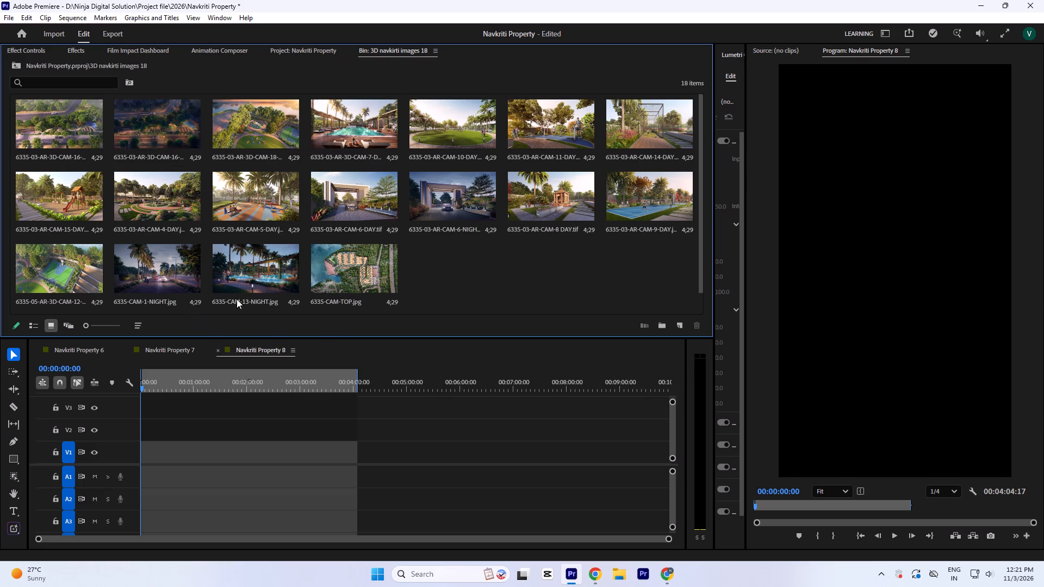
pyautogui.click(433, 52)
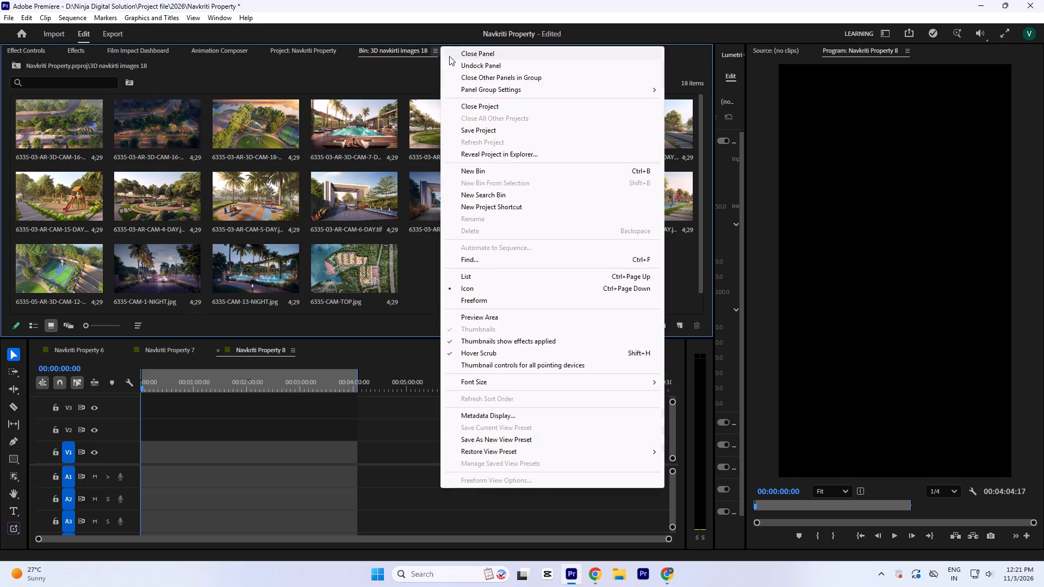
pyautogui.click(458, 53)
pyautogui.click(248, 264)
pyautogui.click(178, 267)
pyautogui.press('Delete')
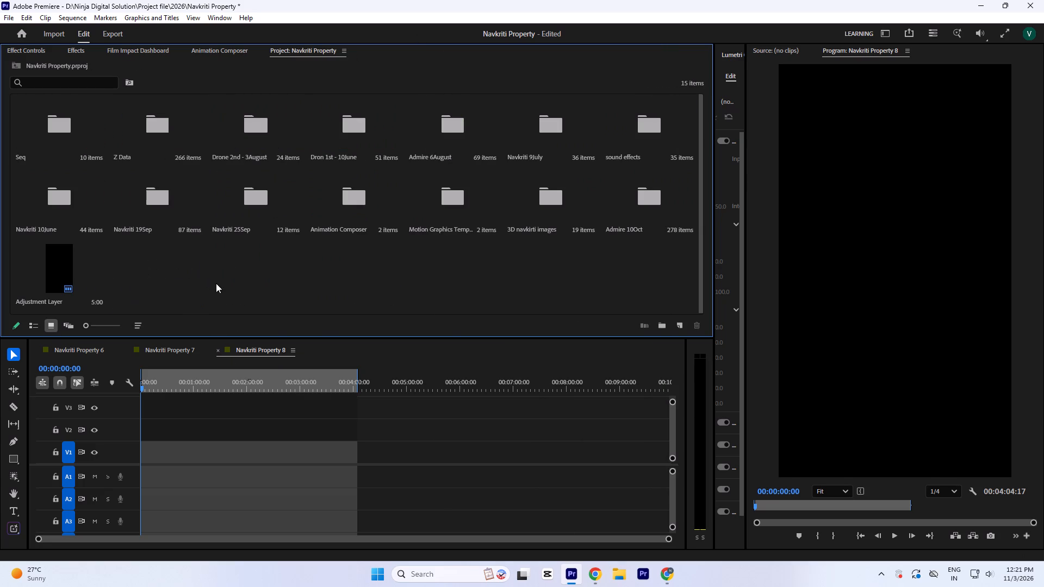
# Import the 3D navkirti images folder from Navkriti Videos Drive into the project again.
pyautogui.doubleClick(216, 283)
pyautogui.click(132, 128)
pyautogui.click(463, 478)
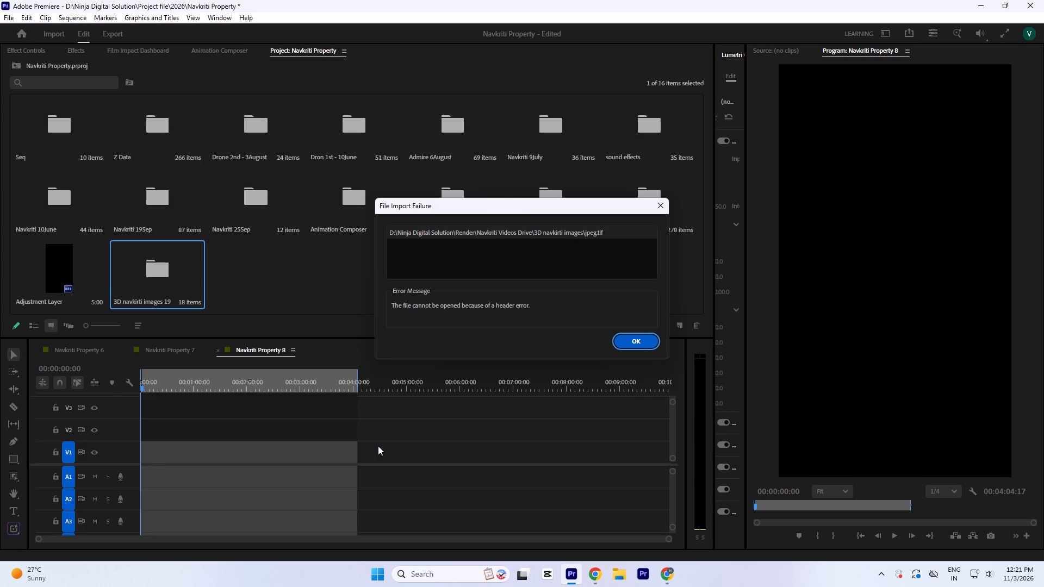
pyautogui.click(624, 340)
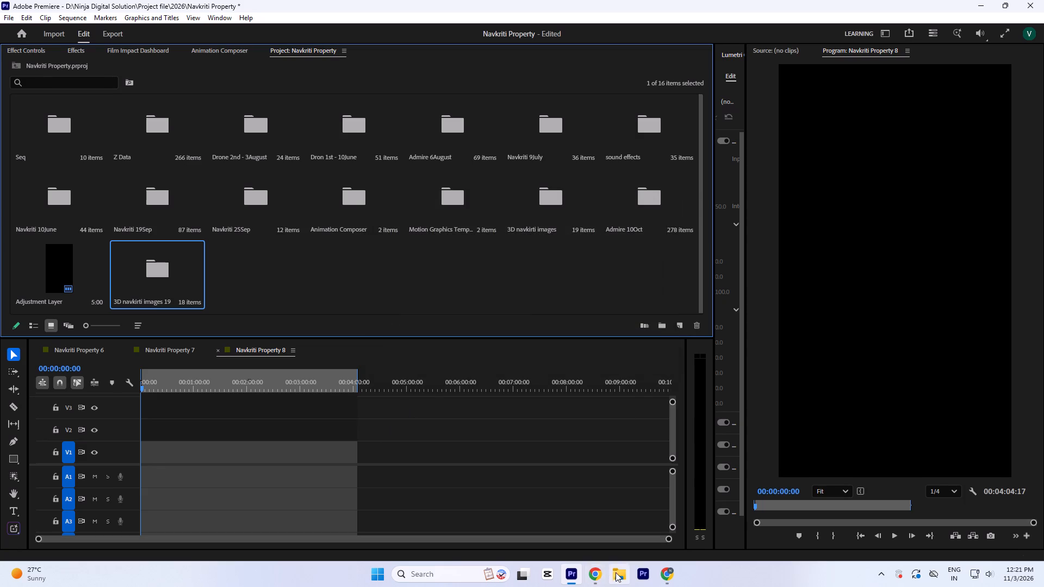
# In File Explorer, open the 3D navkirti images folder under Render > Navkriti Videos Drive and examine its images.
pyautogui.click(616, 572)
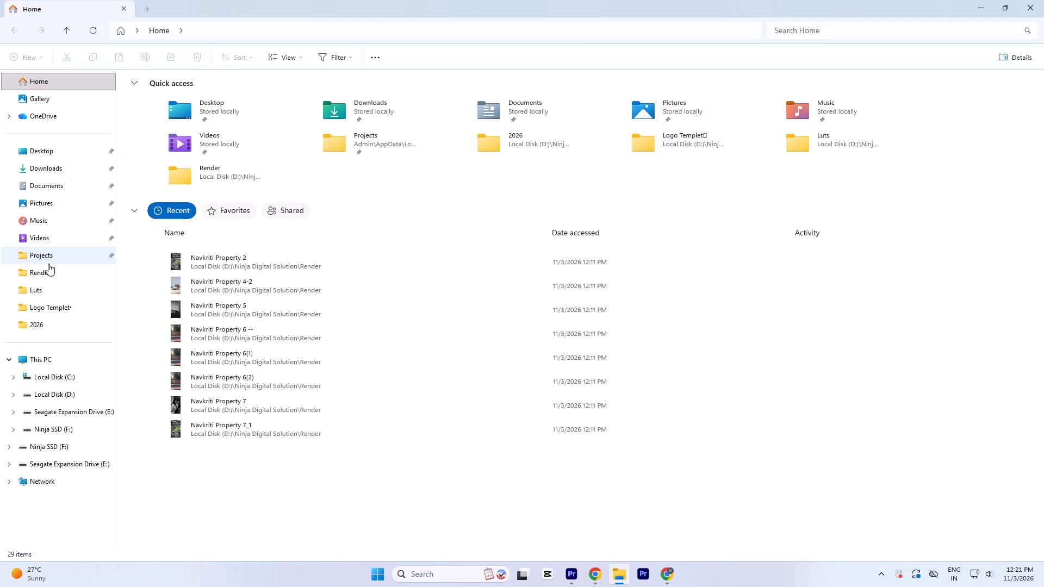
pyautogui.click(50, 277)
pyautogui.doubleClick(163, 115)
pyautogui.doubleClick(151, 104)
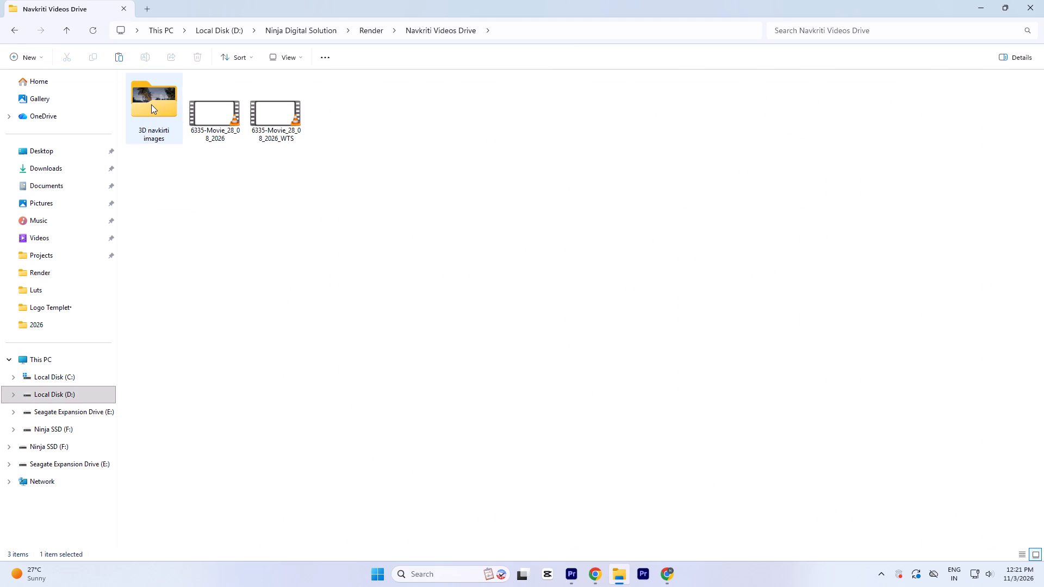
pyautogui.scroll(-5, 709, 229)
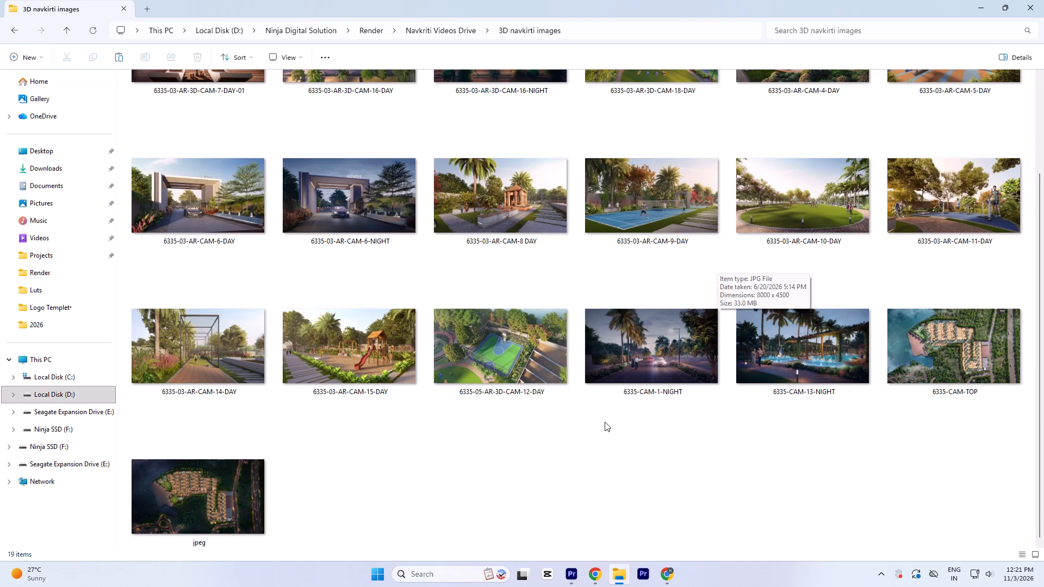
pyautogui.click(350, 496)
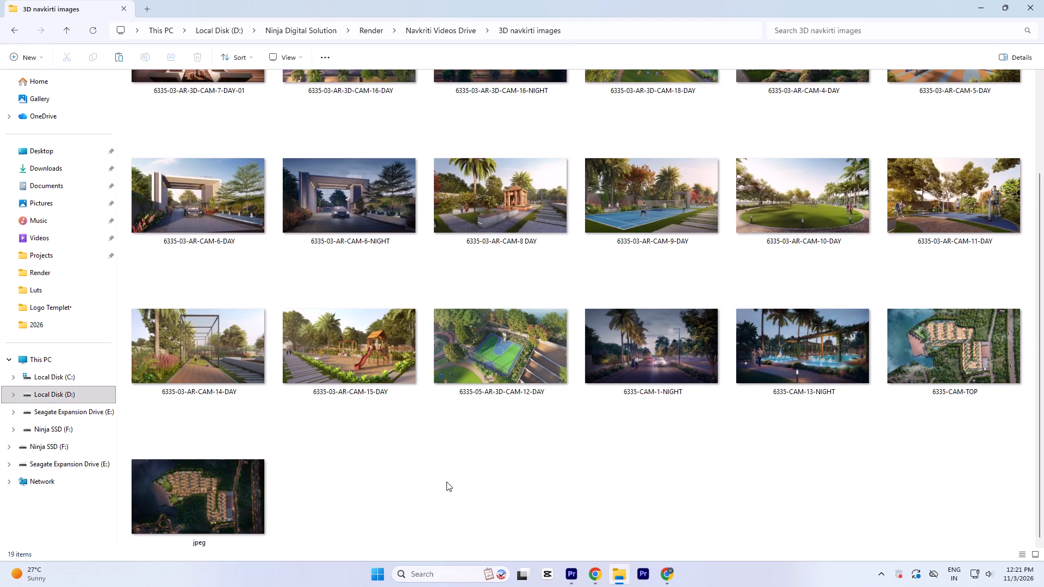
pyautogui.scroll(3, 446, 482)
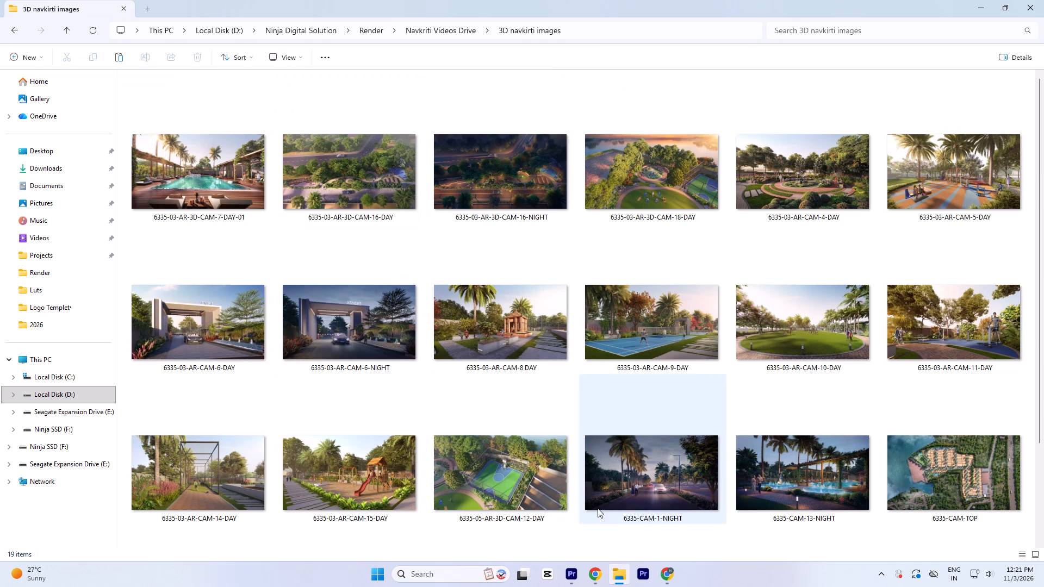
pyautogui.scroll(-4, 452, 429)
# Open the Navkriti 9July folder in Data Backup Vikash in a second tab and compare its images with 3D navkirti images.
pyautogui.click(145, 7)
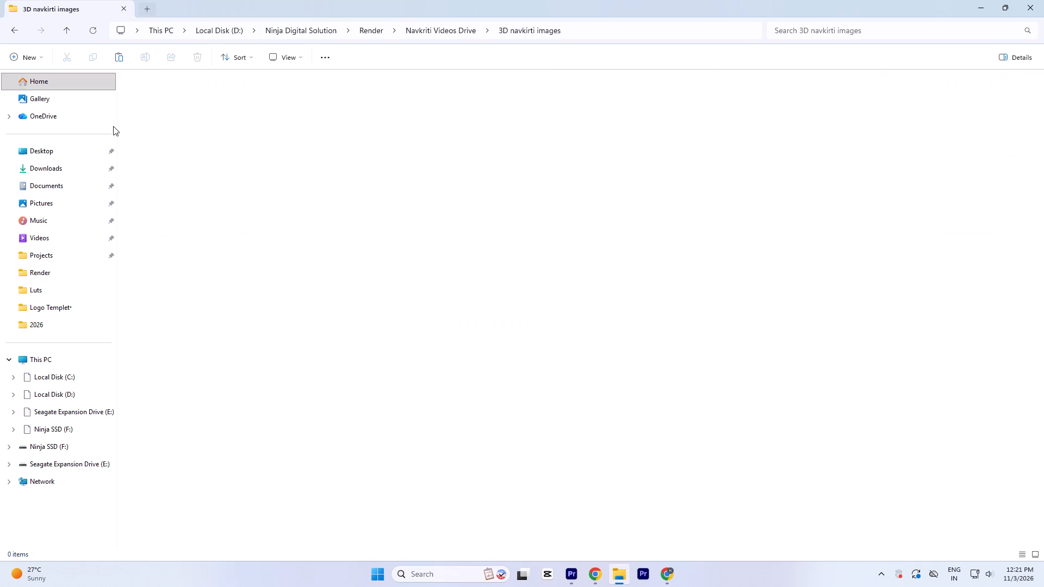
pyautogui.click(68, 357)
pyautogui.doubleClick(489, 100)
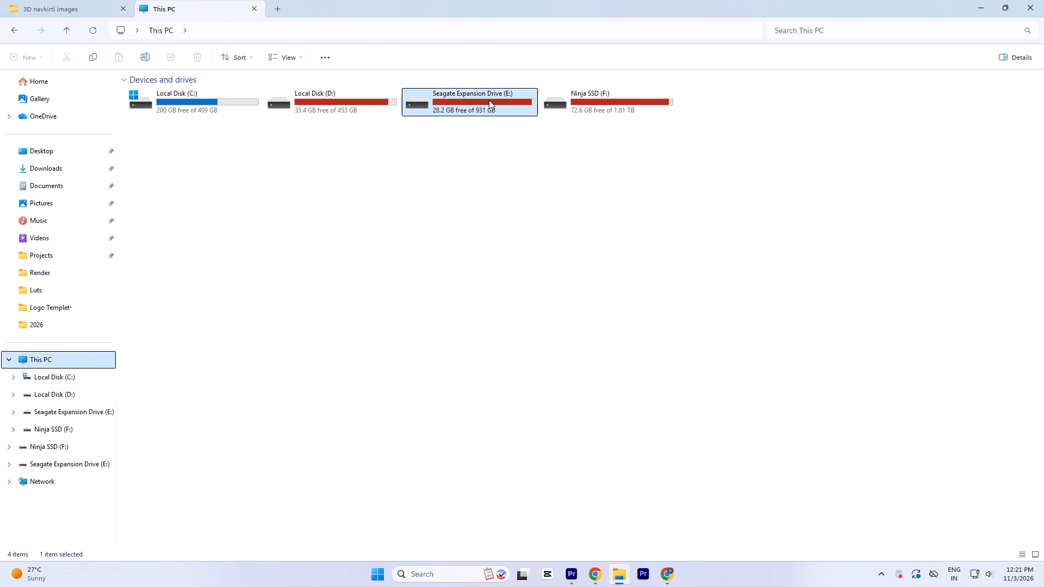
pyautogui.doubleClick(189, 108)
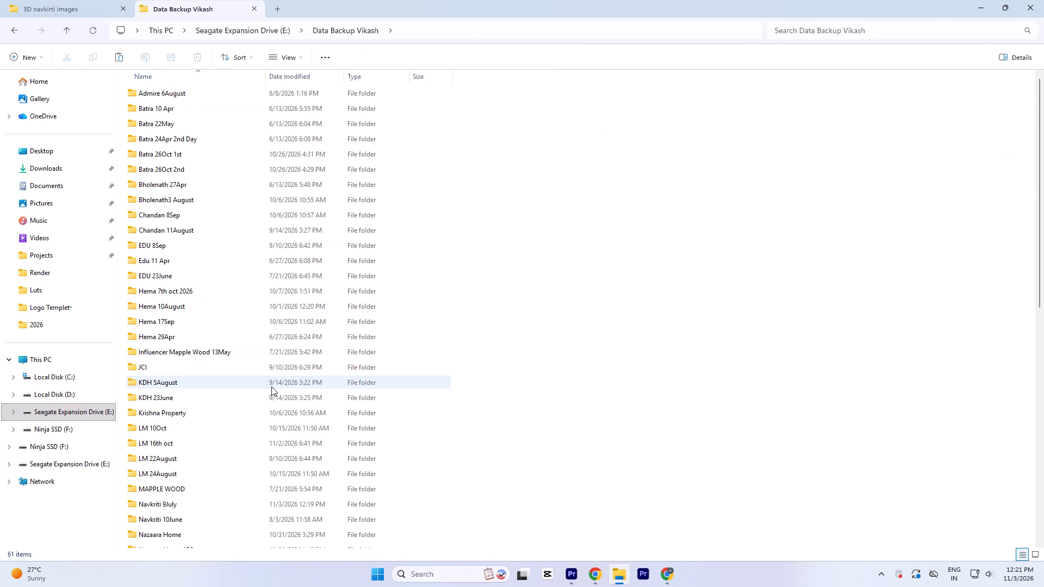
pyautogui.scroll(2, 271, 386)
pyautogui.scroll(-2, 274, 421)
pyautogui.doubleClick(183, 419)
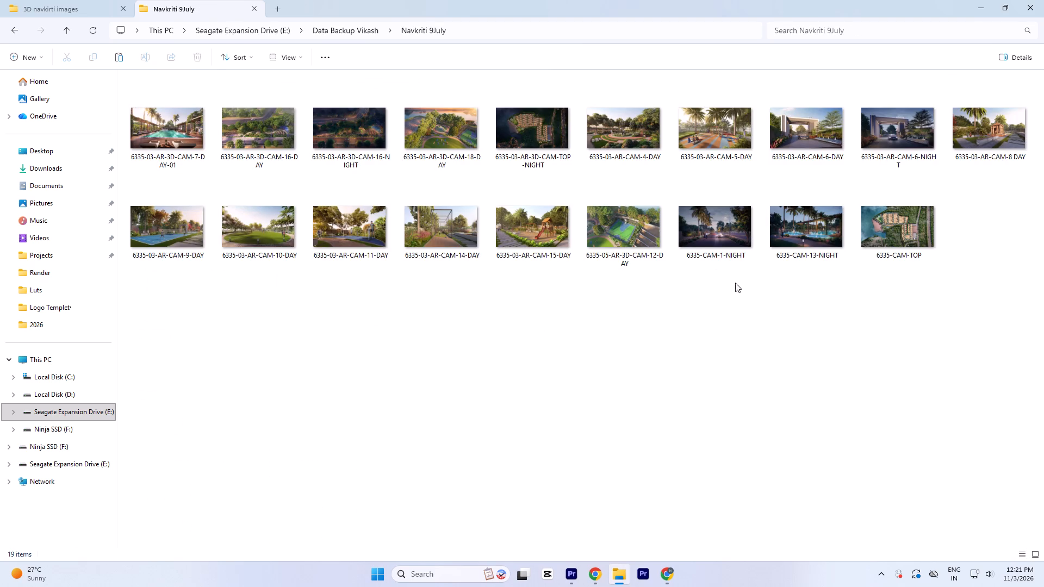
pyautogui.click(84, 11)
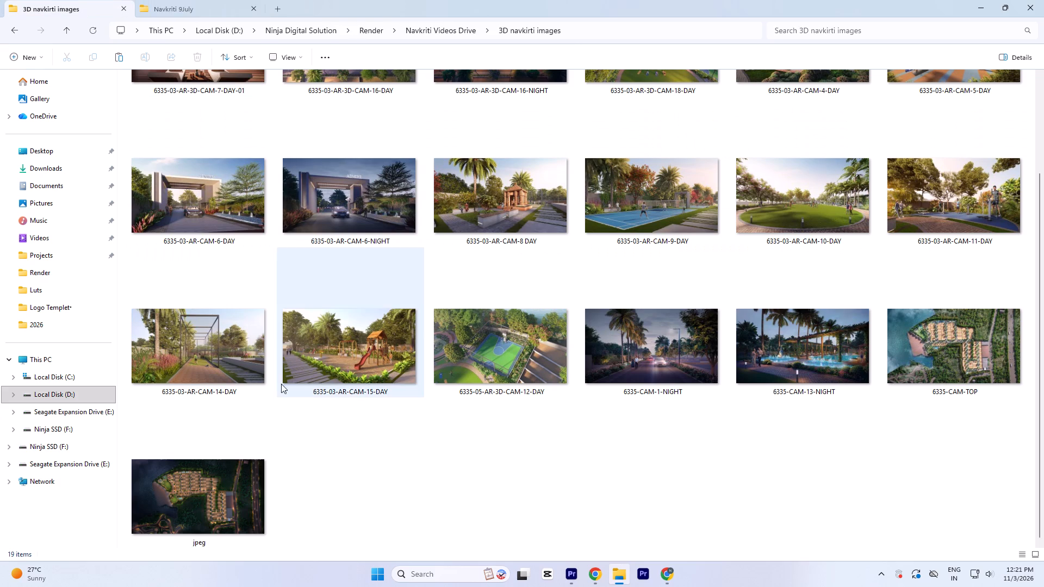
pyautogui.click(217, 14)
pyautogui.click(743, 308)
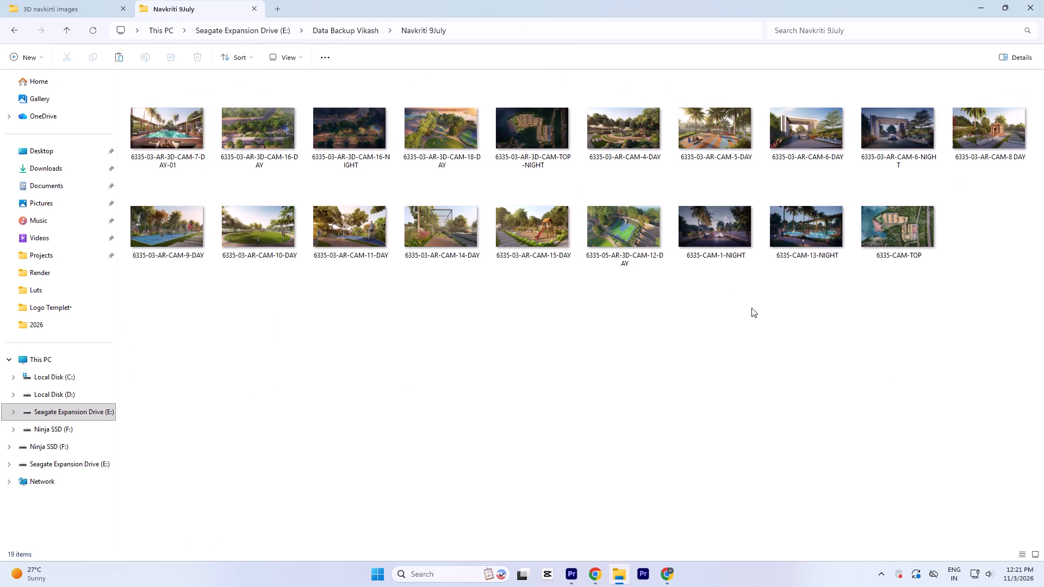
# Copy 6335-03-AR-3D-CAM-TOP-NIGHT from the Navkriti 9July backup into the 3D navkirti images folder.
pyautogui.click(514, 134)
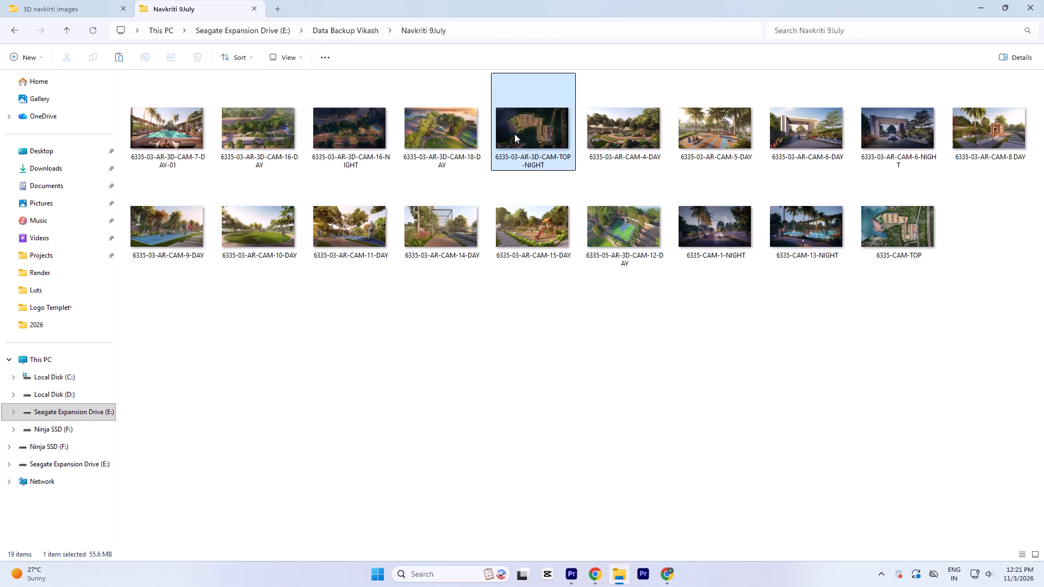
pyautogui.hotkey('ctrl', 'c')
pyautogui.hotkey('ctrl', 'c')
pyautogui.click(102, 10)
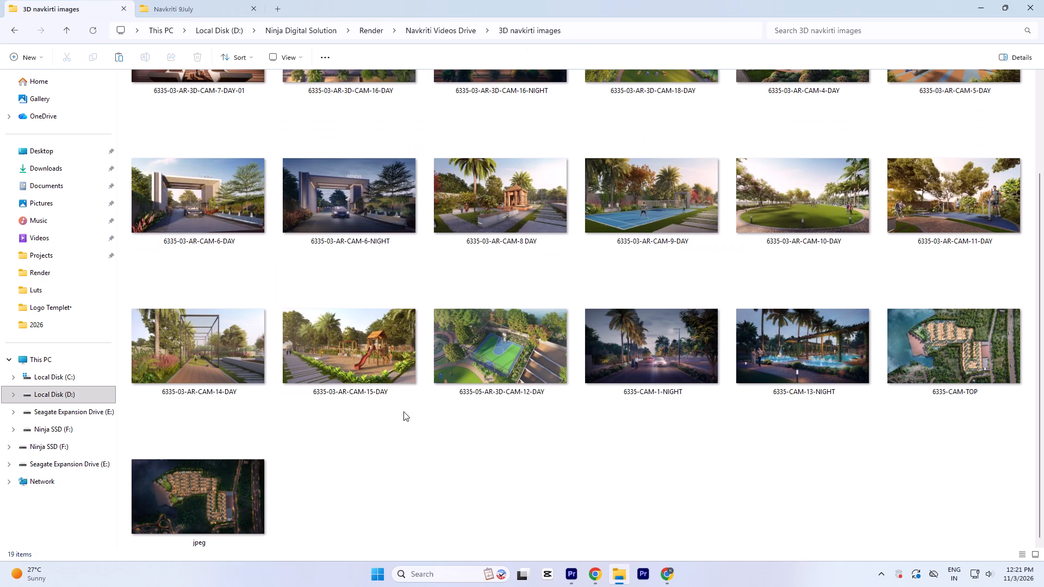
pyautogui.click(426, 441)
pyautogui.hotkey('ctrl', 'v')
pyautogui.scroll(-6, 370, 431)
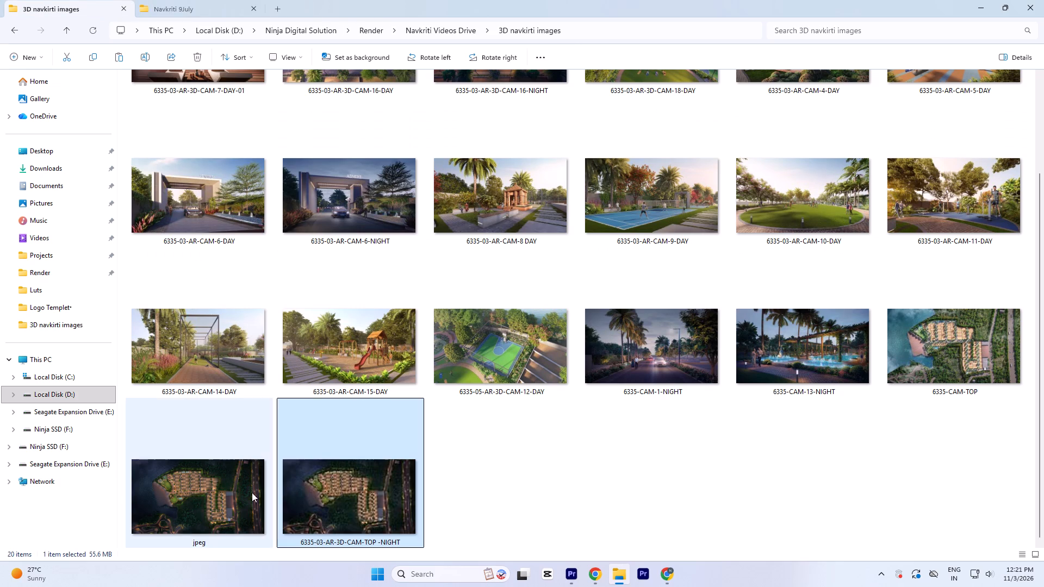
# Delete the jpeg file from the 3D navkirti images folder.
pyautogui.click(227, 486)
pyautogui.press('Delete')
pyautogui.scroll(4, 403, 479)
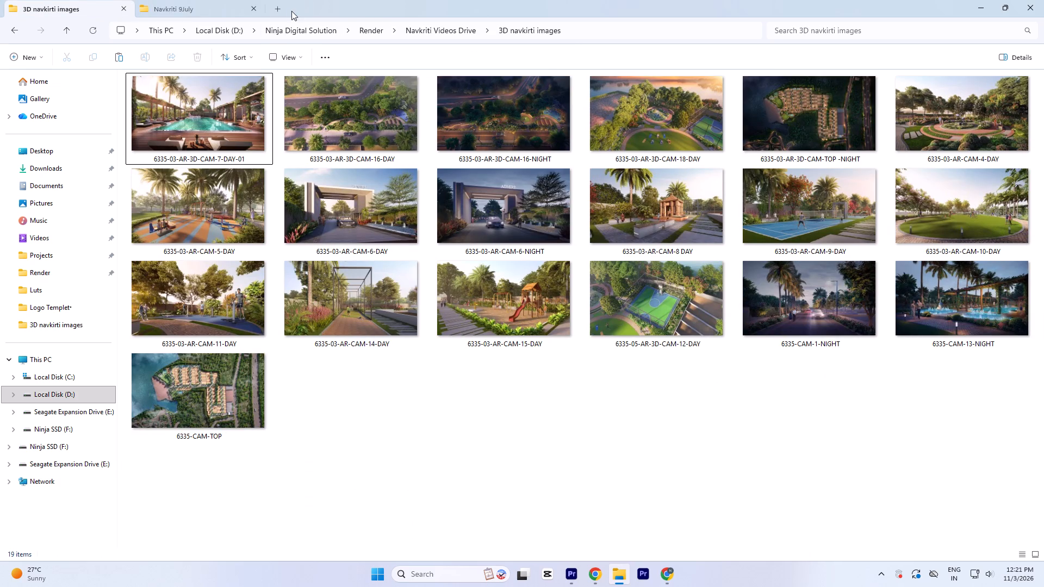
# Check the images in the Navkriti 9July backup folder, close File Explorer and return to Premiere.
pyautogui.click(190, 3)
pyautogui.scroll(2, 533, 370)
pyautogui.click(530, 370)
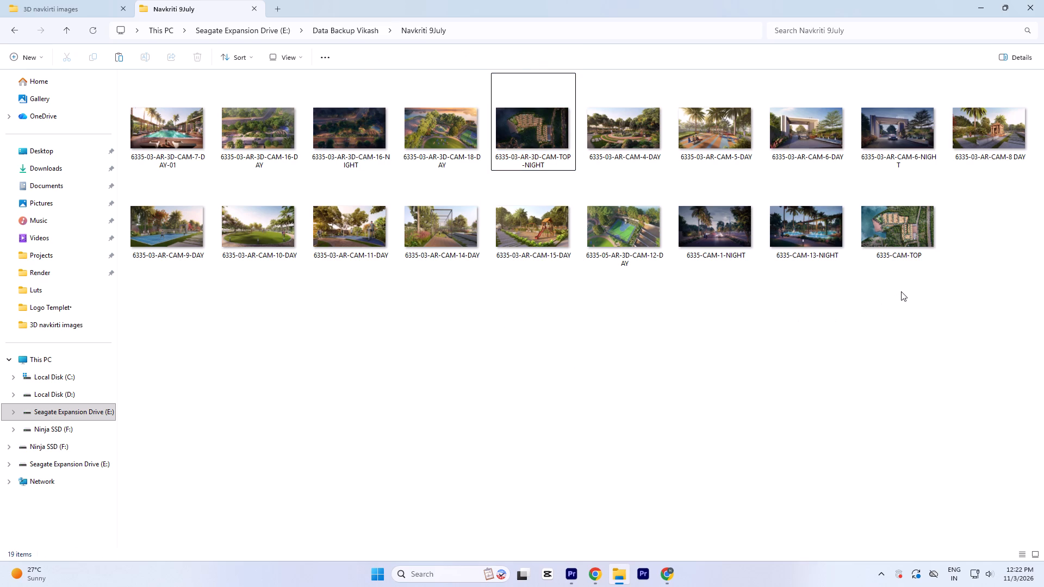
pyautogui.click(438, 402)
pyautogui.click(1036, 3)
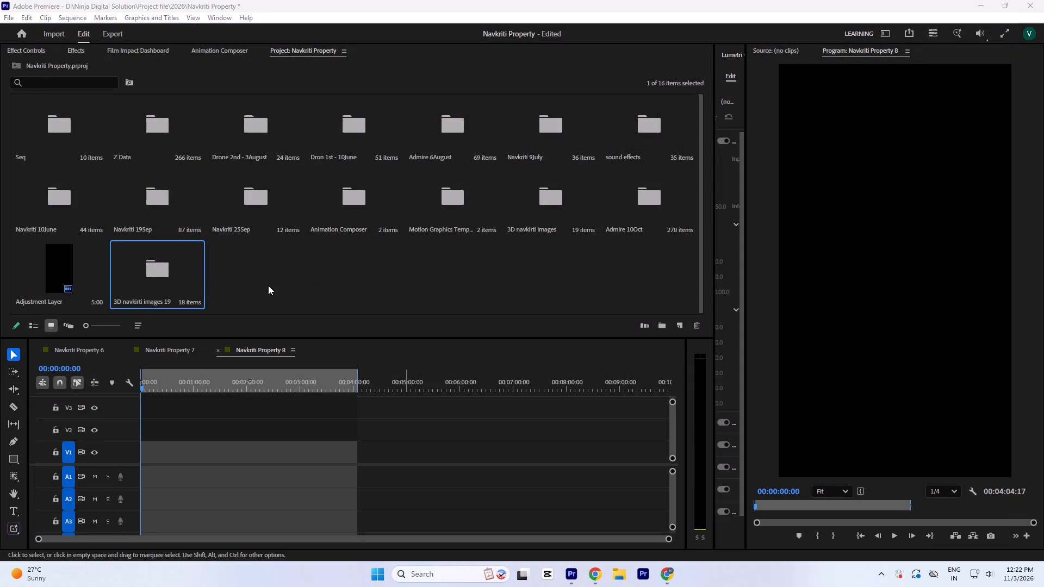
# Delete the 3D navkirti images 19 bin from the project.
pyautogui.click(246, 286)
pyautogui.click(172, 274)
pyautogui.press('Delete')
# Import the 3D navkirti images folder from Navkriti Videos Drive into the project and open its new bin.
pyautogui.doubleClick(215, 279)
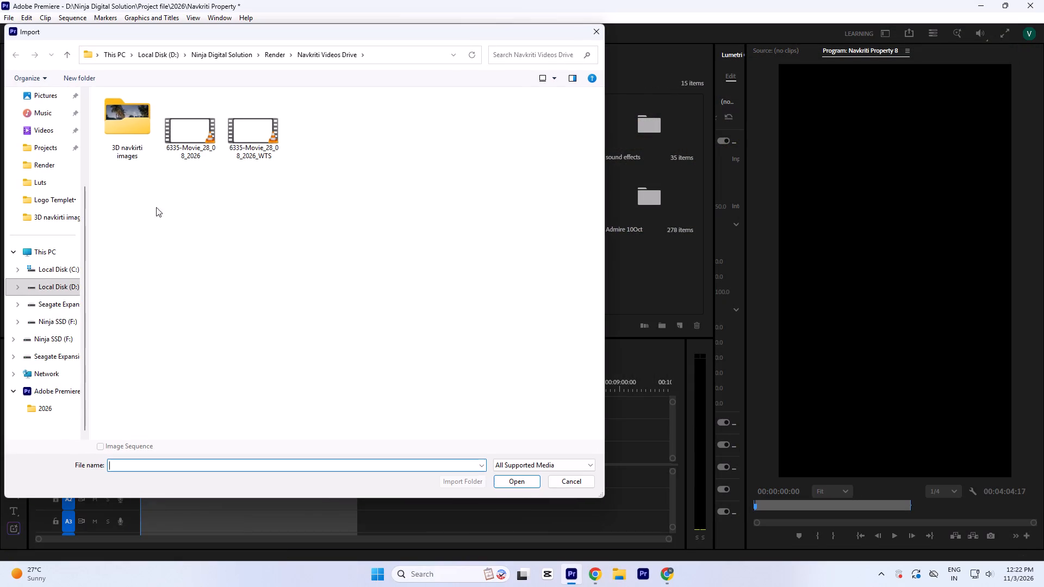
pyautogui.click(133, 135)
pyautogui.click(471, 490)
pyautogui.click(457, 480)
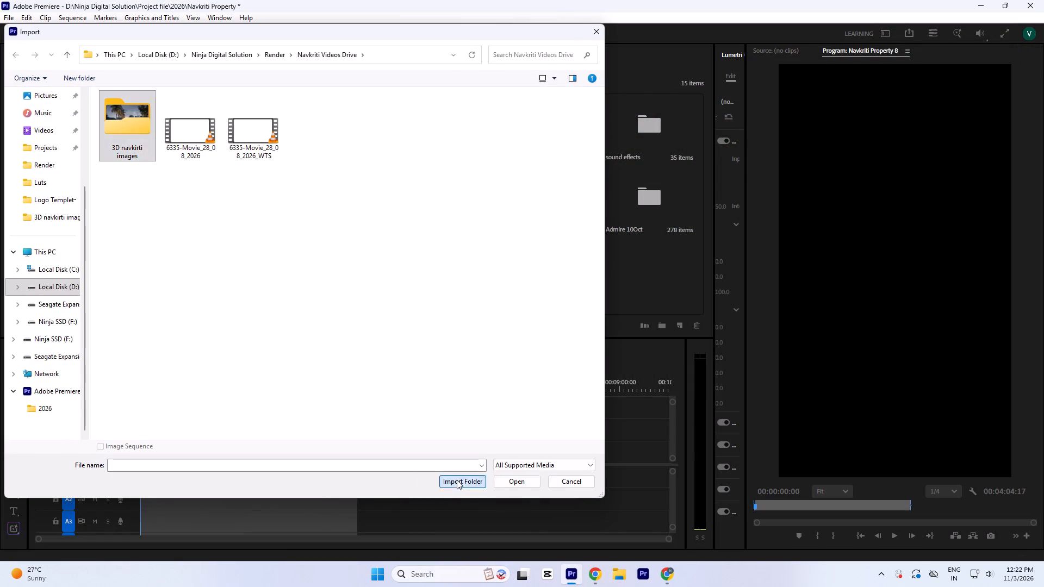
pyautogui.click(283, 282)
pyautogui.doubleClick(159, 268)
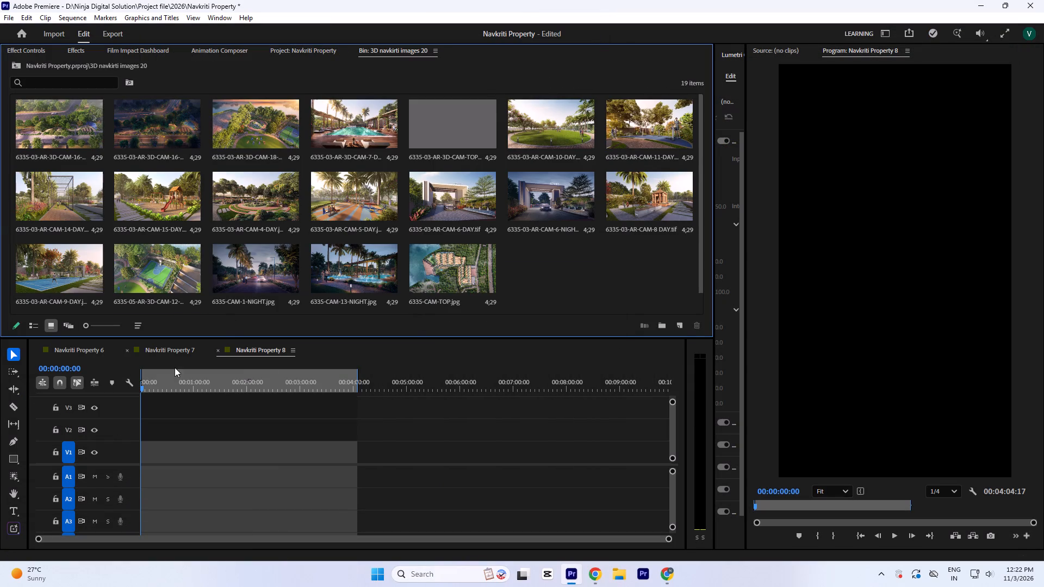
# Sort the imported 3D navkirti images by Name and save the project.
pyautogui.click(140, 324)
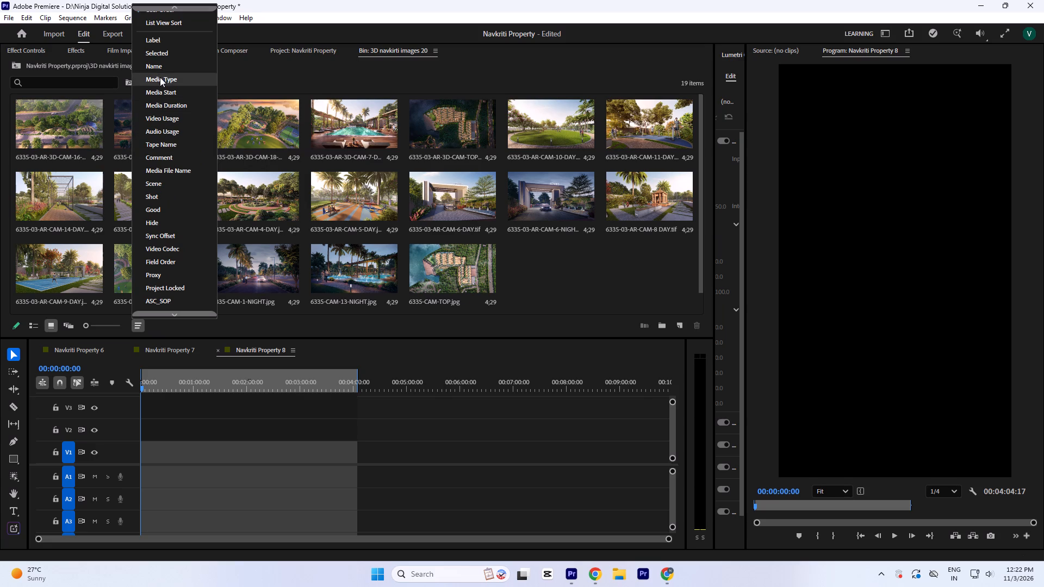
pyautogui.click(164, 71)
pyautogui.click(346, 234)
pyautogui.hotkey('ctrl', 's')
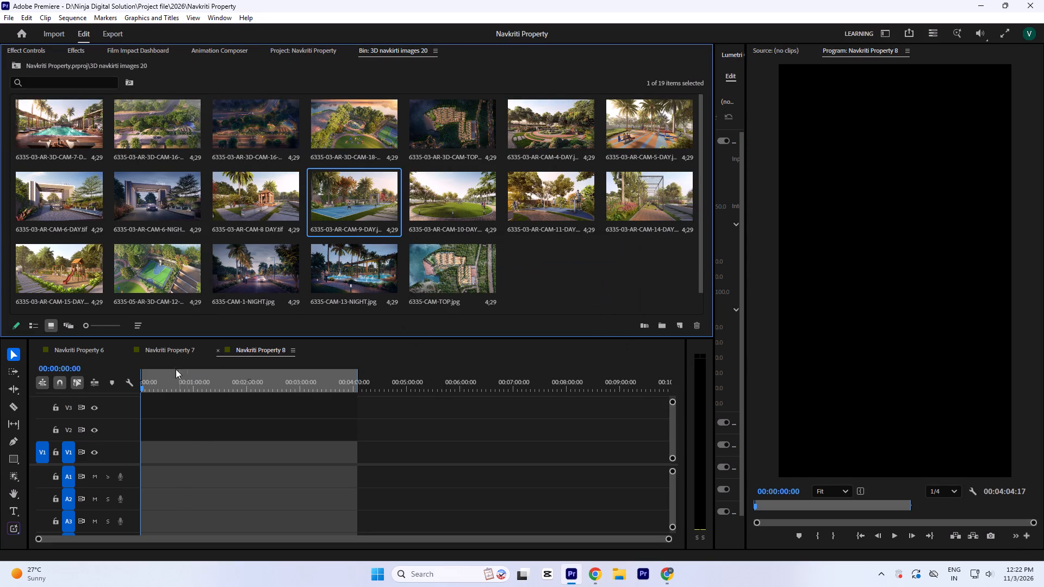
# Examine the timelines of the Navkriti Property 7 and Navkriti Property 6 sequences for reusable layers.
pyautogui.click(176, 353)
pyautogui.moveTo(159, 380); pyautogui.dragTo(179, 408)
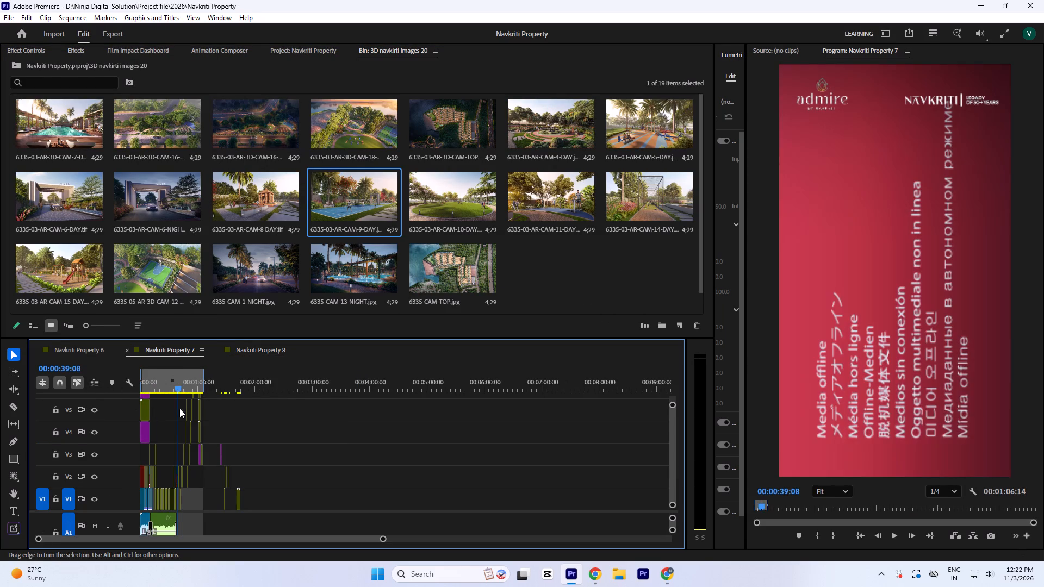
pyautogui.moveTo(179, 408); pyautogui.dragTo(194, 411)
pyautogui.press('=')
pyautogui.press('=')
pyautogui.click(90, 347)
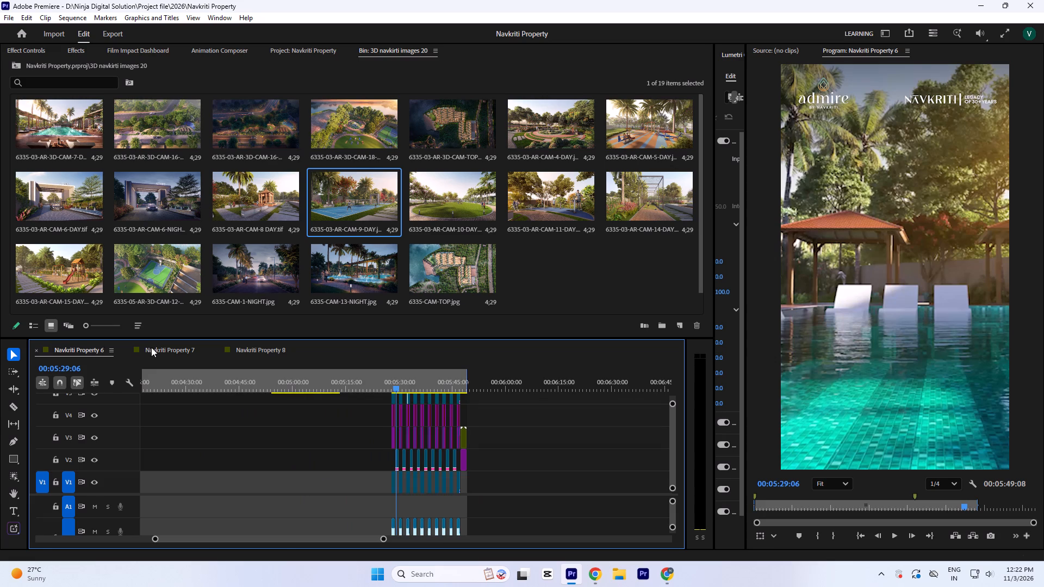
pyautogui.press('-')
pyautogui.moveTo(417, 380); pyautogui.dragTo(13, 408)
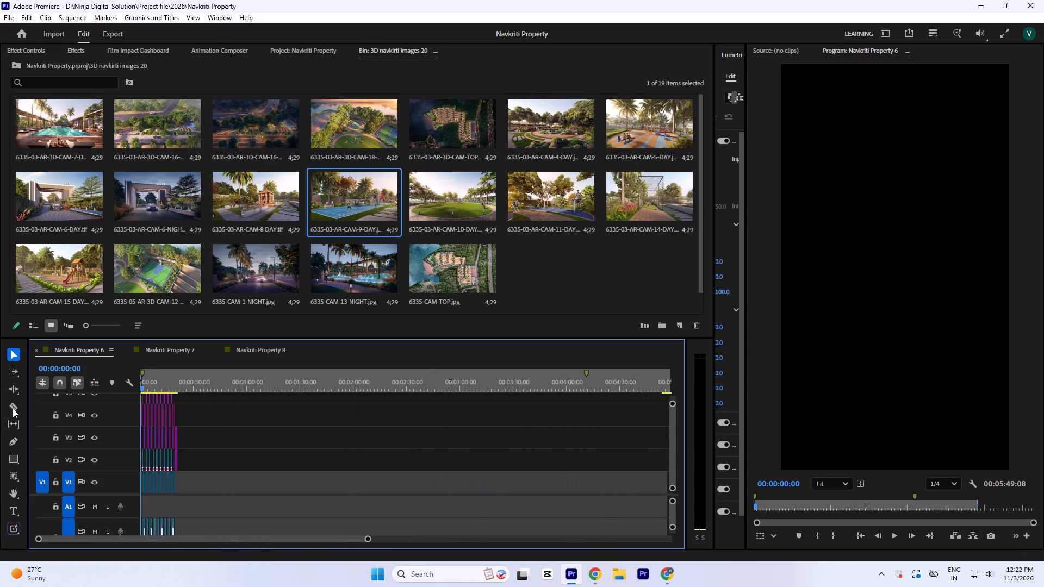
pyautogui.moveTo(13, 408); pyautogui.dragTo(13, 407)
pyautogui.press('-')
pyautogui.press('-')
pyautogui.moveTo(157, 382); pyautogui.dragTo(156, 404)
pyautogui.press('=')
pyautogui.press('=')
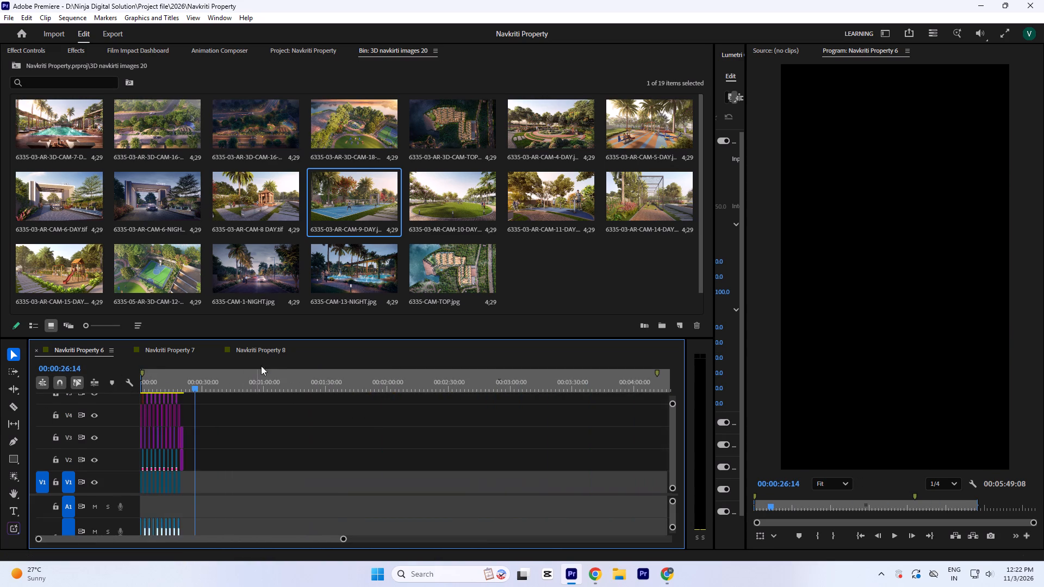
# In an enlarged Navkriti Property 7 timeline, copy the logo, Nested Sequence 119, Black-Shadow and Adjustment Layer overlays with the V8 transition clips and closing V3 nest.
pyautogui.click(262, 352)
pyautogui.write('`=')
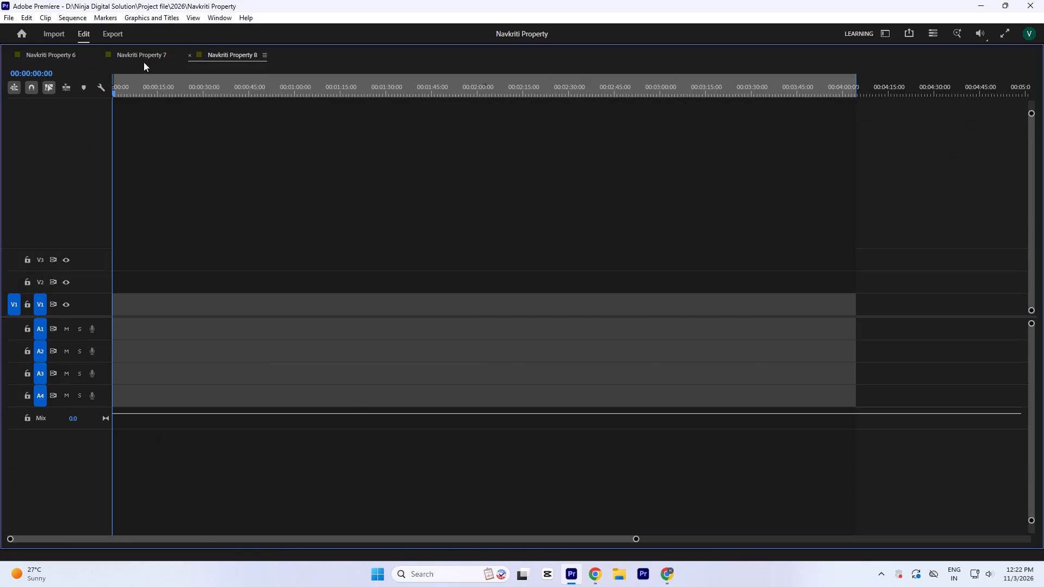
pyautogui.click(152, 57)
pyautogui.press('=')
pyautogui.press('=')
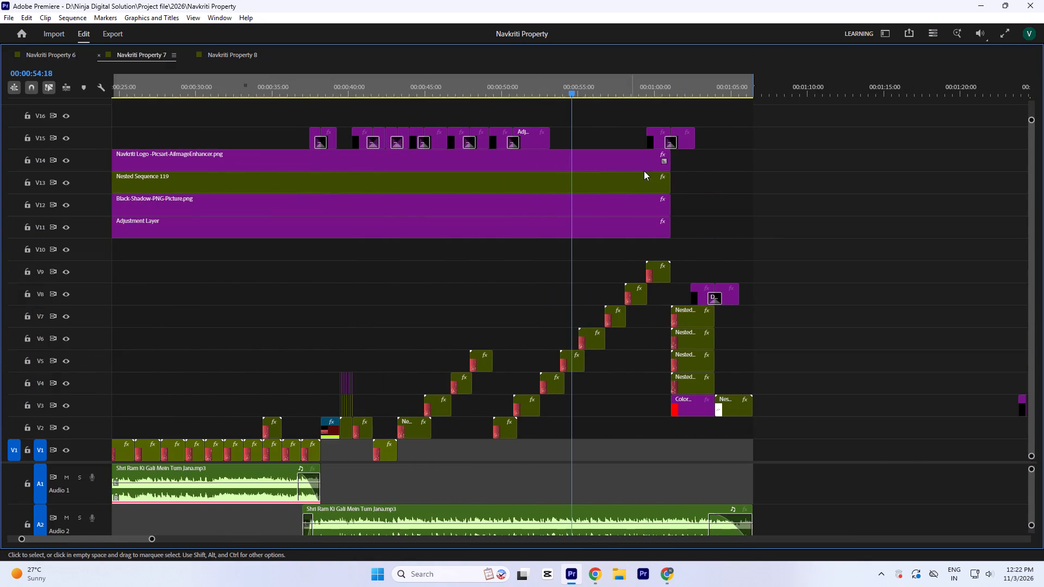
pyautogui.moveTo(622, 113); pyautogui.dragTo(704, 232)
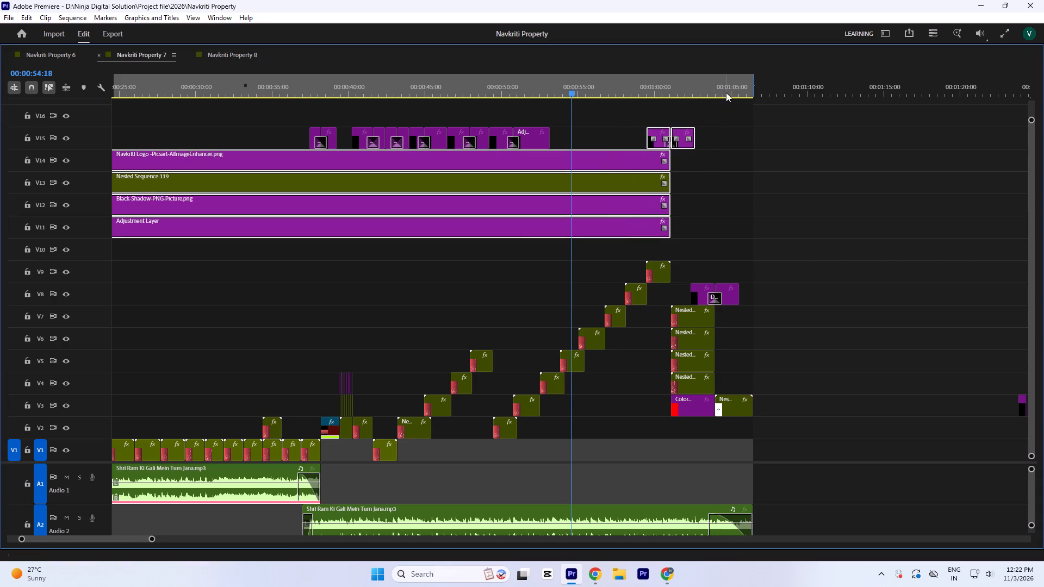
pyautogui.click(730, 92)
pyautogui.press('Tab')
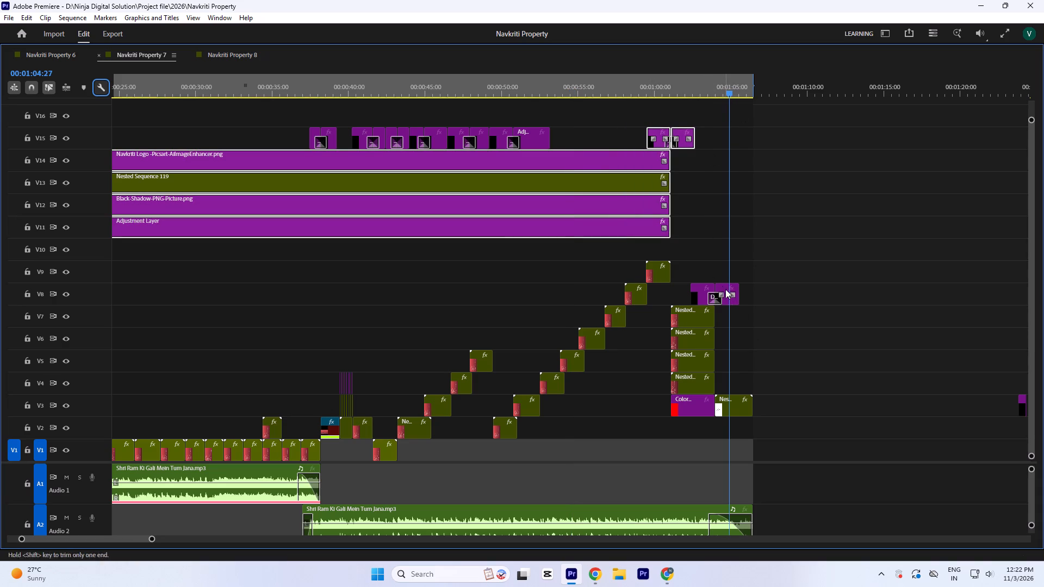
pyautogui.moveTo(585, 126); pyautogui.dragTo(601, 162)
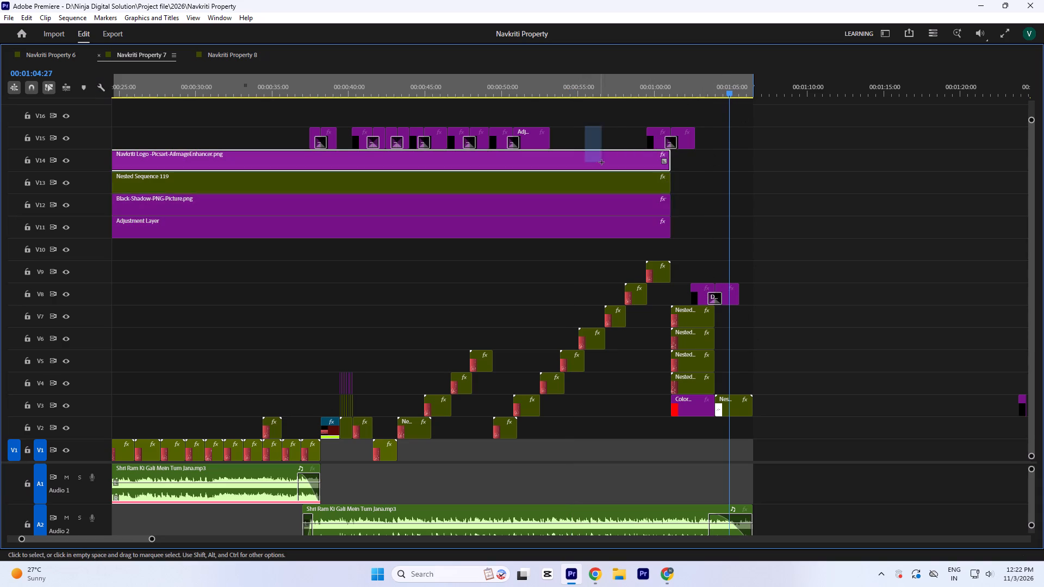
pyautogui.moveTo(601, 162); pyautogui.dragTo(618, 230)
pyautogui.keyDown('shift'); pyautogui.click(700, 296); pyautogui.keyUp('shift')
pyautogui.keyDown('shift'); pyautogui.click(700, 287); pyautogui.keyUp('shift')
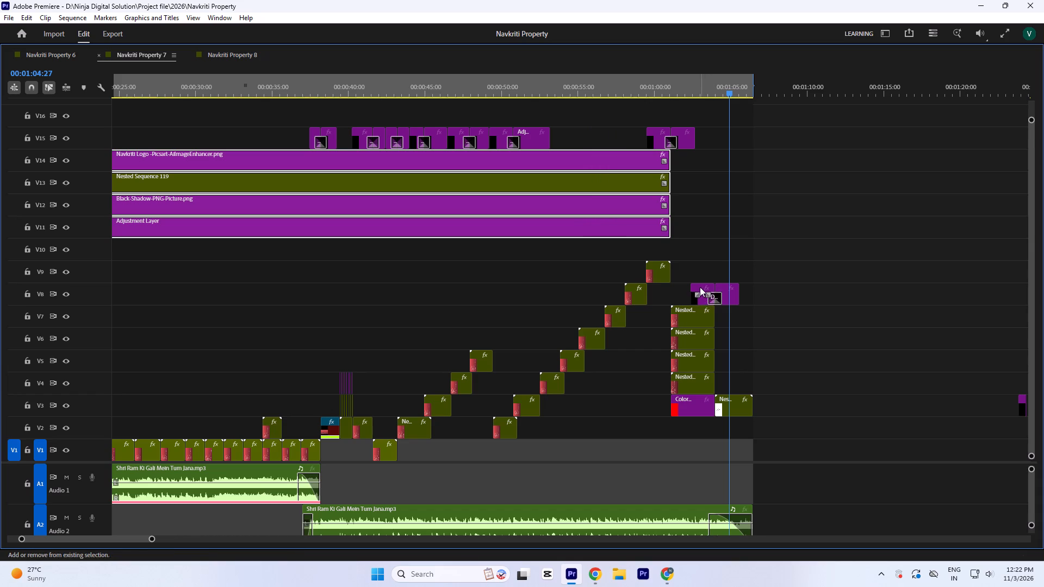
pyautogui.keyDown('shift'); pyautogui.click(727, 289); pyautogui.keyUp('shift')
pyautogui.keyDown('shift'); pyautogui.click(730, 413); pyautogui.keyUp('shift')
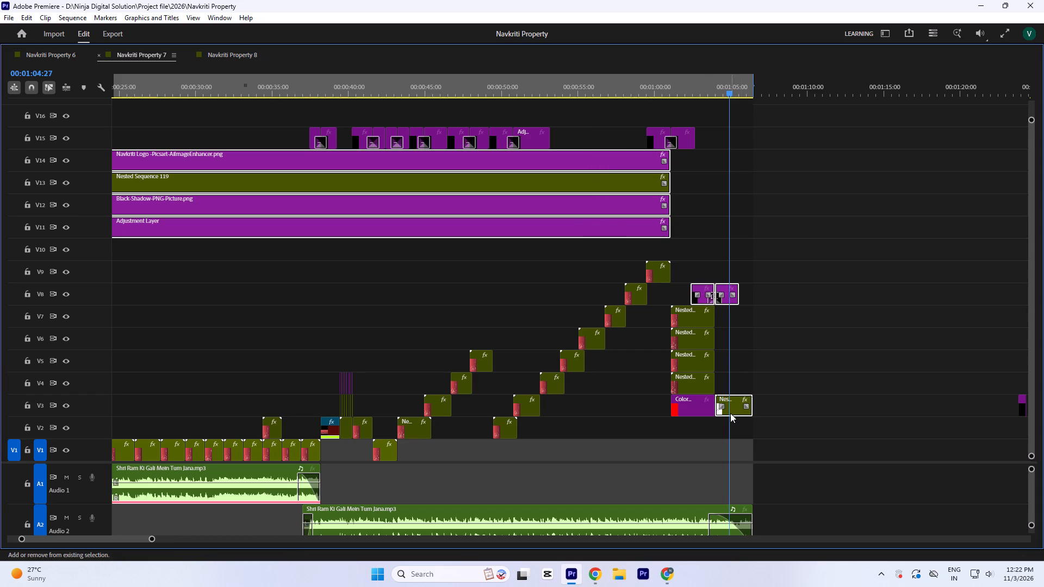
pyautogui.hotkey('ctrl', 'c')
pyautogui.hotkey('ctrl', 'c')
# Paste the copied overlays and closing clips into the Navkriti Property 8 sequence at about 00:02:53.
pyautogui.click(232, 55)
pyautogui.press('-')
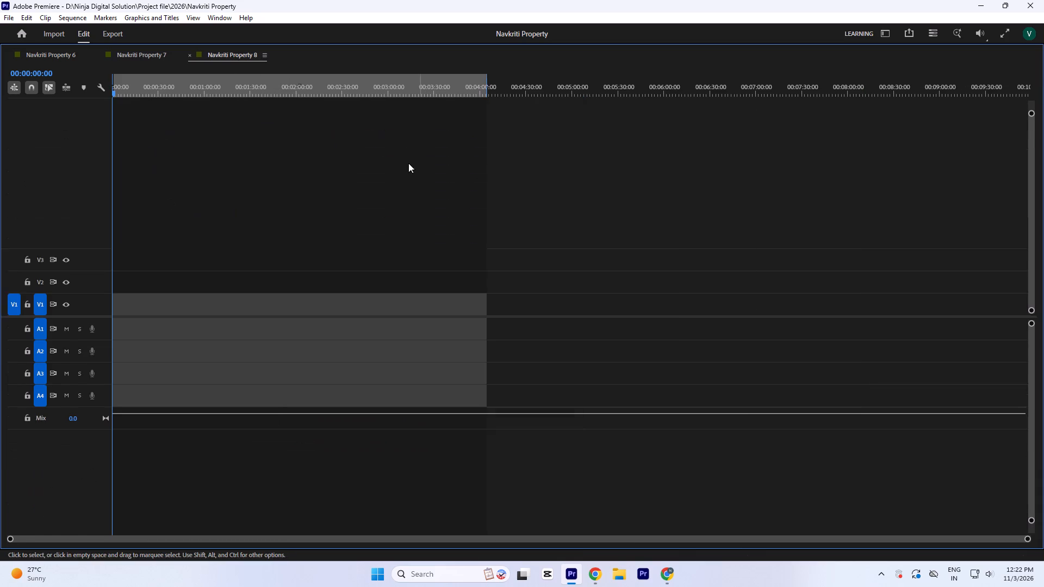
pyautogui.press('-')
pyautogui.click(378, 83)
pyautogui.hotkey('ctrl', 'v')
# Move the four overlay layers to the start of Navkriti Property 8 on V6 to V9 and extend them to 00:01:23:08.
pyautogui.click(320, 196)
pyautogui.moveTo(320, 139); pyautogui.dragTo(365, 170)
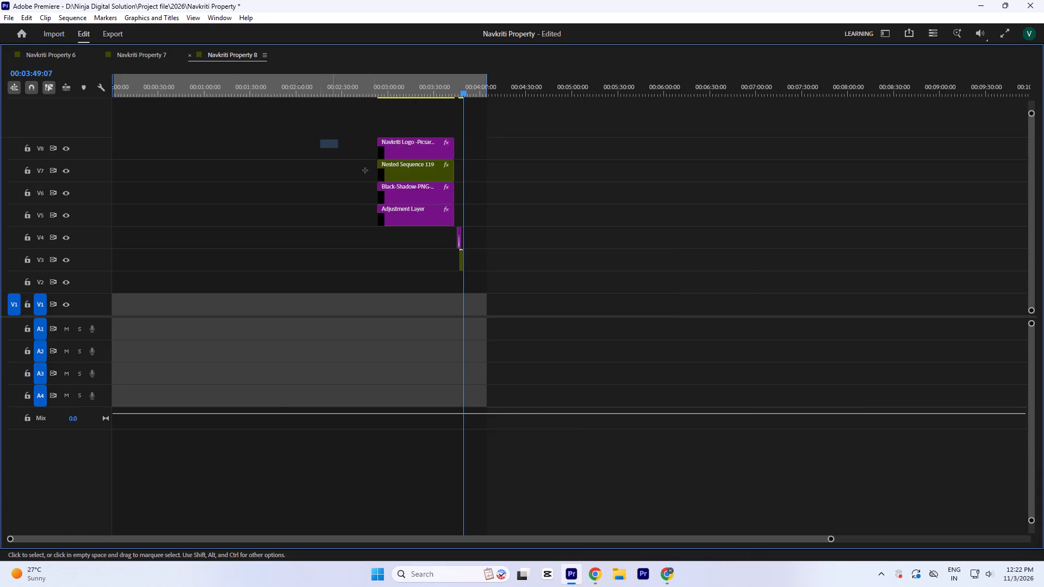
pyautogui.moveTo(365, 170); pyautogui.dragTo(416, 230)
pyautogui.moveTo(415, 216); pyautogui.dragTo(136, 204)
pyautogui.moveTo(185, 186); pyautogui.dragTo(375, 191)
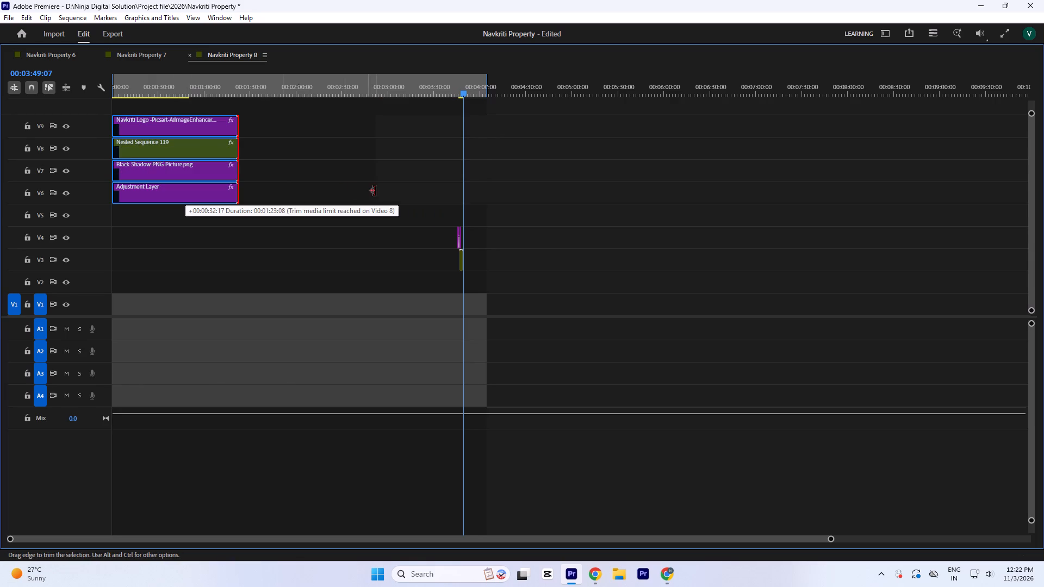
pyautogui.moveTo(375, 191); pyautogui.dragTo(412, 190)
pyautogui.moveTo(297, 156); pyautogui.dragTo(308, 156)
# Save the project and preview the overlays at 00:00:27:10 with the timeline back at normal size.
pyautogui.moveTo(160, 89); pyautogui.dragTo(61, 100)
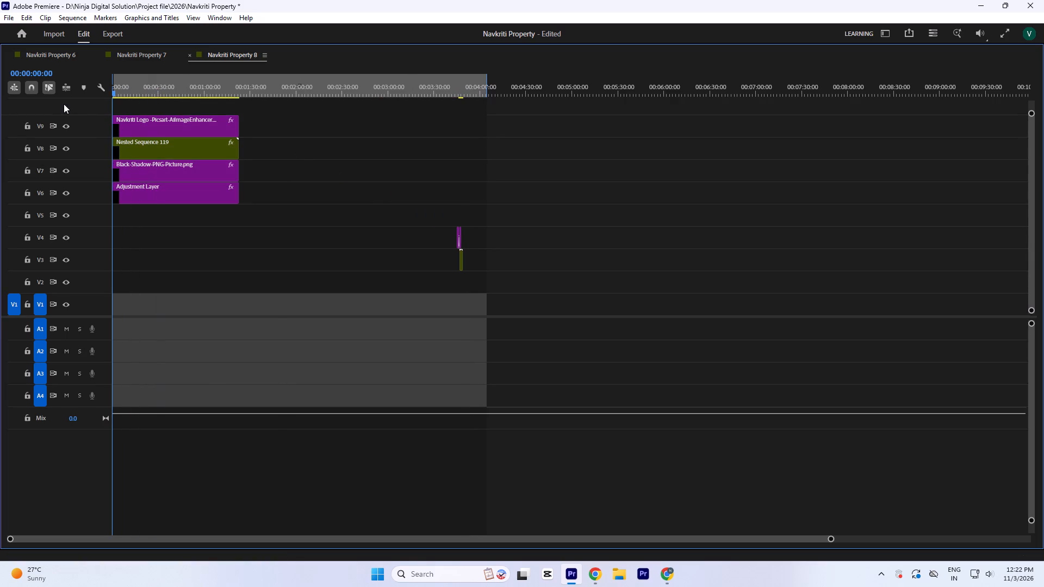
pyautogui.press('`')
pyautogui.hotkey('ctrl', 's')
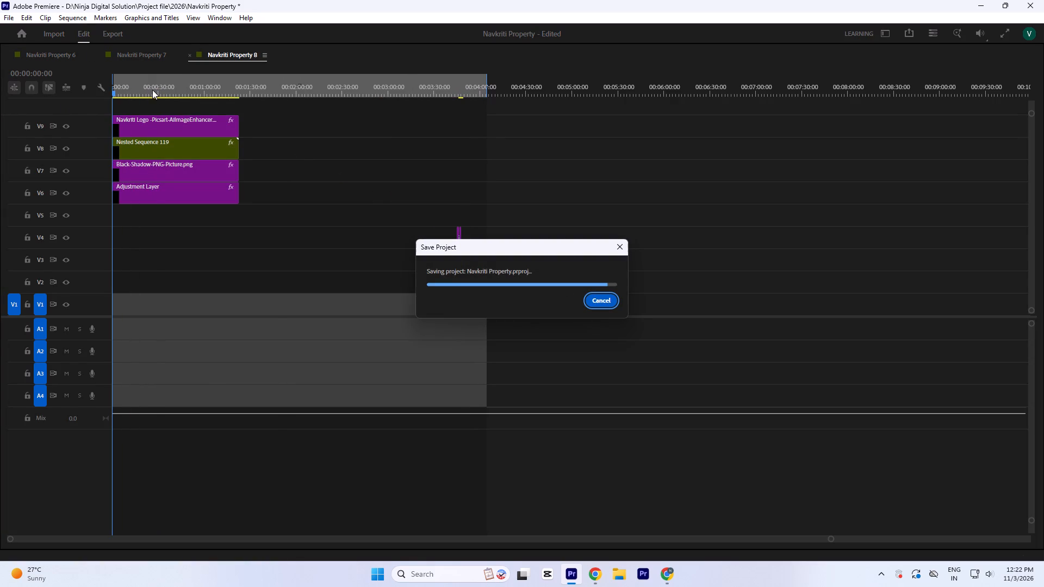
pyautogui.click(155, 91)
pyautogui.press('=')
pyautogui.press('`')
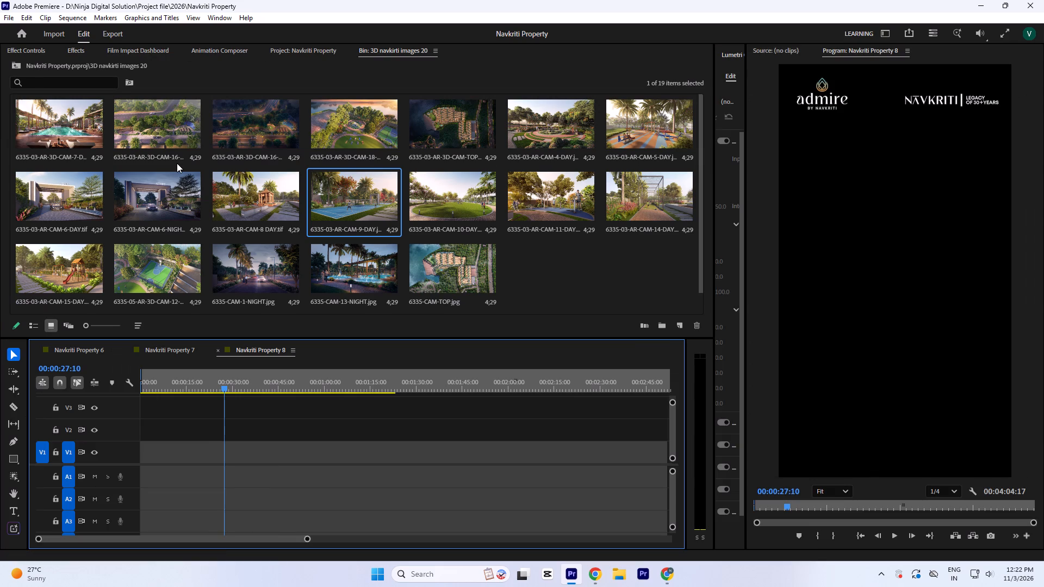
pyautogui.hotkey('ctrl', 's')
pyautogui.click(568, 275)
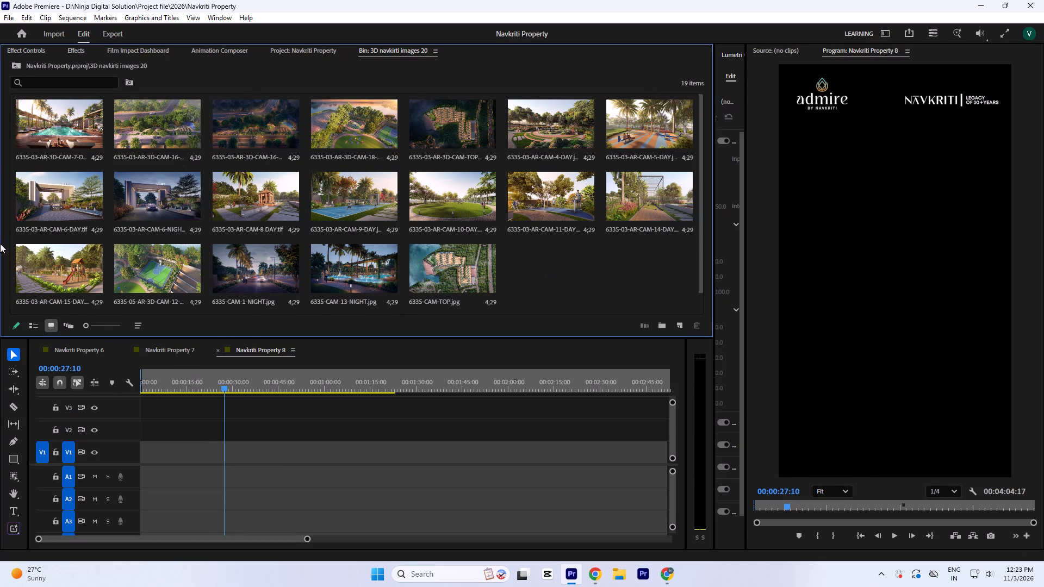
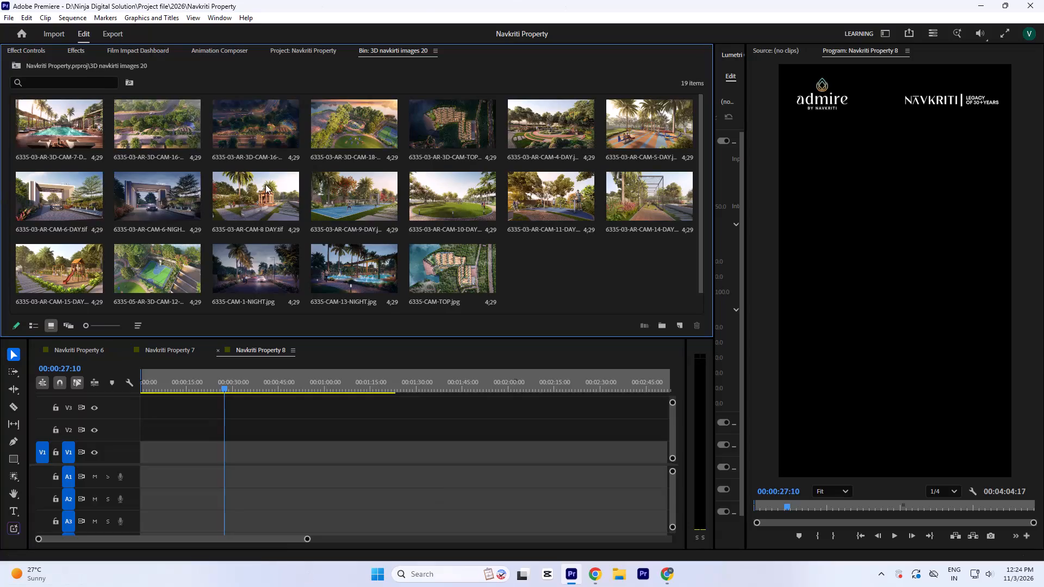
# Preview the garden, sports court, pool and aerial renders from the 3D navkirti images 20 bin in the Source monitor to compare candidate shots.
pyautogui.doubleClick(170, 197)
pyautogui.doubleClick(243, 189)
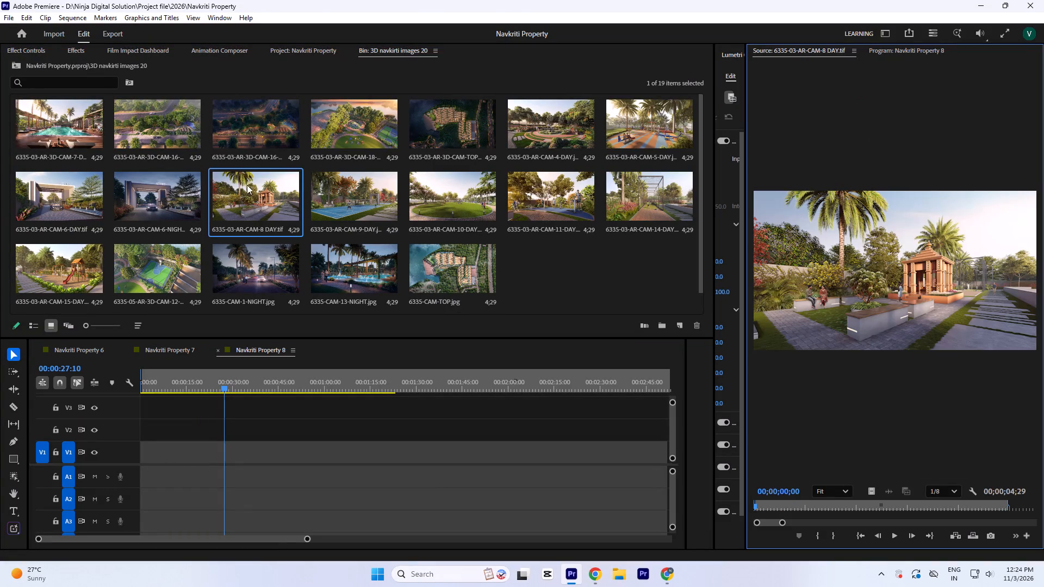
pyautogui.doubleClick(270, 129)
pyautogui.doubleClick(349, 129)
pyautogui.doubleClick(351, 182)
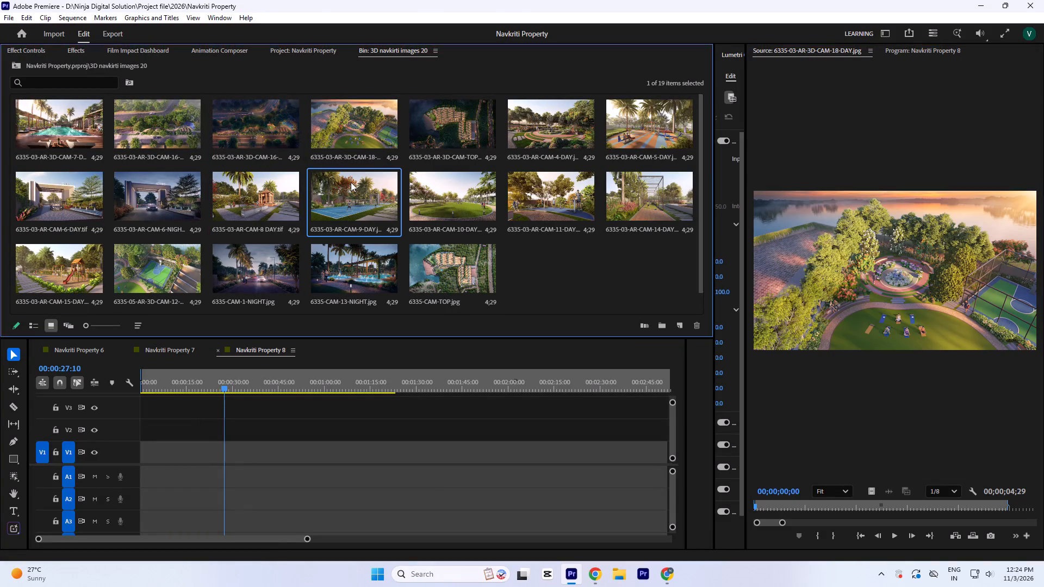
pyautogui.scroll(-1, 344, 203)
pyautogui.doubleClick(349, 260)
pyautogui.doubleClick(436, 274)
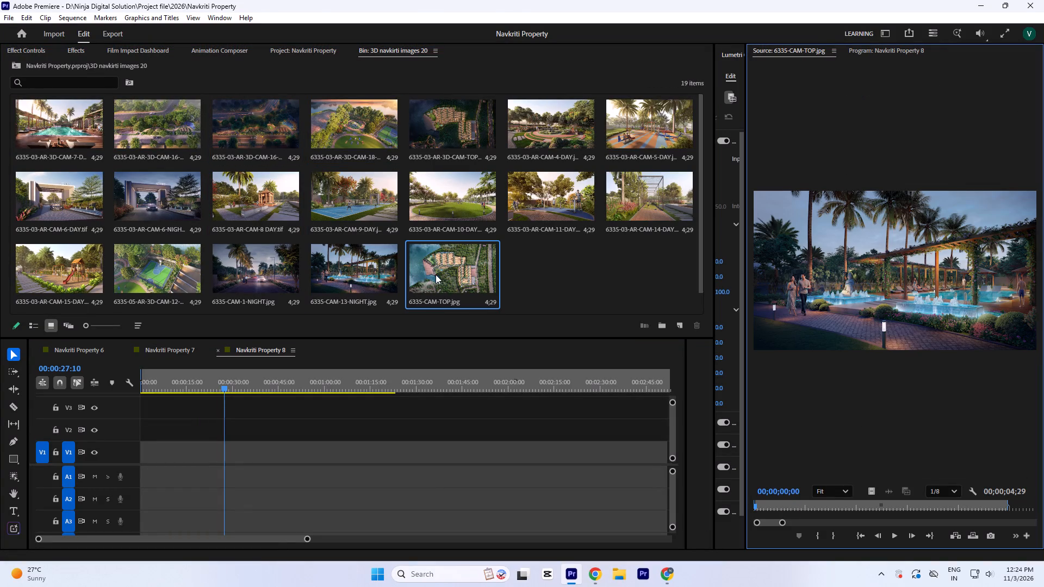
pyautogui.doubleClick(447, 203)
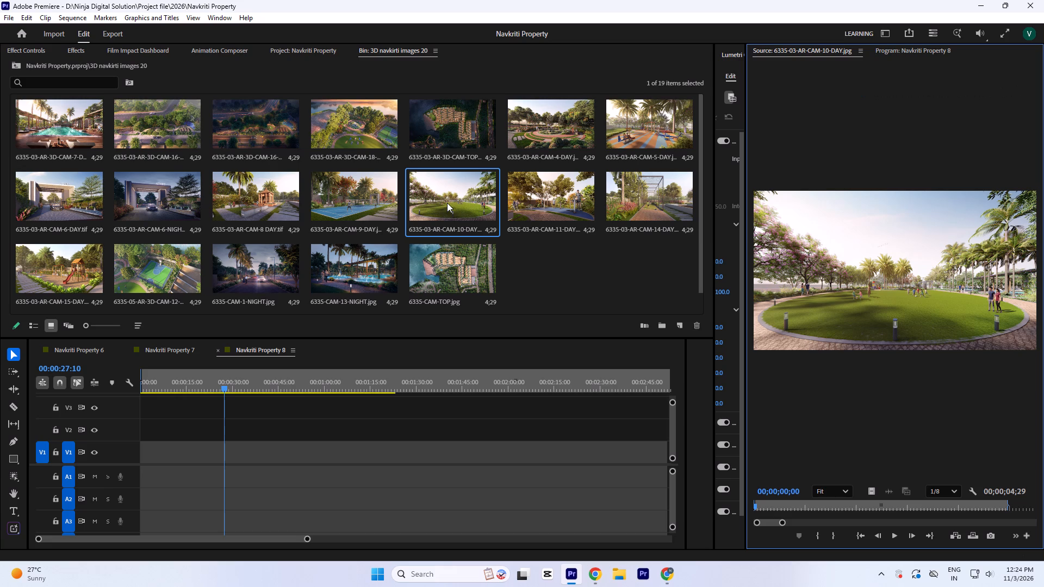
pyautogui.doubleClick(546, 202)
pyautogui.doubleClick(638, 202)
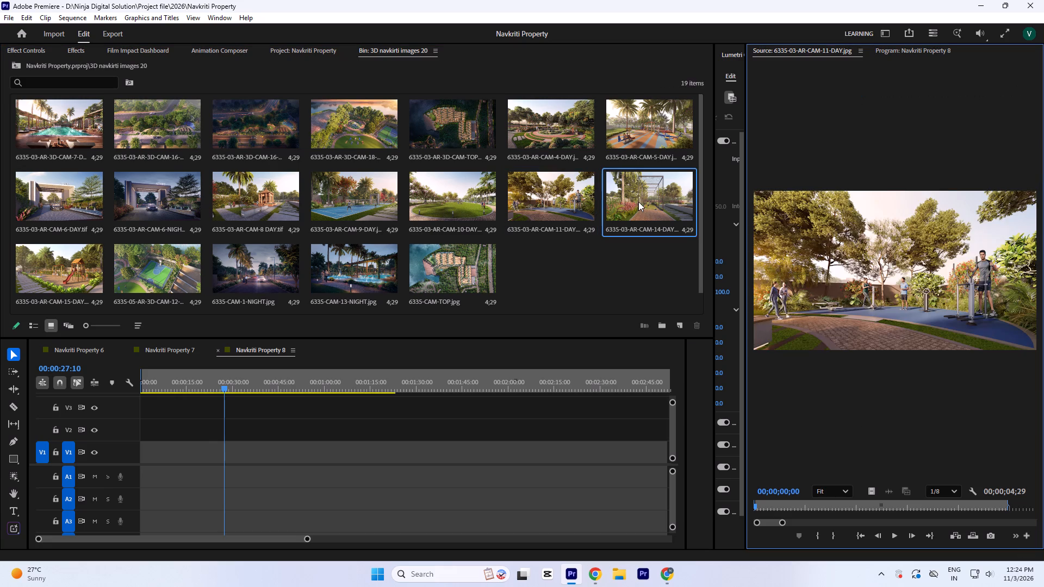
pyautogui.doubleClick(638, 141)
pyautogui.doubleClick(567, 128)
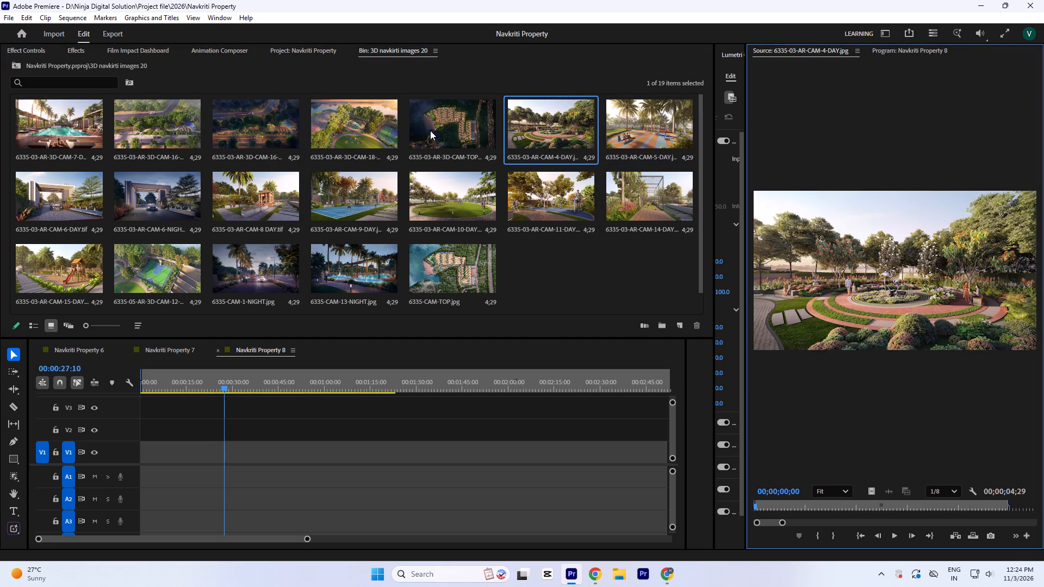
pyautogui.doubleClick(430, 130)
pyautogui.doubleClick(351, 202)
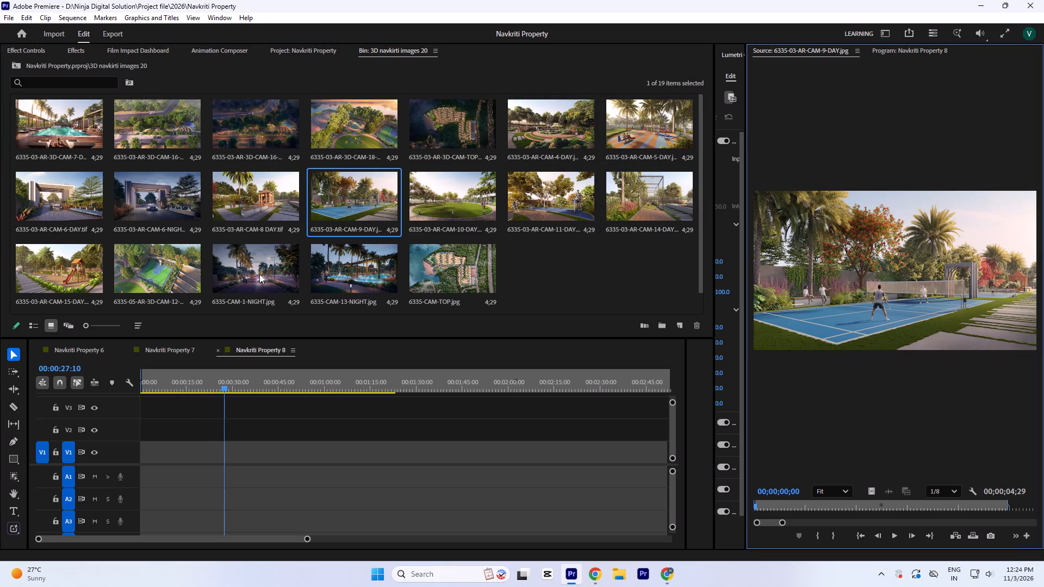
# Examine the CAM-1 night, CAM-12 court, CAM-6 day and night entrance gate, CAM-TOP and CAM-13 night pool images in the Source monitor.
pyautogui.doubleClick(259, 273)
pyautogui.scroll(-1, 258, 273)
pyautogui.doubleClick(165, 274)
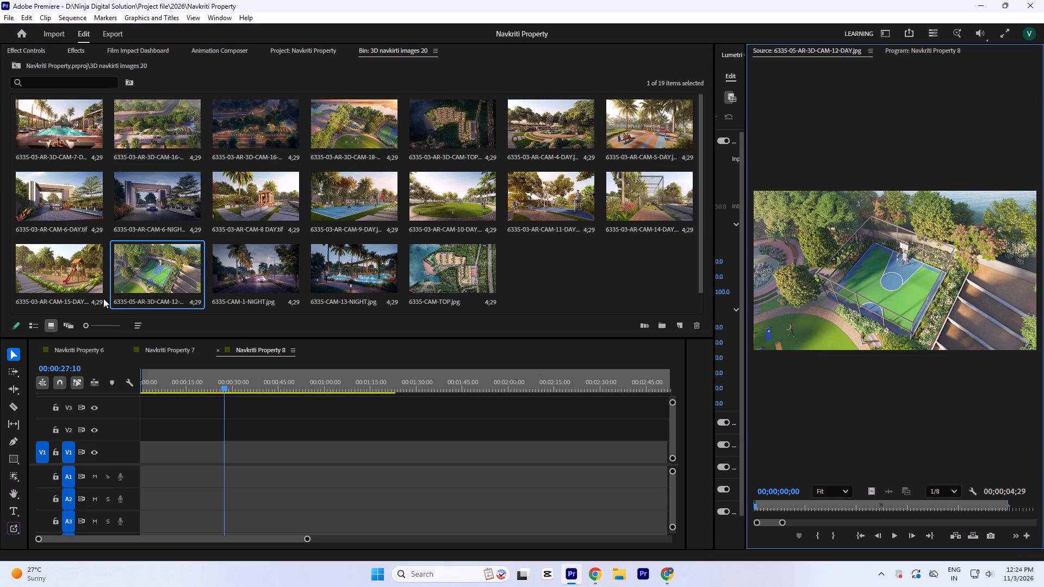
pyautogui.doubleClick(60, 207)
pyautogui.scroll(1, 145, 247)
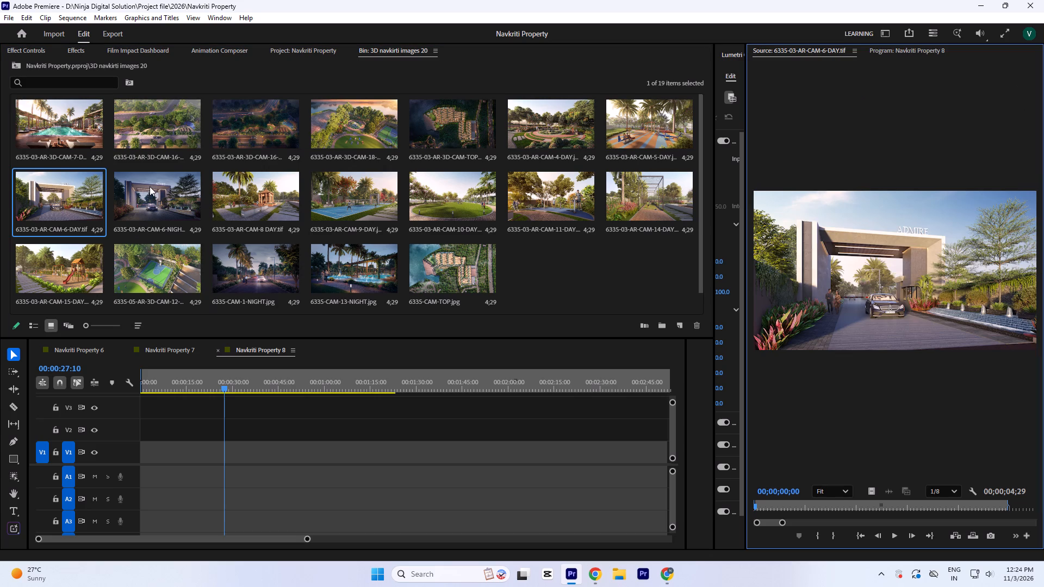
pyautogui.doubleClick(150, 186)
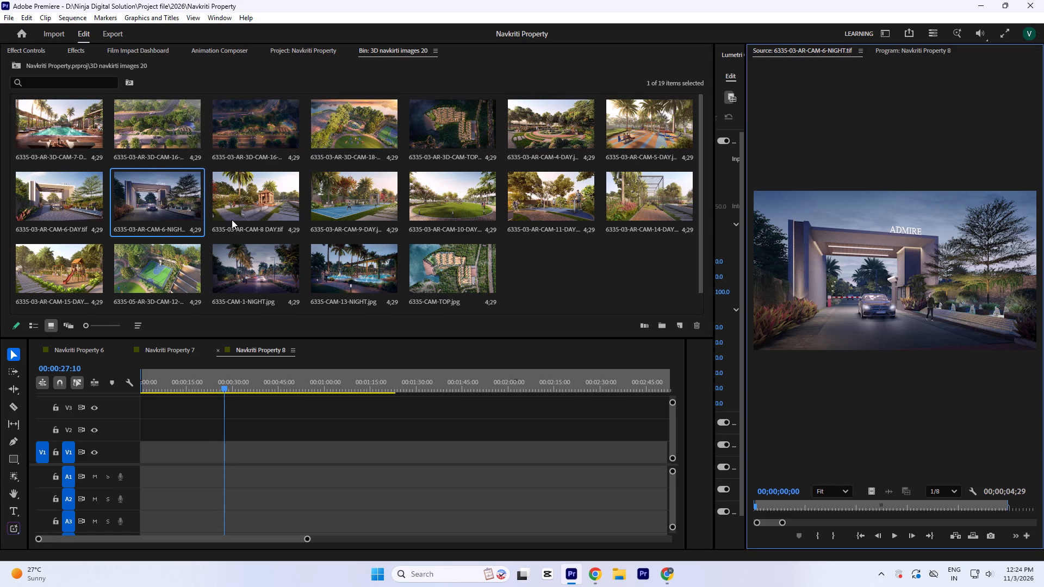
pyautogui.scroll(-5, 248, 209)
pyautogui.scroll(-4, 287, 245)
pyautogui.scroll(-3, 351, 253)
pyautogui.doubleClick(457, 259)
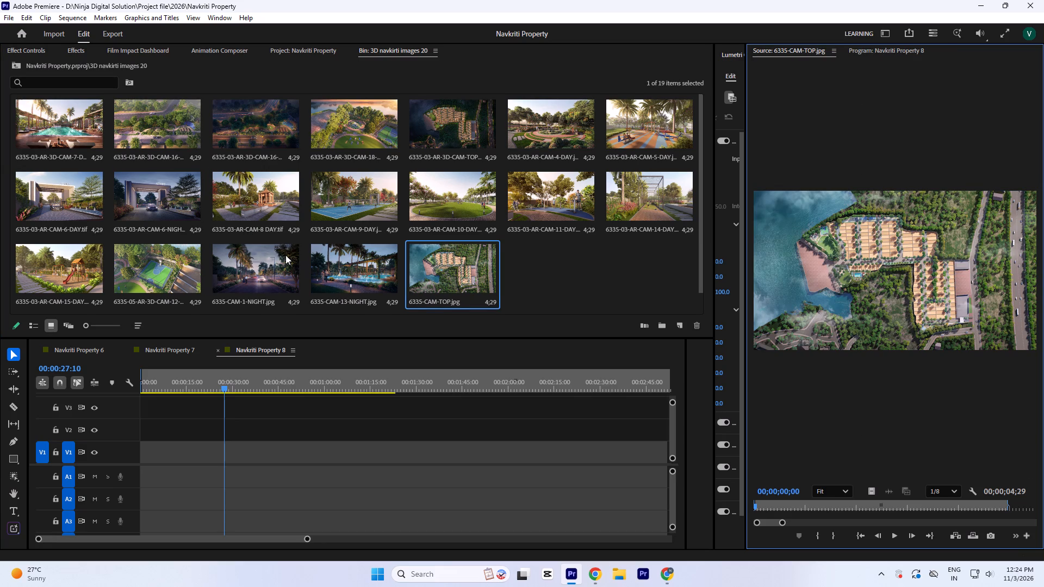
pyautogui.doubleClick(359, 266)
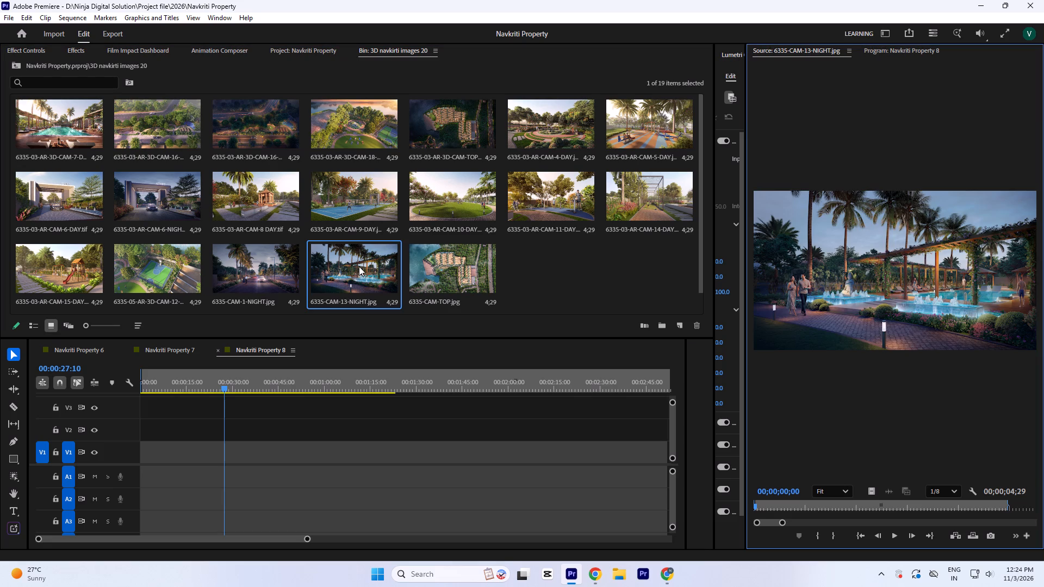
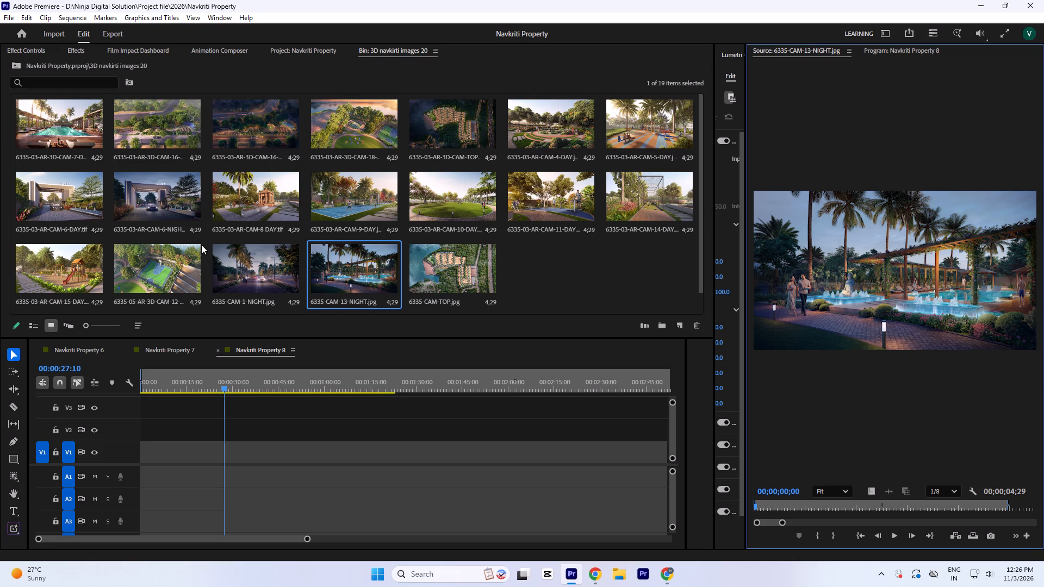
# Preview the 6335-CAM-TOP aerial site image in the Source monitor and look over the bin's remaining thumbnails.
pyautogui.scroll(-4, 201, 245)
pyautogui.scroll(-5, 292, 262)
pyautogui.tripleClick(438, 269)
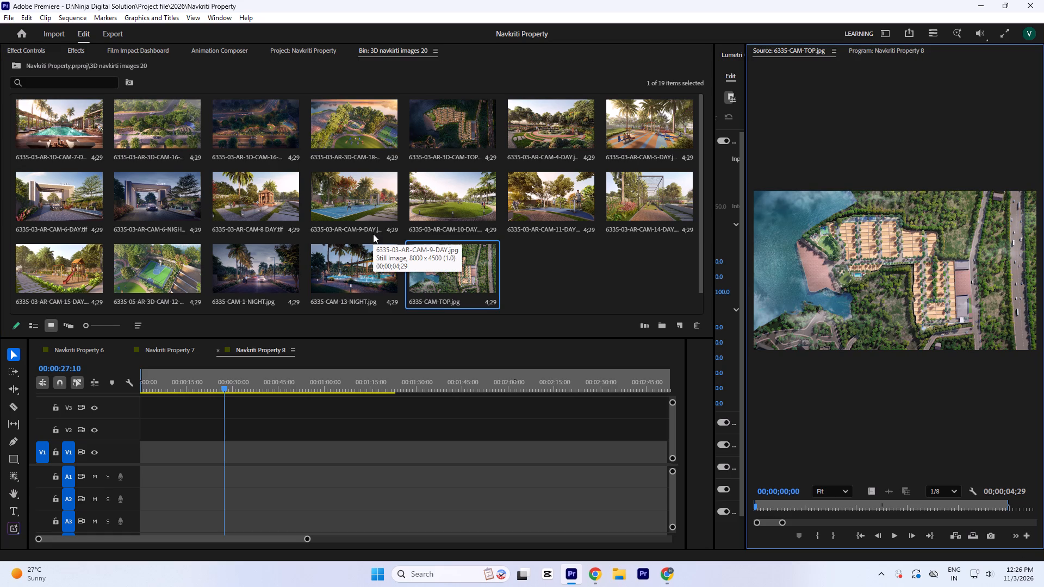
pyautogui.scroll(-4, 373, 234)
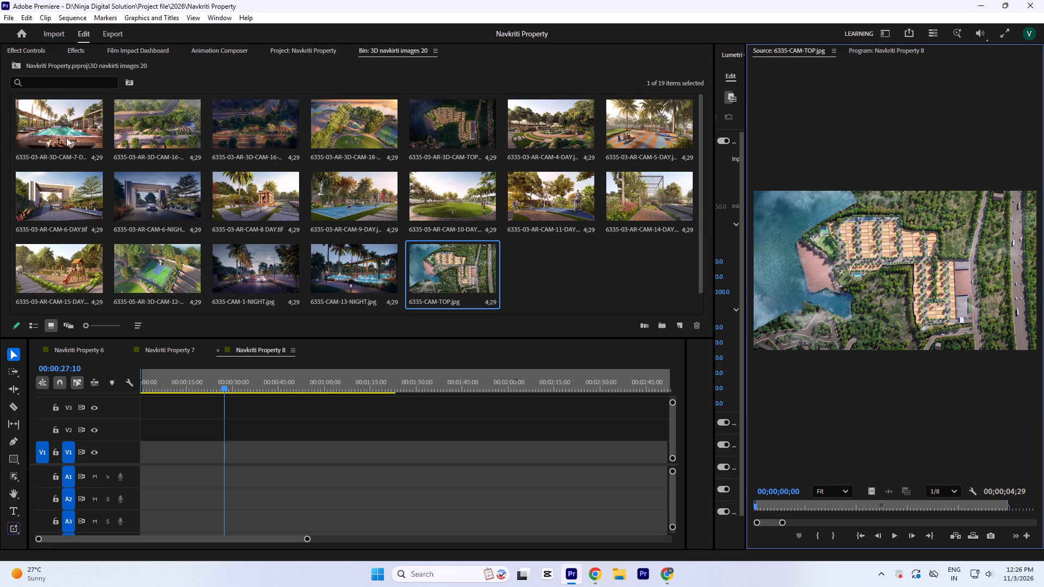
pyautogui.scroll(-4, 216, 241)
pyautogui.scroll(2, 344, 241)
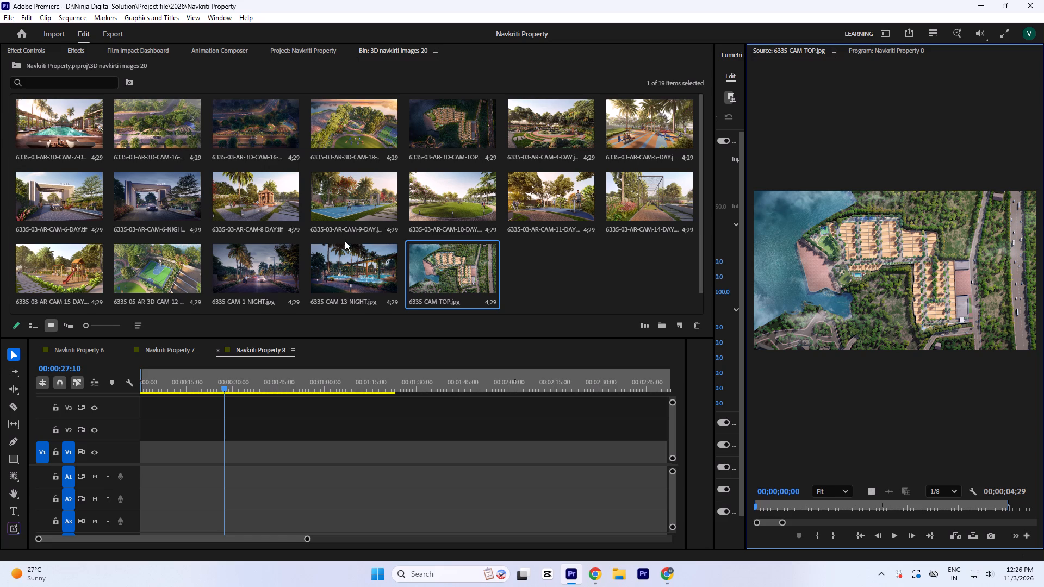
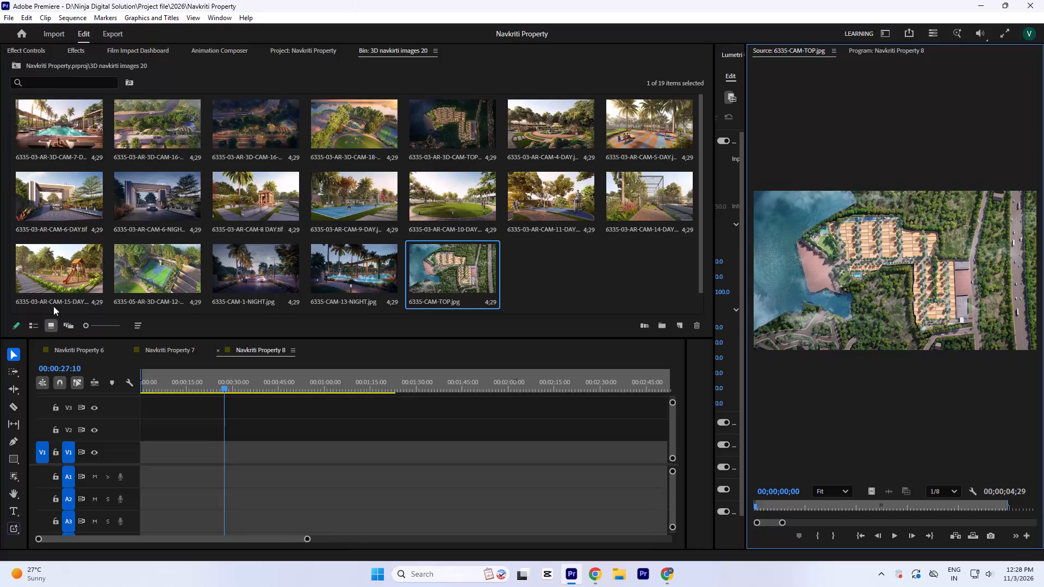
# Examine the Navkriti Property 6 sequence as a reference, checking its closing logo section and several earlier image frames.
pyautogui.click(159, 351)
pyautogui.click(256, 375)
pyautogui.click(84, 352)
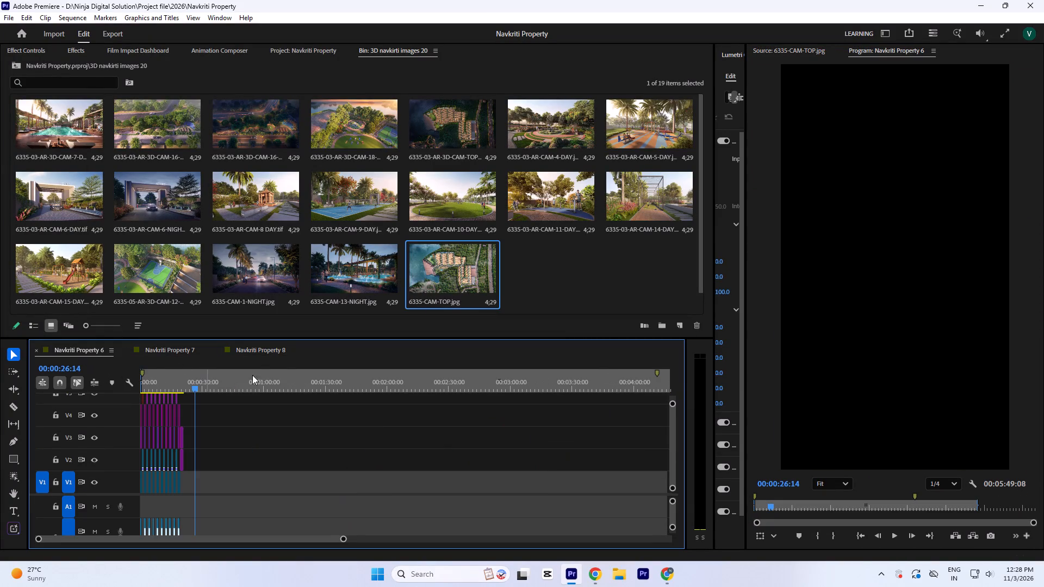
pyautogui.moveTo(198, 378); pyautogui.dragTo(184, 396)
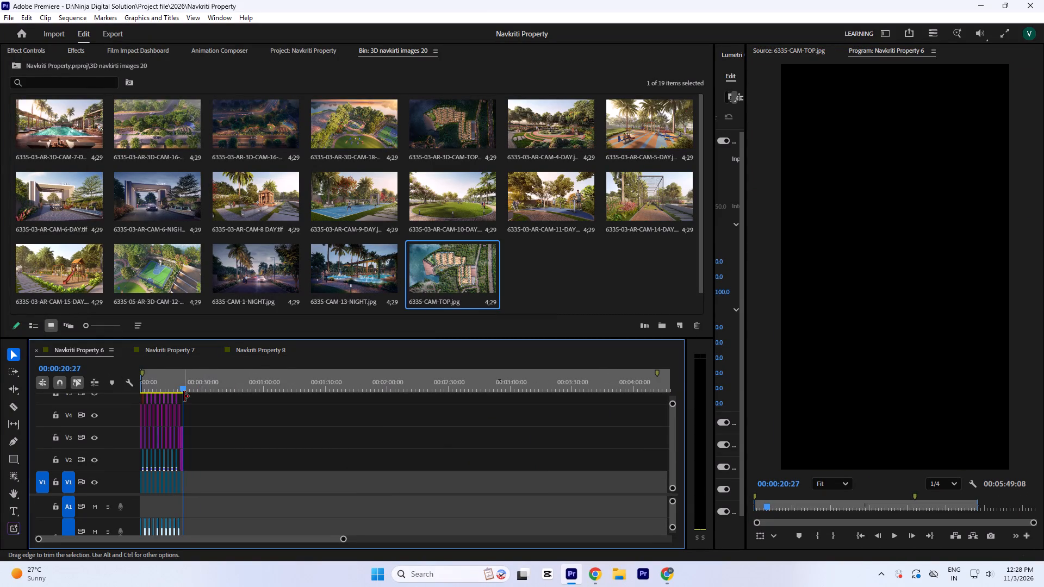
pyautogui.write('===')
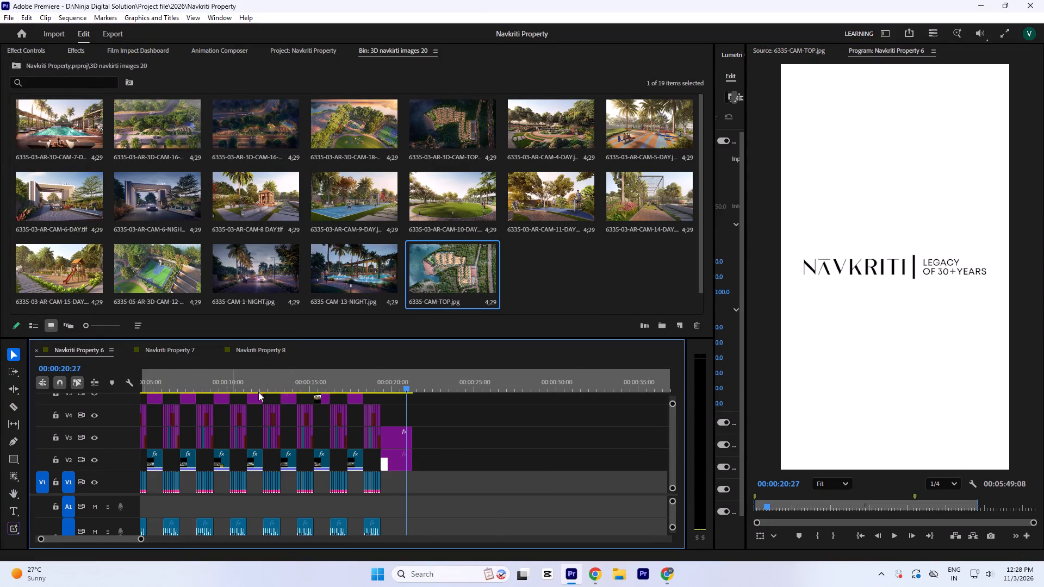
pyautogui.click(393, 376)
pyautogui.write('``')
pyautogui.click(364, 385)
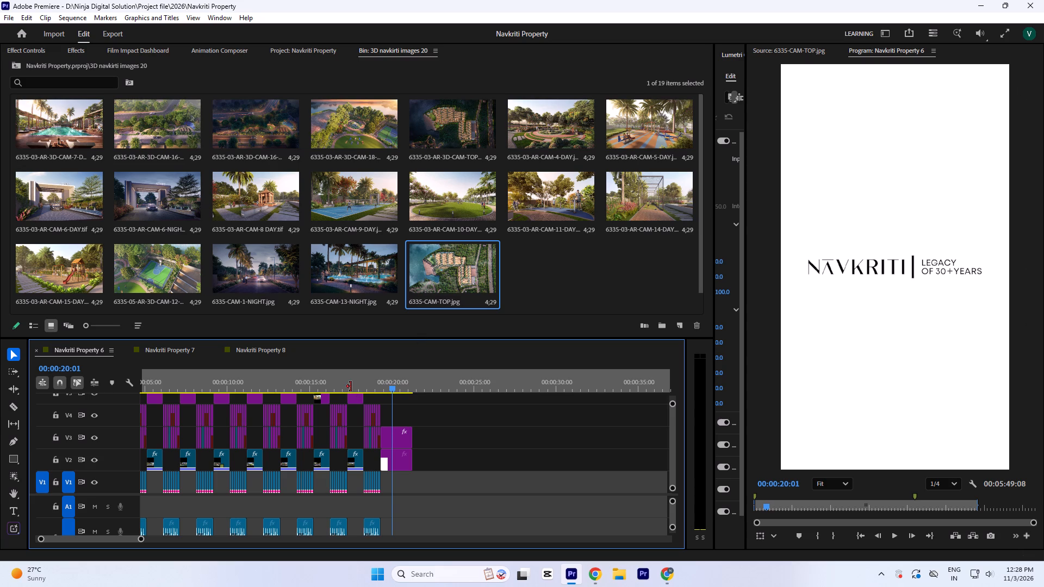
pyautogui.click(351, 386)
pyautogui.click(307, 386)
pyautogui.click(302, 386)
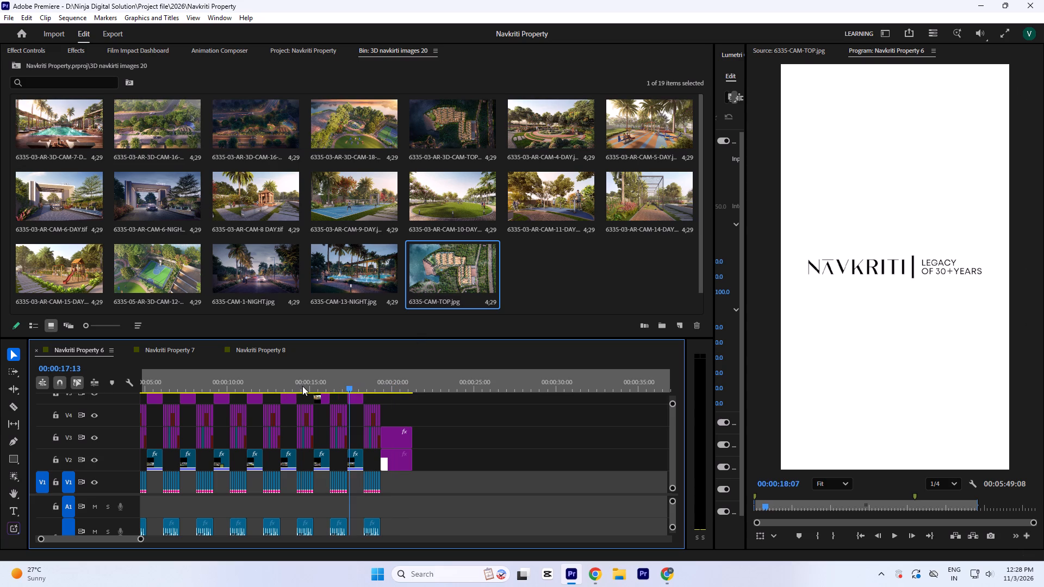
pyautogui.click(275, 383)
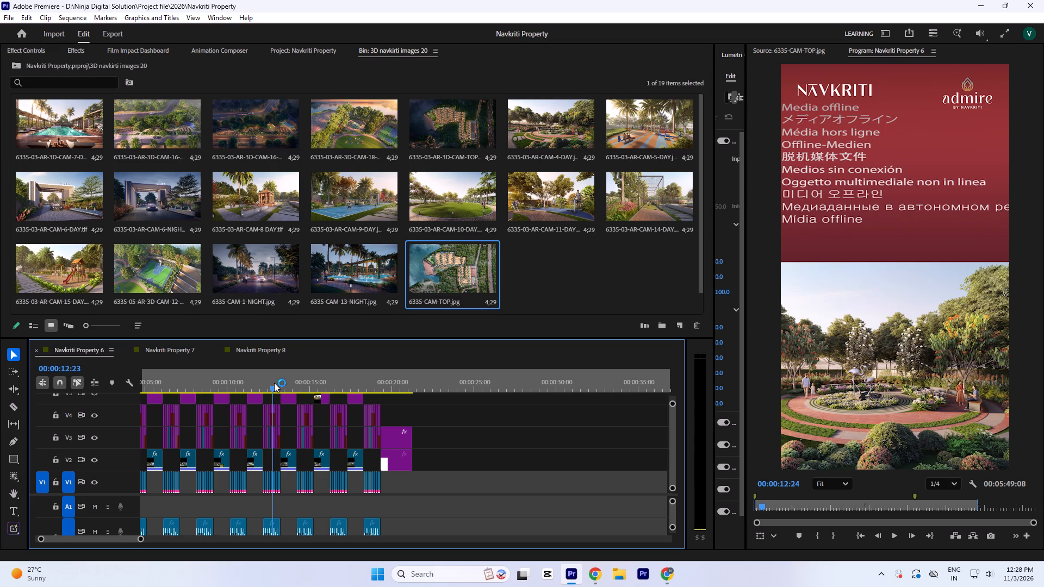
pyautogui.click(256, 385)
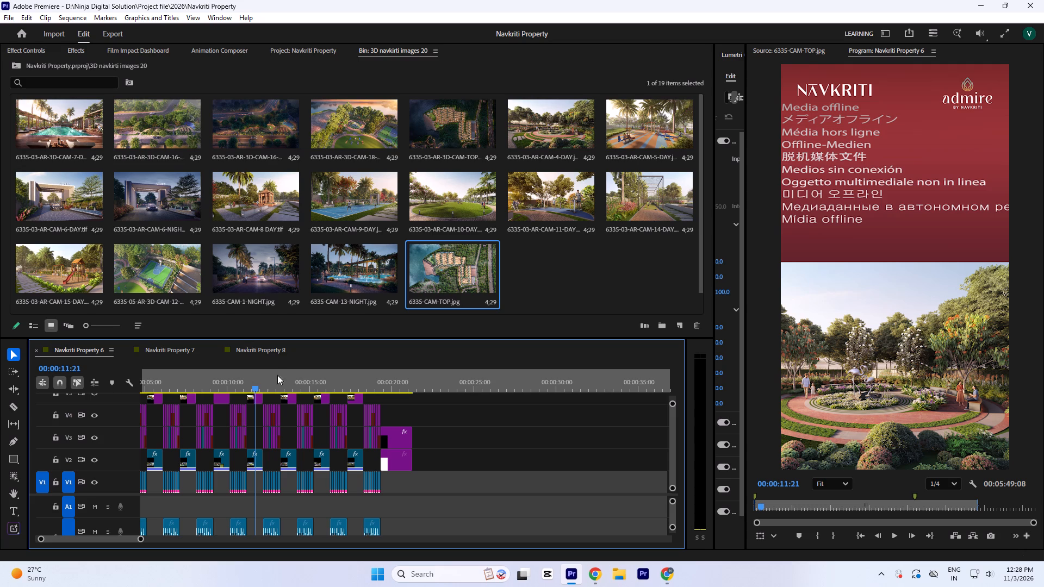
# Return to the Navkriti Property 8 sequence.
pyautogui.click(265, 352)
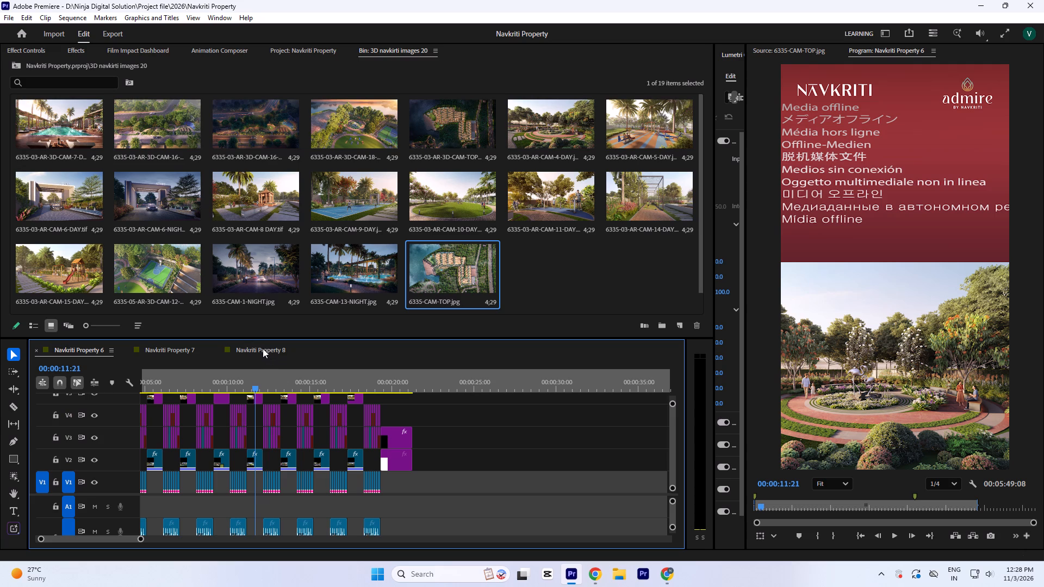
pyautogui.click(263, 348)
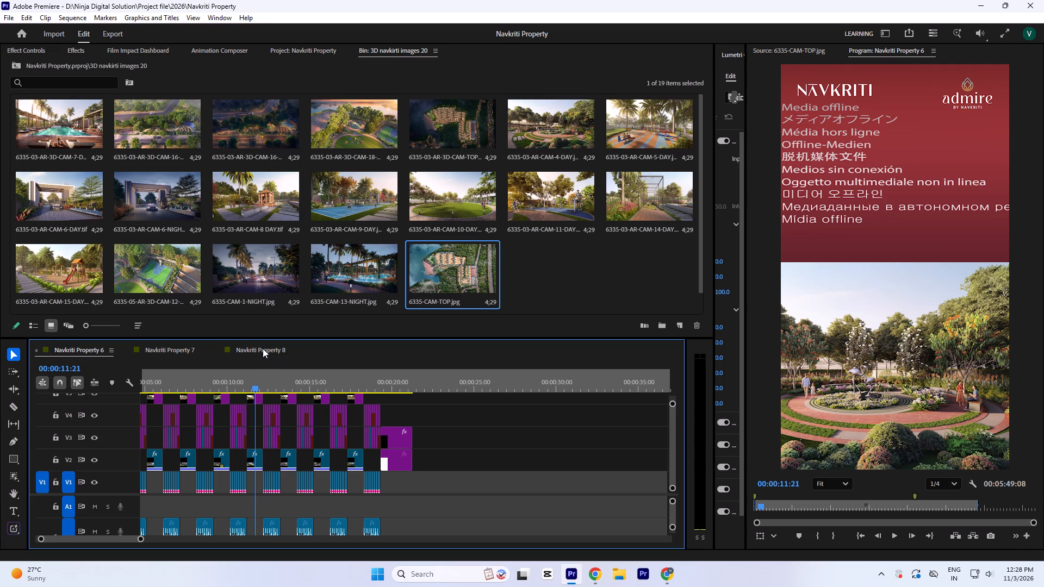
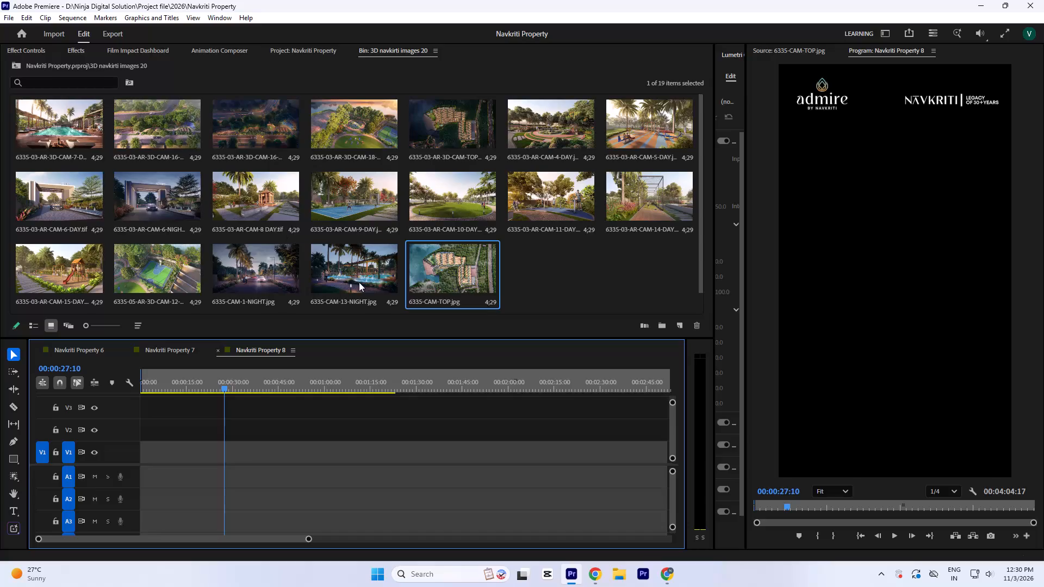
# Open the 6335-CAM-13-NIGHT.jpg image from the 3D navkirti images 20 bin in the Source Monitor.
pyautogui.doubleClick(364, 267)
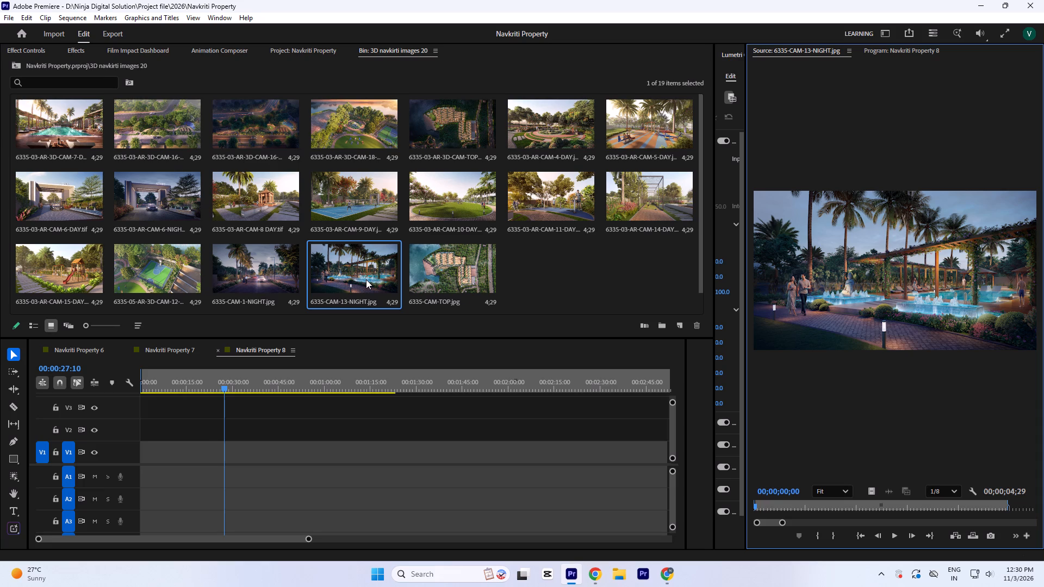
# Switch to File Explorer and examine the Navkriti 9July and Navkriti 10June folders in the data backup on the Seagate Expansion Drive.
pyautogui.click(624, 568)
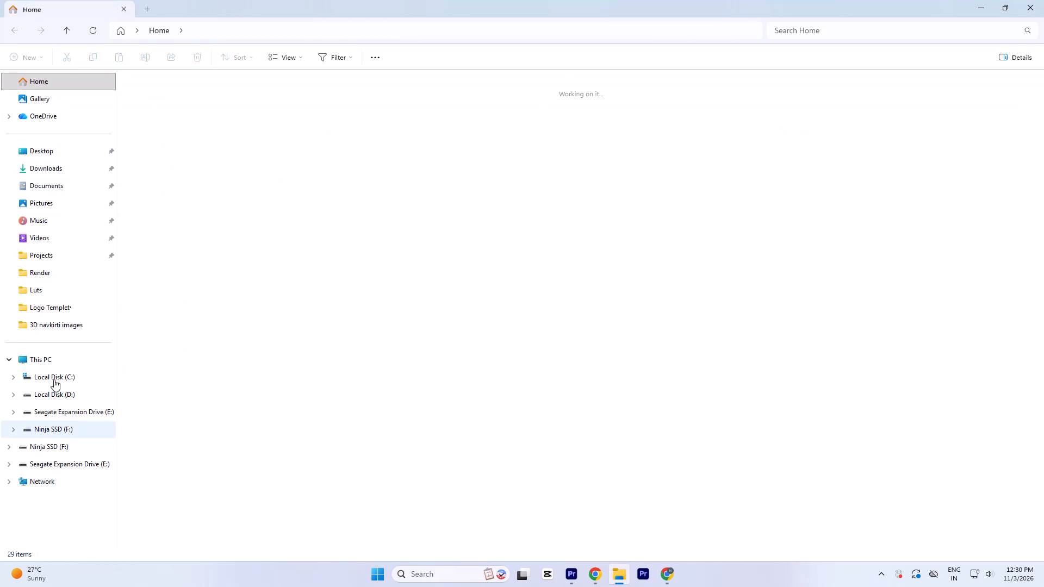
pyautogui.click(66, 353)
pyautogui.doubleClick(461, 101)
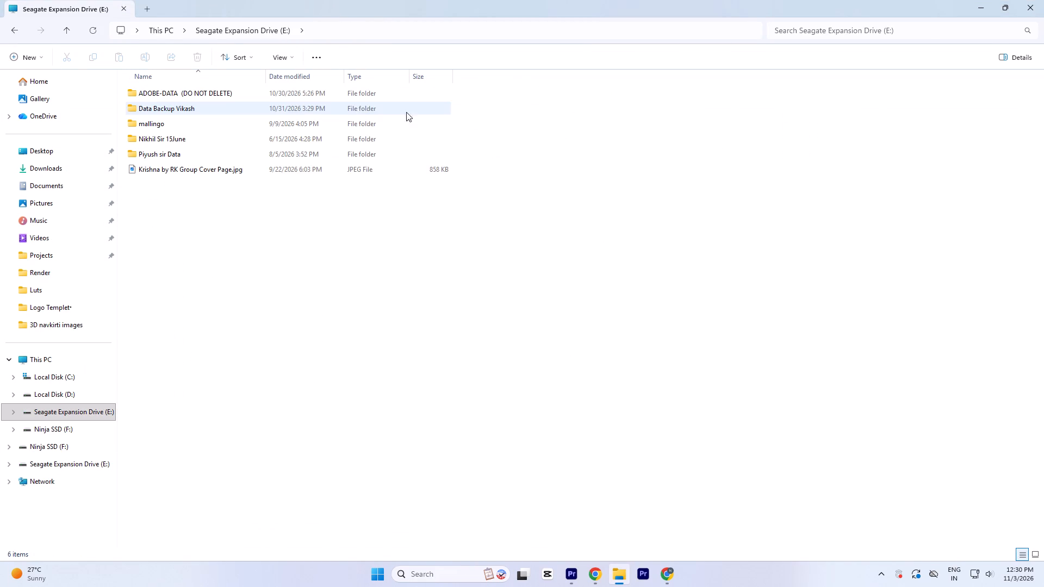
pyautogui.doubleClick(172, 113)
pyautogui.scroll(3, 284, 427)
pyautogui.scroll(-4, 218, 512)
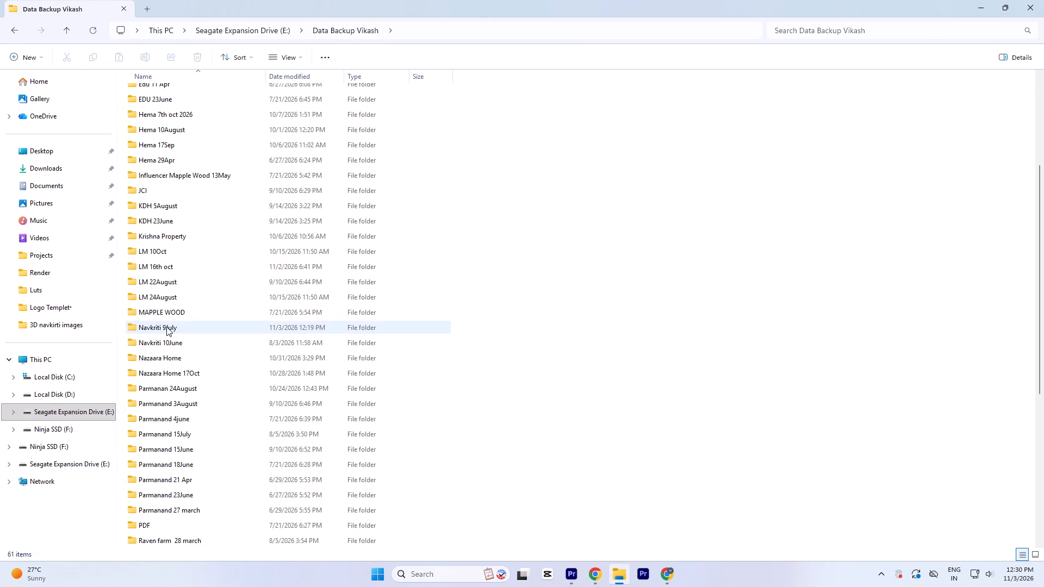
pyautogui.doubleClick(168, 326)
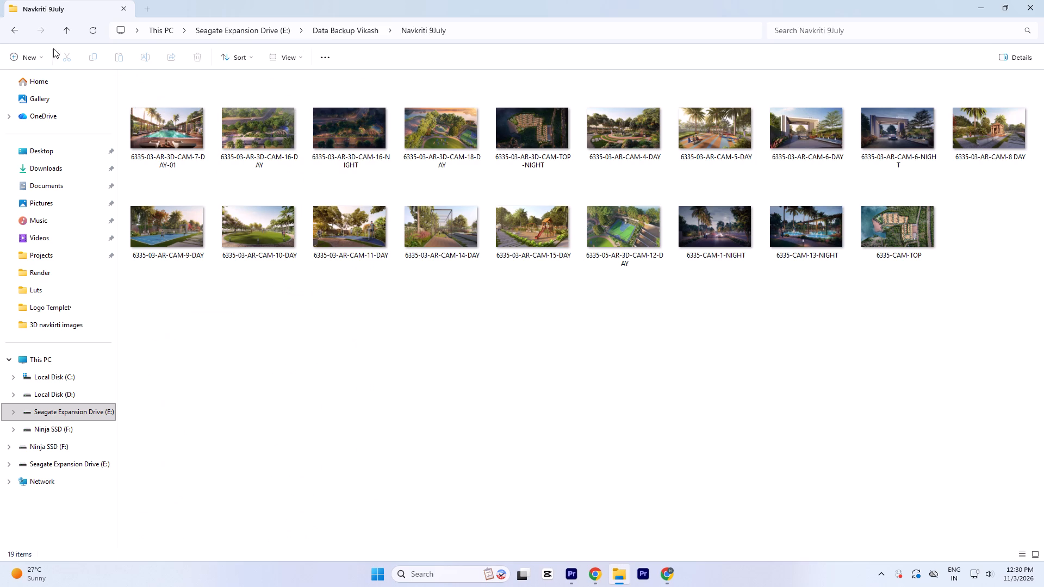
pyautogui.click(66, 34)
pyautogui.doubleClick(172, 519)
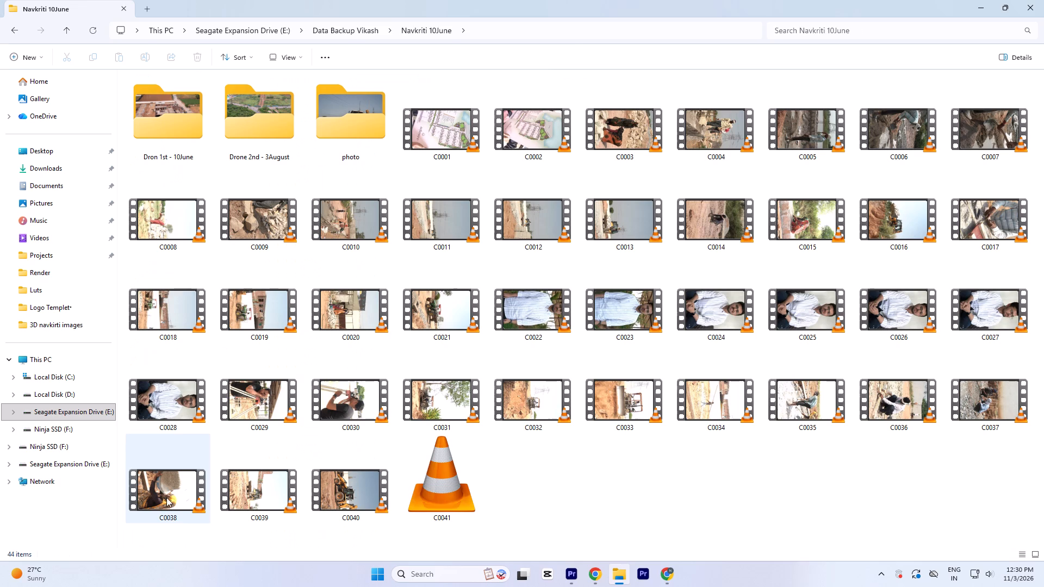
pyautogui.scroll(2, 256, 360)
pyautogui.scroll(-5, 389, 397)
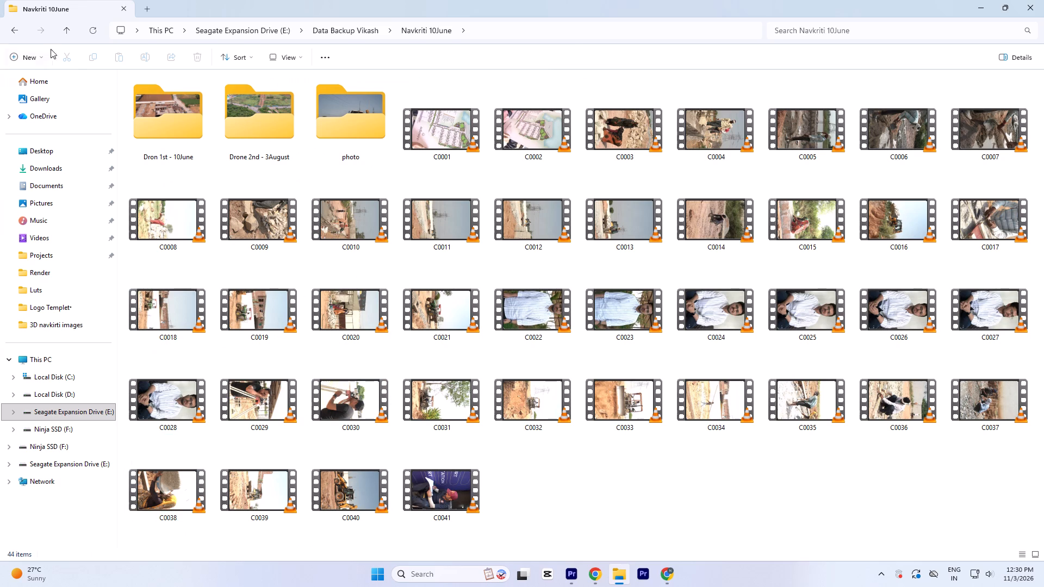
pyautogui.click(67, 28)
pyautogui.scroll(-4, 241, 389)
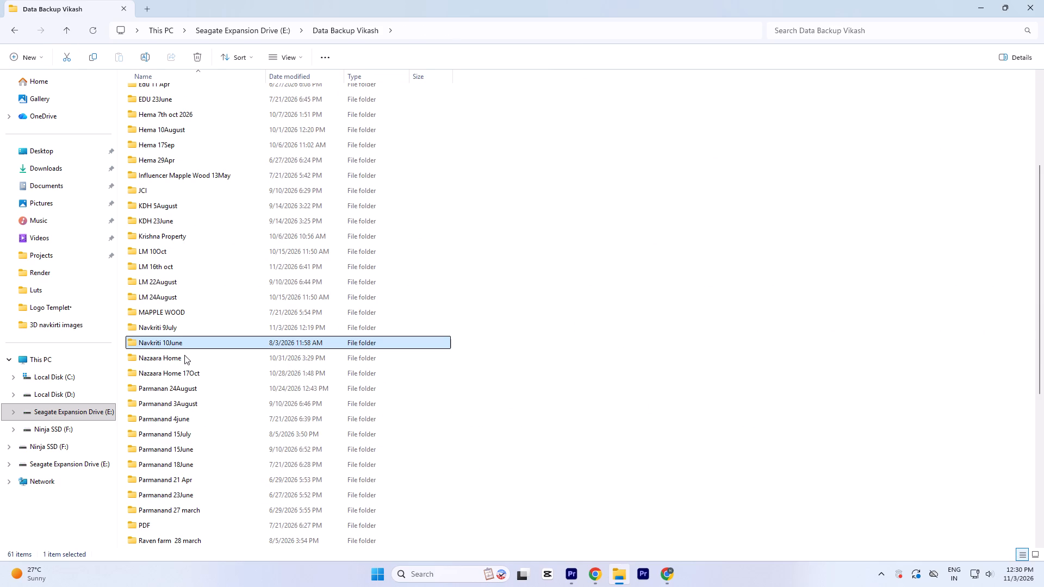
# Examine the Navkriti 10June, 19Sep and 25Sep folders on the Ninja SSD, check the IMG_7123 video, and close File Explorer.
pyautogui.click(70, 352)
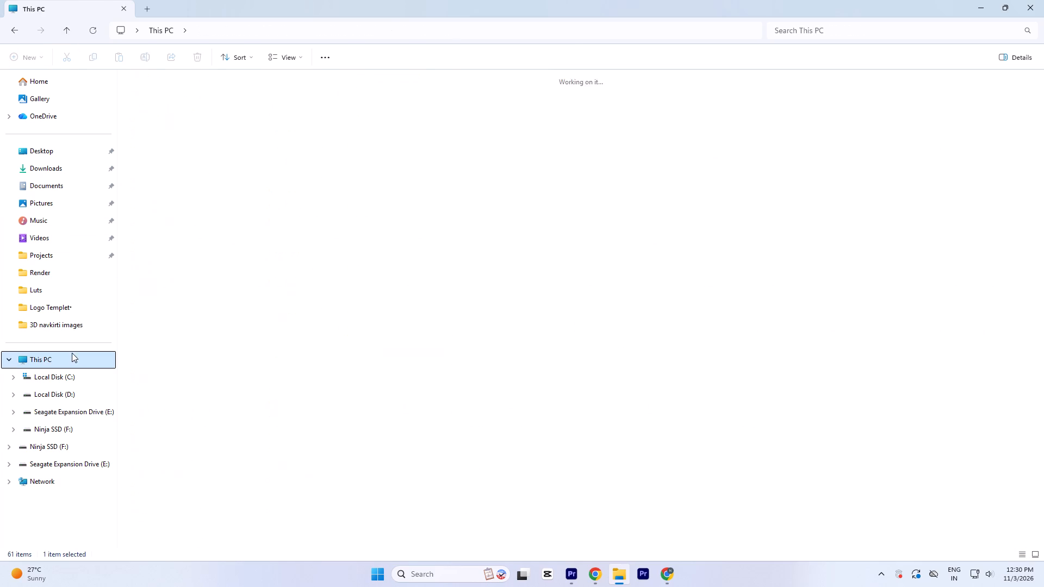
pyautogui.doubleClick(586, 110)
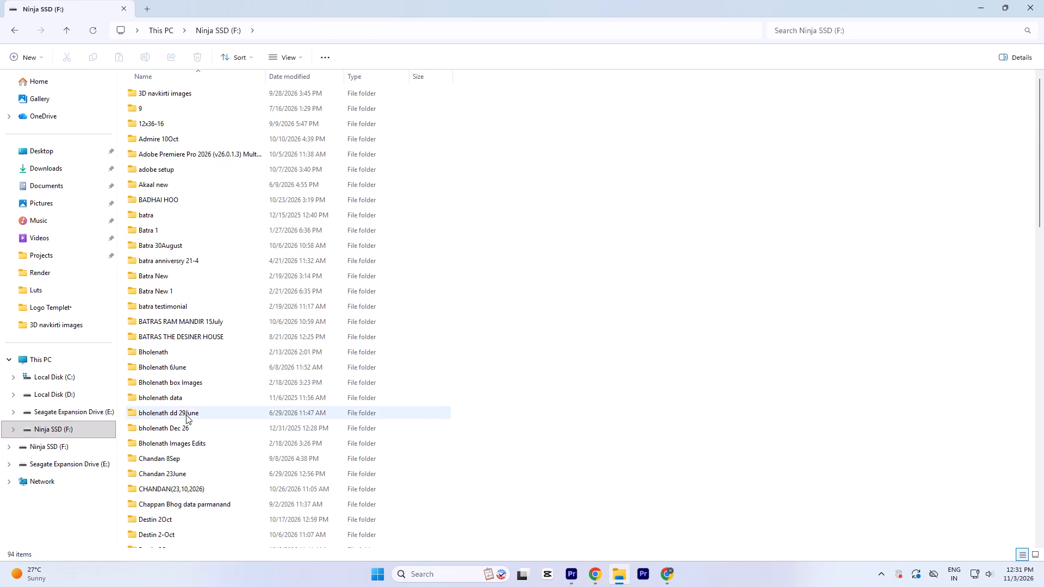
pyautogui.scroll(2, 184, 421)
pyautogui.scroll(-5, 218, 522)
pyautogui.scroll(-4, 193, 469)
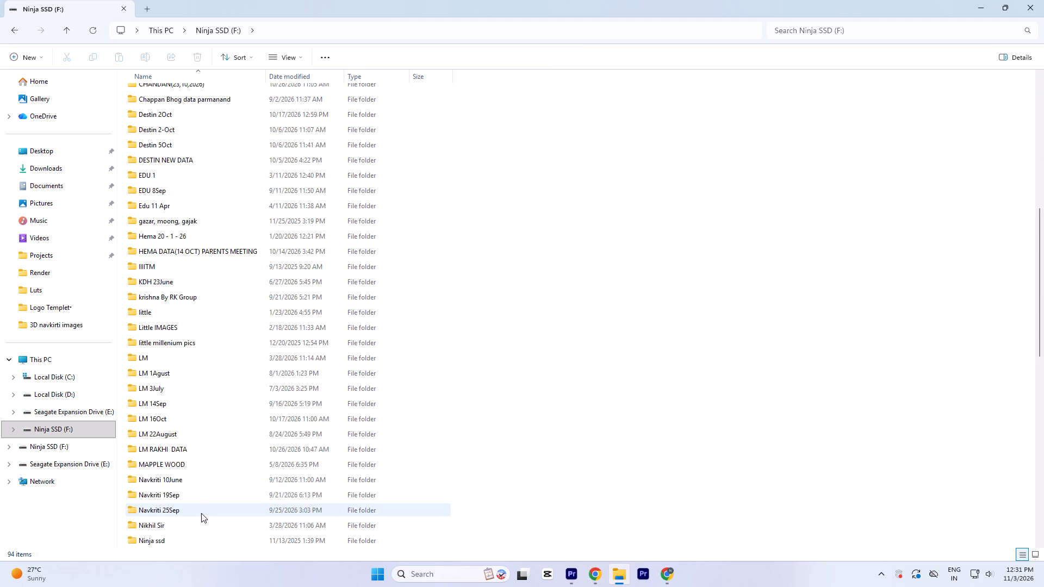
pyautogui.doubleClick(186, 480)
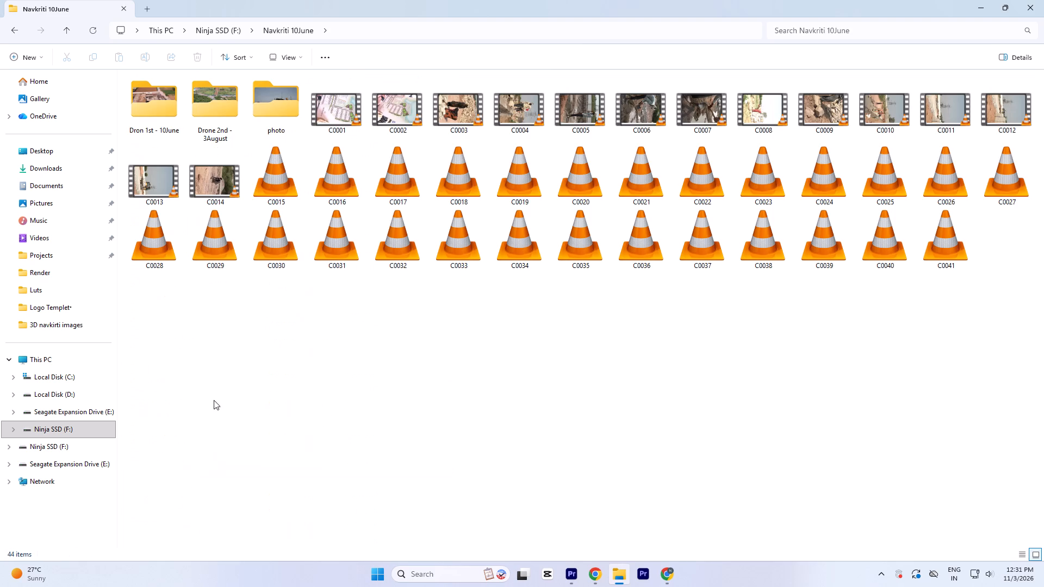
pyautogui.click(70, 34)
pyautogui.scroll(-5, 406, 388)
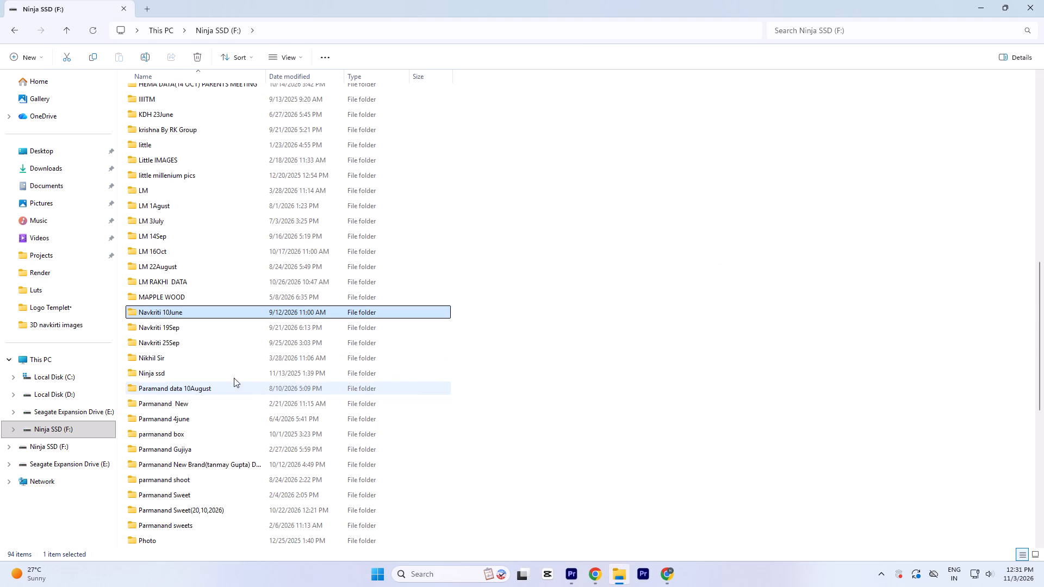
pyautogui.doubleClick(184, 325)
pyautogui.scroll(4, 247, 367)
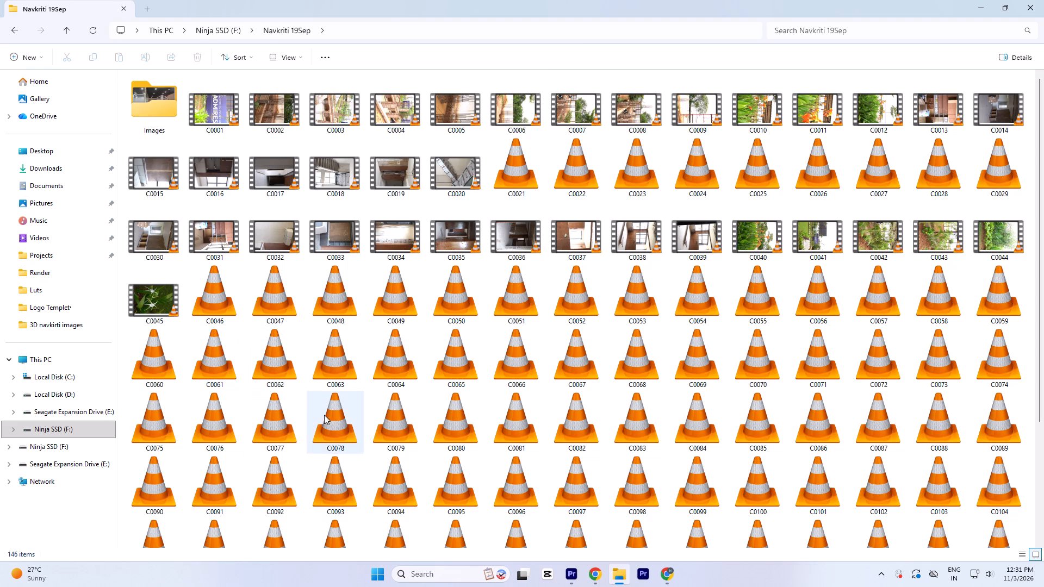
pyautogui.scroll(-6, 372, 346)
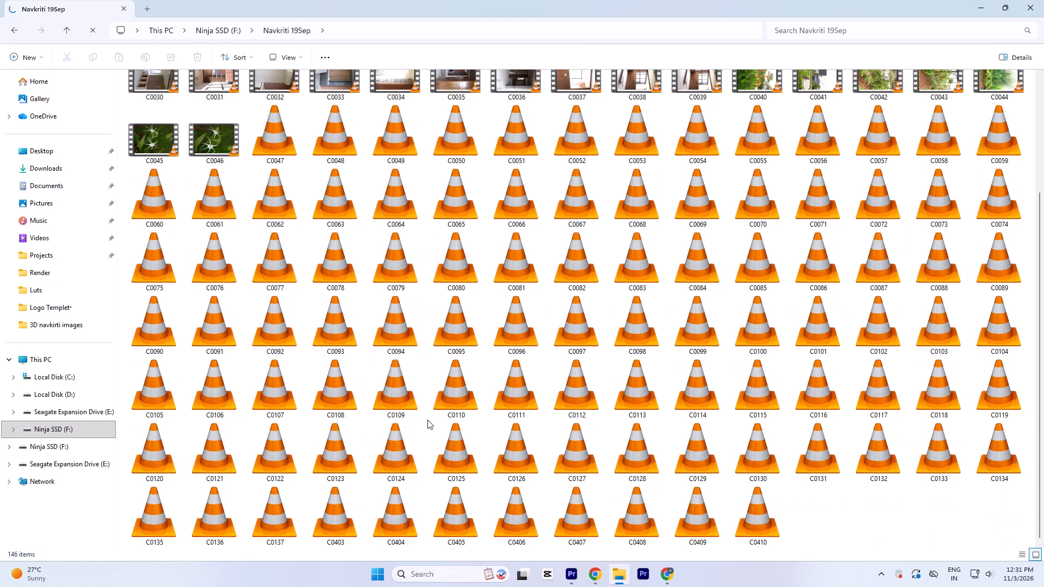
pyautogui.scroll(-5, 427, 420)
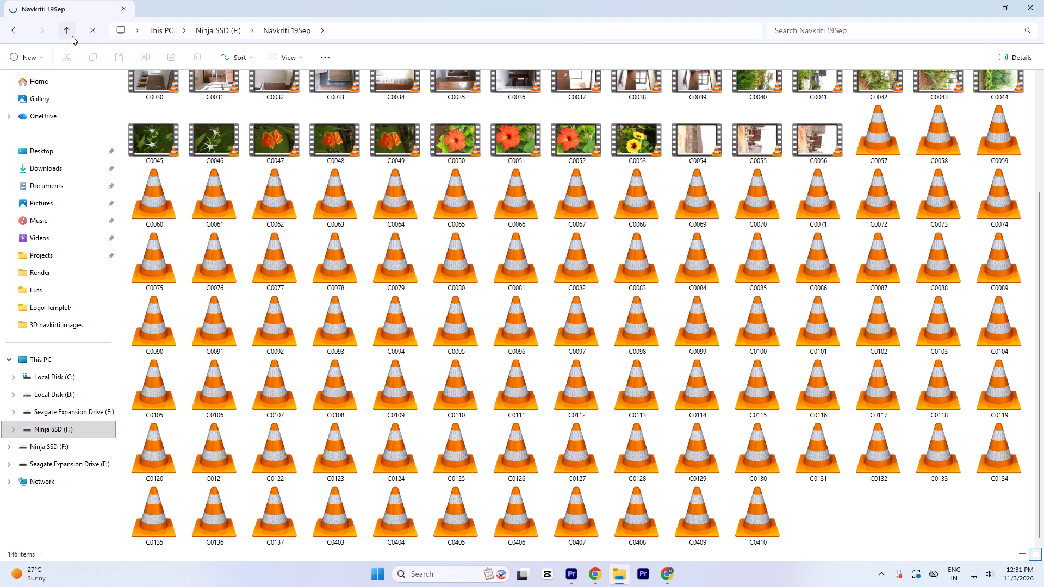
pyautogui.click(72, 36)
pyautogui.scroll(-4, 287, 221)
pyautogui.doubleClick(277, 380)
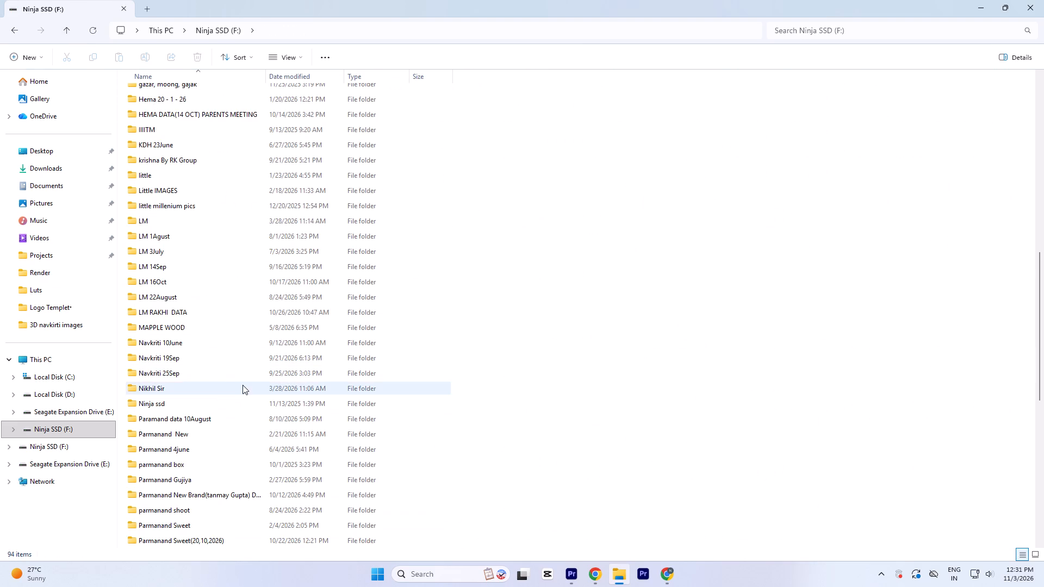
pyautogui.doubleClick(204, 368)
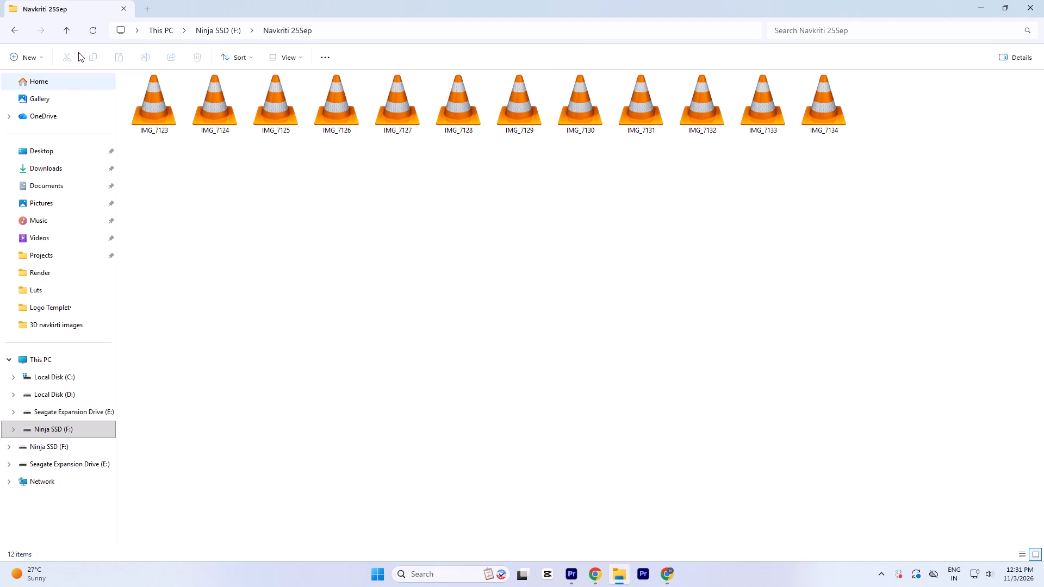
pyautogui.doubleClick(159, 103)
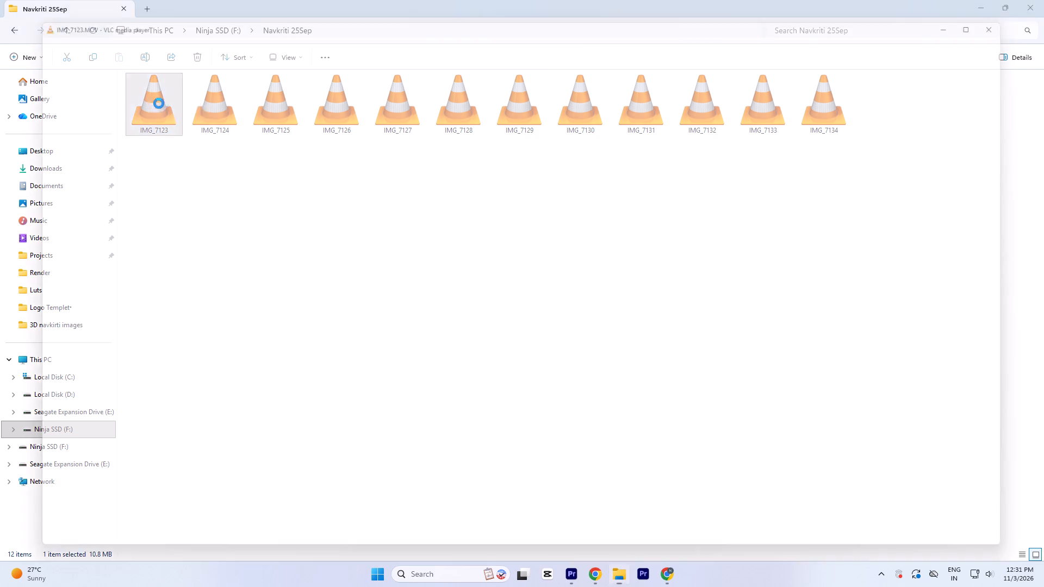
pyautogui.click(1034, 4)
pyautogui.click(79, 32)
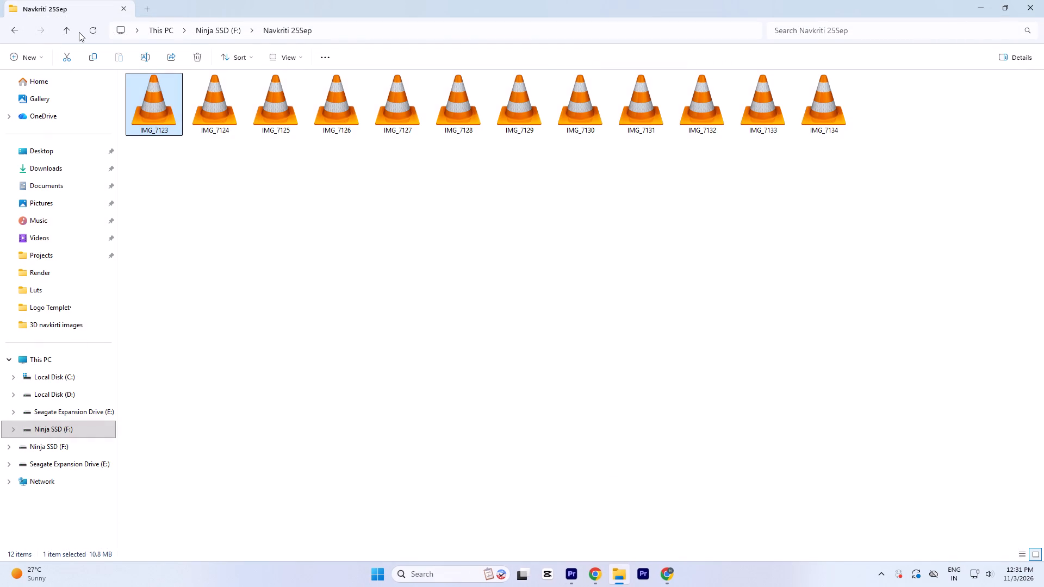
pyautogui.click(64, 30)
pyautogui.click(1037, 0)
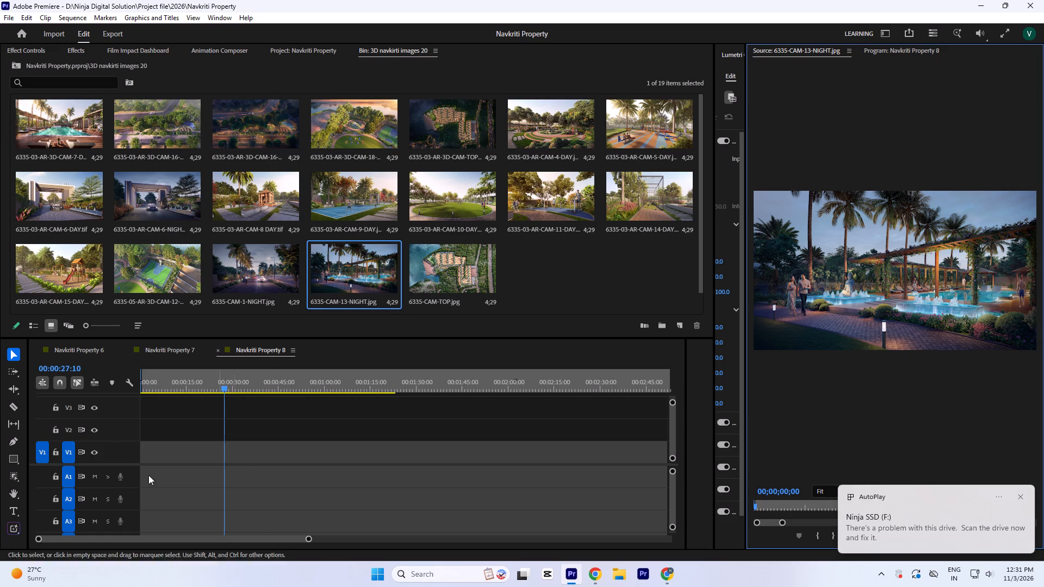
# Scrub through 6335-CAM-13-NIGHT.jpg in Premiere's Source Monitor and dismiss the AutoPlay notifications.
pyautogui.doubleClick(350, 267)
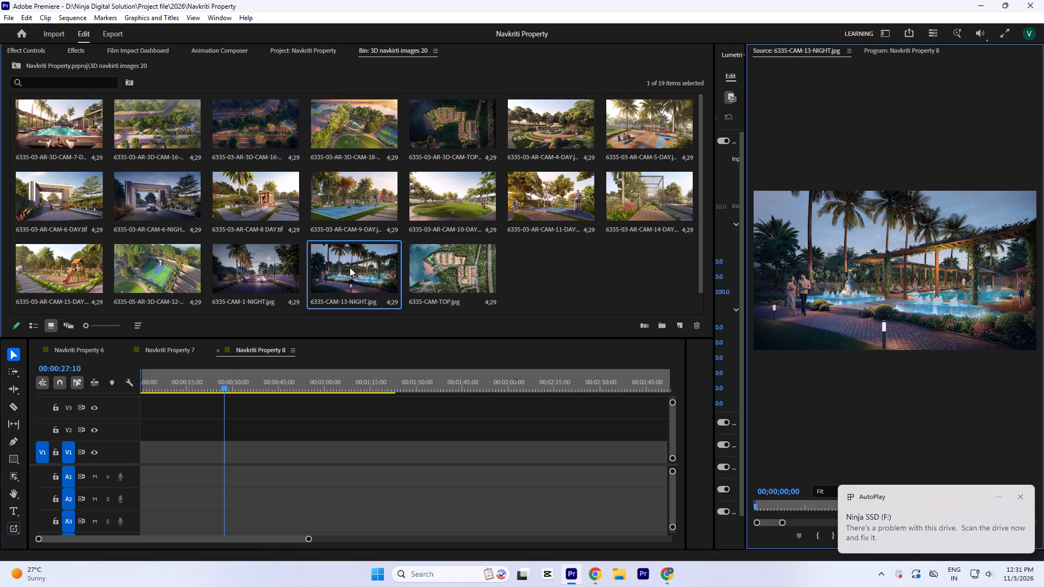
pyautogui.click(1021, 494)
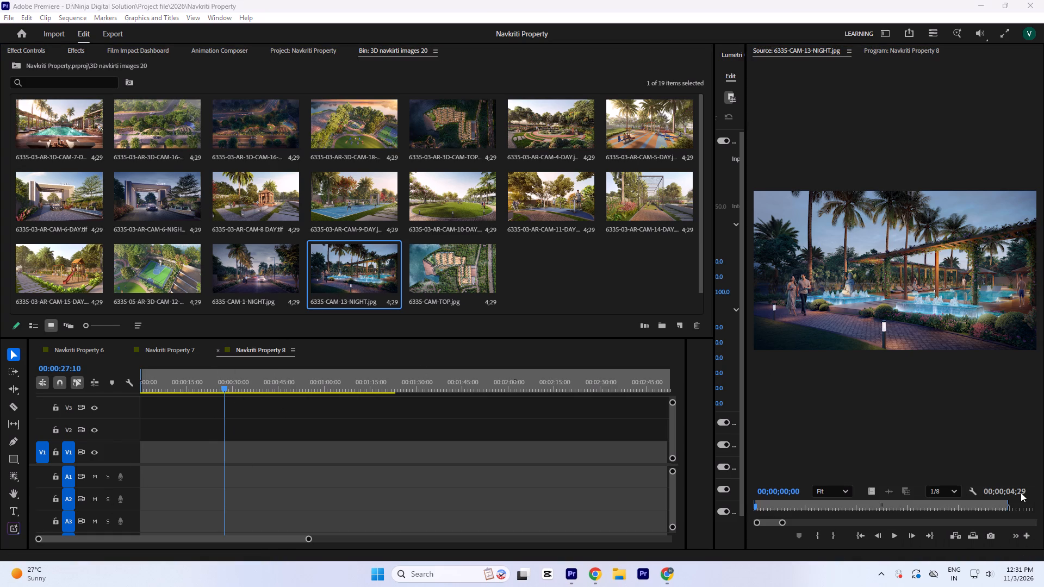
pyautogui.moveTo(778, 508); pyautogui.dragTo(872, 517)
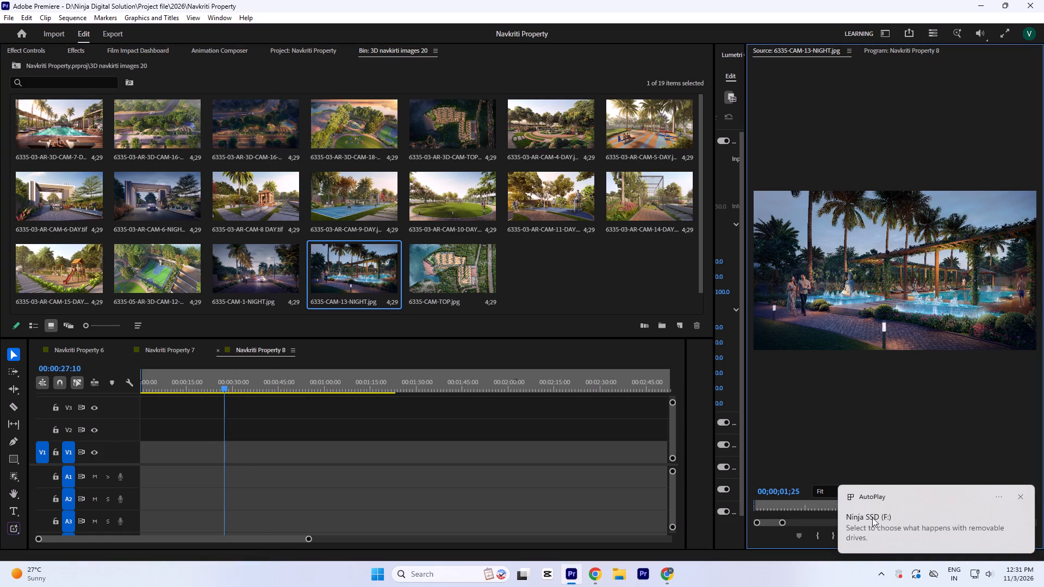
pyautogui.moveTo(872, 517); pyautogui.dragTo(849, 517)
pyautogui.click(1020, 497)
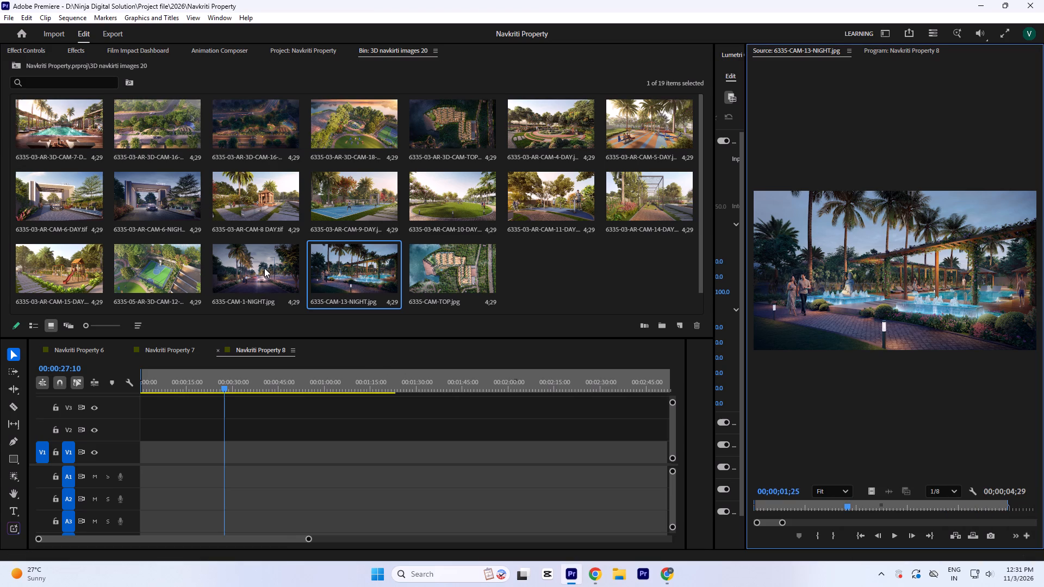
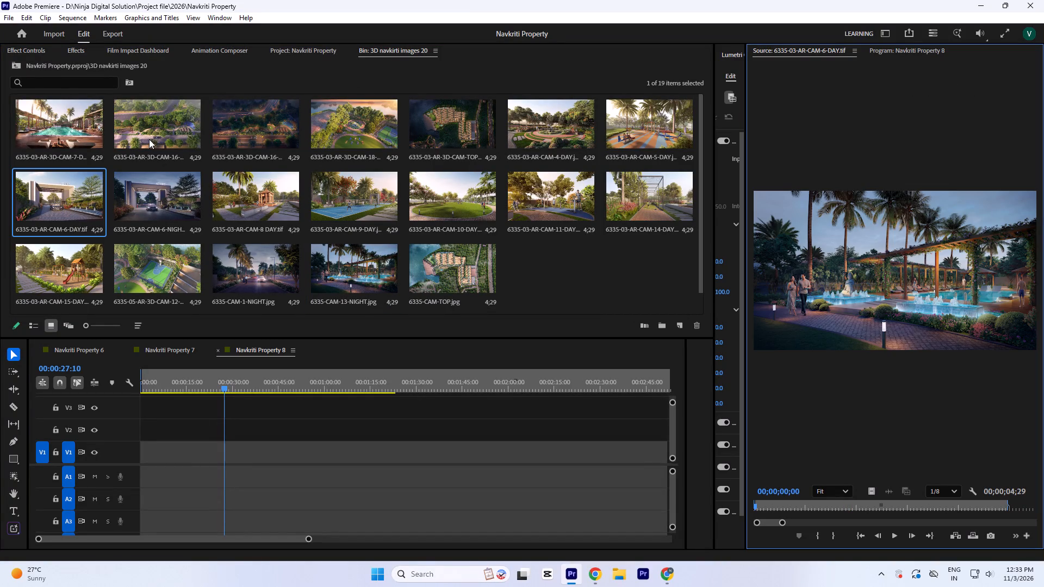
# Preview the day and night amenity, entrance and aerial images of the 3D navkirti images 20 bin one by one in the Source Monitor.
pyautogui.doubleClick(142, 133)
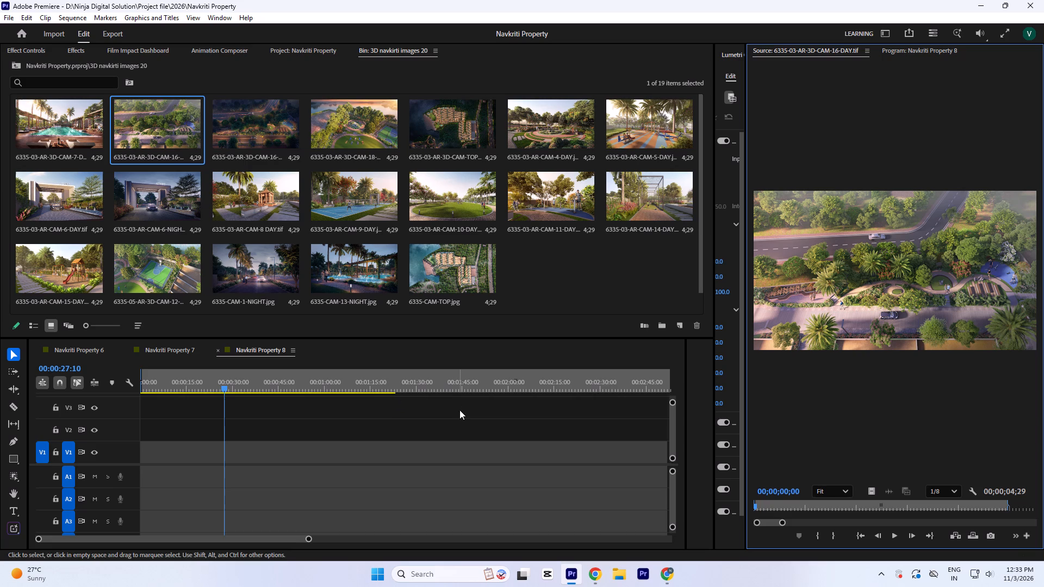
pyautogui.doubleClick(430, 141)
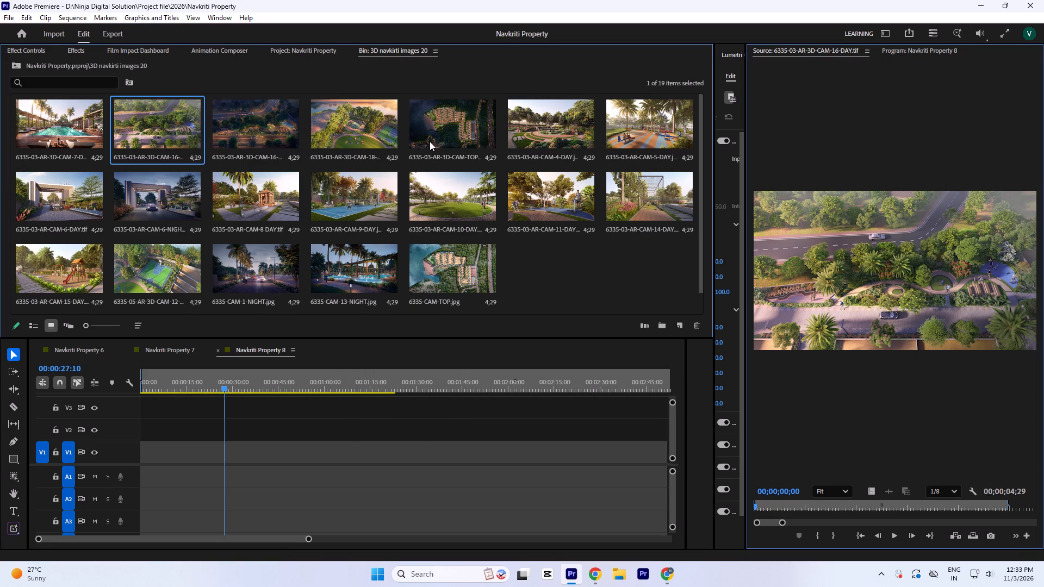
pyautogui.doubleClick(531, 127)
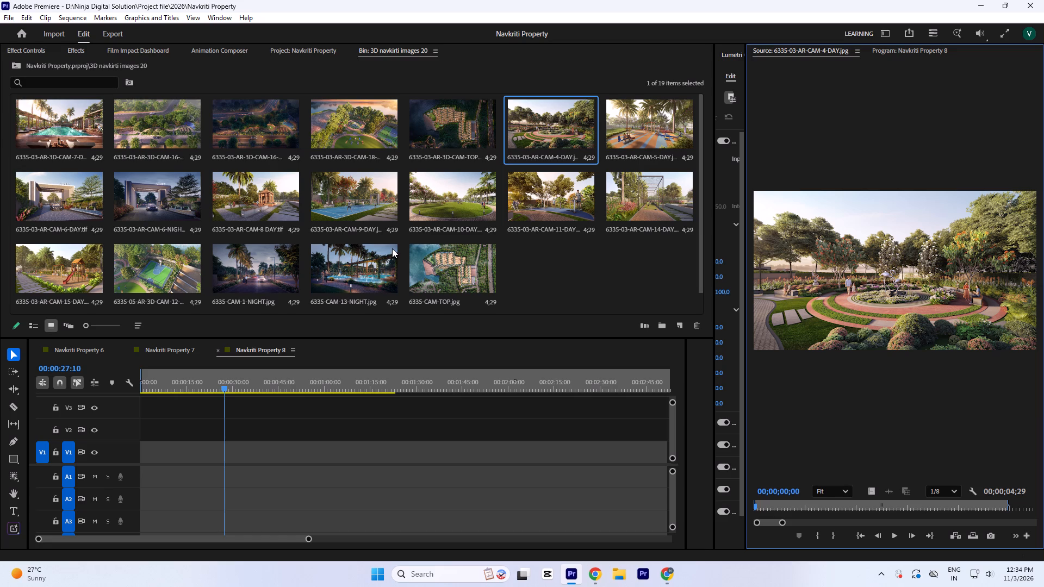
pyautogui.scroll(2, 349, 224)
pyautogui.doubleClick(646, 121)
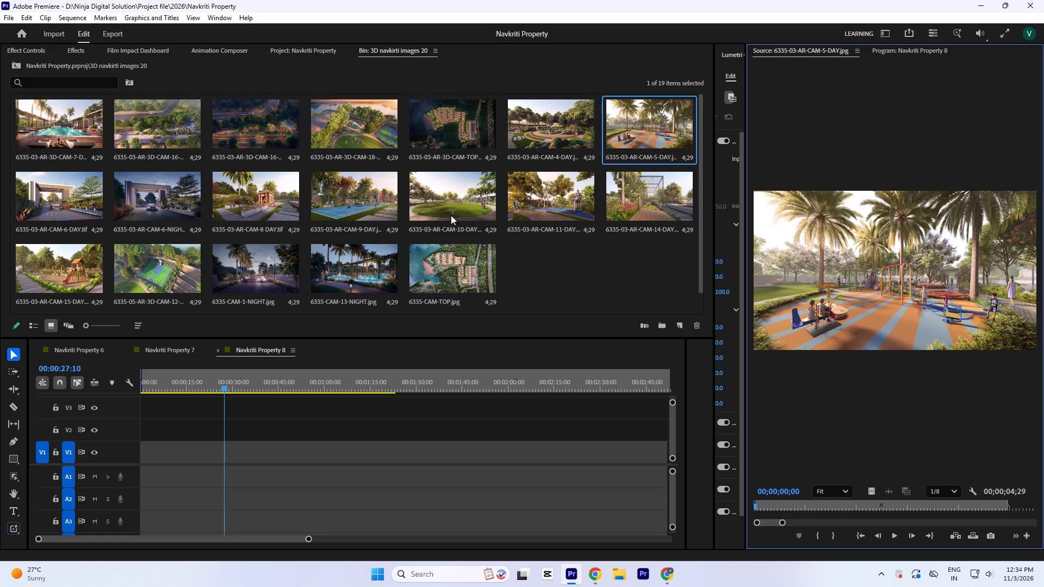
pyautogui.doubleClick(335, 200)
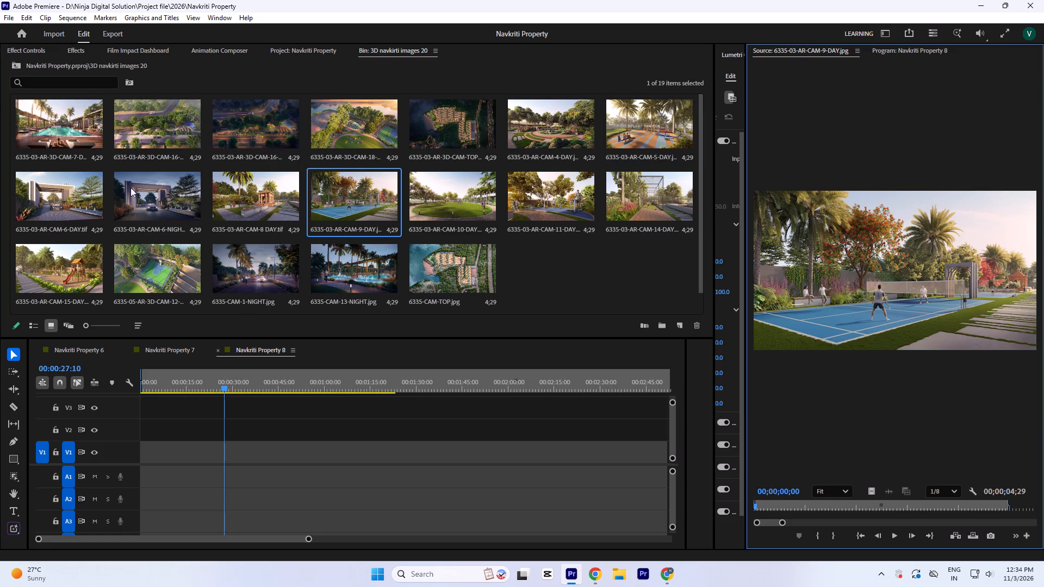
pyautogui.doubleClick(154, 191)
pyautogui.doubleClick(54, 267)
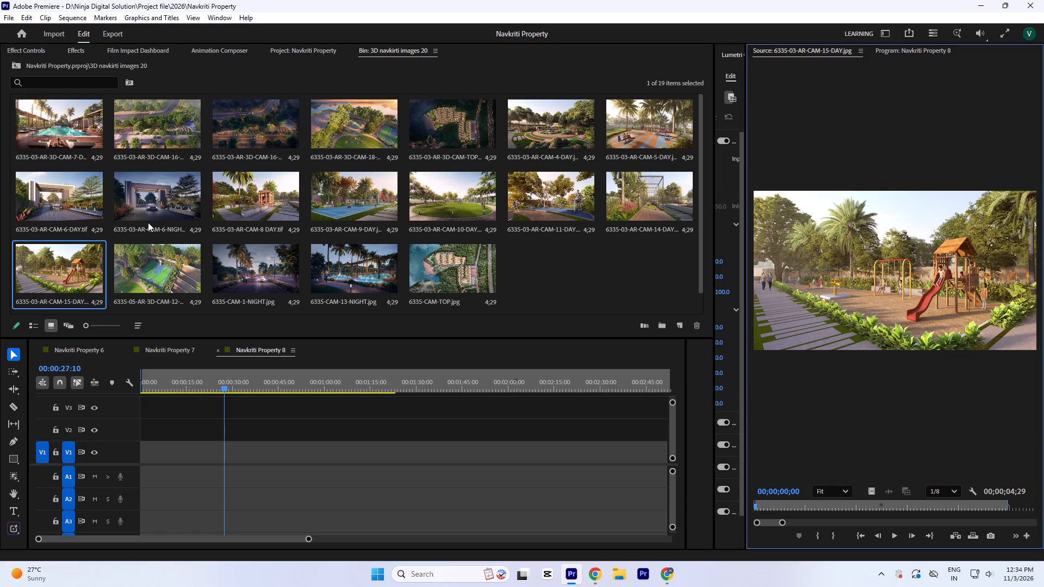
pyautogui.scroll(1, 147, 222)
pyautogui.doubleClick(138, 123)
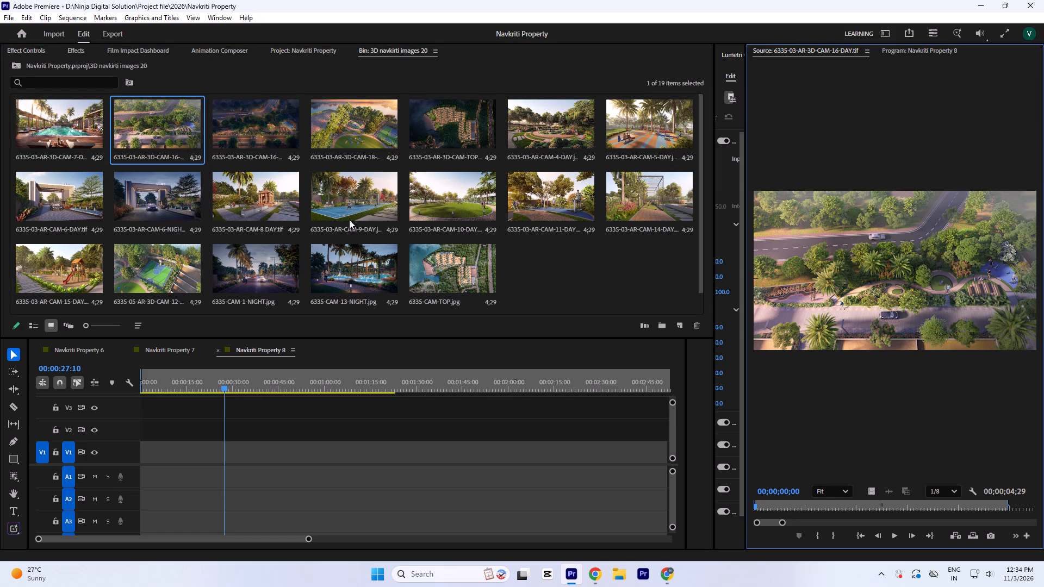
pyautogui.doubleClick(343, 200)
pyautogui.doubleClick(248, 207)
pyautogui.doubleClick(237, 270)
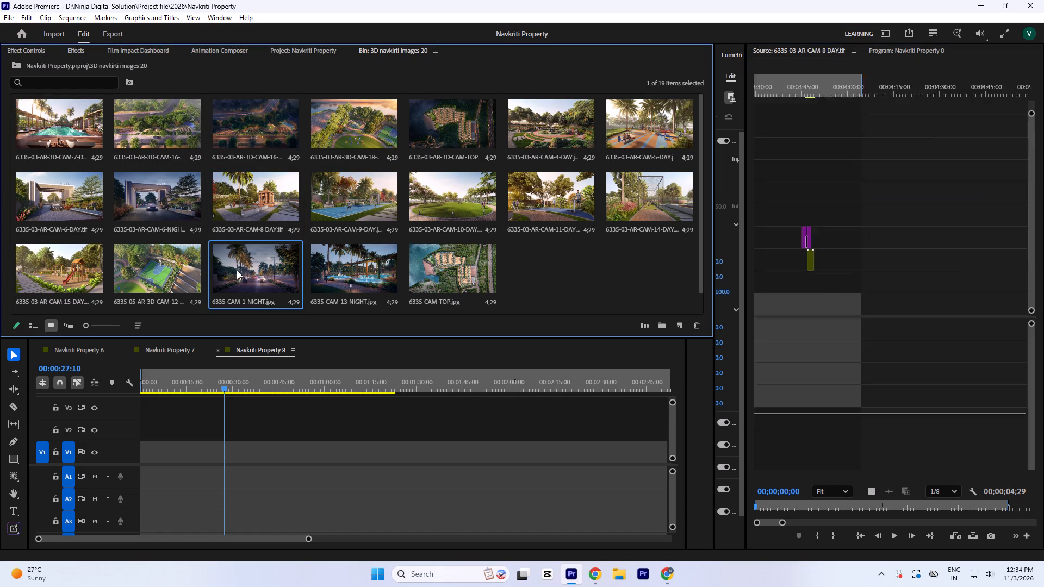
pyautogui.doubleClick(77, 268)
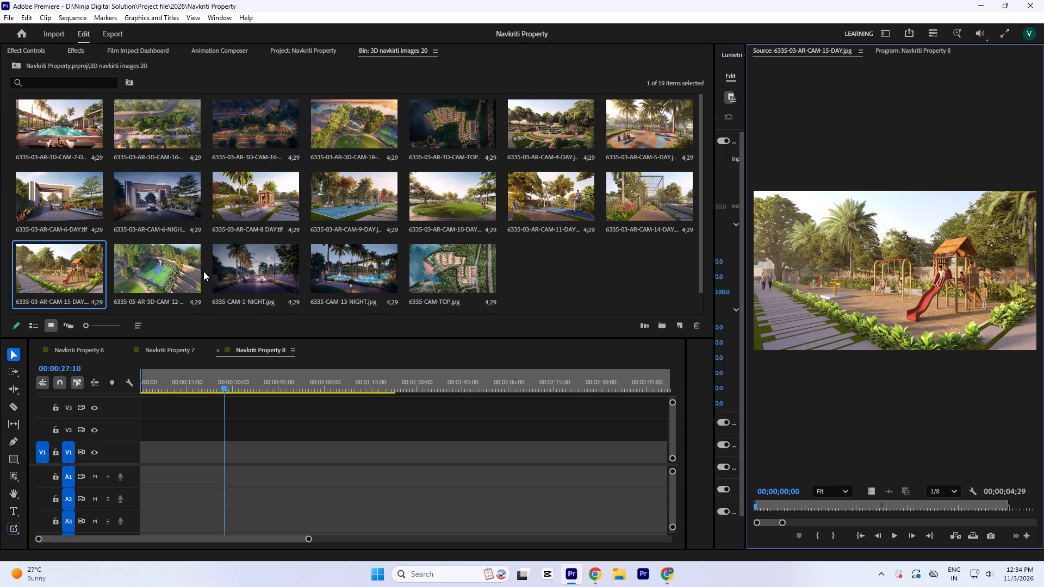
pyautogui.doubleClick(566, 126)
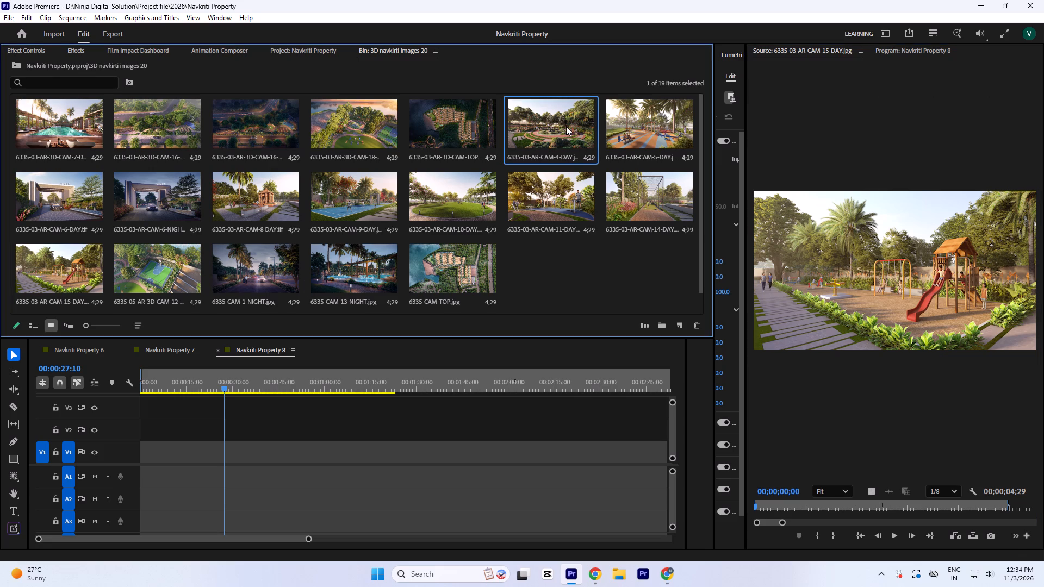
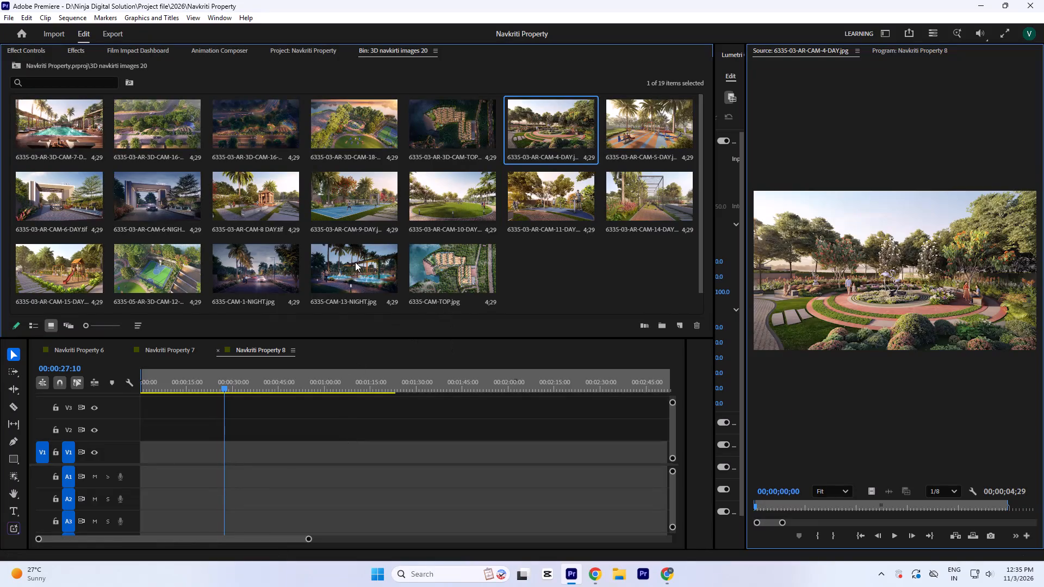
# Preview the night images 6335-CAM-1-NIGHT.jpg and 6335-CAM-13-NIGHT.jpg in the Source Monitor, scrubbing through the street view.
pyautogui.doubleClick(355, 262)
pyautogui.click(259, 265)
pyautogui.click(262, 264)
pyautogui.moveTo(813, 514); pyautogui.dragTo(807, 515)
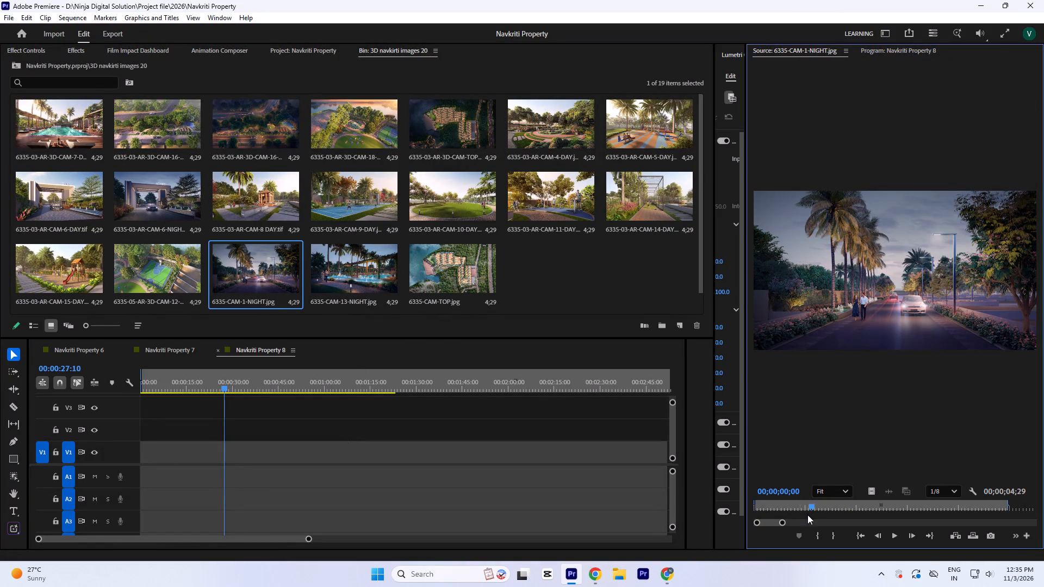
pyautogui.moveTo(807, 515); pyautogui.dragTo(1004, 547)
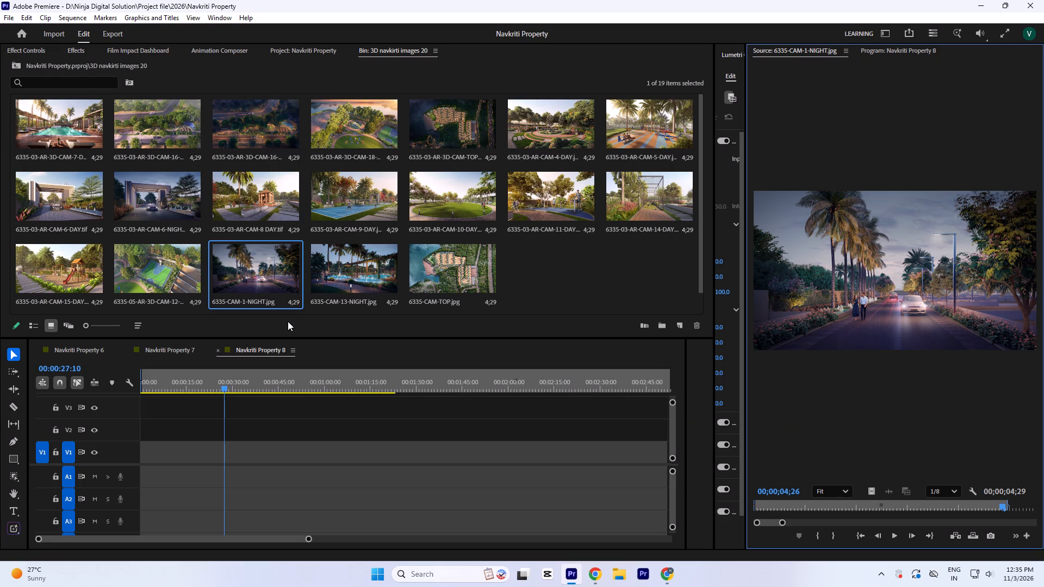
pyautogui.doubleClick(344, 281)
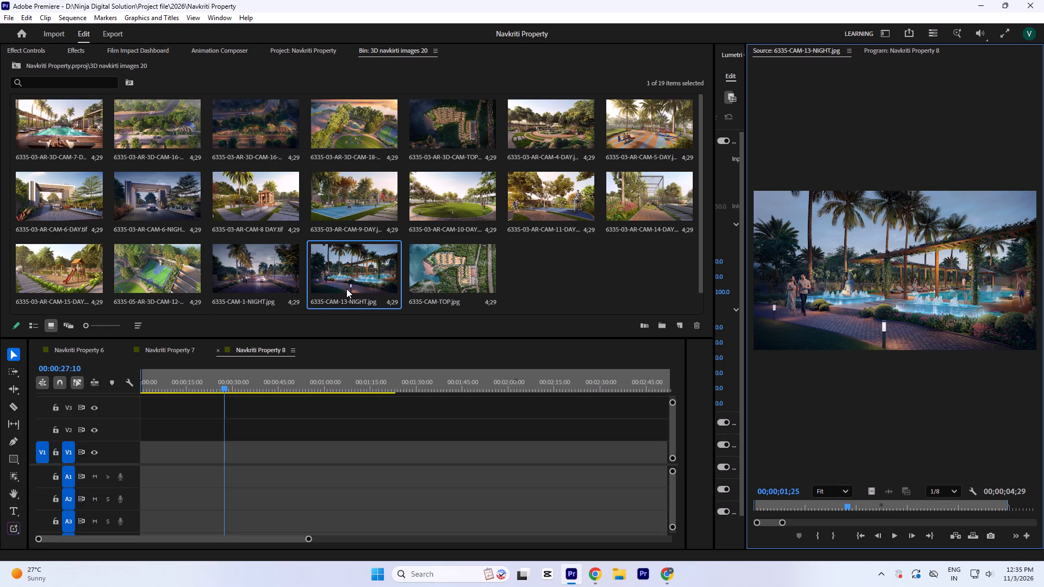
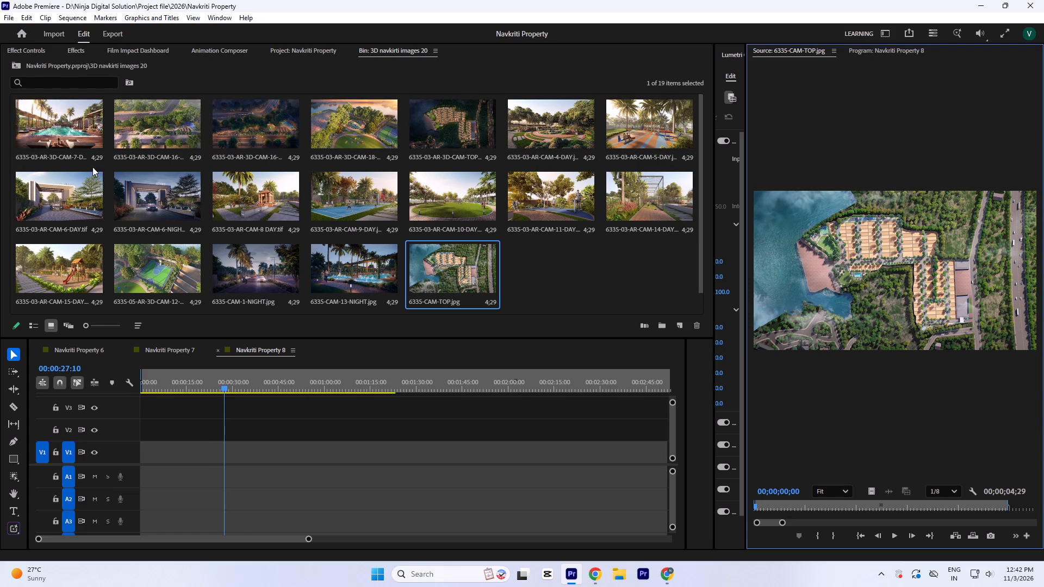
pyautogui.scroll(3, 165, 207)
pyautogui.scroll(3, 319, 243)
pyautogui.doubleClick(343, 197)
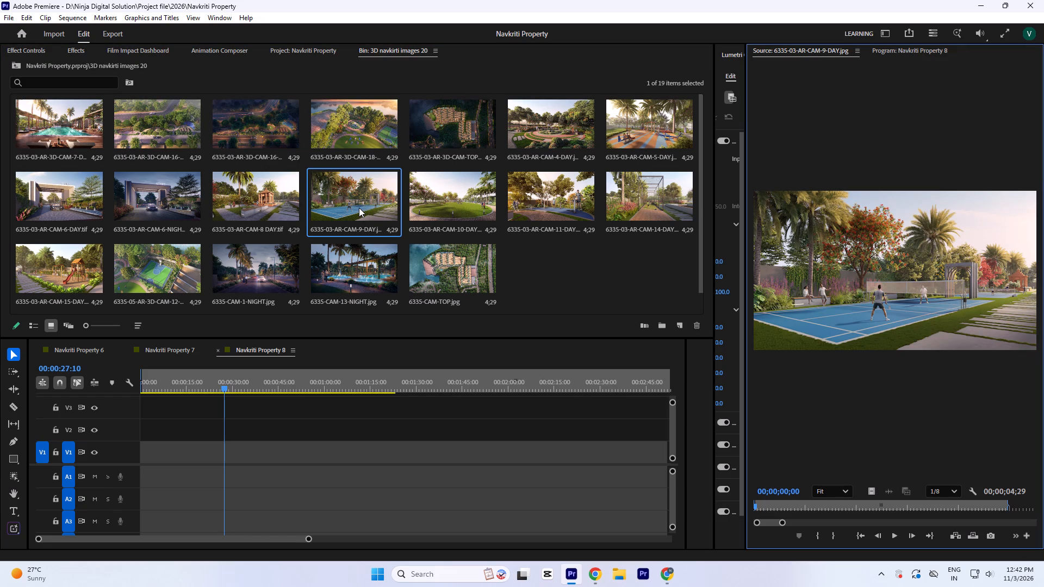
pyautogui.doubleClick(259, 193)
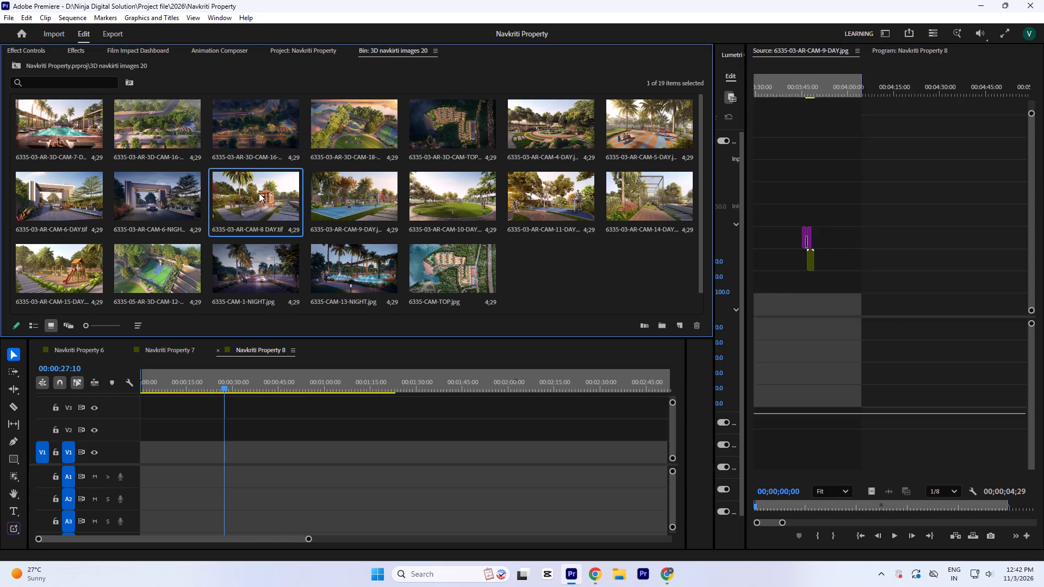
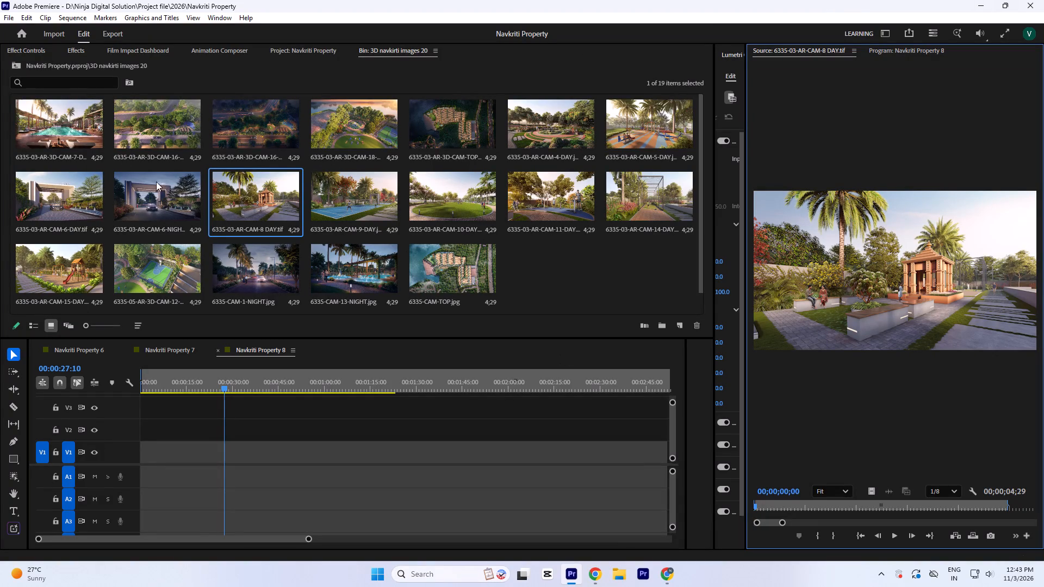
# Preview the 6335 images of the entrance gate by day and night, landscaped aerial CAM-16-DAY, CAM-7 pool, CAM-8, CAM-9 and CAM-10 in the Source Monitor.
pyautogui.doubleClick(157, 195)
pyautogui.doubleClick(164, 125)
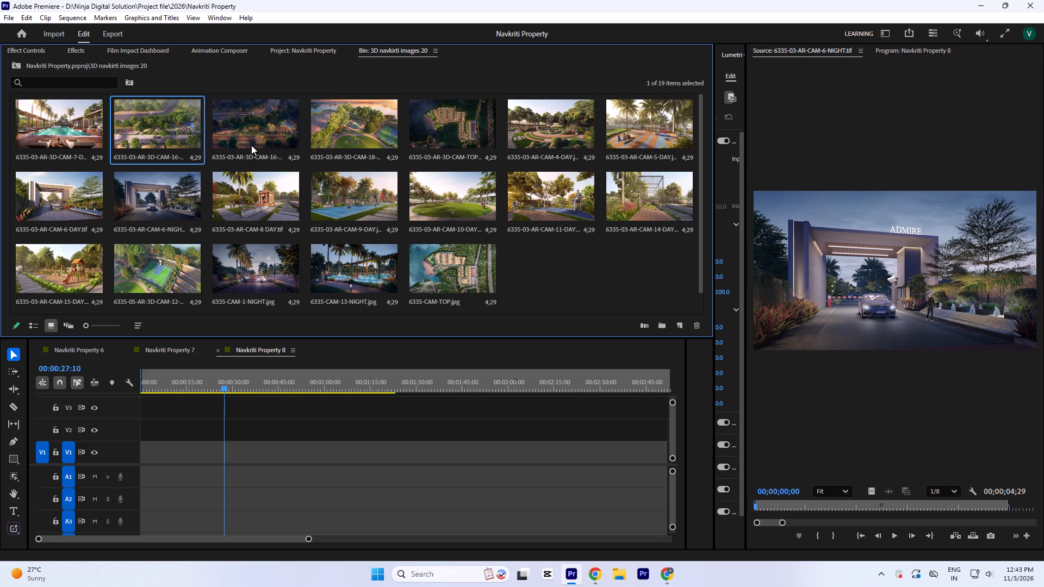
pyautogui.moveTo(815, 512); pyautogui.dragTo(933, 521)
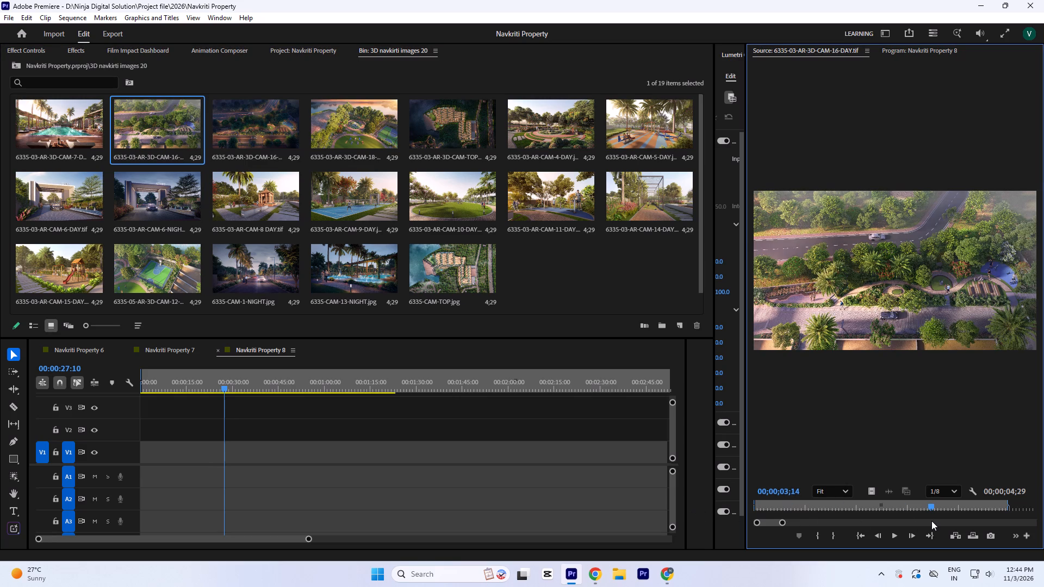
pyautogui.doubleClick(49, 130)
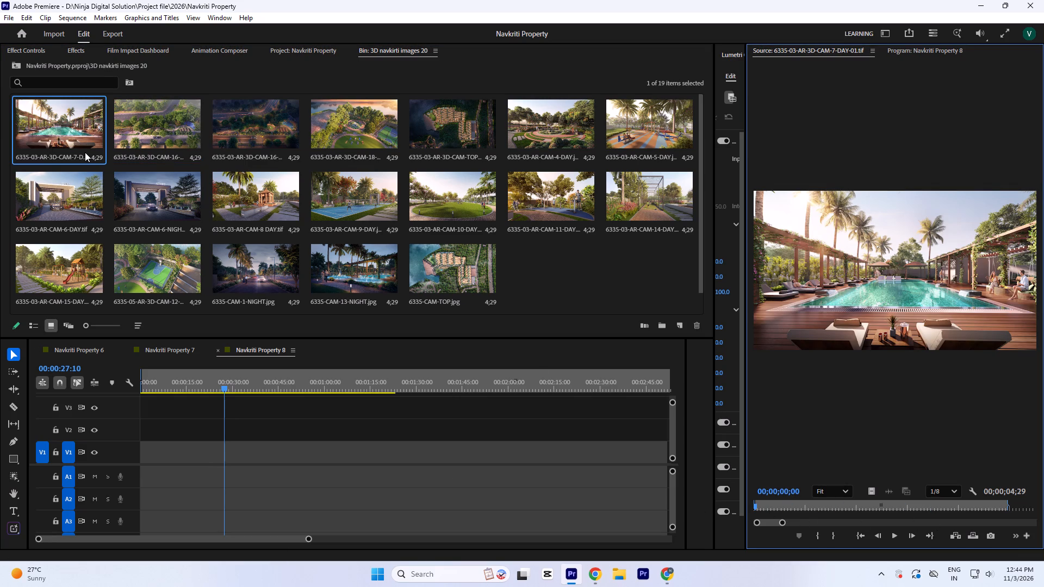
pyautogui.doubleClick(42, 205)
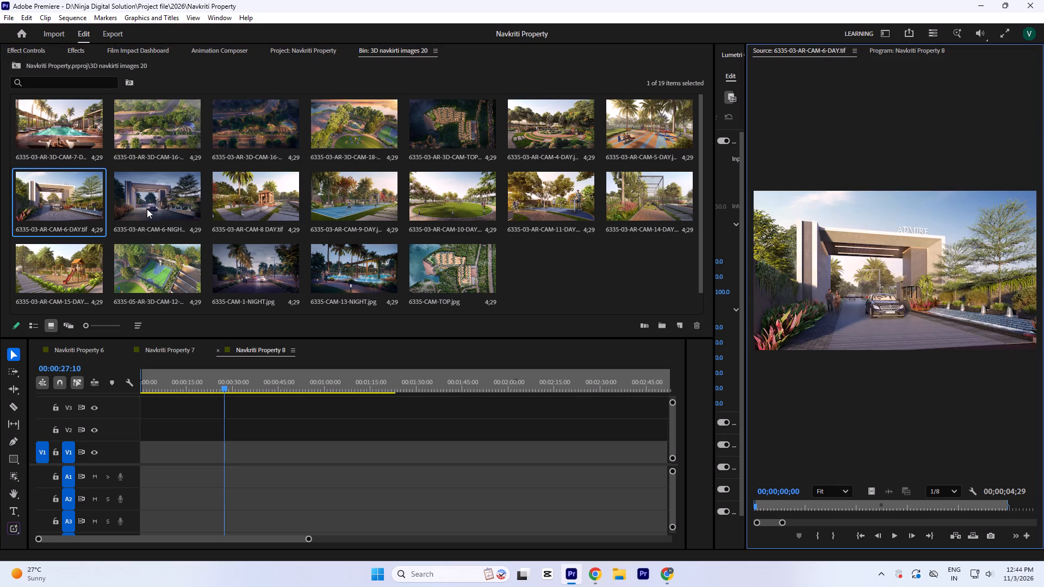
pyautogui.doubleClick(151, 207)
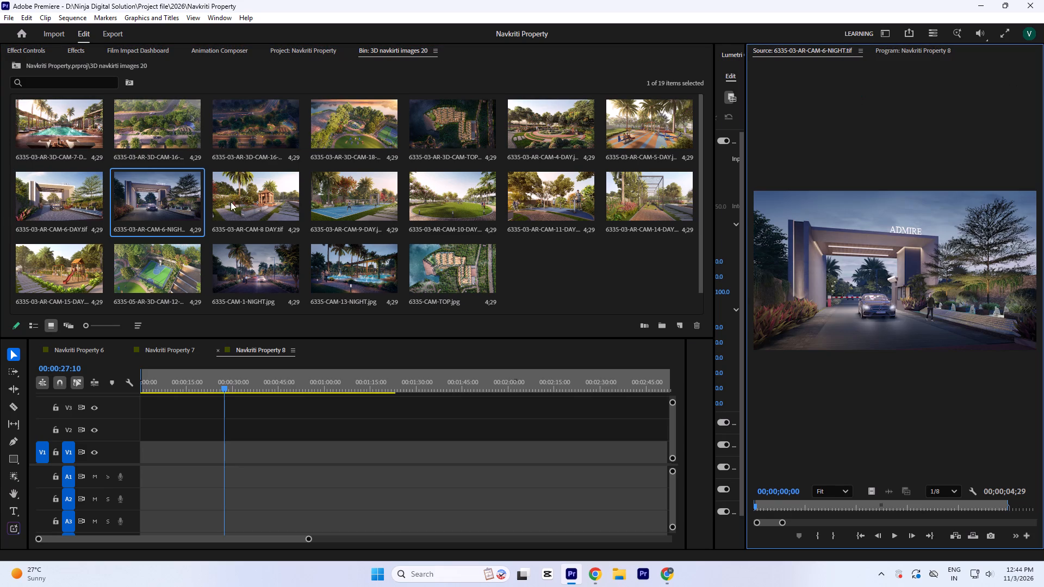
pyautogui.doubleClick(238, 198)
pyautogui.doubleClick(350, 196)
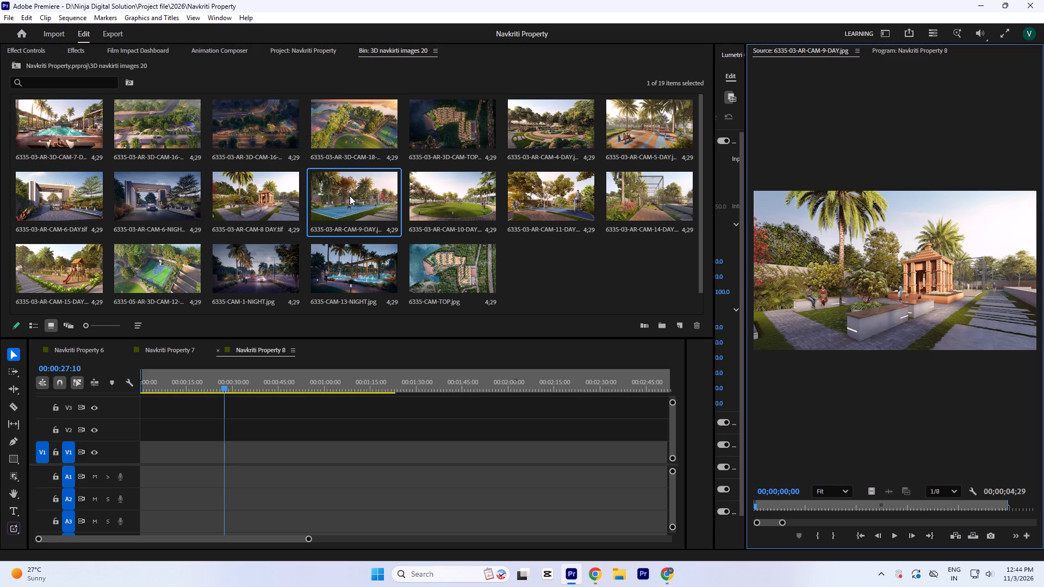
pyautogui.doubleClick(457, 199)
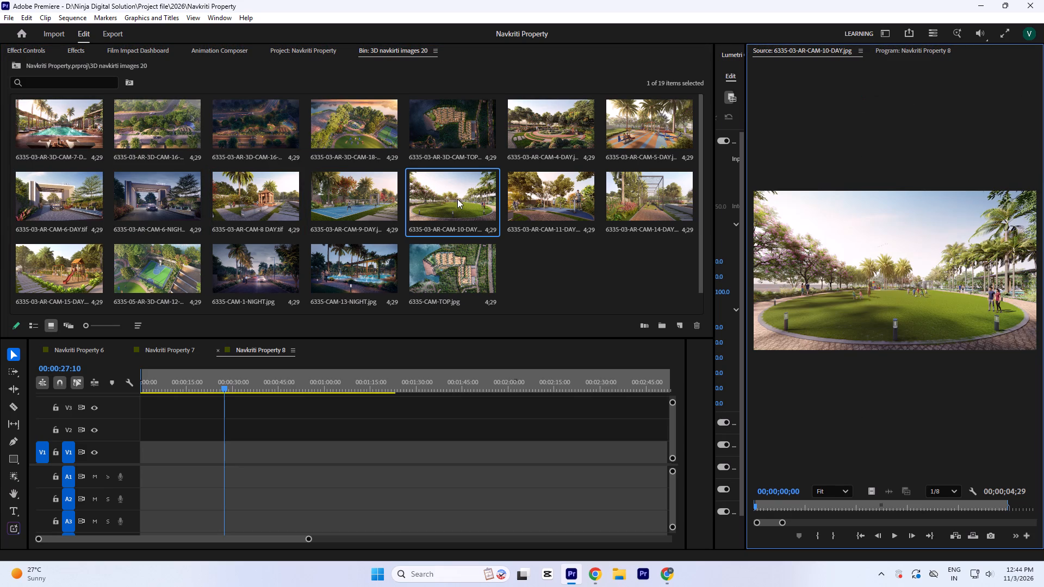
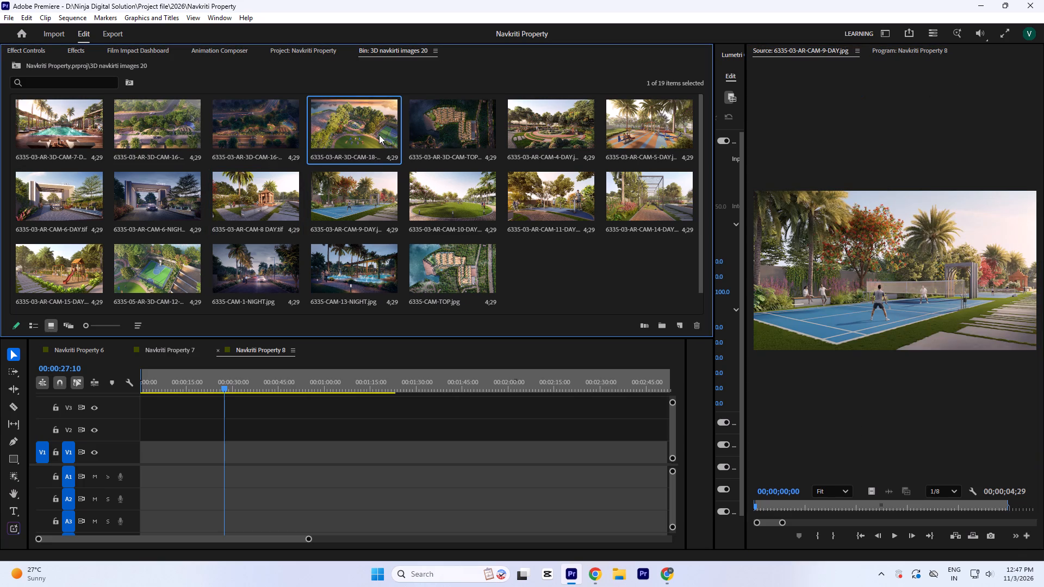
# Preview the 6335 images of both top views, CAM-4 garden, CAM-13 night pool, CAM-1 night road, CAM-12 court and CAM-15 playground in the Source Monitor.
pyautogui.click(474, 123)
pyautogui.doubleClick(462, 122)
pyautogui.doubleClick(535, 128)
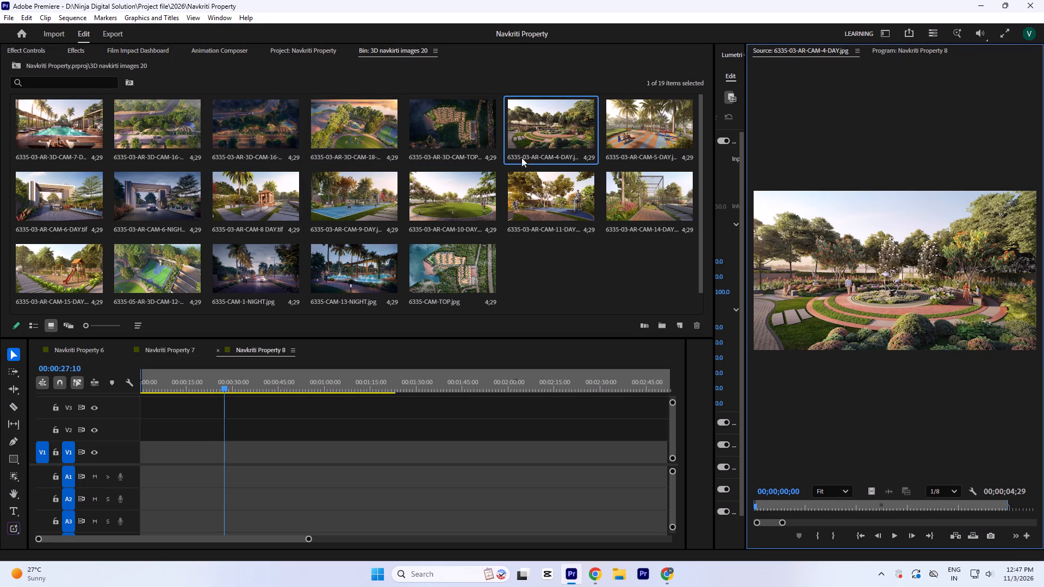
pyautogui.doubleClick(444, 262)
pyautogui.doubleClick(333, 280)
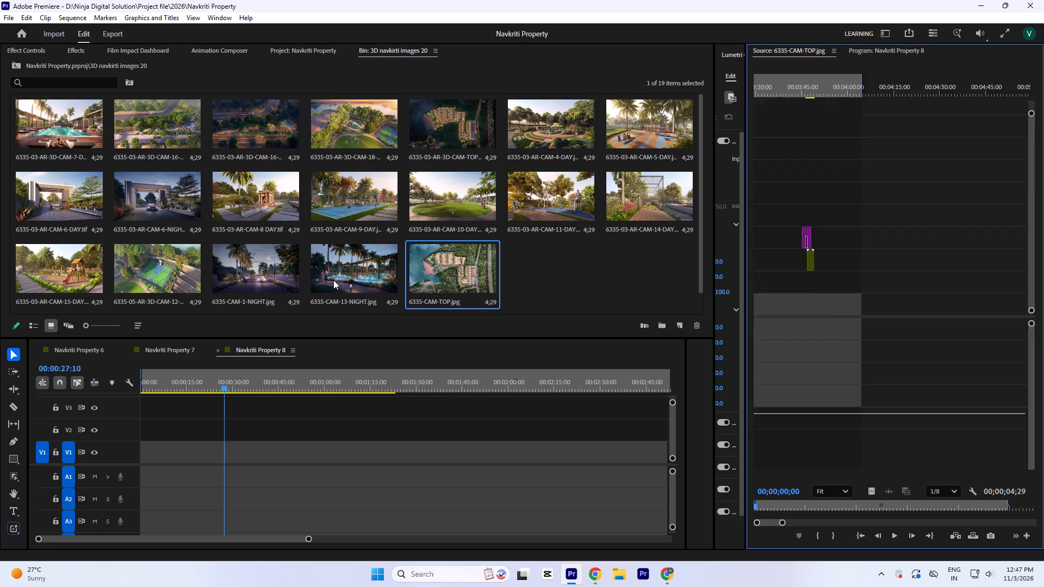
pyautogui.doubleClick(249, 270)
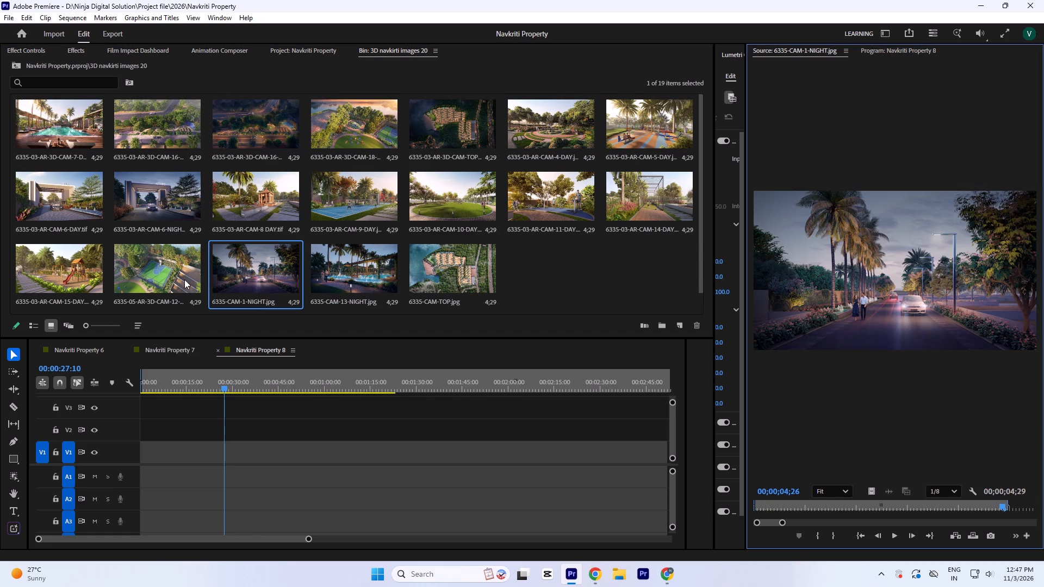
pyautogui.doubleClick(166, 277)
pyautogui.doubleClick(79, 273)
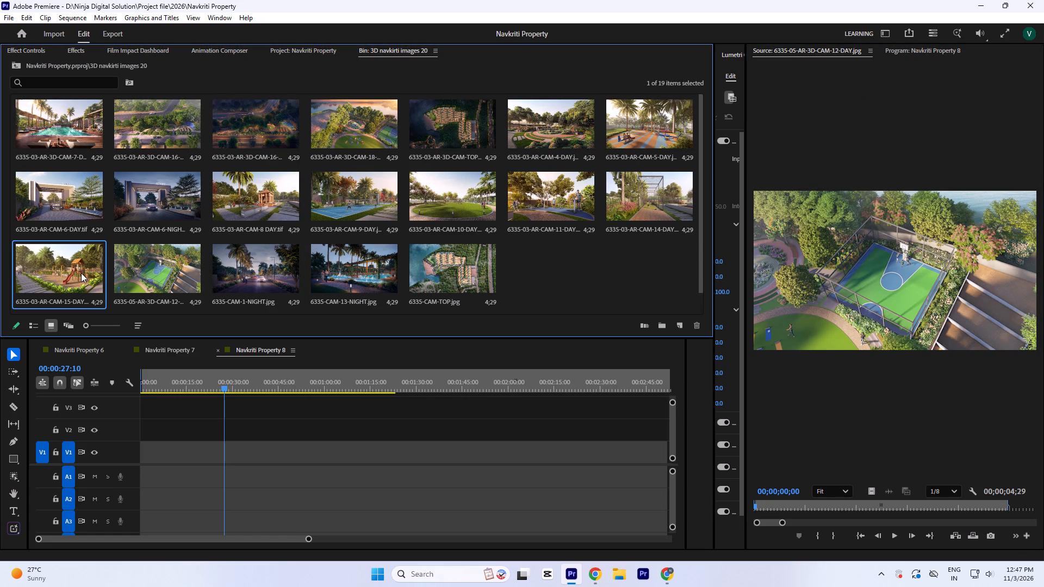
pyautogui.doubleClick(158, 277)
pyautogui.doubleClick(243, 274)
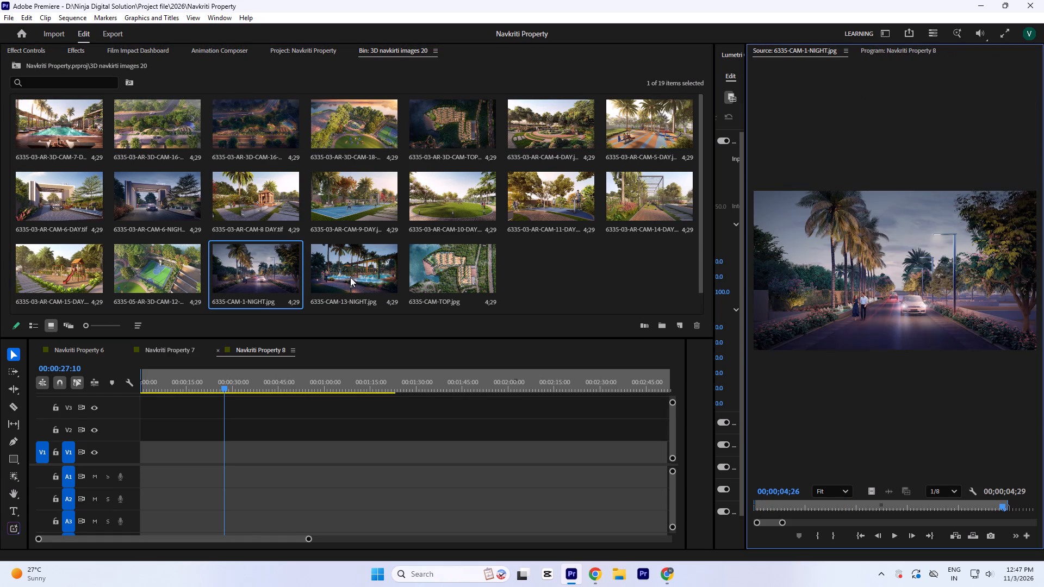
pyautogui.doubleClick(359, 274)
pyautogui.doubleClick(466, 270)
# Preview the CAM-10 lawn, CAM-11 outdoor gym, CAM-18 aerial, 3D CAM-TOP and CAM-9 court day images again for comparison.
pyautogui.doubleClick(454, 211)
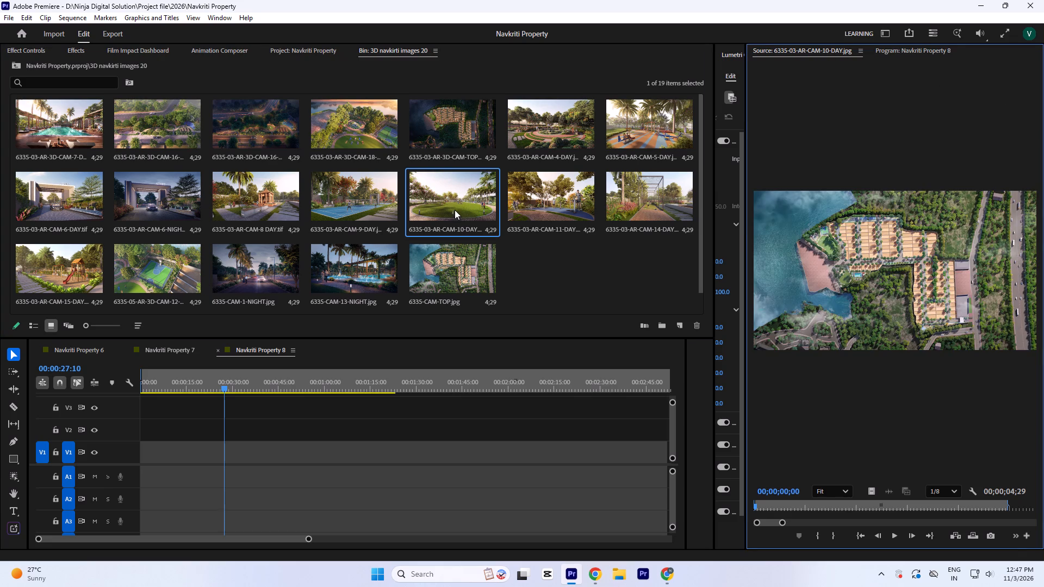
pyautogui.doubleClick(514, 203)
pyautogui.scroll(2, 370, 233)
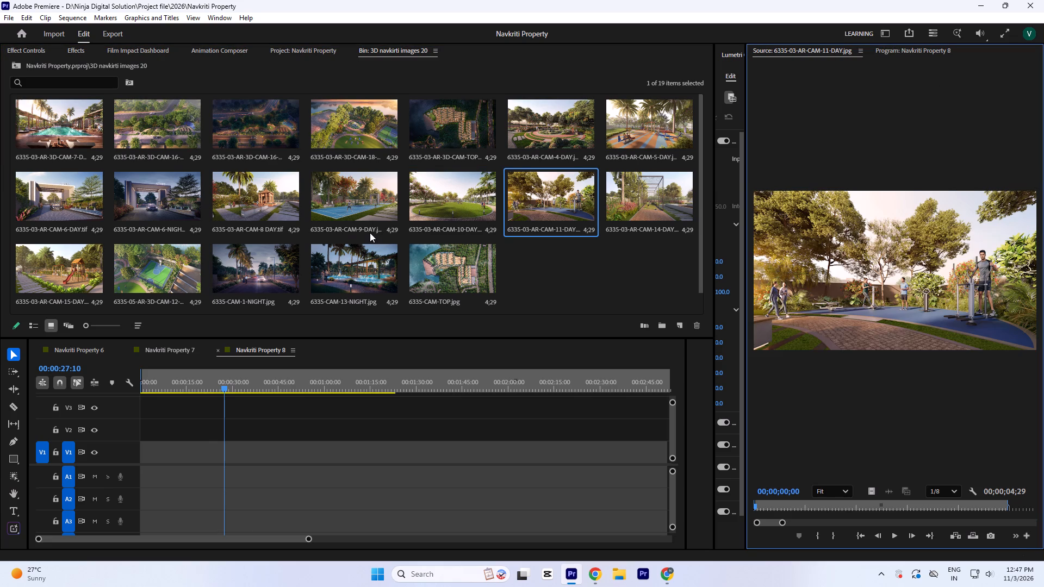
pyautogui.doubleClick(358, 136)
pyautogui.doubleClick(449, 125)
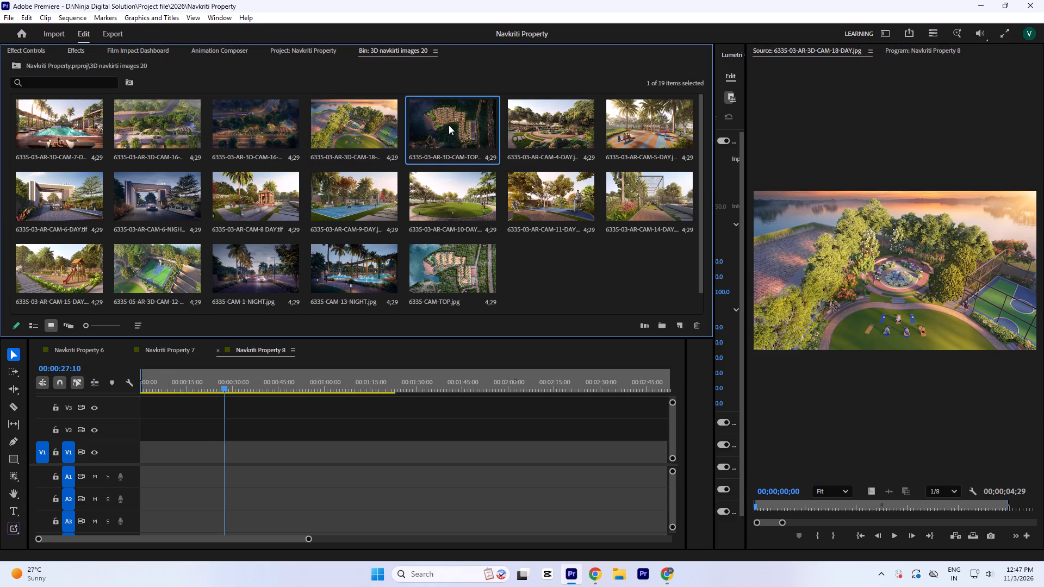
pyautogui.doubleClick(357, 201)
pyautogui.doubleClick(533, 196)
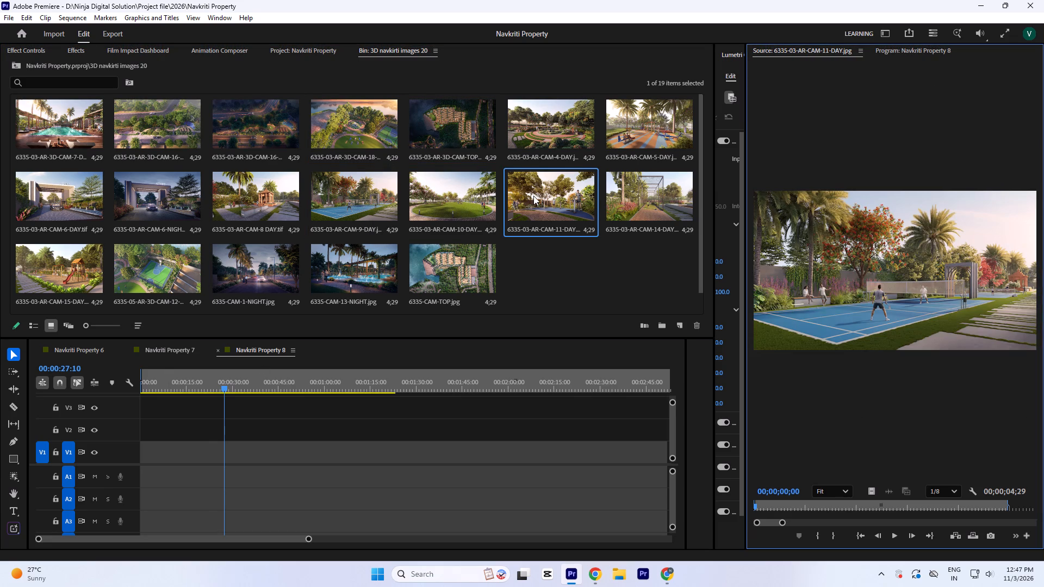
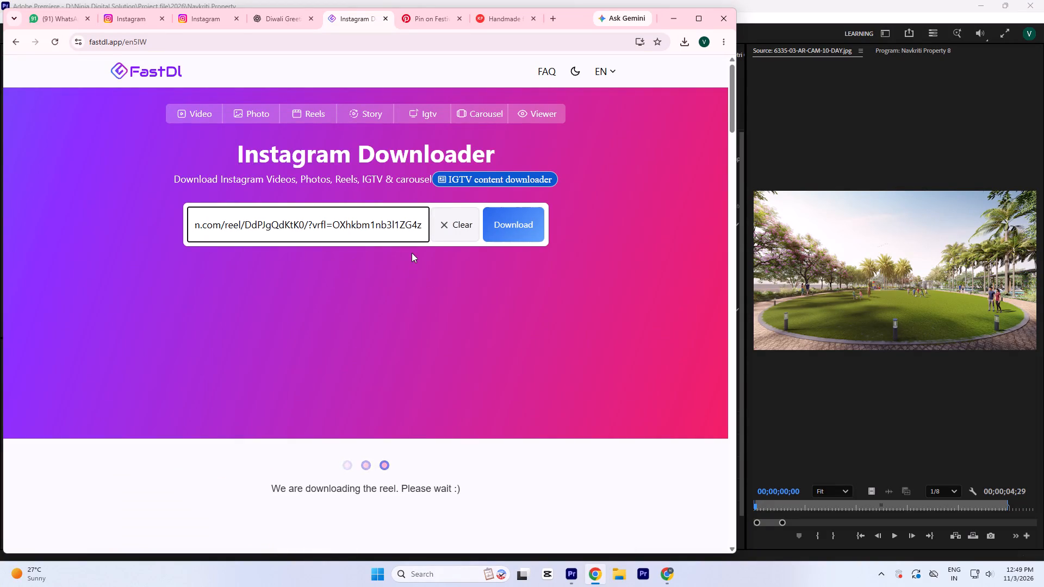
# Dismiss the ads and download the "A brick is just the beginning" reel from the FastDl search result.
pyautogui.click(347, 382)
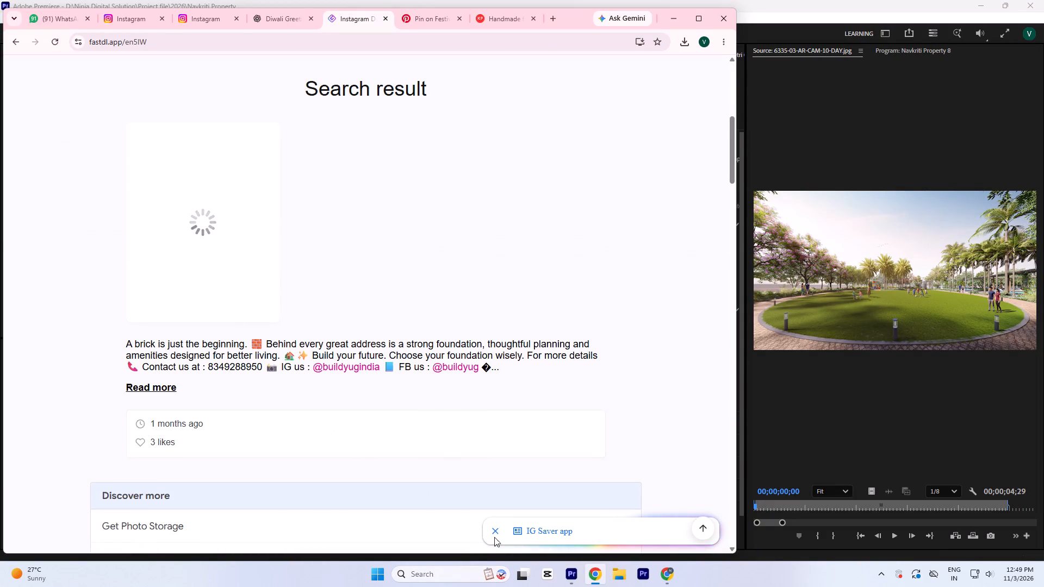
pyautogui.click(498, 534)
pyautogui.click(371, 422)
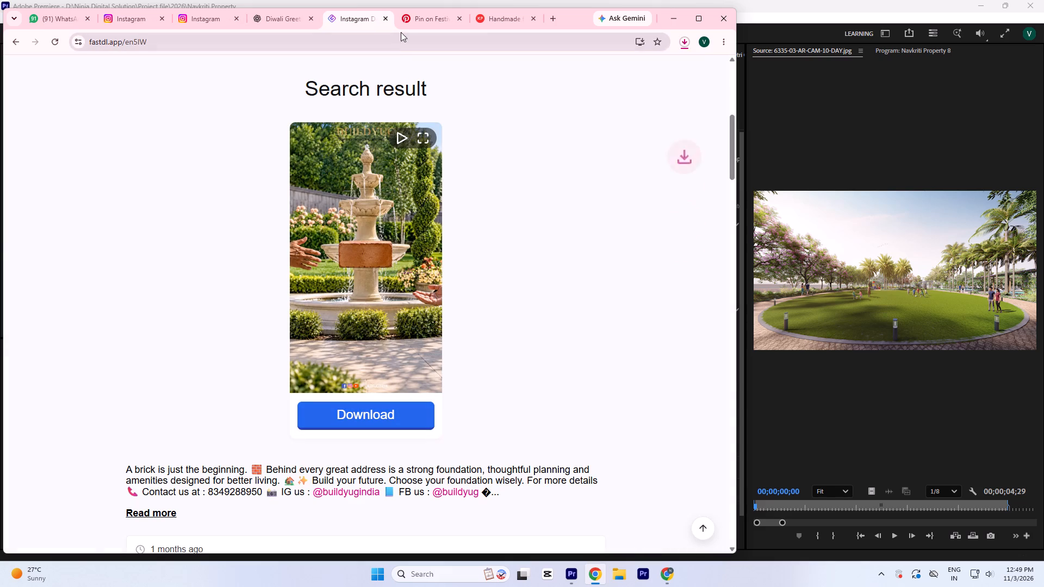
# Bring the downloaded brick reel into Premiere and place it on V1 and A1 of the Navkriti Property 8 sequence.
pyautogui.click(676, 40)
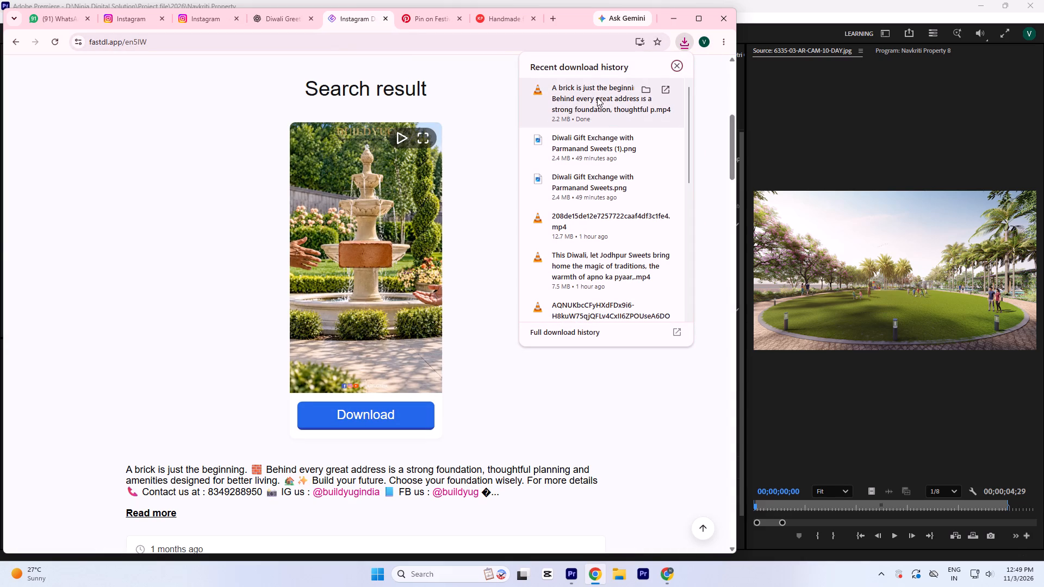
pyautogui.moveTo(597, 97); pyautogui.dragTo(125, 480)
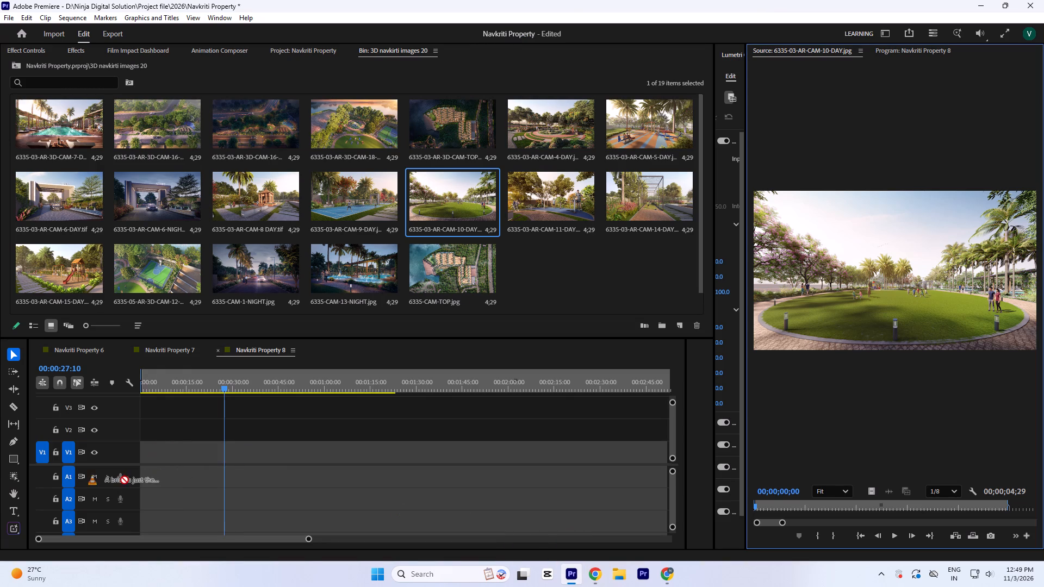
pyautogui.moveTo(125, 480); pyautogui.dragTo(139, 456)
pyautogui.click(157, 455)
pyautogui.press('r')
pyautogui.moveTo(240, 264); pyautogui.dragTo(205, 458)
pyautogui.click(161, 460)
pyautogui.press('Delete')
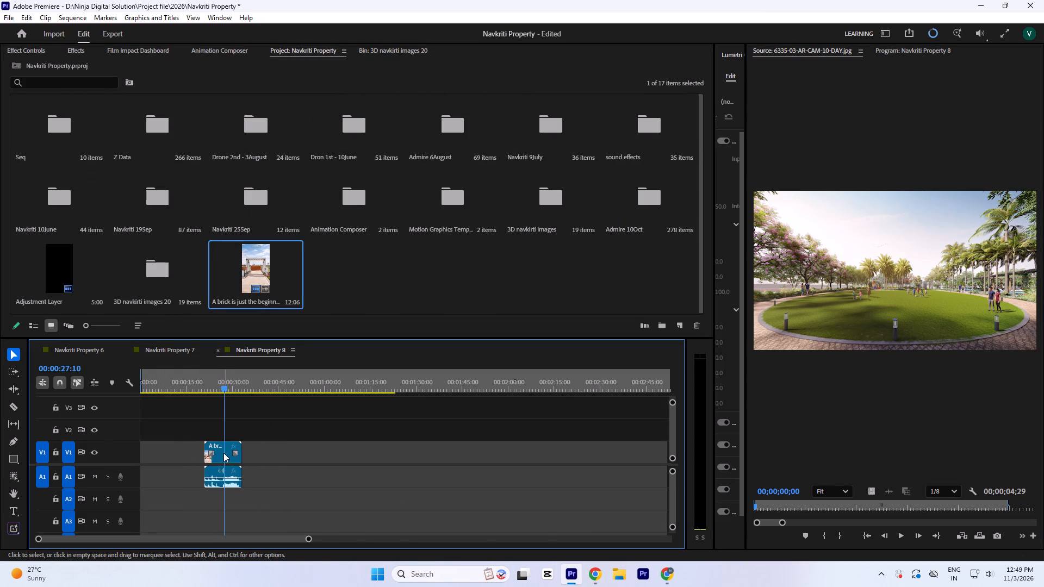
# Move the brick reel's video and audio to the start of the sequence and return the playhead to 00:00:00:00.
pyautogui.moveTo(192, 428); pyautogui.dragTo(228, 480)
pyautogui.moveTo(227, 459); pyautogui.dragTo(159, 465)
pyautogui.moveTo(161, 386); pyautogui.dragTo(116, 394)
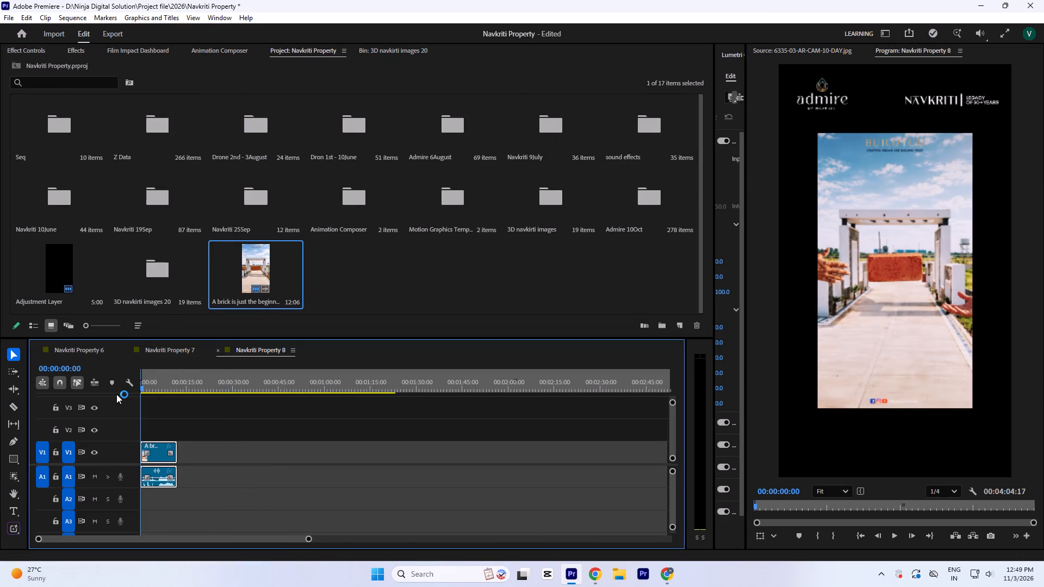
# Scale the brick clip on V1 to the frame size and unlink its video from its audio.
pyautogui.moveTo(116, 394); pyautogui.dragTo(115, 394)
pyautogui.press('a')
pyautogui.doubleClick(126, 482)
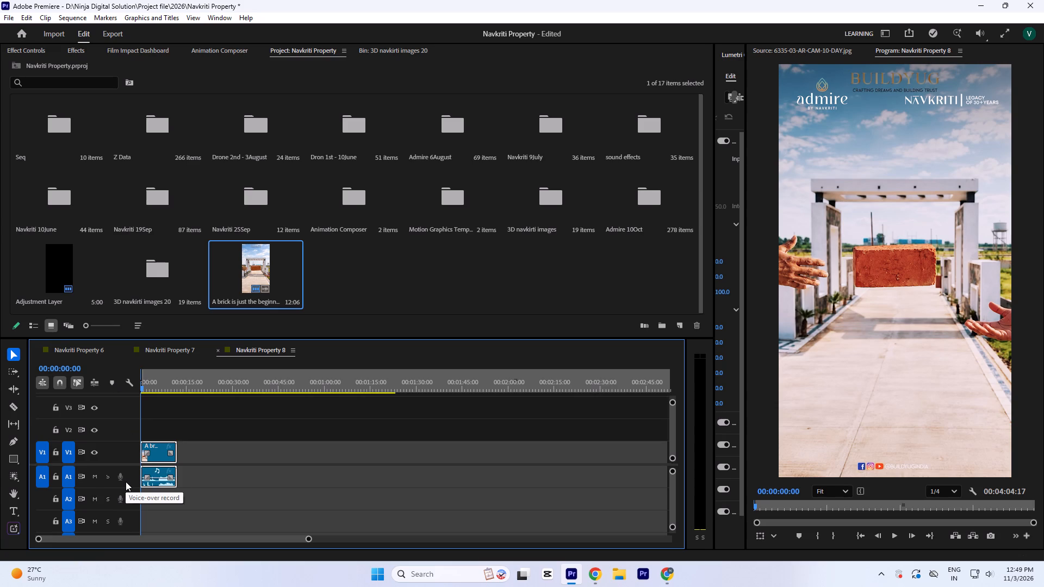
pyautogui.write('===')
pyautogui.hotkey('ctrl', 'l')
# Delete the Adjustment Layer on V6 above the brick clip.
pyautogui.press('space')
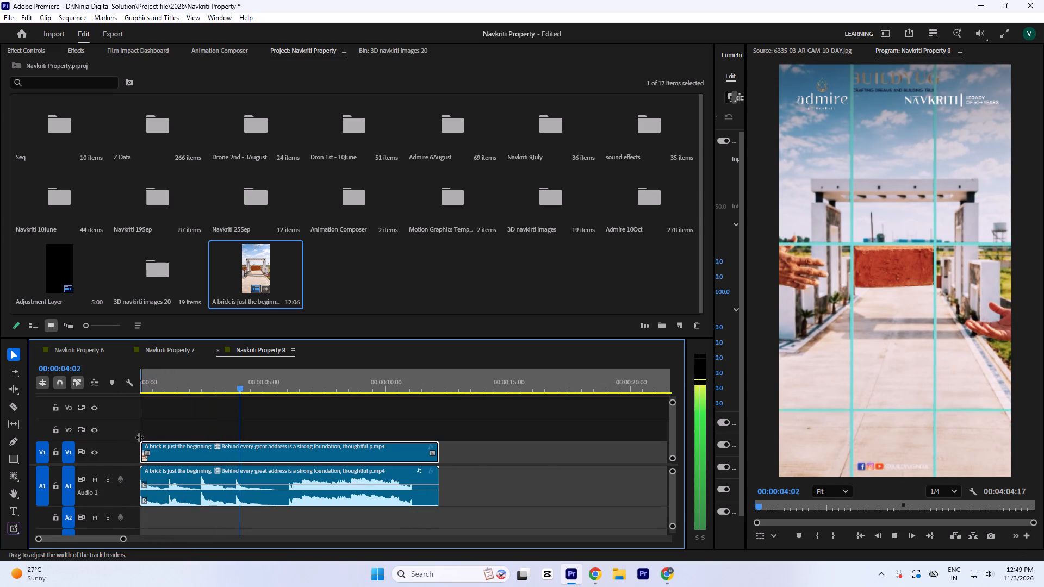
pyautogui.press('space')
pyautogui.write('`')
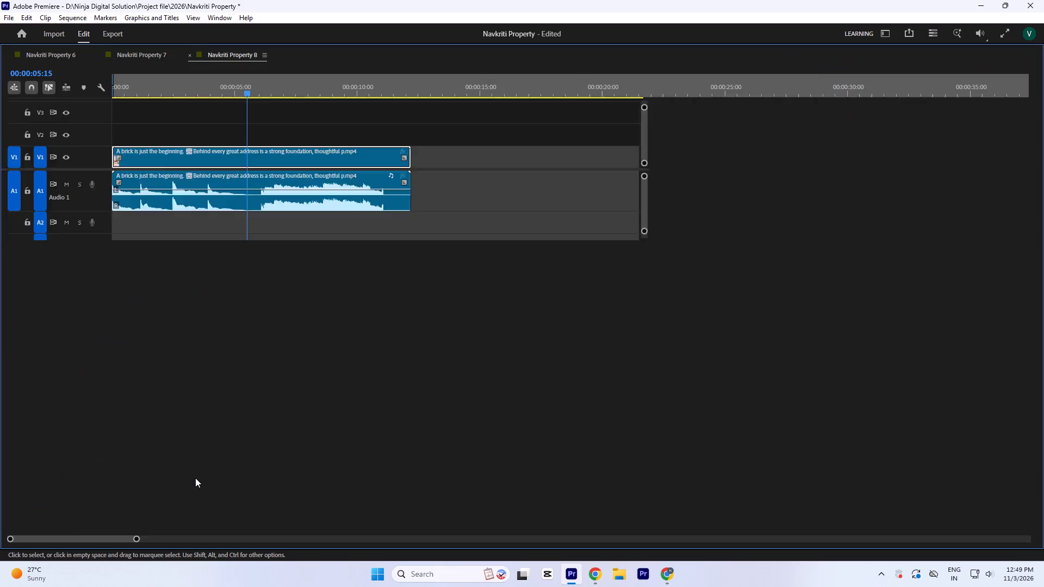
pyautogui.click(185, 196)
pyautogui.press('Delete')
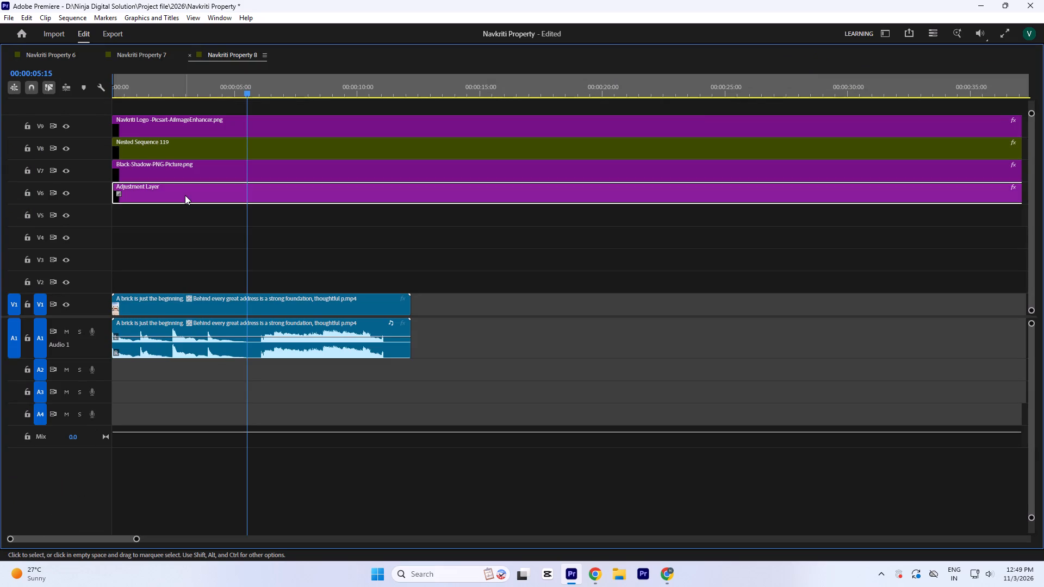
pyautogui.click(175, 177)
pyautogui.press('`')
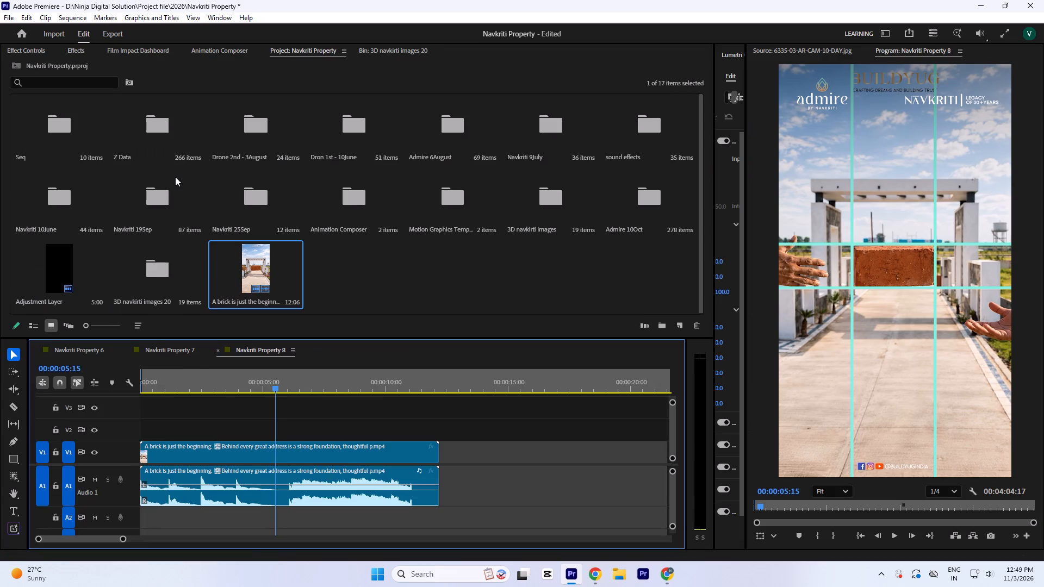
# Split the brick video on V1 at its scene changes with Scene Edit Detection.
pyautogui.press('space')
pyautogui.press('space')
pyautogui.click(306, 386)
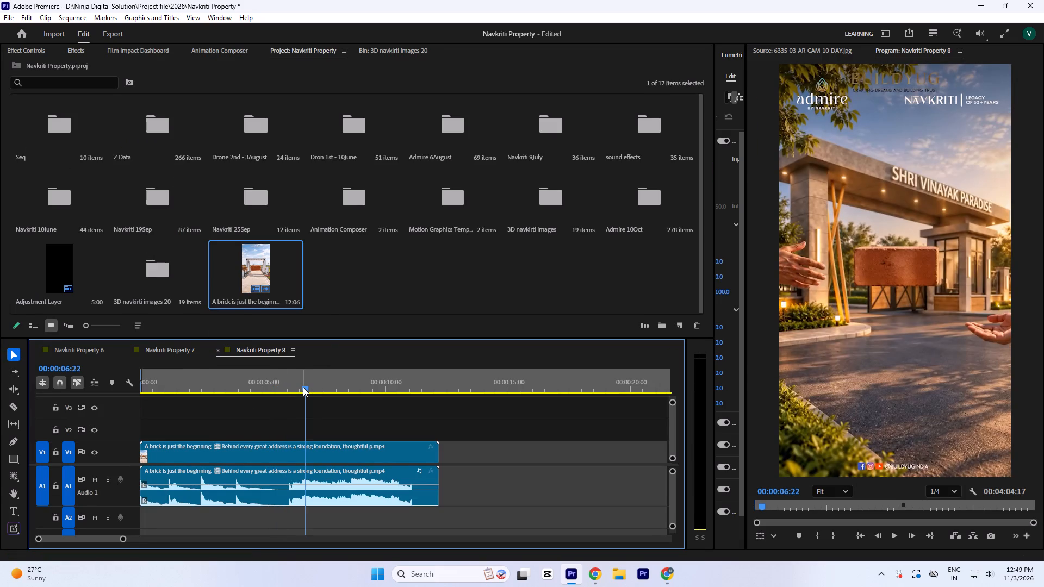
pyautogui.write('``')
pyautogui.press('space')
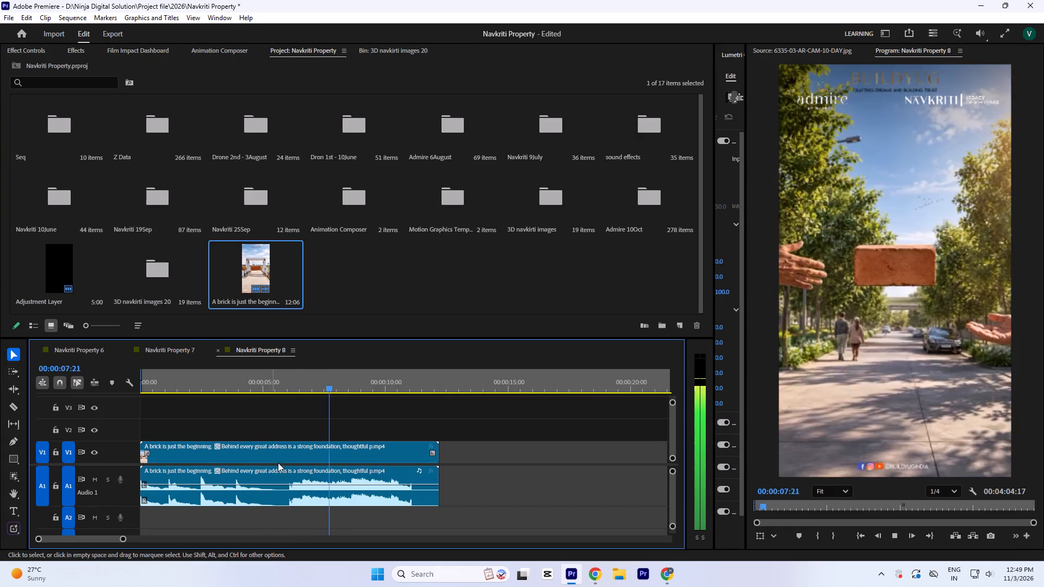
pyautogui.press('space')
pyautogui.click(338, 451)
pyautogui.click(316, 451)
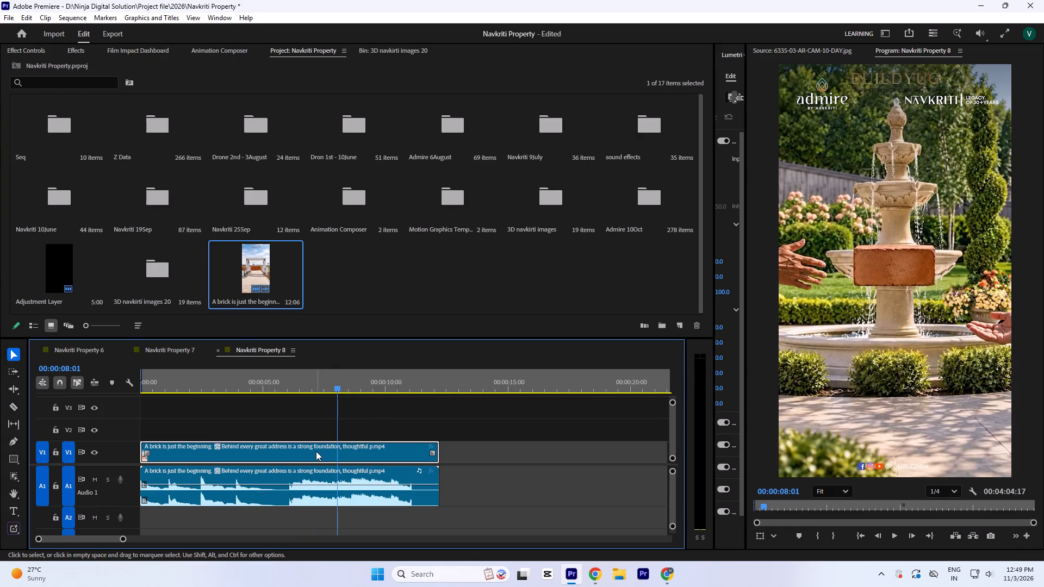
pyautogui.rightClick(305, 454)
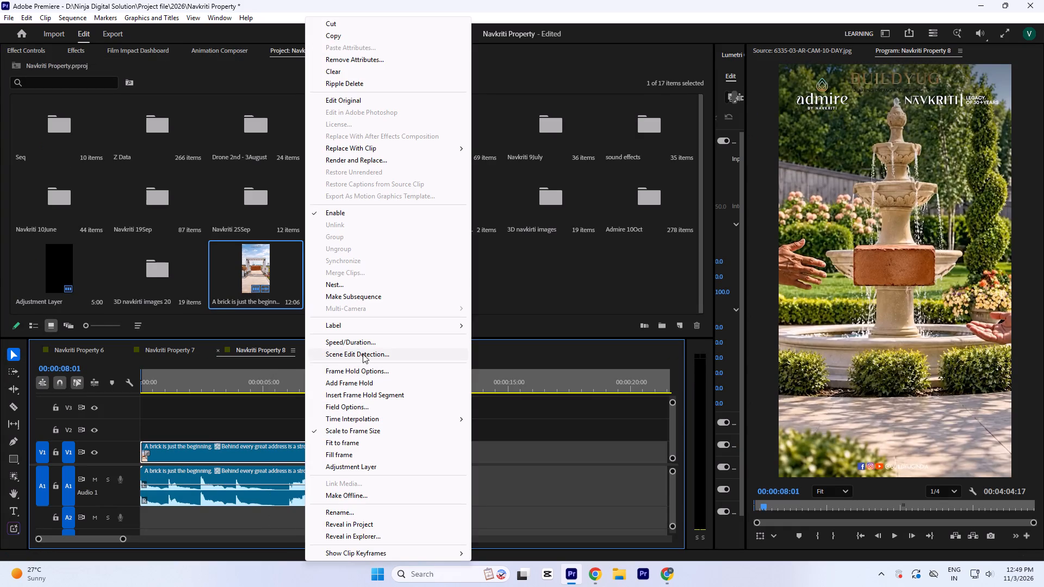
pyautogui.click(363, 354)
pyautogui.press('Return')
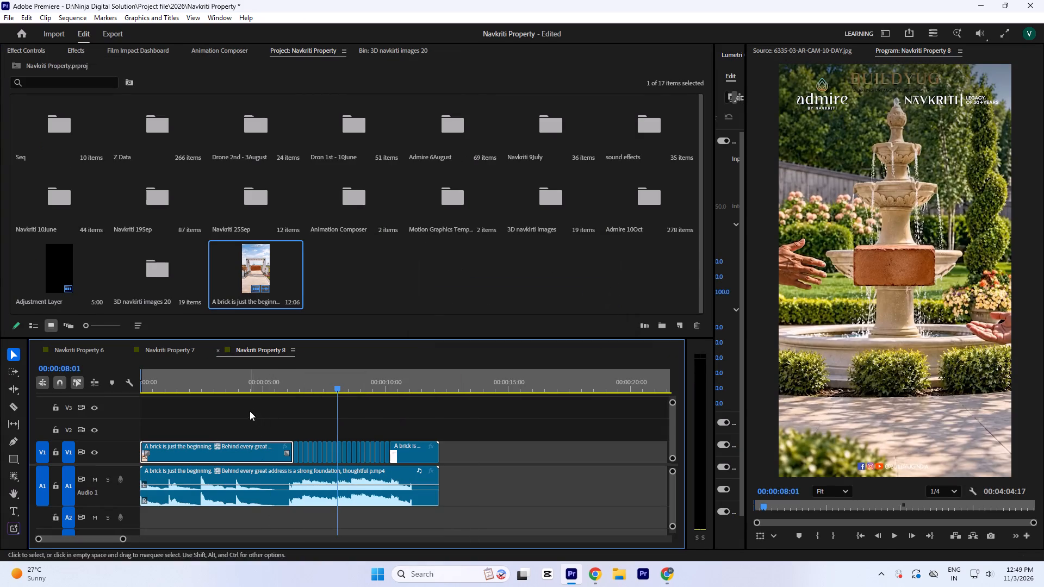
# Move the long opening segment of the brick video from V1 up to V2.
pyautogui.moveTo(296, 384); pyautogui.dragTo(227, 424)
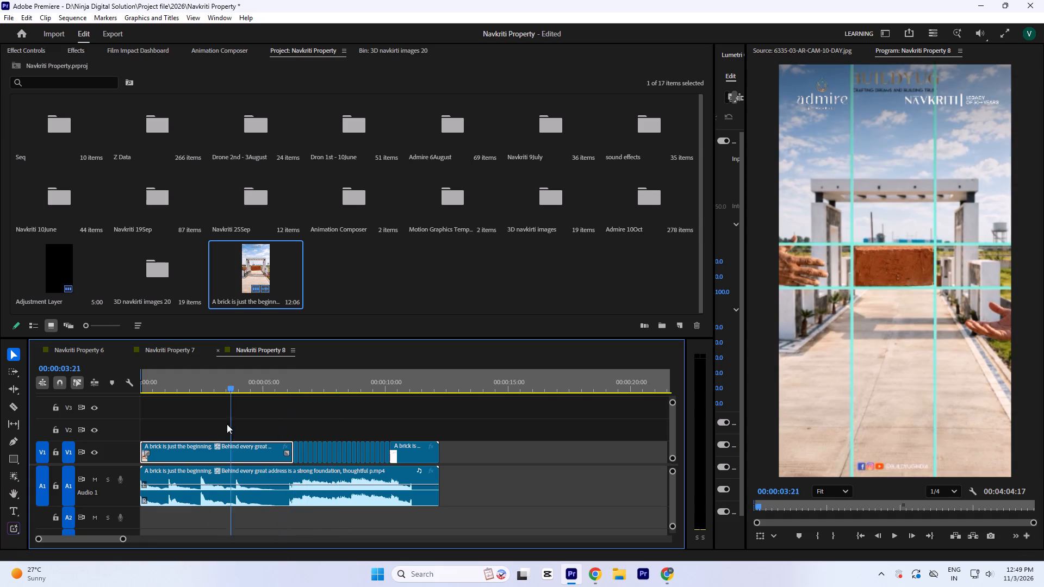
pyautogui.moveTo(227, 424); pyautogui.dragTo(102, 457)
pyautogui.press('space')
pyautogui.press('space')
pyautogui.moveTo(245, 451); pyautogui.dragTo(242, 430)
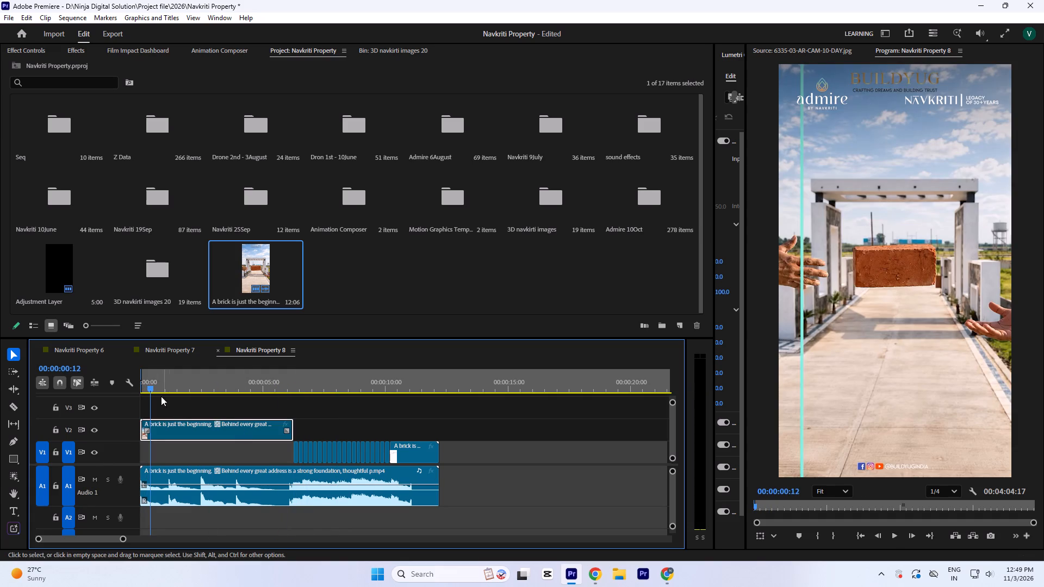
# Isolate the floating brick in the V2 segment with an object mask on its opacity and track the mask forward through the segment.
pyautogui.moveTo(156, 386); pyautogui.dragTo(117, 394)
pyautogui.press('=')
pyautogui.press('=')
pyautogui.press('-')
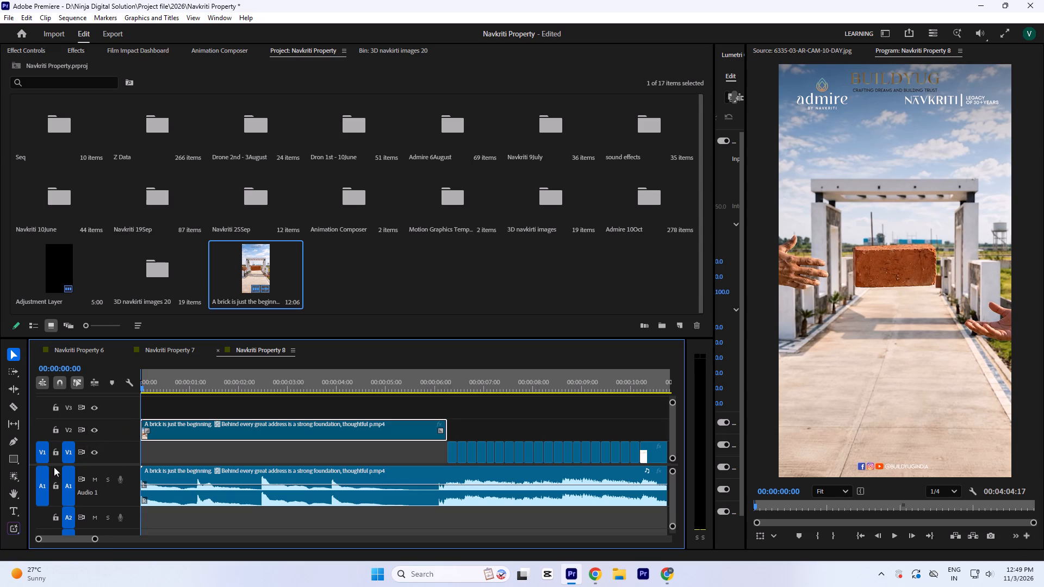
pyautogui.click(17, 476)
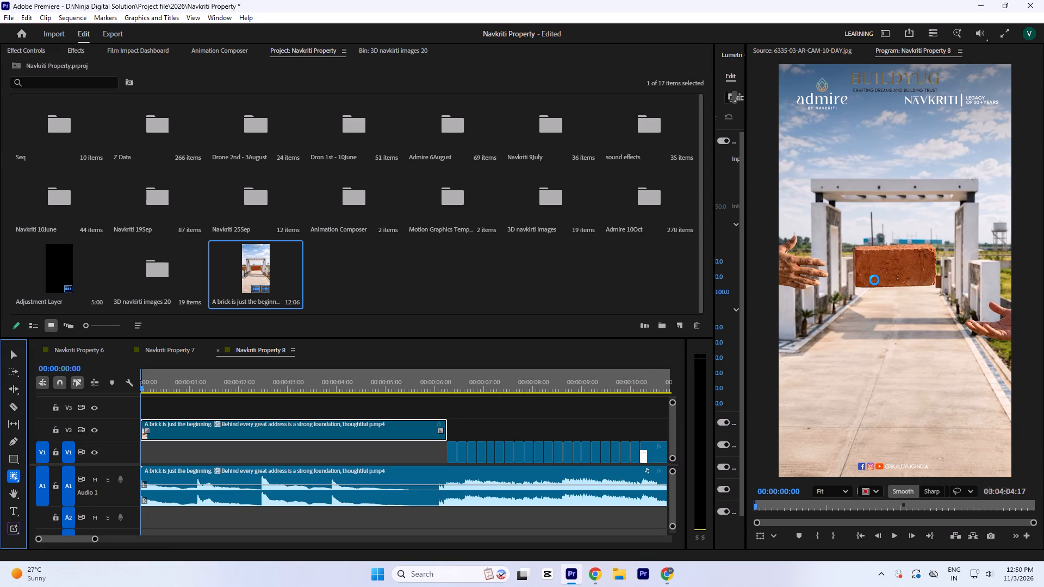
pyautogui.click(874, 278)
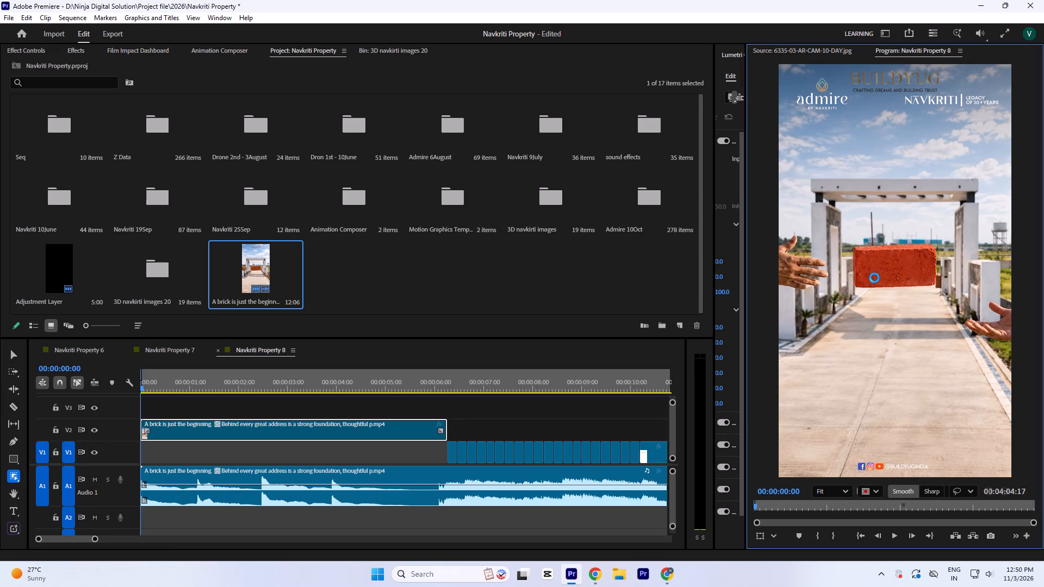
pyautogui.rightClick(874, 278)
pyautogui.click(890, 300)
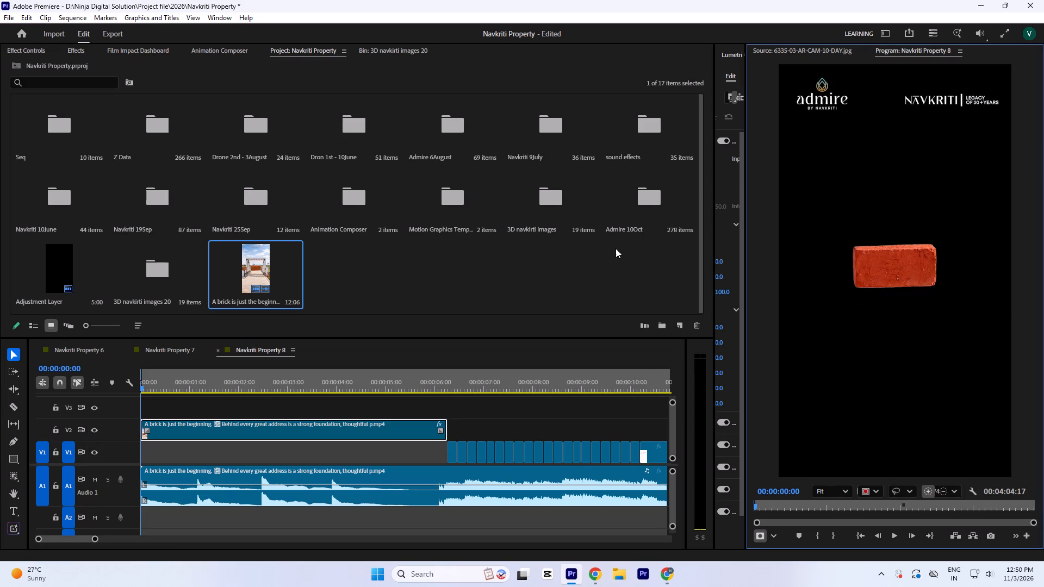
pyautogui.click(29, 48)
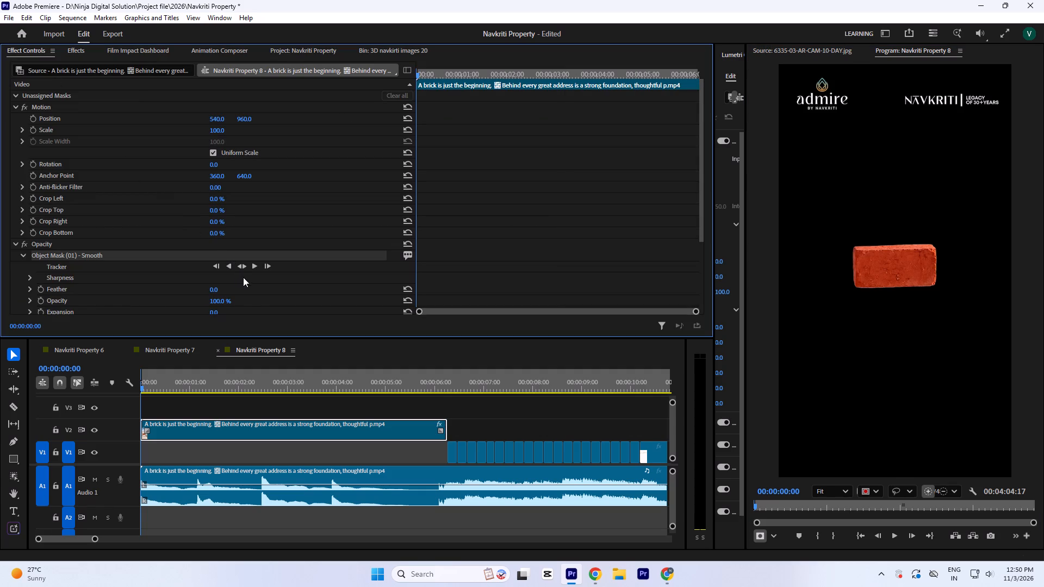
pyautogui.click(256, 267)
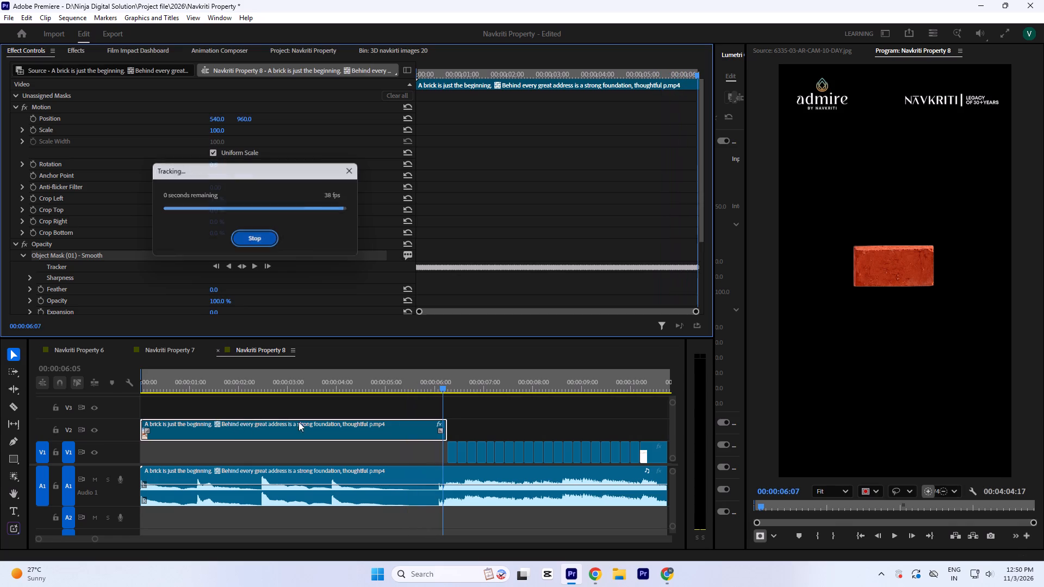
pyautogui.click(501, 435)
pyautogui.moveTo(188, 384); pyautogui.dragTo(114, 388)
pyautogui.press('space')
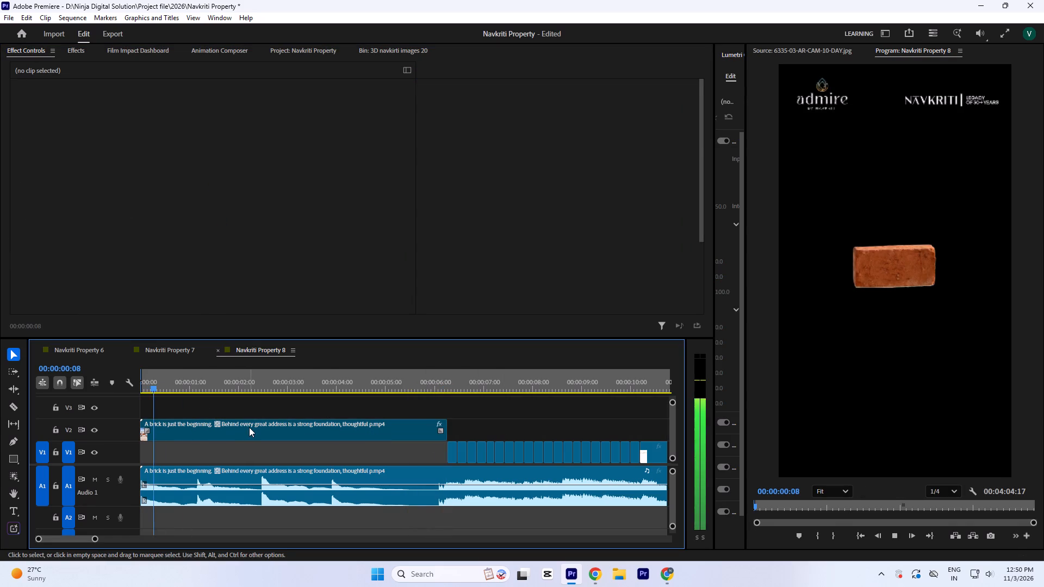
pyautogui.press('space')
# Duplicate the masked brick segment onto V1 and shift the V2 one later, above the short scene cuts.
pyautogui.click(249, 427)
pyautogui.keyDown('alt'); pyautogui.moveTo(253, 431); pyautogui.dragTo(254, 446); pyautogui.keyUp('alt')
pyautogui.moveTo(242, 431); pyautogui.dragTo(436, 430)
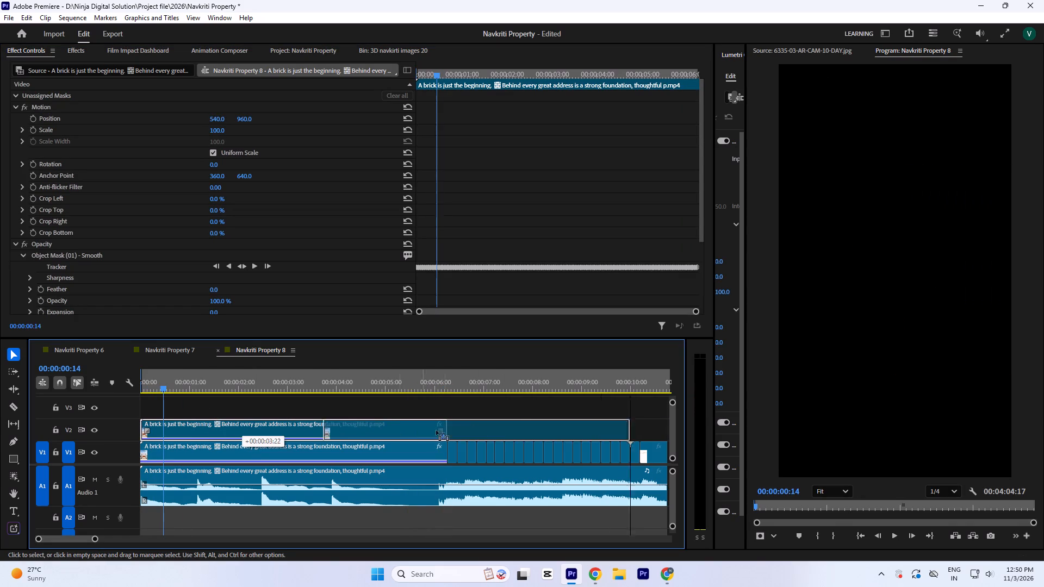
pyautogui.moveTo(436, 430); pyautogui.dragTo(559, 419)
# Clear the object mask from the opening brick segment on V1 and play its start.
pyautogui.click(295, 452)
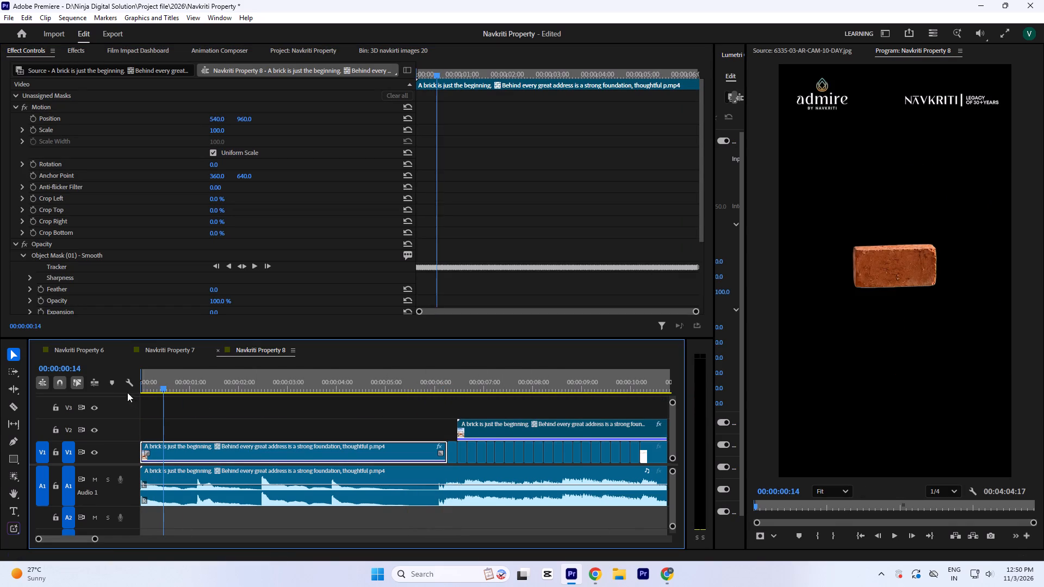
pyautogui.moveTo(164, 385); pyautogui.dragTo(34, 384)
pyautogui.rightClick(63, 258)
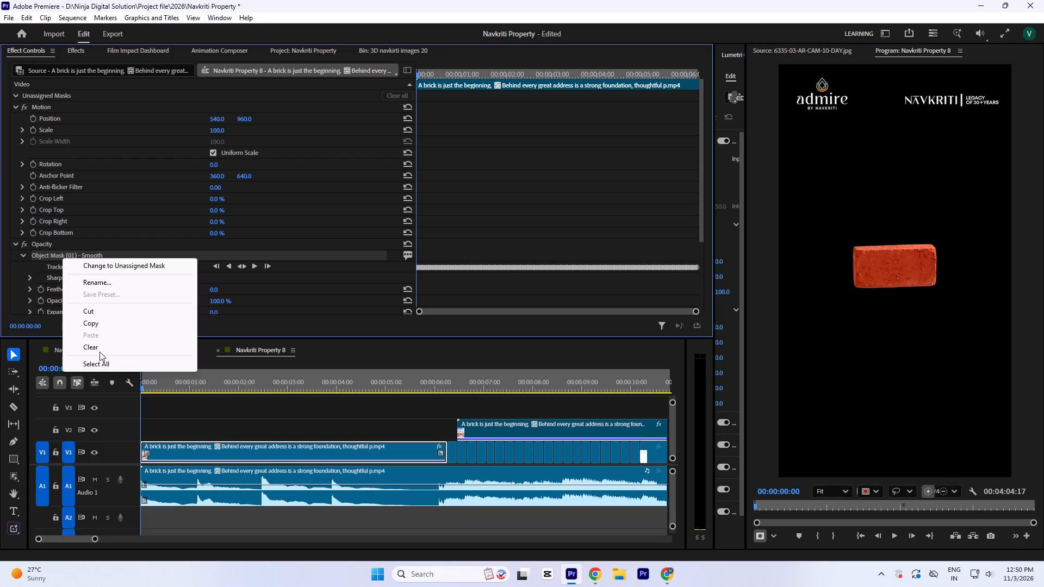
pyautogui.click(94, 347)
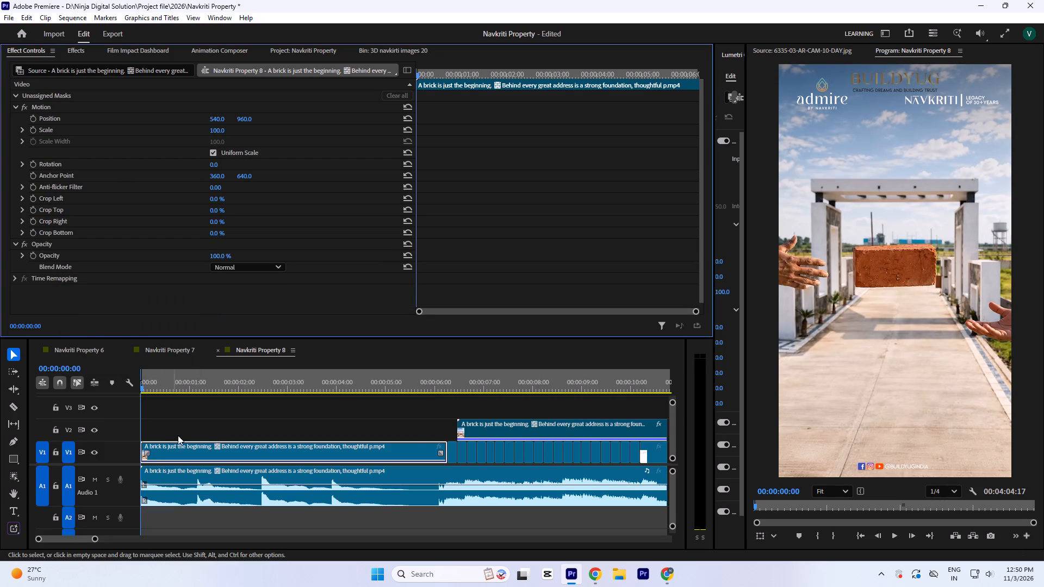
pyautogui.click(179, 435)
pyautogui.moveTo(151, 382); pyautogui.dragTo(111, 389)
pyautogui.press('space')
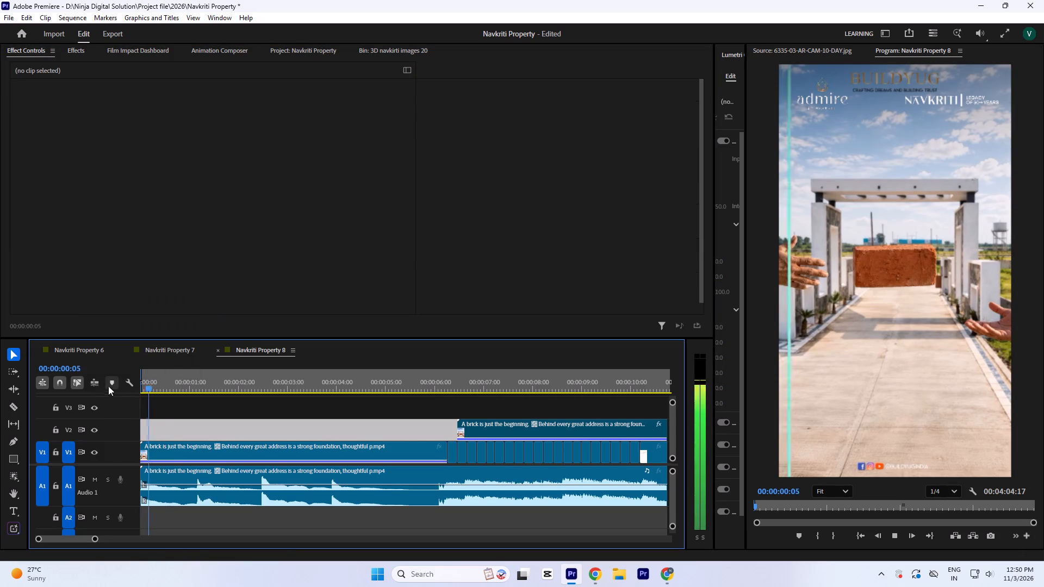
pyautogui.press('space')
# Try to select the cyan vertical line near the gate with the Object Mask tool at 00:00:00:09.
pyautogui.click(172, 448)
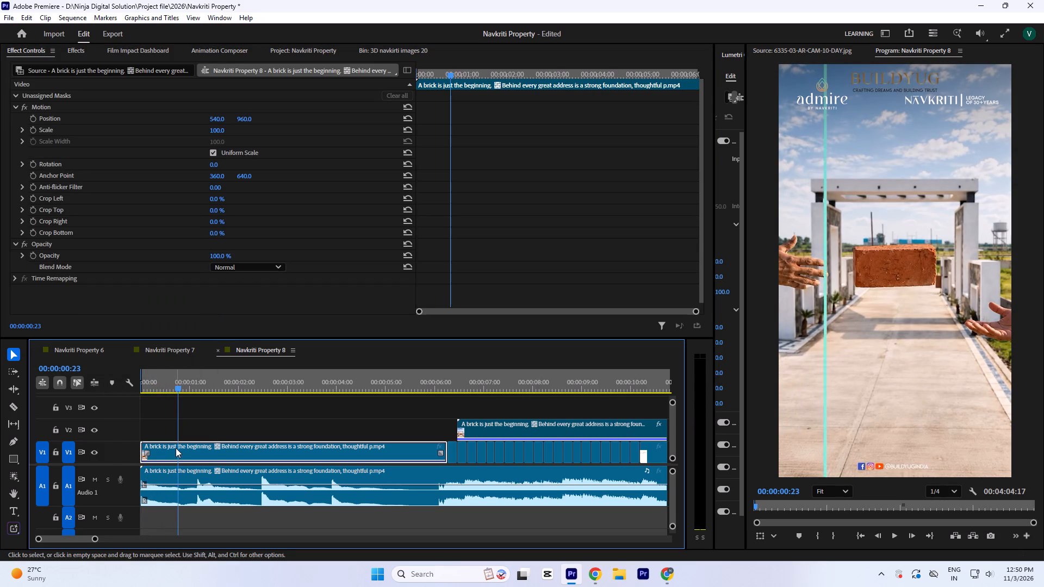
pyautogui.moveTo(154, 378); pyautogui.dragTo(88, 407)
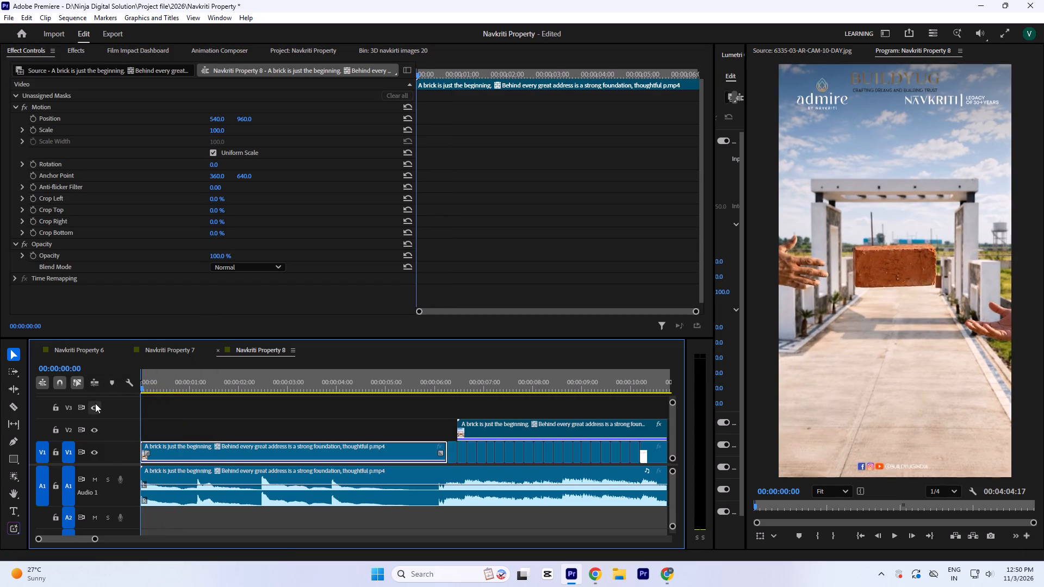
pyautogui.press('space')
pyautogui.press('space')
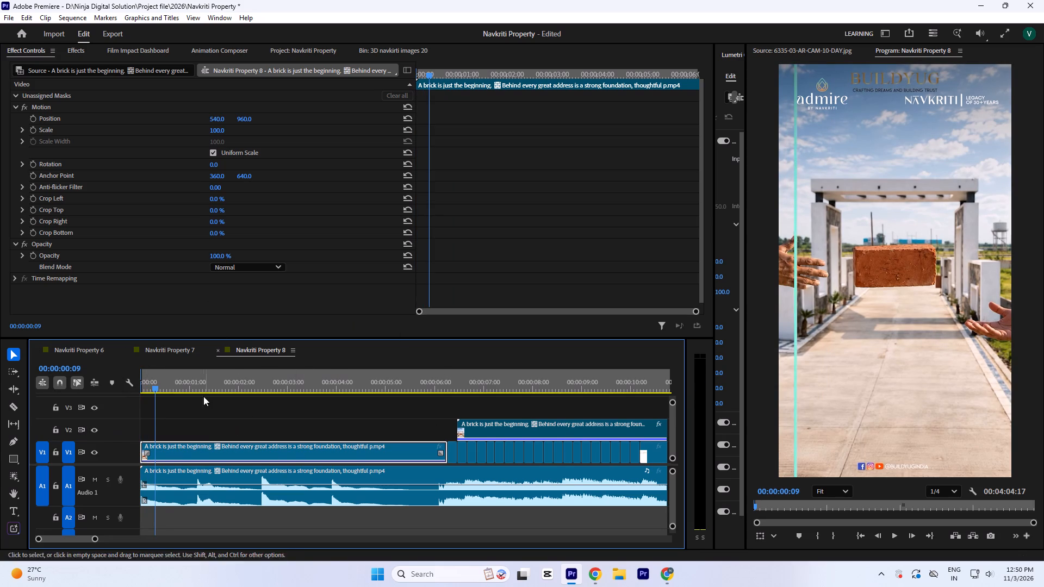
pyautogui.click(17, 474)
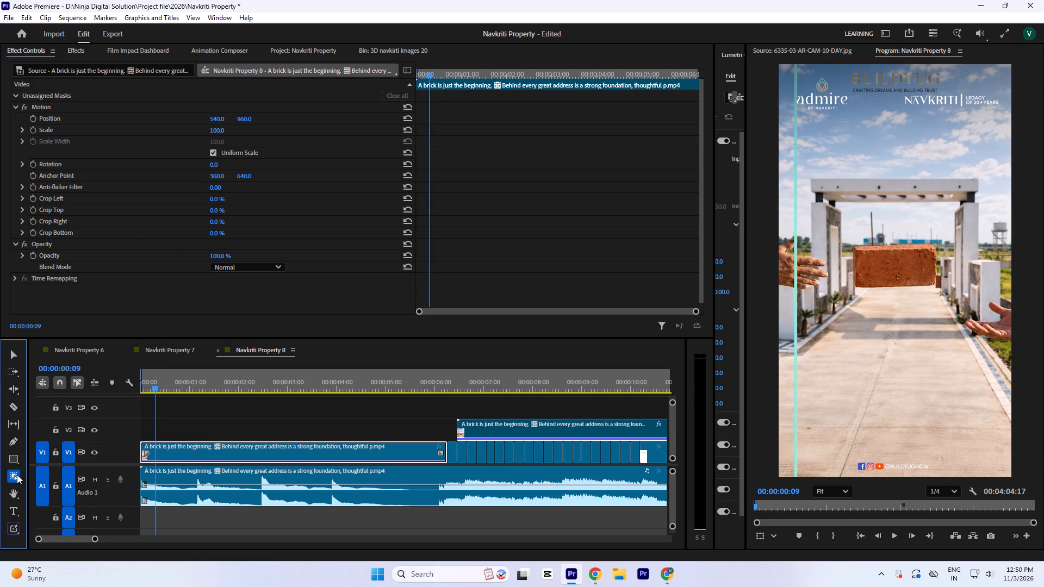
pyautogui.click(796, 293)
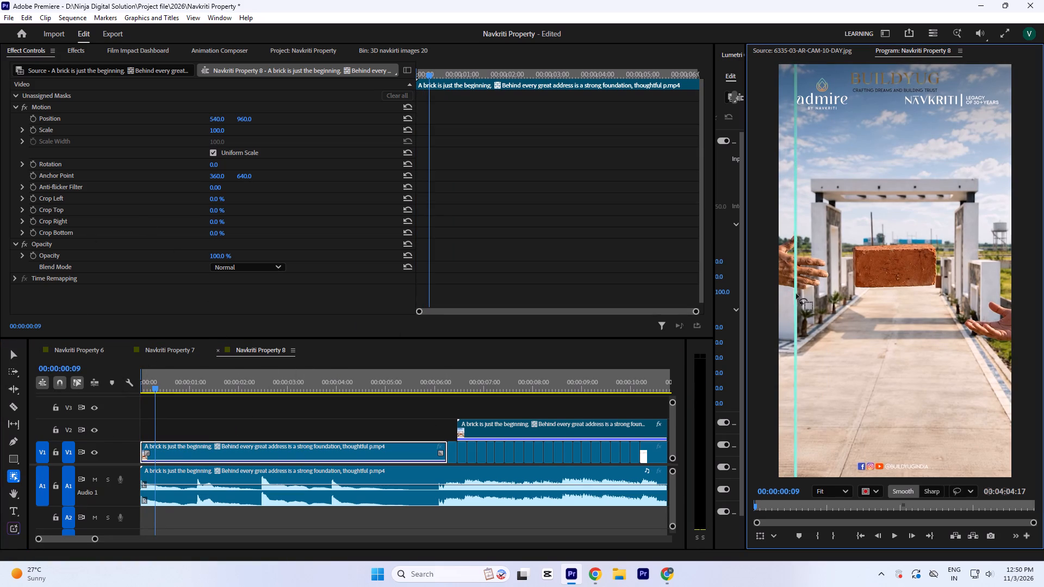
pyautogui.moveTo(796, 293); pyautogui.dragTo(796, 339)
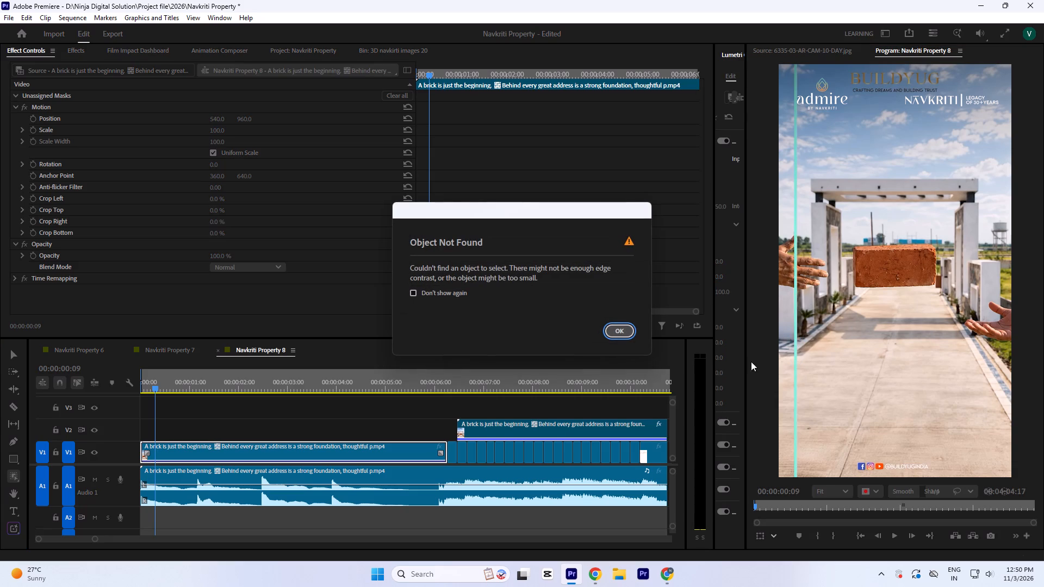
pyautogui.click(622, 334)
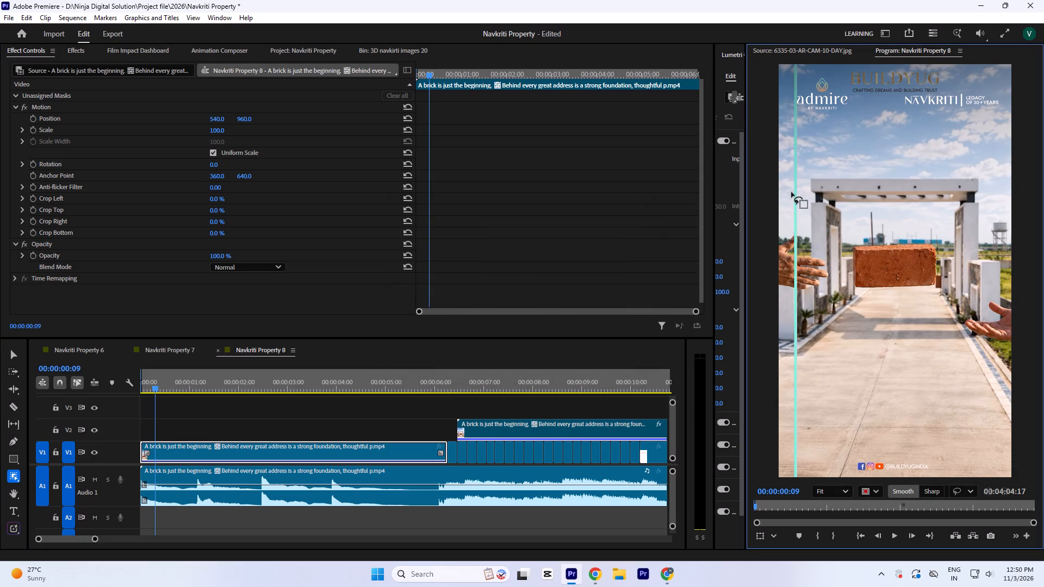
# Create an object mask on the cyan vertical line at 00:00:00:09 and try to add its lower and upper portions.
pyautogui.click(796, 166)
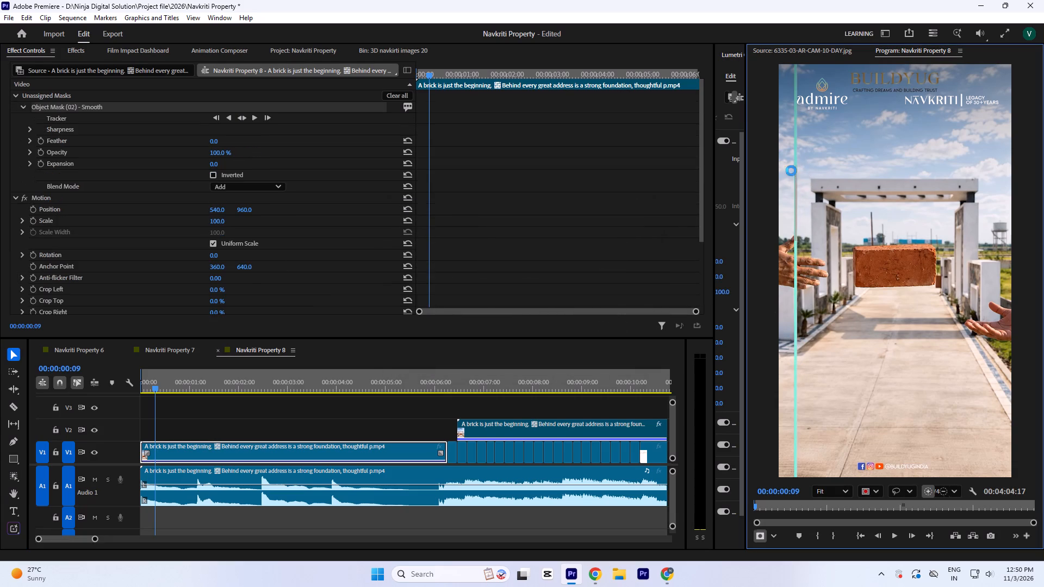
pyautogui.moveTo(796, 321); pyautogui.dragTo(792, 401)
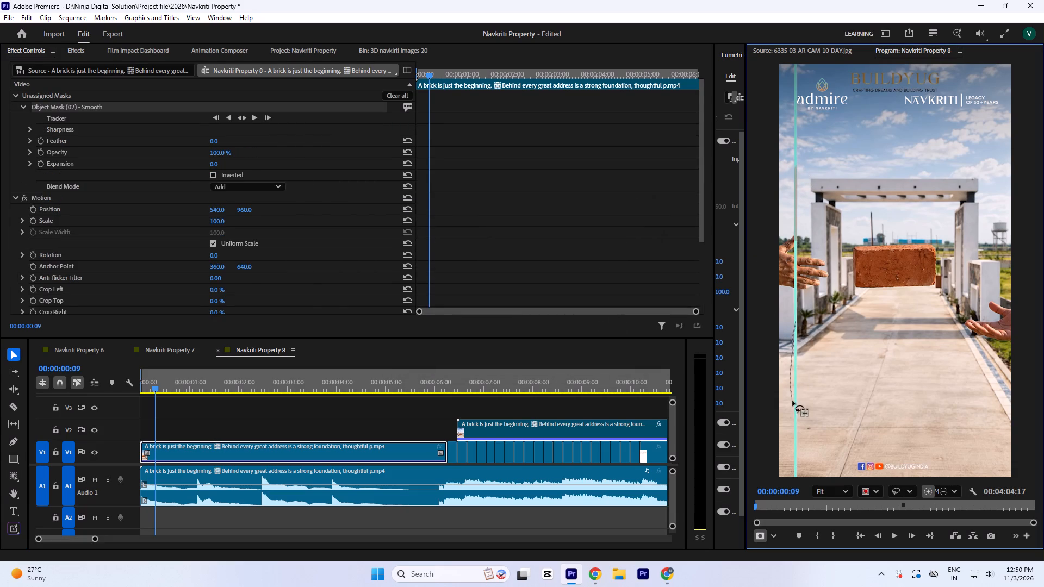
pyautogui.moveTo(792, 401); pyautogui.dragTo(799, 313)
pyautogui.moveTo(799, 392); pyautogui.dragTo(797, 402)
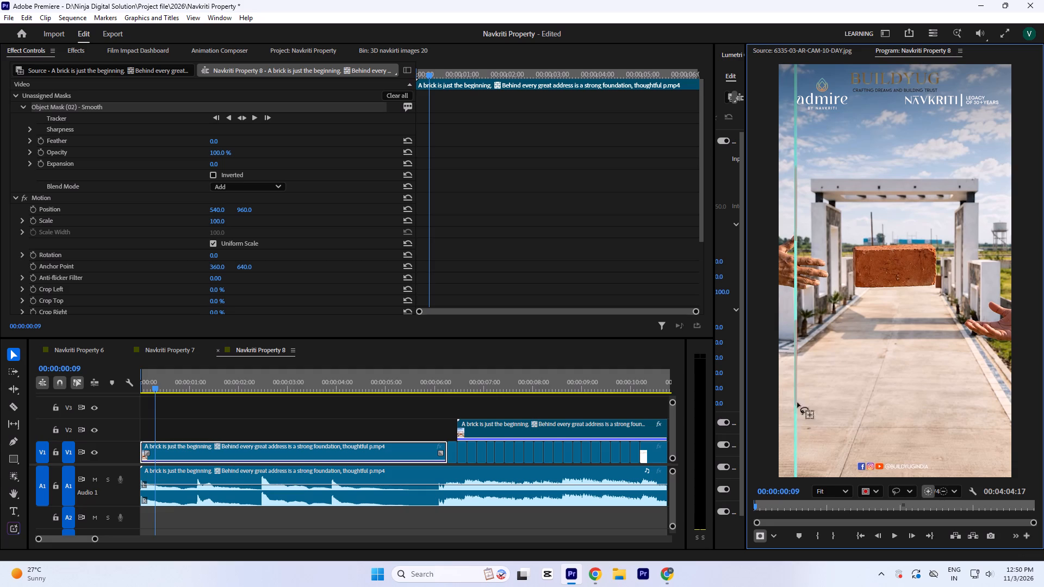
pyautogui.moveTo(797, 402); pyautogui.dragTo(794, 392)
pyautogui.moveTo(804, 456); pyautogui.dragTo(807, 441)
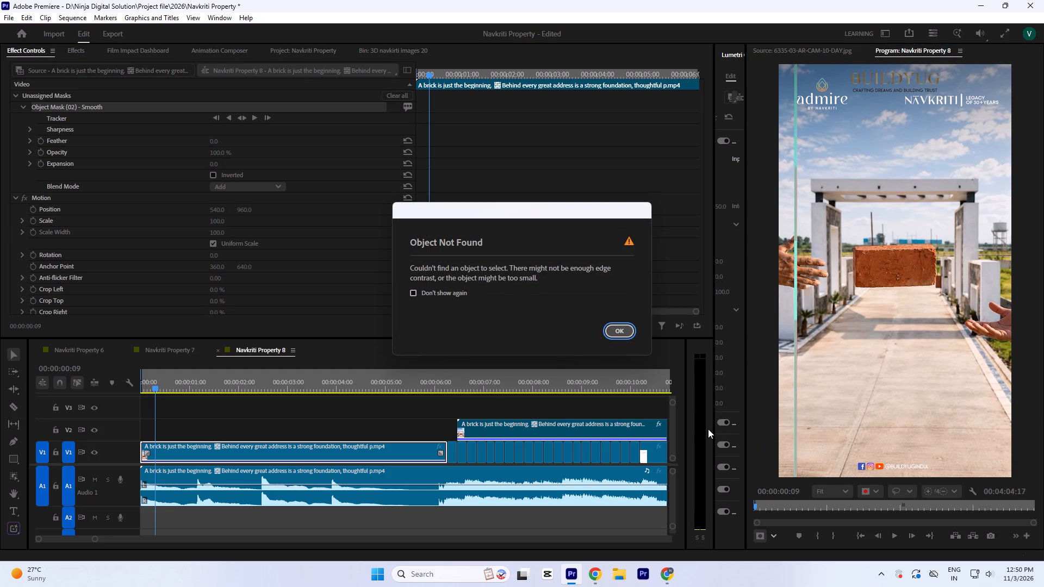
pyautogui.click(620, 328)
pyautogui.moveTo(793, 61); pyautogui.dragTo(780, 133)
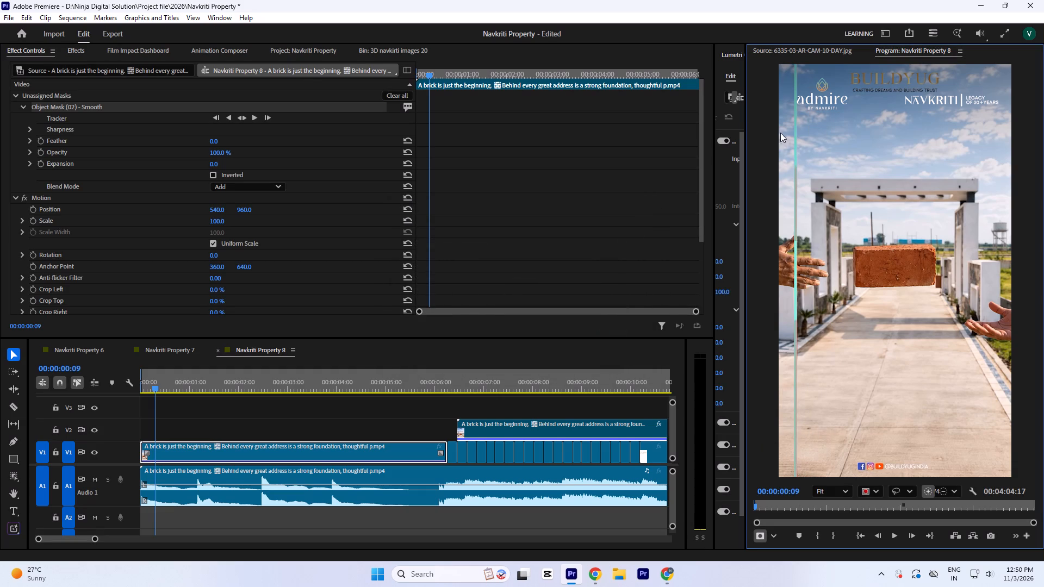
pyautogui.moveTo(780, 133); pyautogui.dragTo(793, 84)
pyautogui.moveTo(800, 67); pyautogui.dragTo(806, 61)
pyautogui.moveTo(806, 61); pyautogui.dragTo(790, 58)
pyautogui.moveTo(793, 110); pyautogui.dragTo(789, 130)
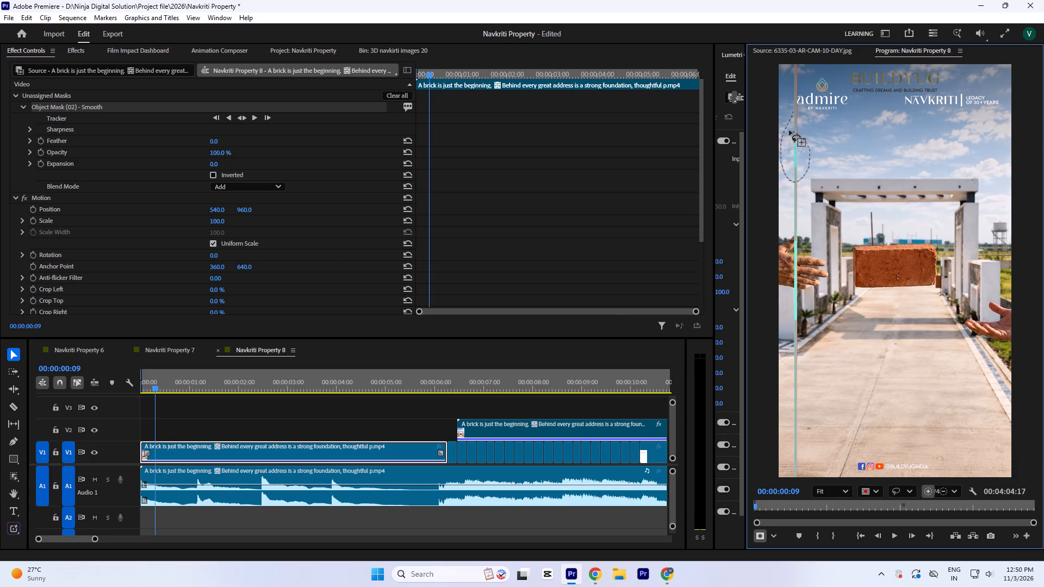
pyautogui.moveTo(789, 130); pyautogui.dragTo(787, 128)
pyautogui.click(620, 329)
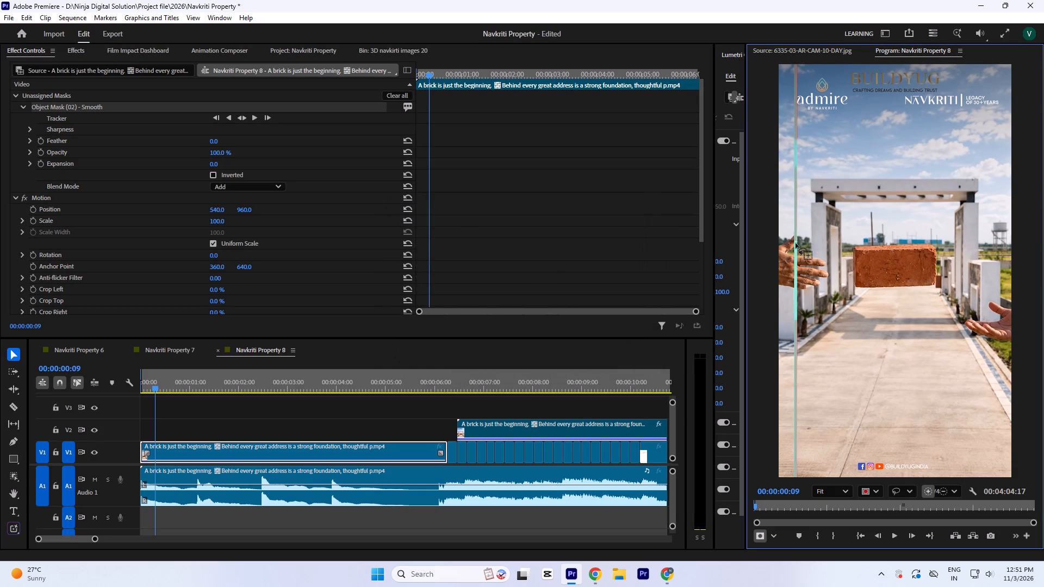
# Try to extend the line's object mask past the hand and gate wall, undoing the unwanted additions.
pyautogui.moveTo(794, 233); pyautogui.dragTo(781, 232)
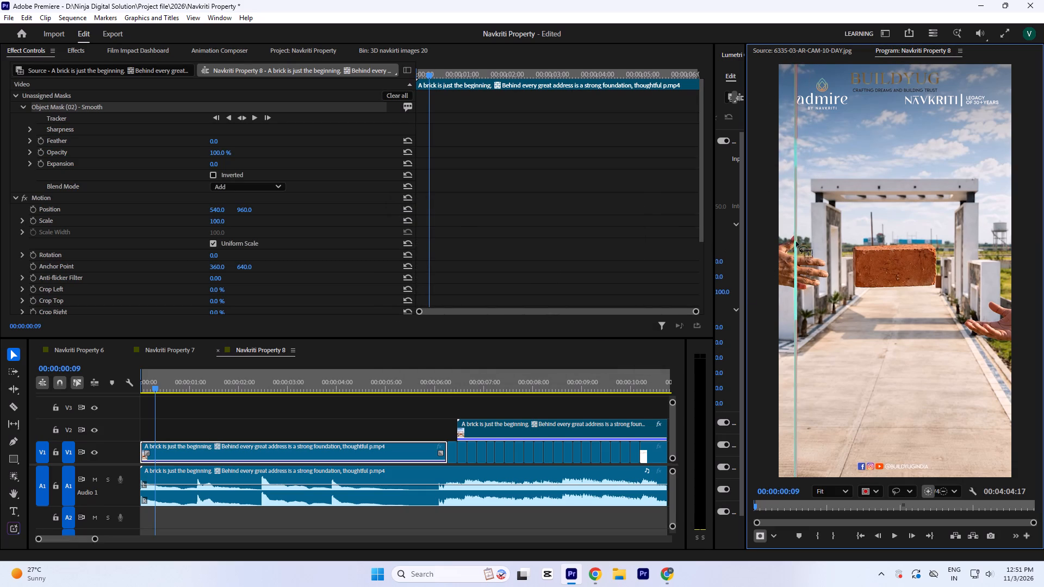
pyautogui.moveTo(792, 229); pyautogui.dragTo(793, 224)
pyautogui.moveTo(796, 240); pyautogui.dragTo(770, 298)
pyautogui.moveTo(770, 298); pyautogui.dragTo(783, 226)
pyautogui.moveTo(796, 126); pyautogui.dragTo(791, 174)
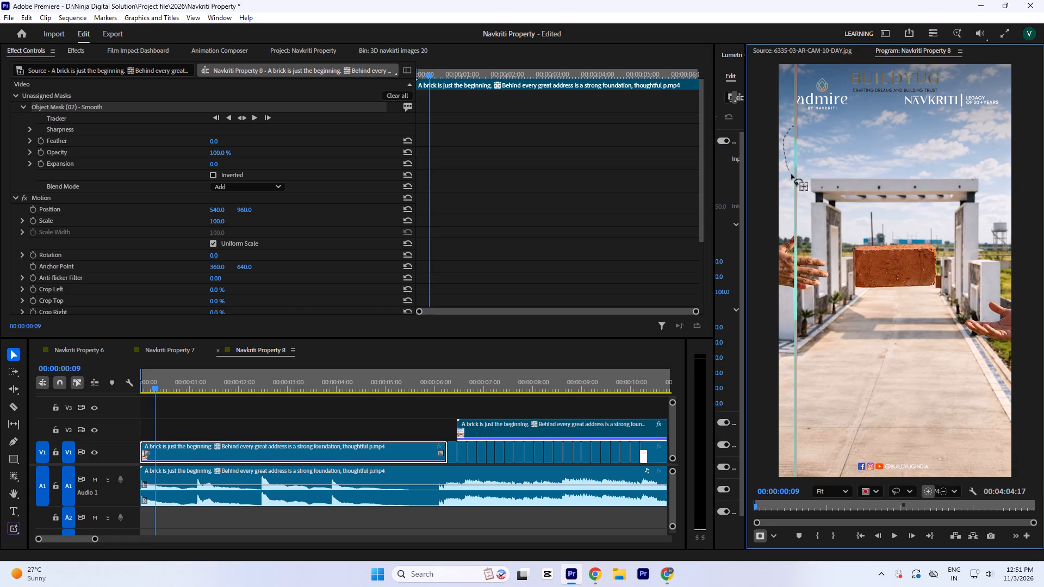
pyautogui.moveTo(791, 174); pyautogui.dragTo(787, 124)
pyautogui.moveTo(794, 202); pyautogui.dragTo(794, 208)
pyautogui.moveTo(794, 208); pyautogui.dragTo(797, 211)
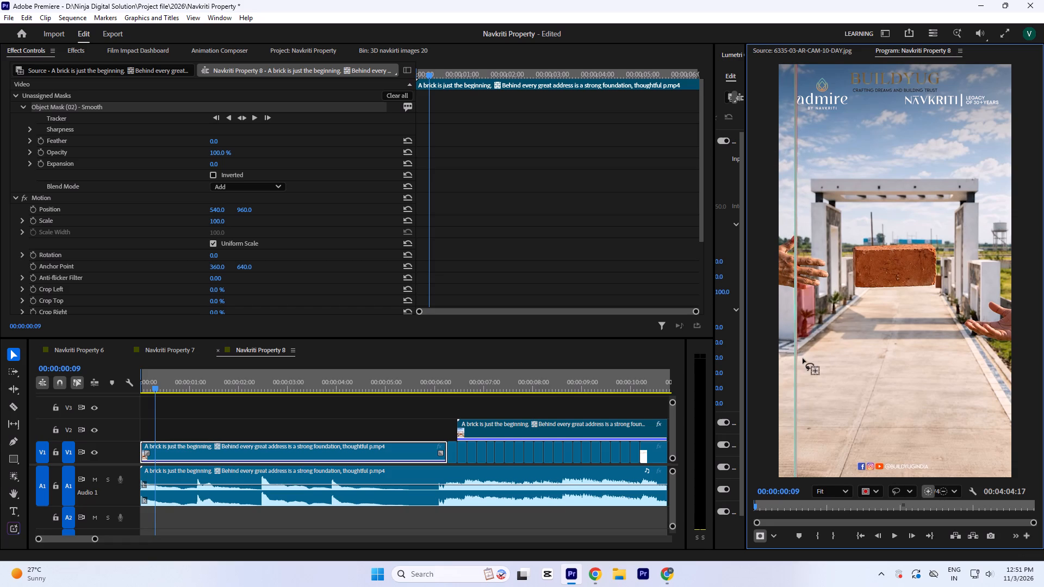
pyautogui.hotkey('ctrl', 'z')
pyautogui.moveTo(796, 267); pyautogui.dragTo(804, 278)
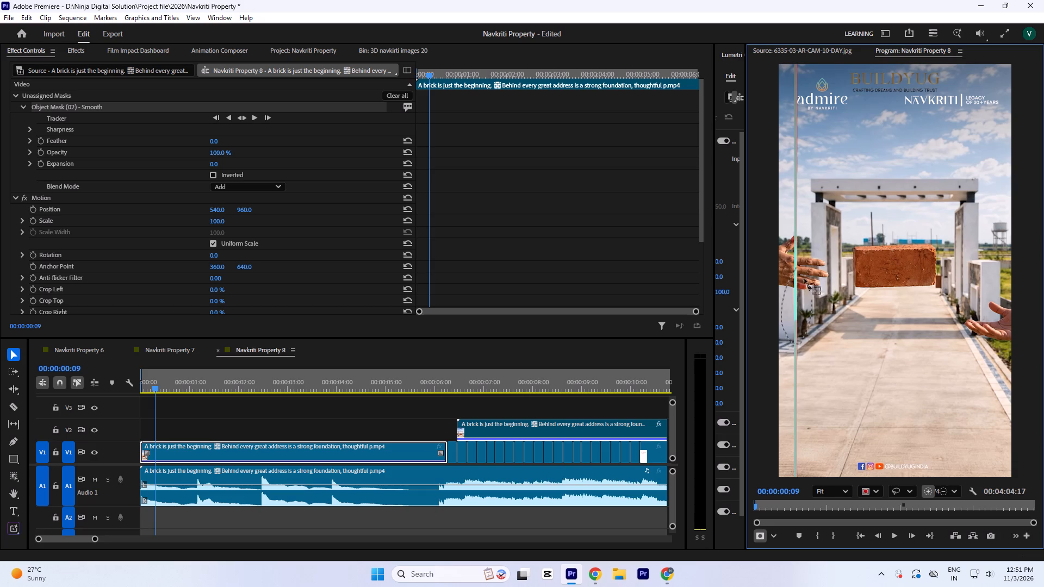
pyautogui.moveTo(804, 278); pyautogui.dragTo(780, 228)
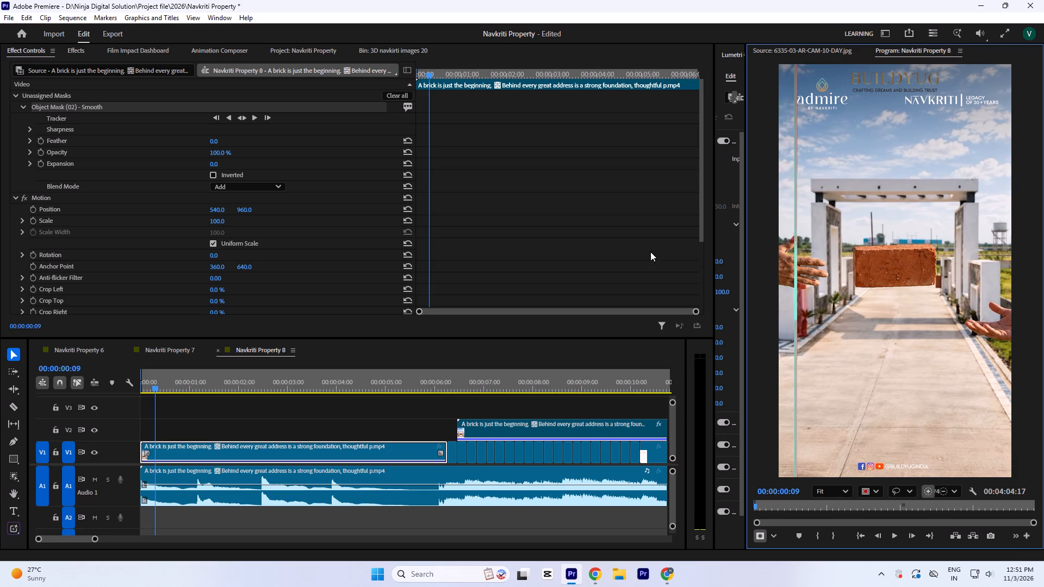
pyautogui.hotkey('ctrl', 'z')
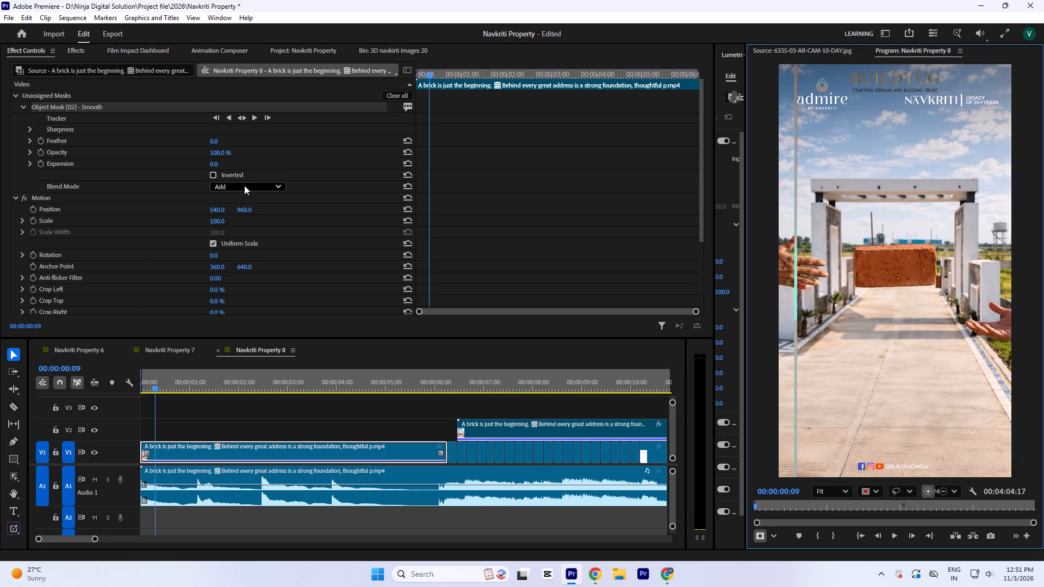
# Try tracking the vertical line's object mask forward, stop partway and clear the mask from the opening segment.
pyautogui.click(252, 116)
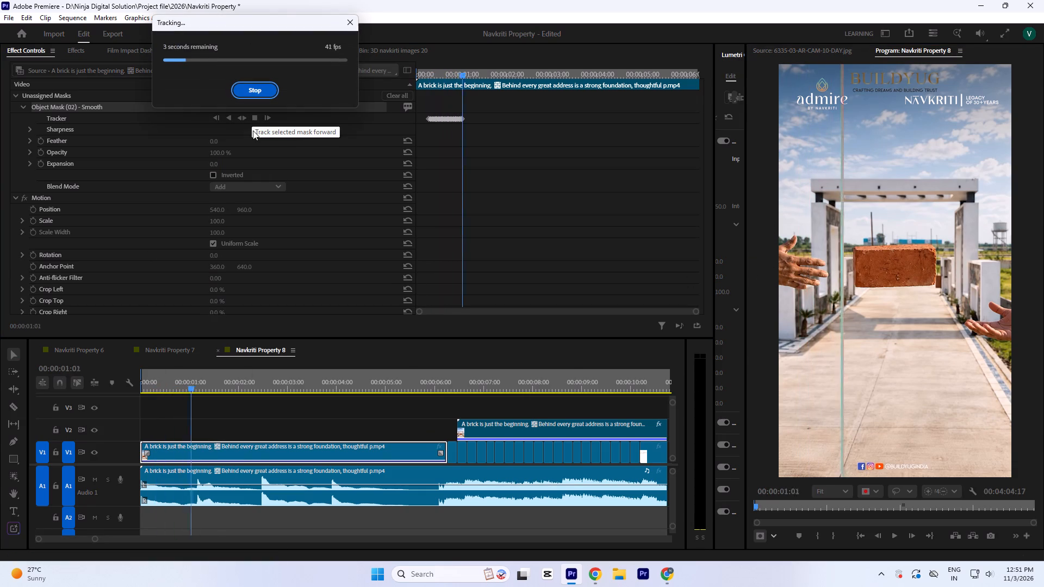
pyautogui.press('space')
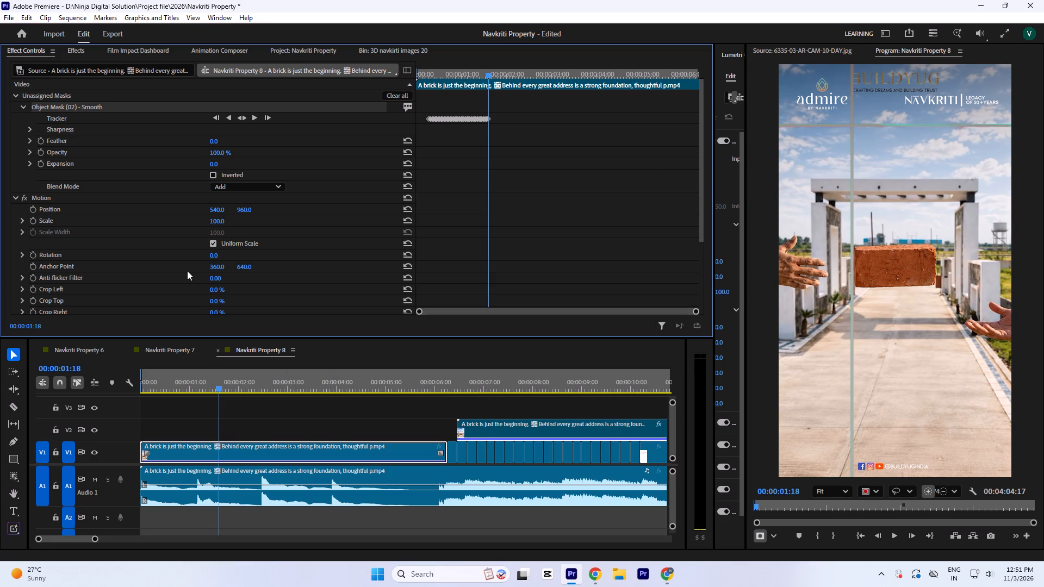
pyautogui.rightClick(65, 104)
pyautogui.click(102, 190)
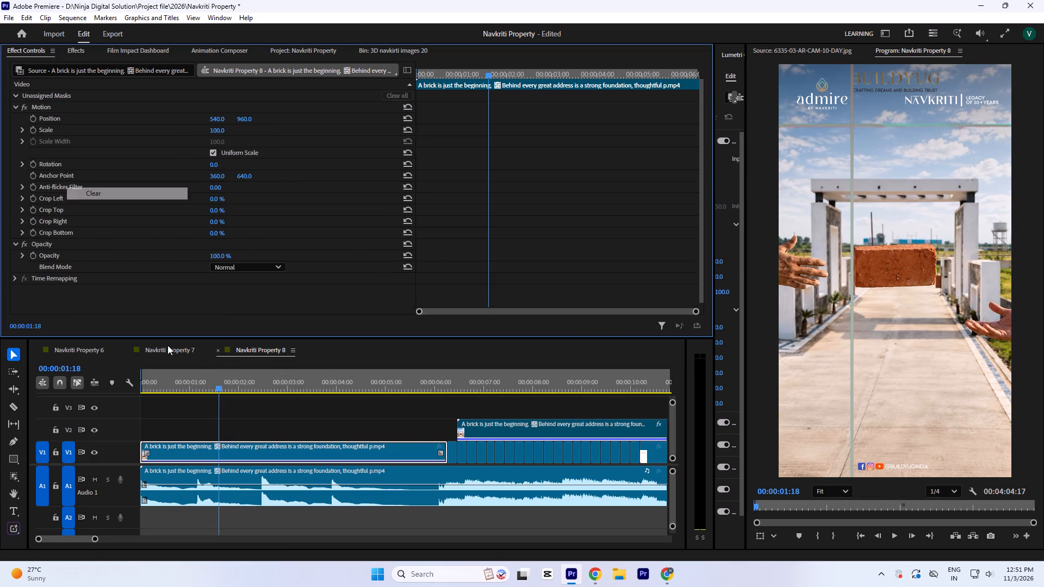
# Create an object mask on the cyan guide lines in the opening V1 segment at 00:00:06:07, where the grid surrounds the brick.
pyautogui.click(281, 429)
pyautogui.moveTo(223, 379); pyautogui.dragTo(366, 434)
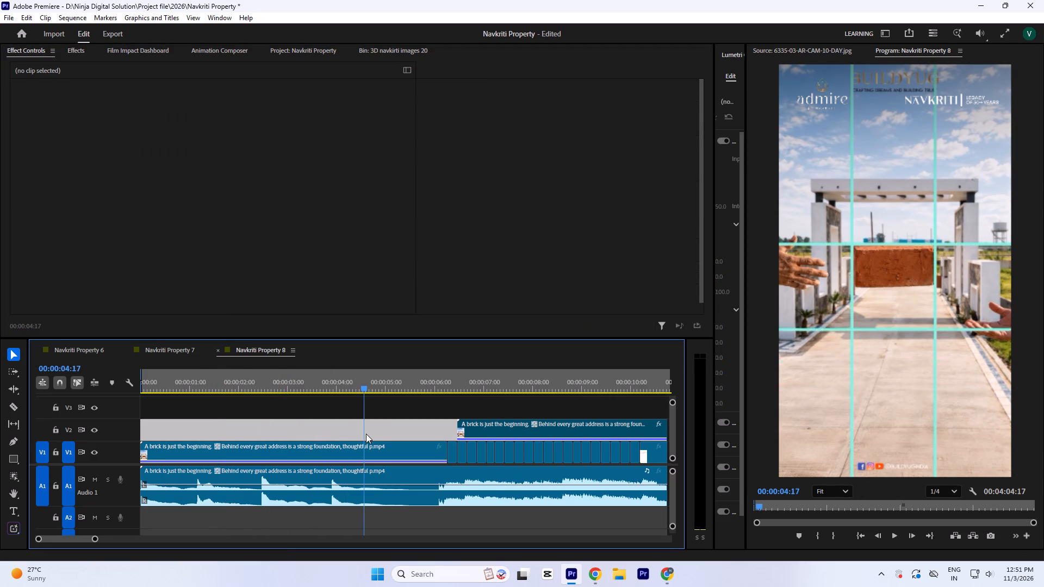
pyautogui.moveTo(366, 434); pyautogui.dragTo(445, 461)
pyautogui.press('=')
pyautogui.press('=')
pyautogui.press('=')
pyautogui.press('=')
pyautogui.click(424, 388)
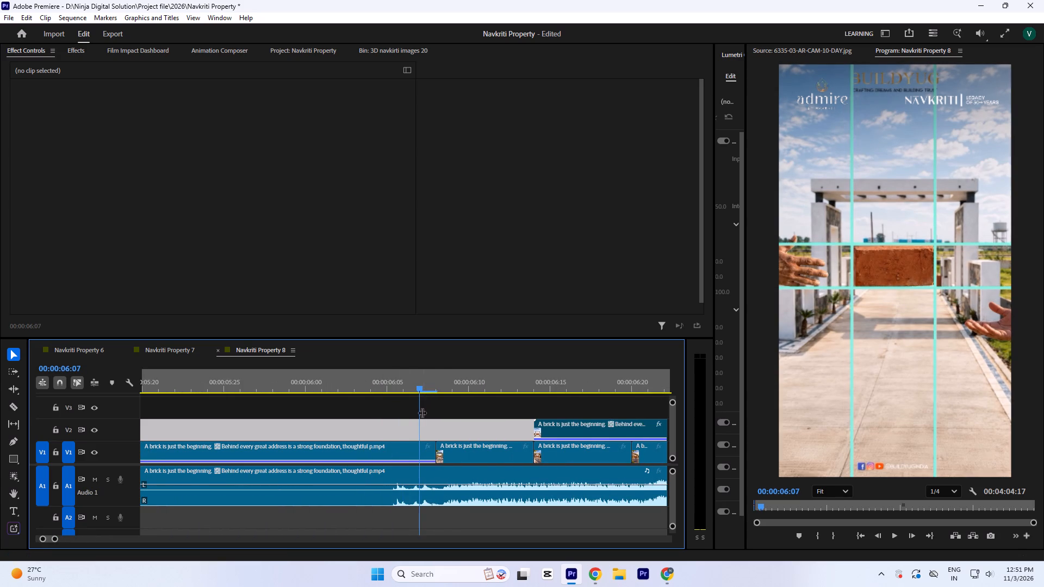
pyautogui.click(401, 453)
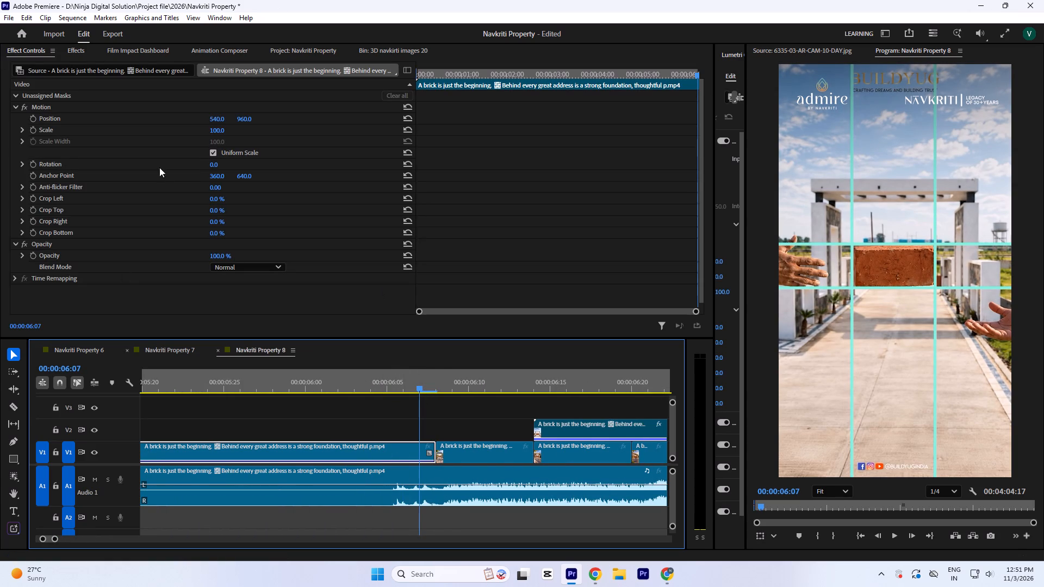
pyautogui.click(13, 479)
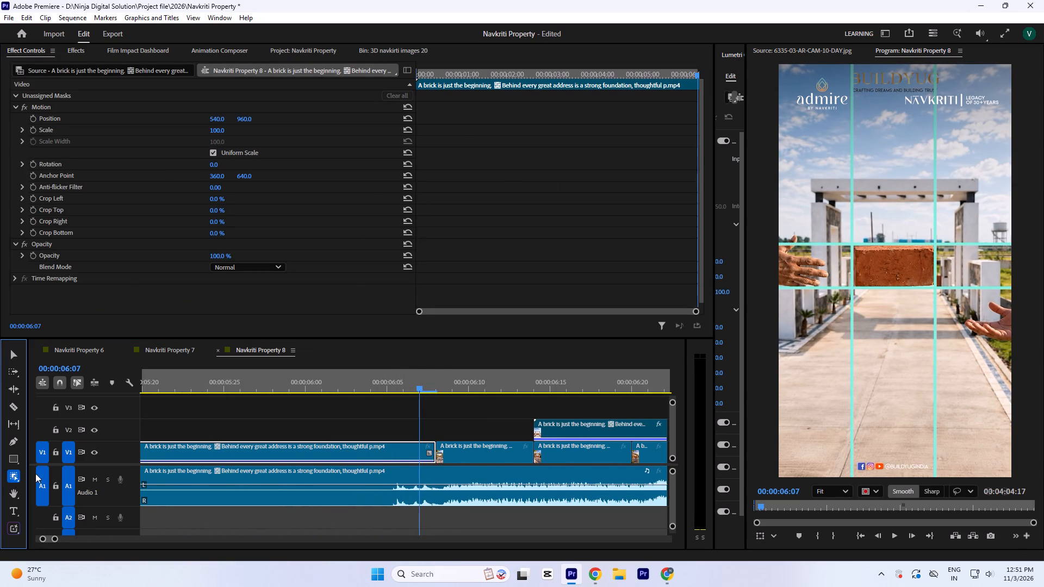
pyautogui.click(935, 242)
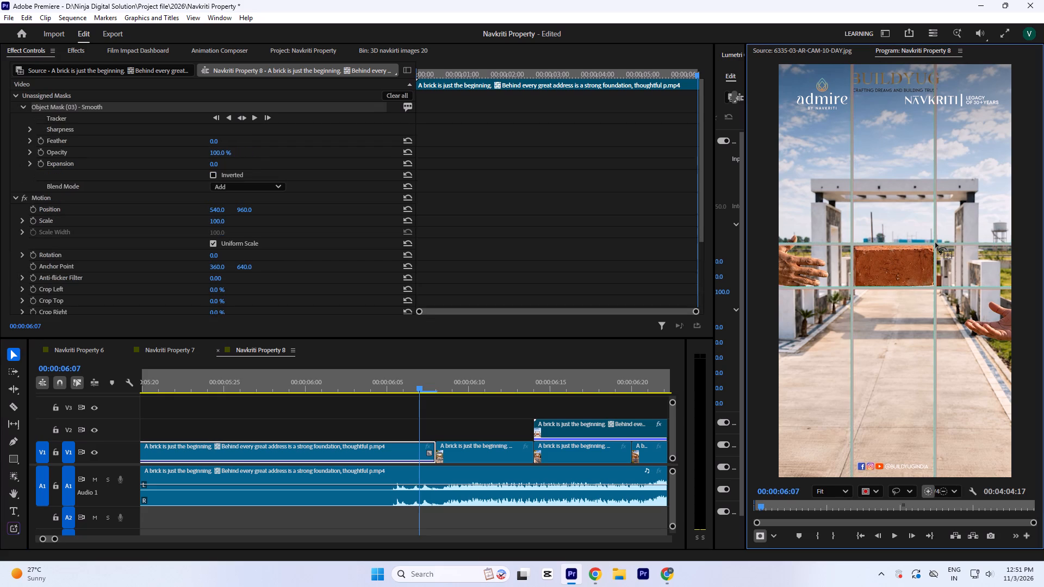
# Refine the guide-line object mask by adding the vertical lines and the horizontal lines above and below the brick and hand.
pyautogui.click(935, 320)
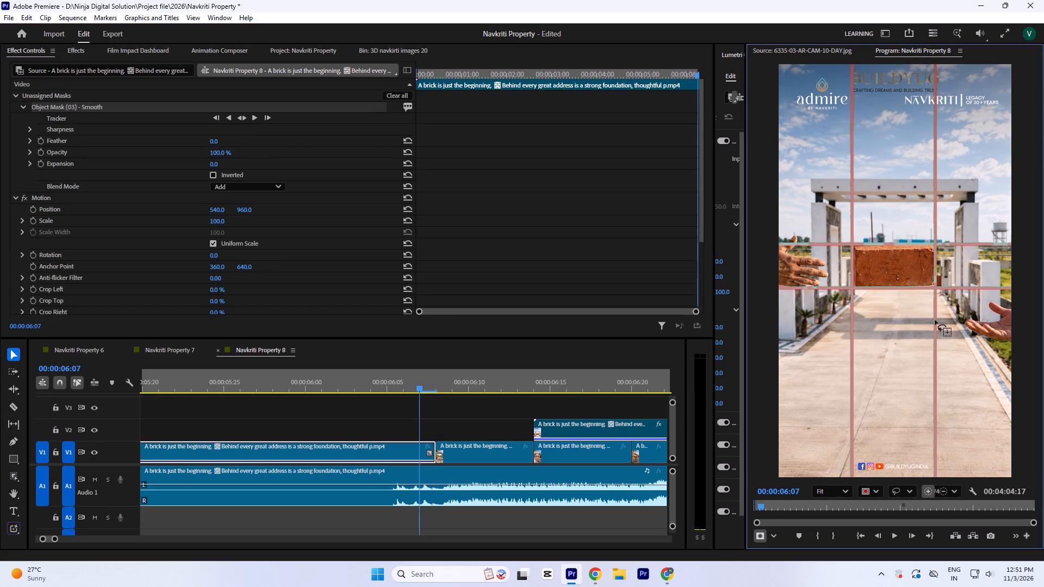
pyautogui.click(852, 311)
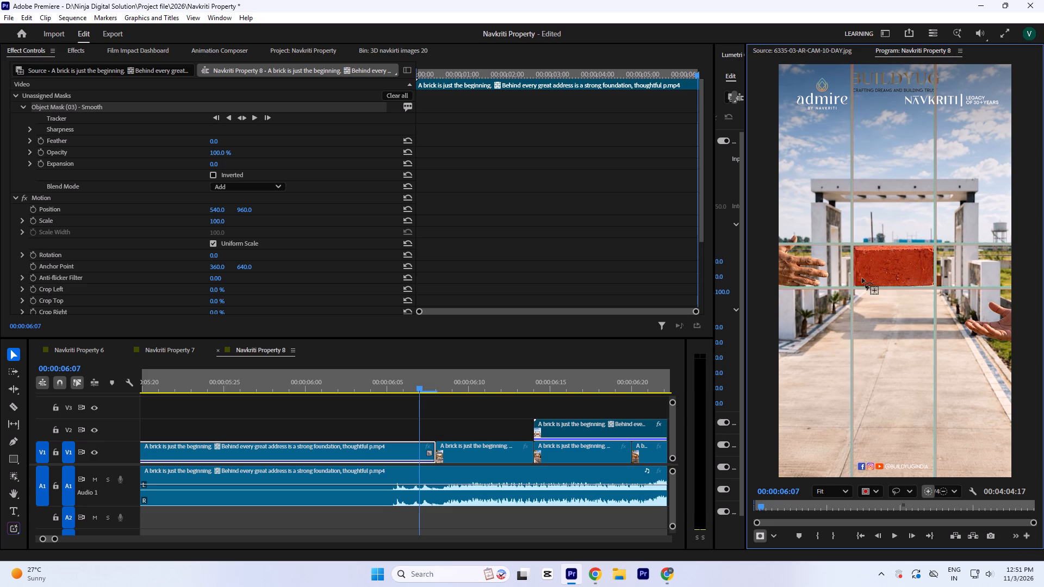
pyautogui.click(960, 288)
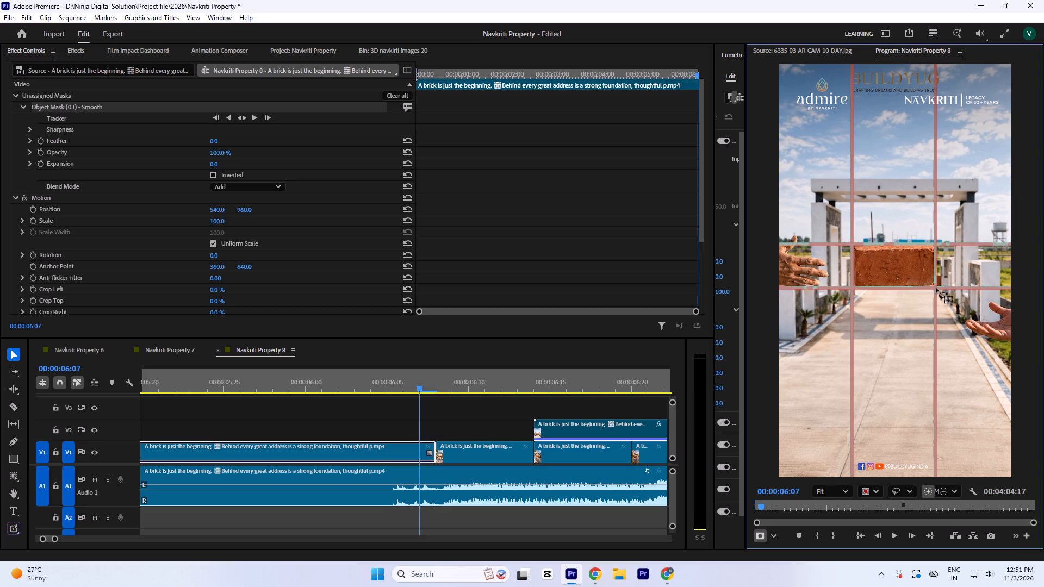
pyautogui.click(863, 288)
pyautogui.click(853, 220)
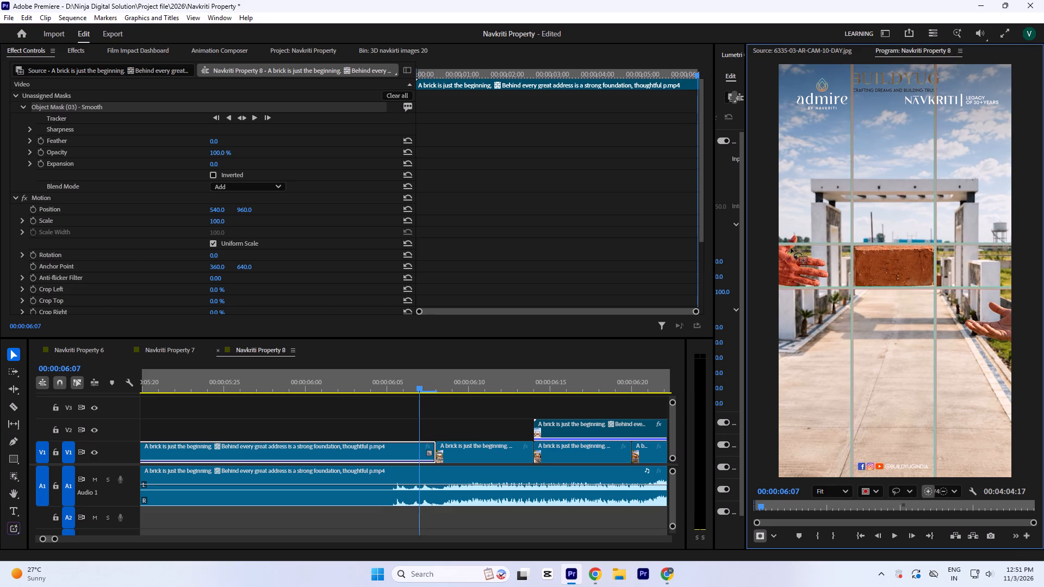
pyautogui.click(823, 244)
pyautogui.moveTo(766, 234); pyautogui.dragTo(772, 235)
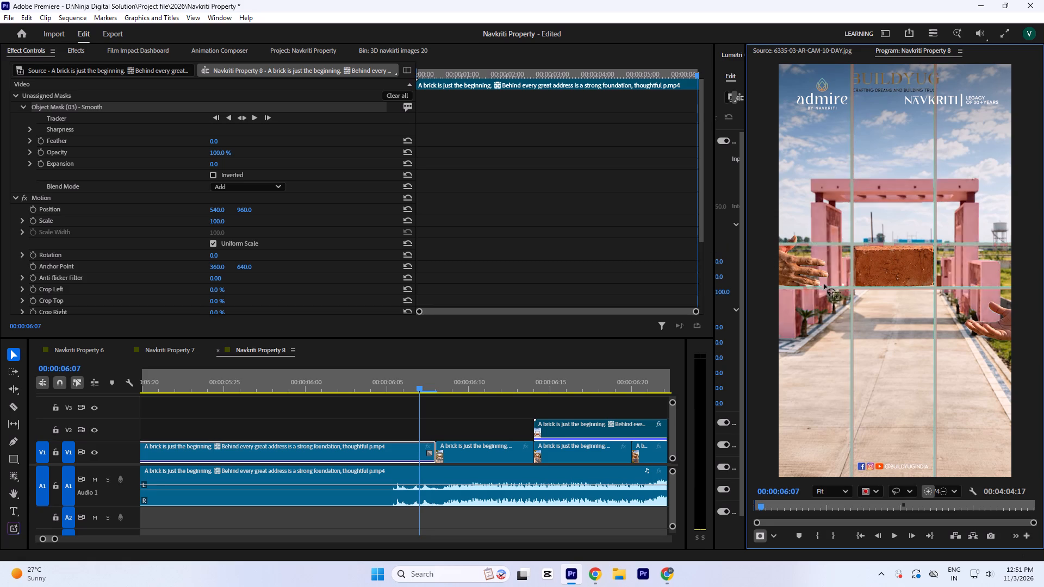
pyautogui.click(832, 286)
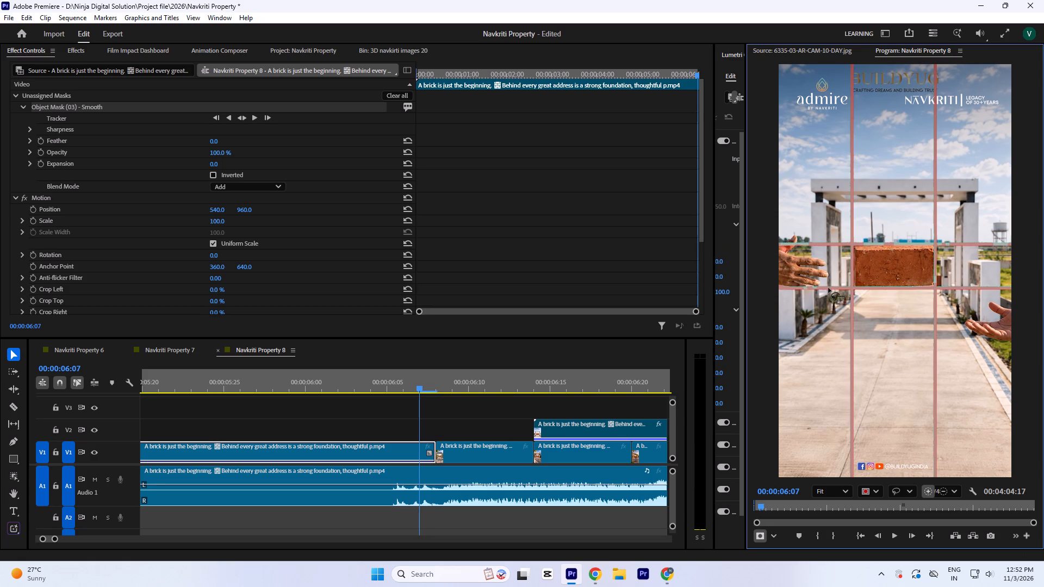
# Change the guide-line object mask to an opacity mask so only the grid of lines is isolated.
pyautogui.rightClick(851, 288)
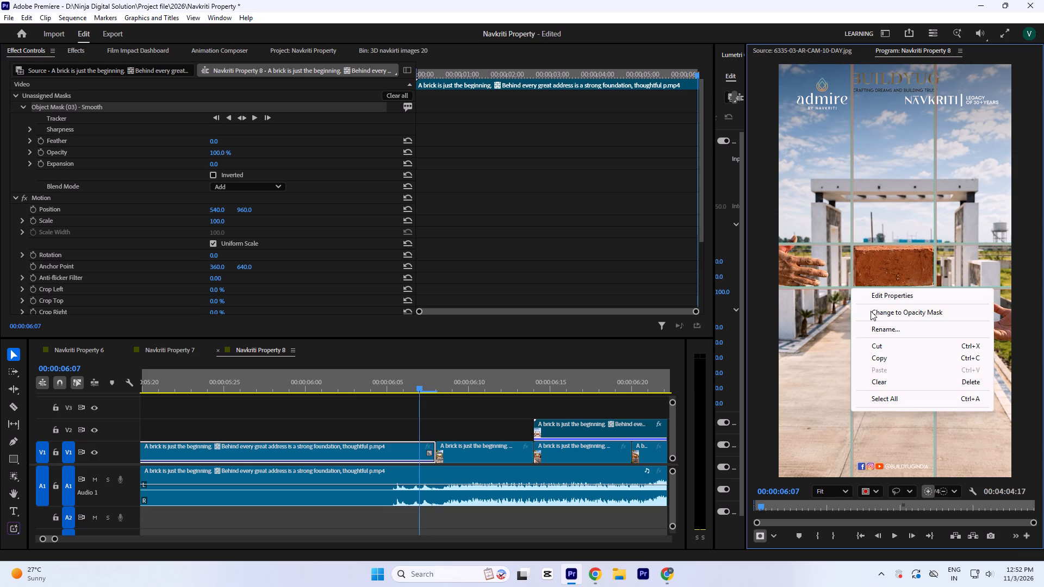
pyautogui.click(870, 310)
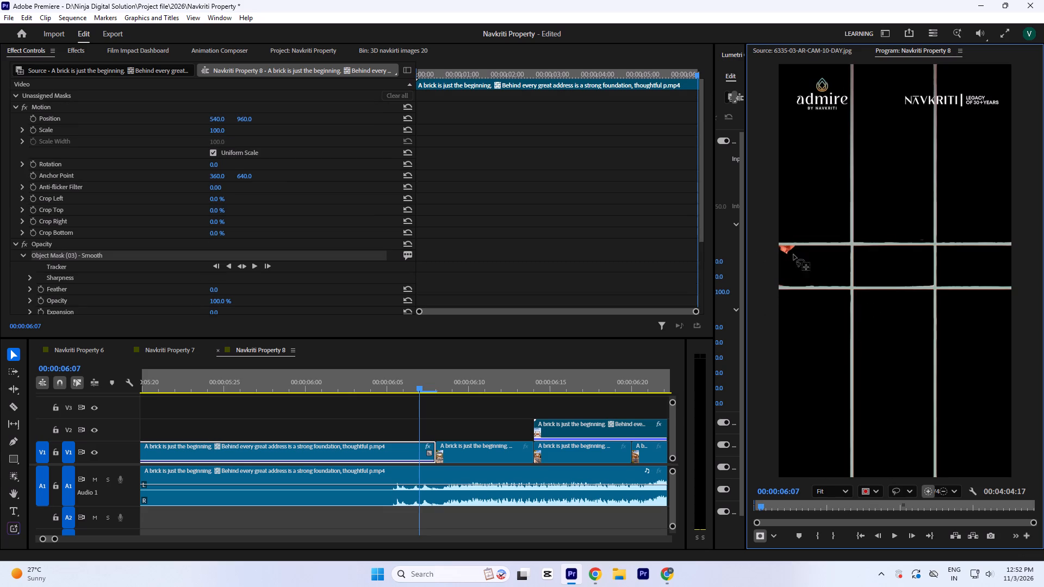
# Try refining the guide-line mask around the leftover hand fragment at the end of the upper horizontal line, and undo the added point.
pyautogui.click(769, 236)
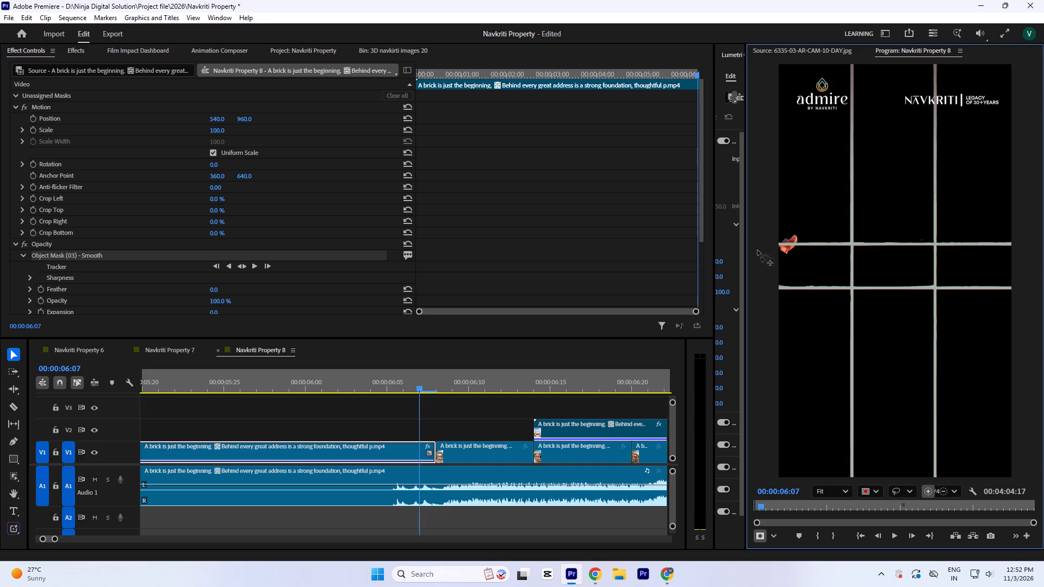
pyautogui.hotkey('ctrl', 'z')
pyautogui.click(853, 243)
# Track the guide-line opacity mask backward from 00:00:06:07 to the start of the opening segment.
pyautogui.click(225, 265)
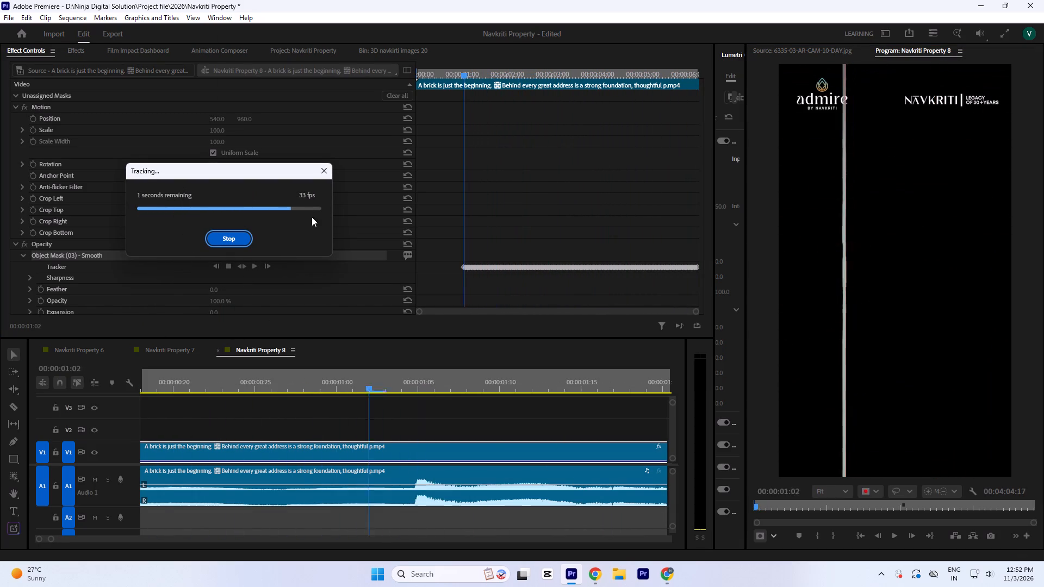
pyautogui.click(268, 421)
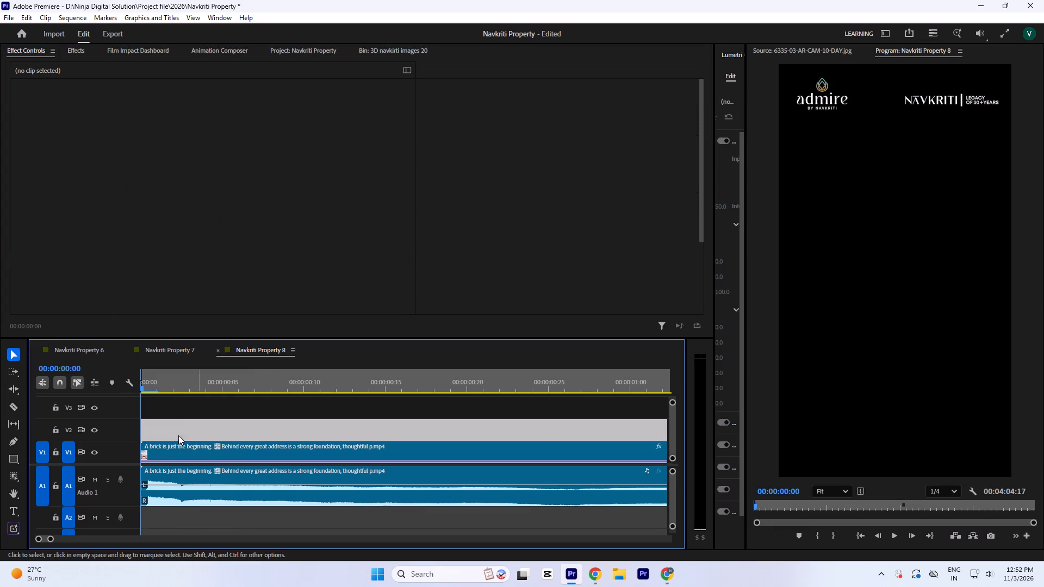
# Play back the opening segment from the start to check how the tracked mask follows the guide lines.
pyautogui.press('space')
pyautogui.press('space')
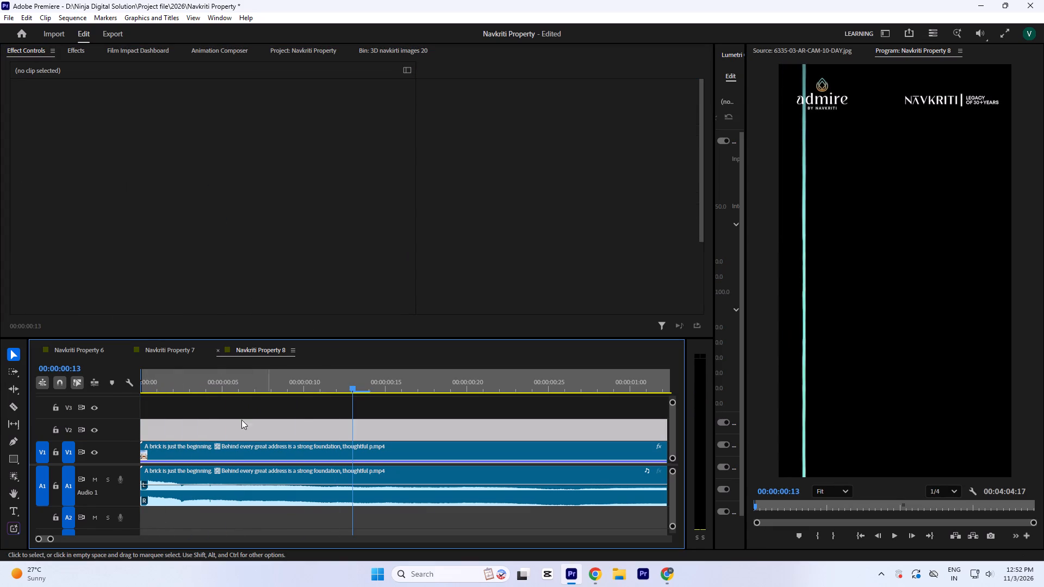
pyautogui.press('space')
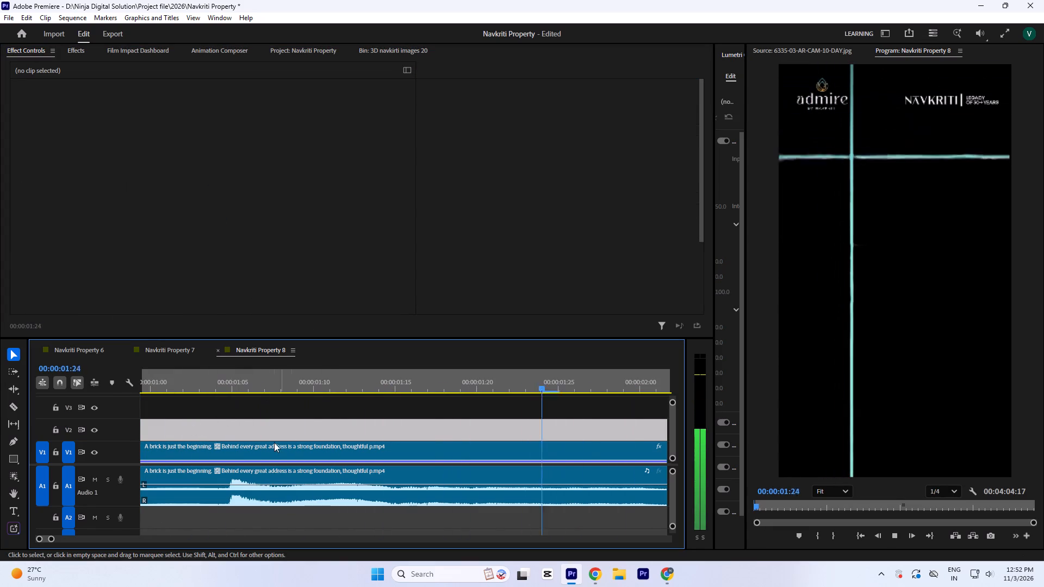
pyautogui.press('space')
pyautogui.press('space')
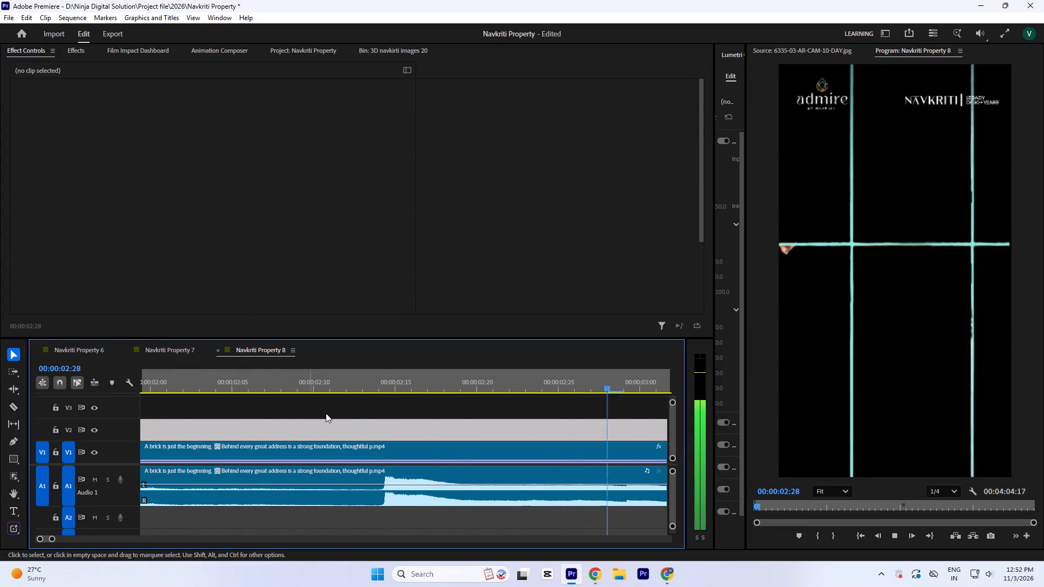
pyautogui.press('space')
pyautogui.click(344, 409)
pyautogui.press('-')
pyautogui.press('-')
pyautogui.press('space')
pyautogui.press('-')
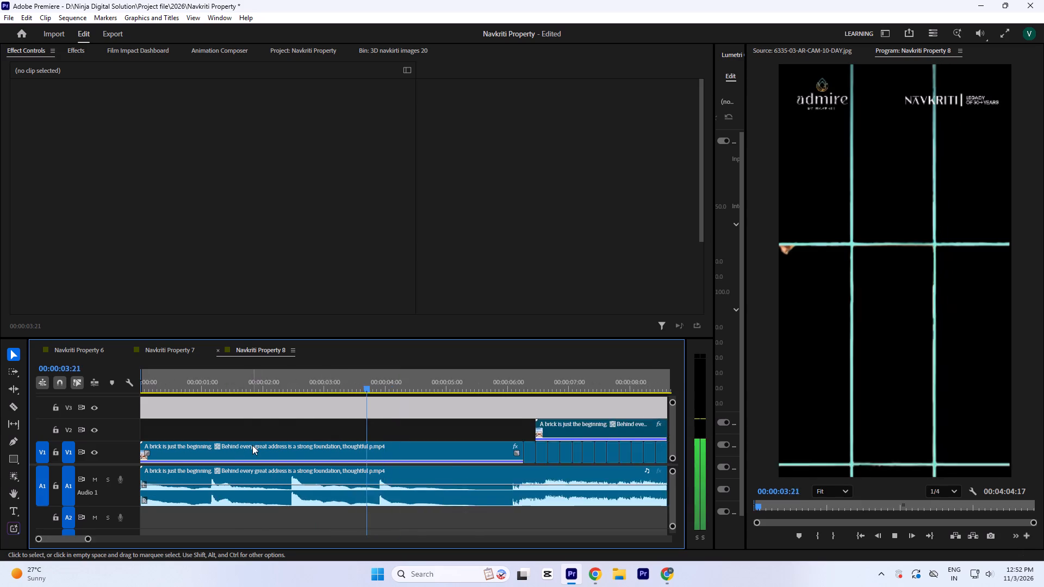
pyautogui.press('-')
pyautogui.press('space')
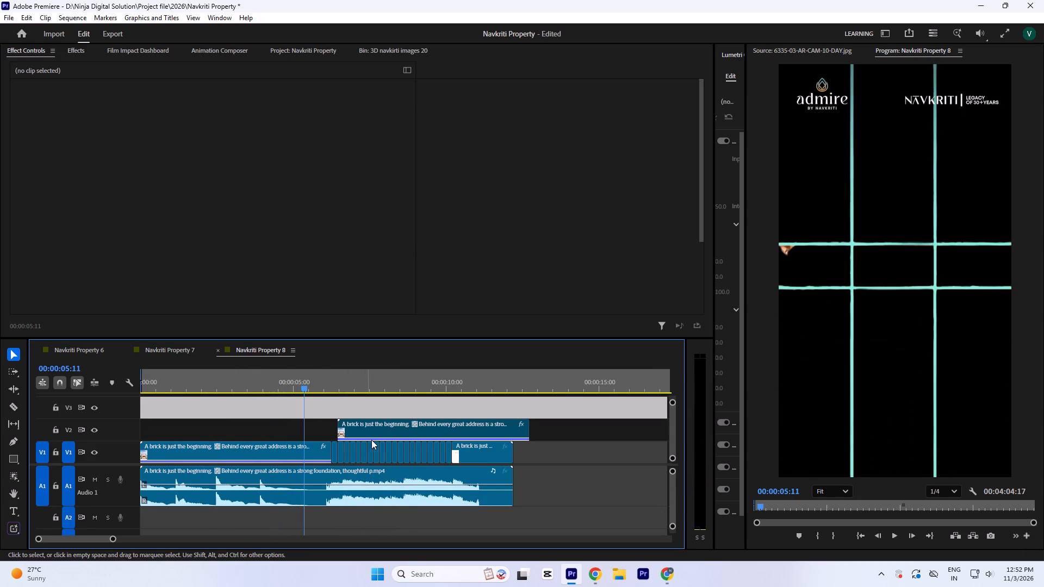
pyautogui.press('space')
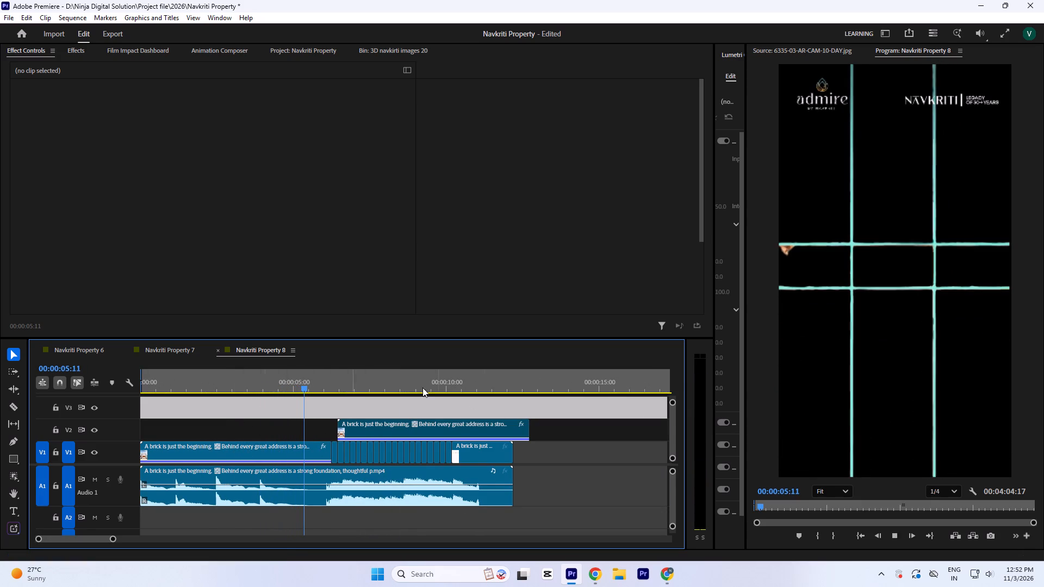
pyautogui.press('space')
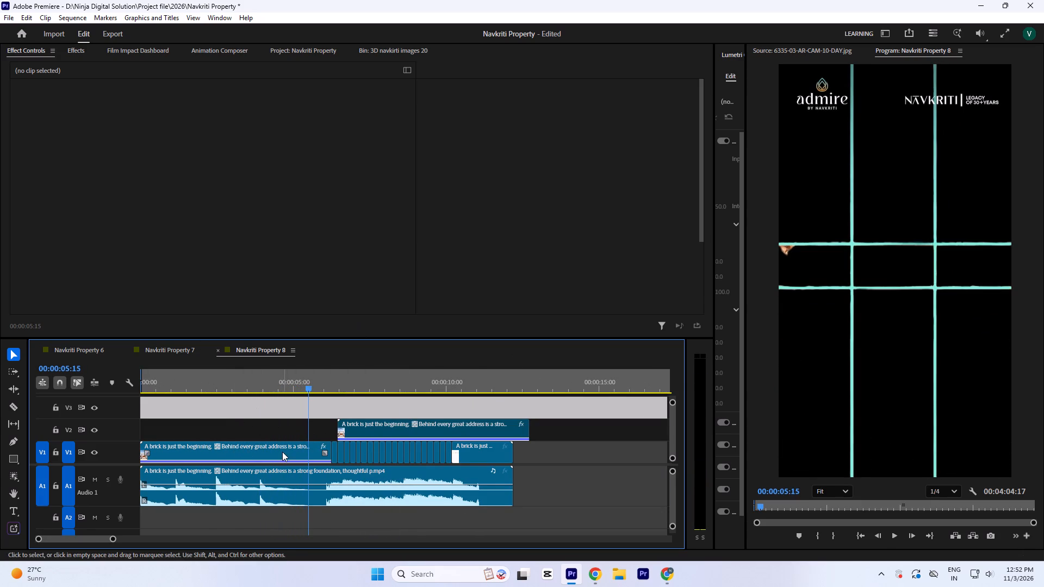
# Duplicate the masked opening segment from V1 onto V2, directly above the original.
pyautogui.click(282, 452)
pyautogui.keyDown('alt'); pyautogui.moveTo(291, 455); pyautogui.dragTo(292, 426); pyautogui.keyUp('alt')
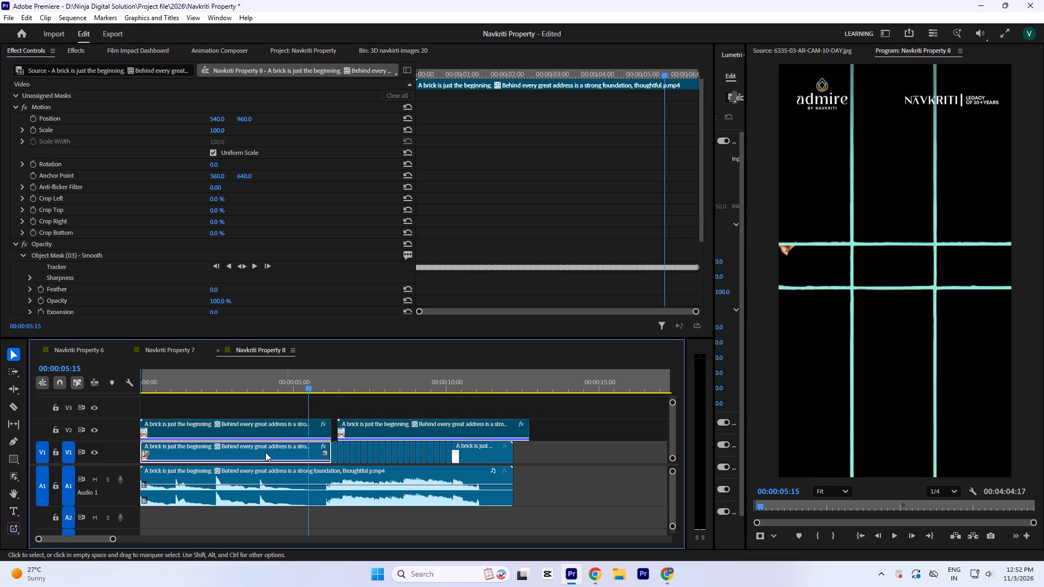
# With V1 hidden, set the V2 copy's Crop Bottom to 56.2 % so only the lines down to the upper horizontal remain.
pyautogui.click(94, 453)
pyautogui.click(272, 407)
pyautogui.click(277, 434)
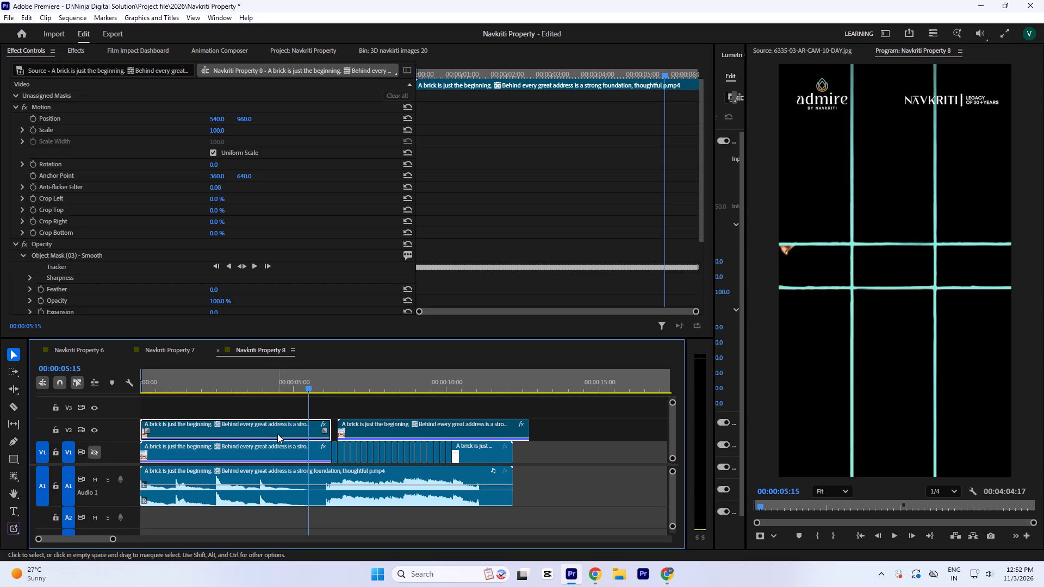
pyautogui.scroll(-3, 177, 258)
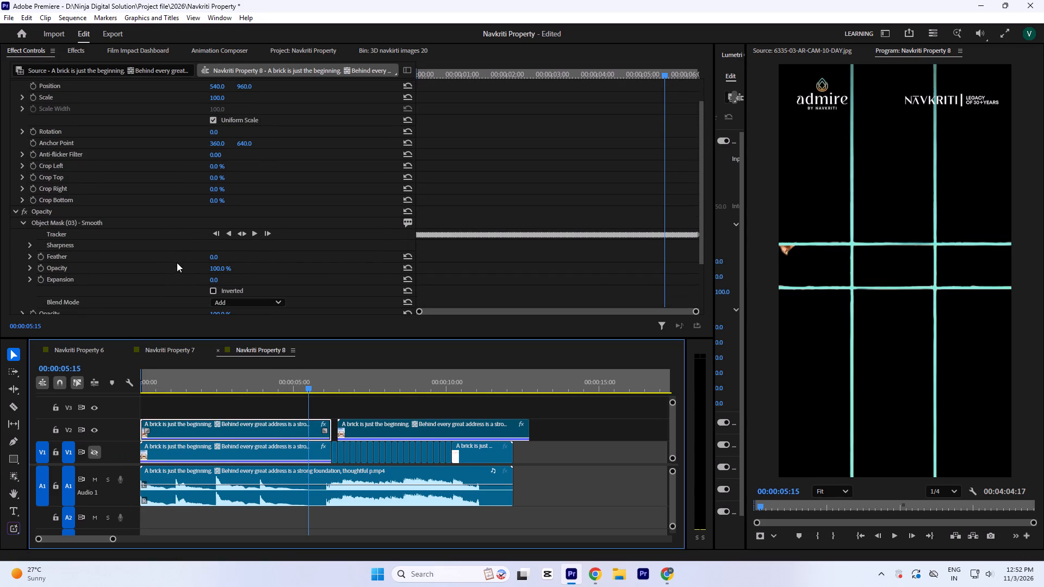
pyautogui.click(218, 203)
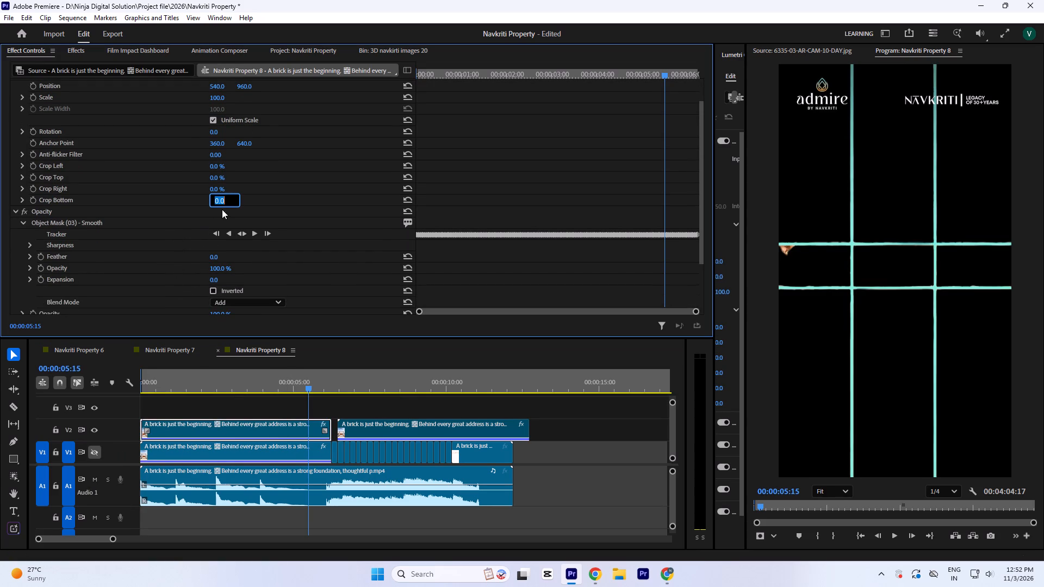
pyautogui.press('Up')
pyautogui.press('Up')
pyautogui.press('Up')
pyautogui.press('Up')
pyautogui.press('Up')
pyautogui.press('Up')
pyautogui.press('Up')
pyautogui.press('Up')
pyautogui.press('Up')
pyautogui.press('Up')
pyautogui.press('Up')
pyautogui.press('Up')
pyautogui.press('Up')
pyautogui.press('Up')
pyautogui.press('Up')
pyautogui.press('Up')
pyautogui.press('Up')
pyautogui.press('Up')
pyautogui.press('Up')
pyautogui.press('Up')
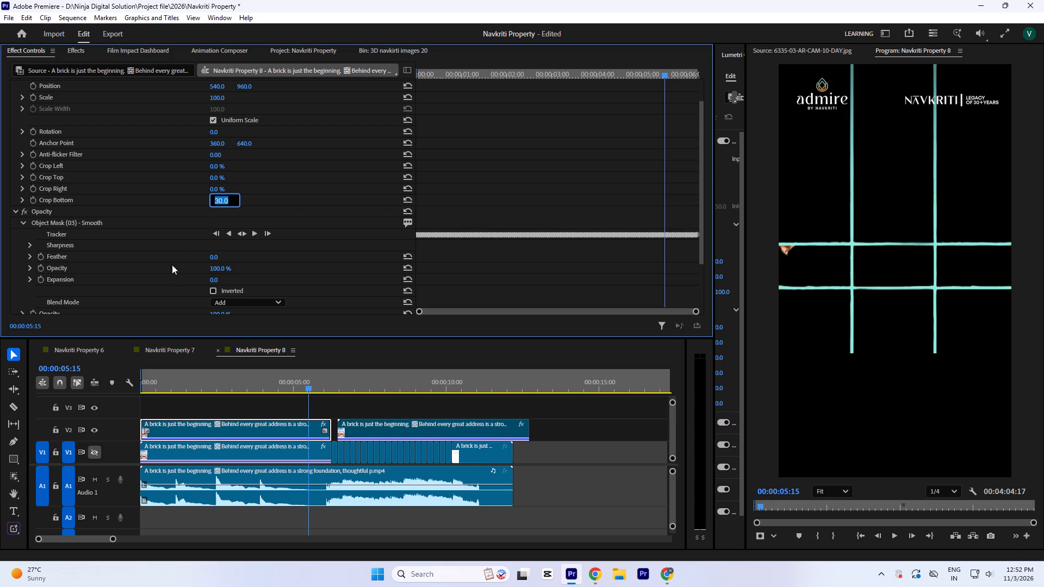
pyautogui.press('Up')
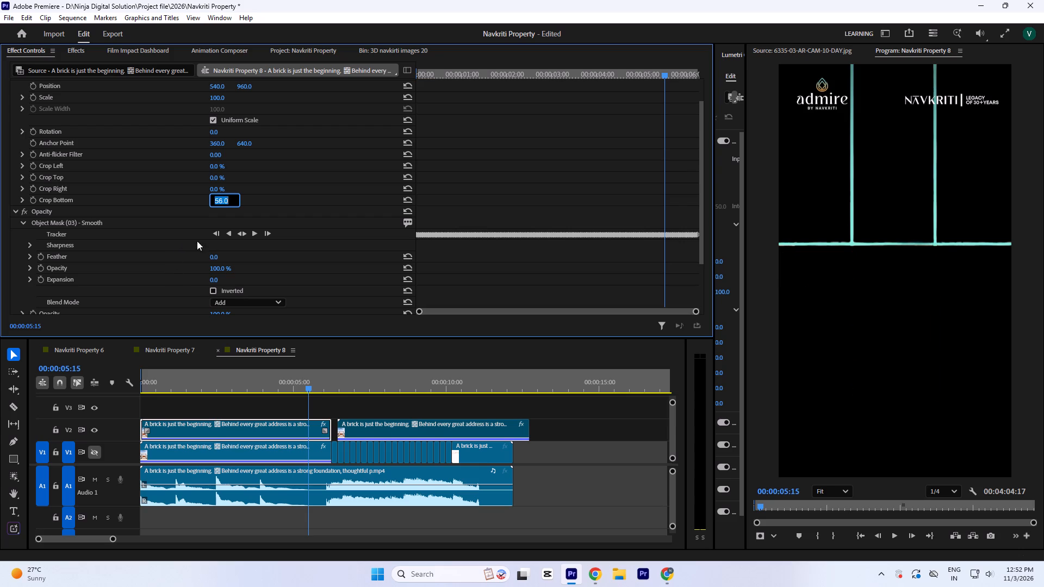
pyautogui.press('Up')
pyautogui.press('Down')
pyautogui.click(512, 167)
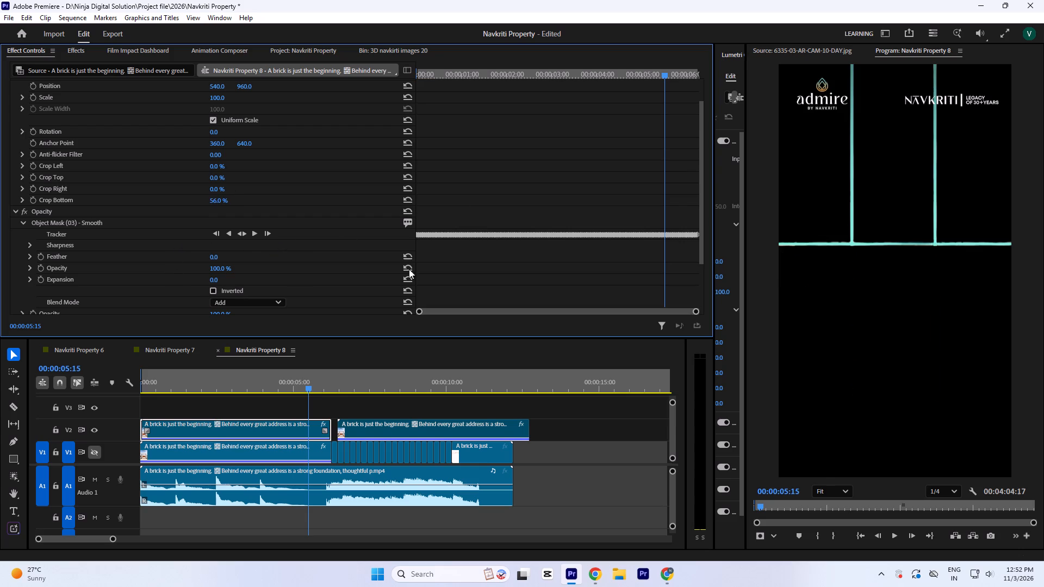
pyautogui.click(224, 201)
pyautogui.press('Right')
pyautogui.press('BackSpace')
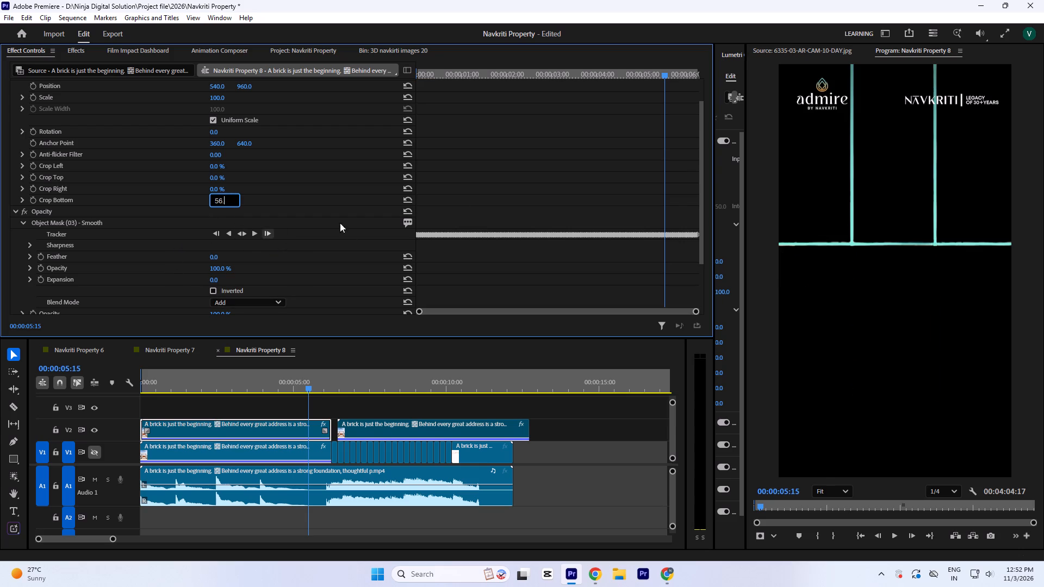
pyautogui.press('2')
pyautogui.click(505, 149)
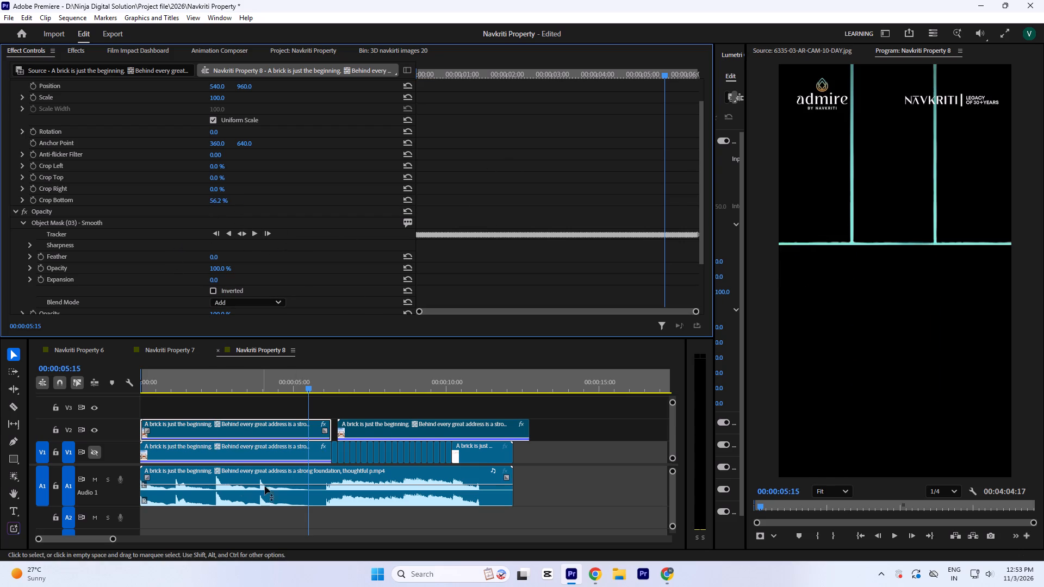
# Show V1 again and hide V2 so only the original masked segment is displayed.
pyautogui.click(256, 407)
pyautogui.click(96, 450)
pyautogui.click(271, 422)
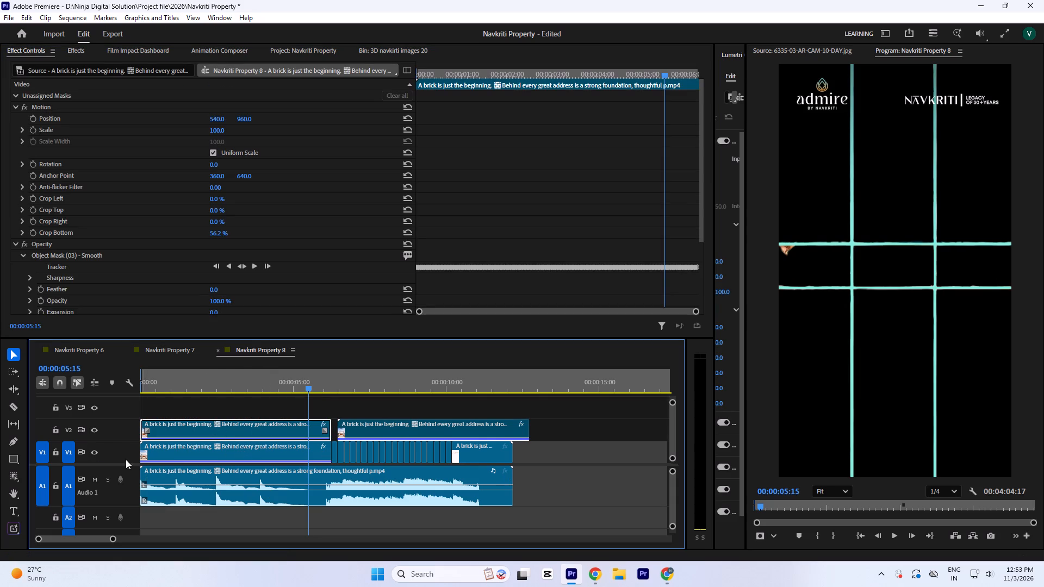
pyautogui.click(98, 451)
pyautogui.click(98, 452)
pyautogui.click(97, 435)
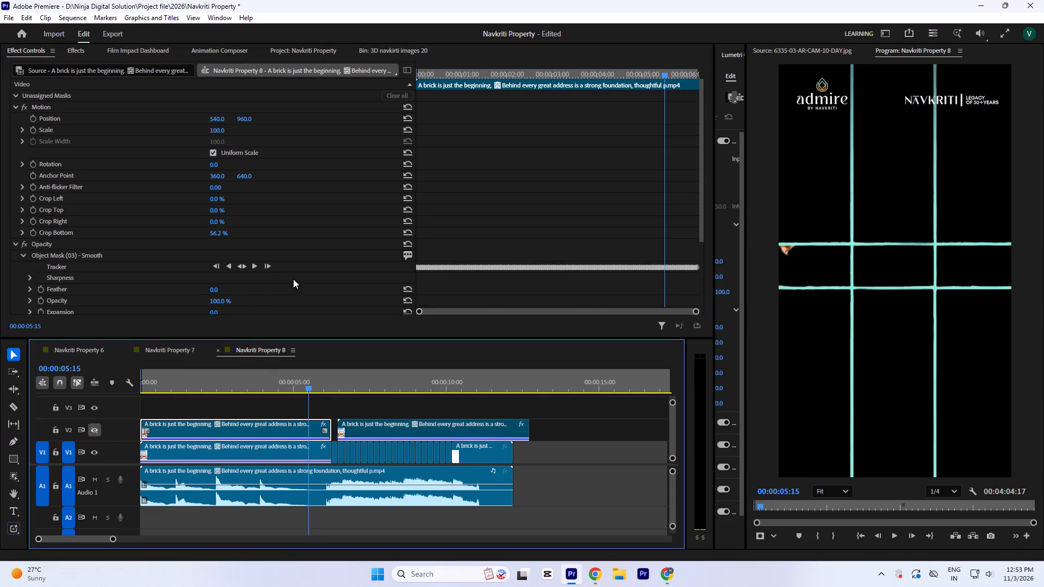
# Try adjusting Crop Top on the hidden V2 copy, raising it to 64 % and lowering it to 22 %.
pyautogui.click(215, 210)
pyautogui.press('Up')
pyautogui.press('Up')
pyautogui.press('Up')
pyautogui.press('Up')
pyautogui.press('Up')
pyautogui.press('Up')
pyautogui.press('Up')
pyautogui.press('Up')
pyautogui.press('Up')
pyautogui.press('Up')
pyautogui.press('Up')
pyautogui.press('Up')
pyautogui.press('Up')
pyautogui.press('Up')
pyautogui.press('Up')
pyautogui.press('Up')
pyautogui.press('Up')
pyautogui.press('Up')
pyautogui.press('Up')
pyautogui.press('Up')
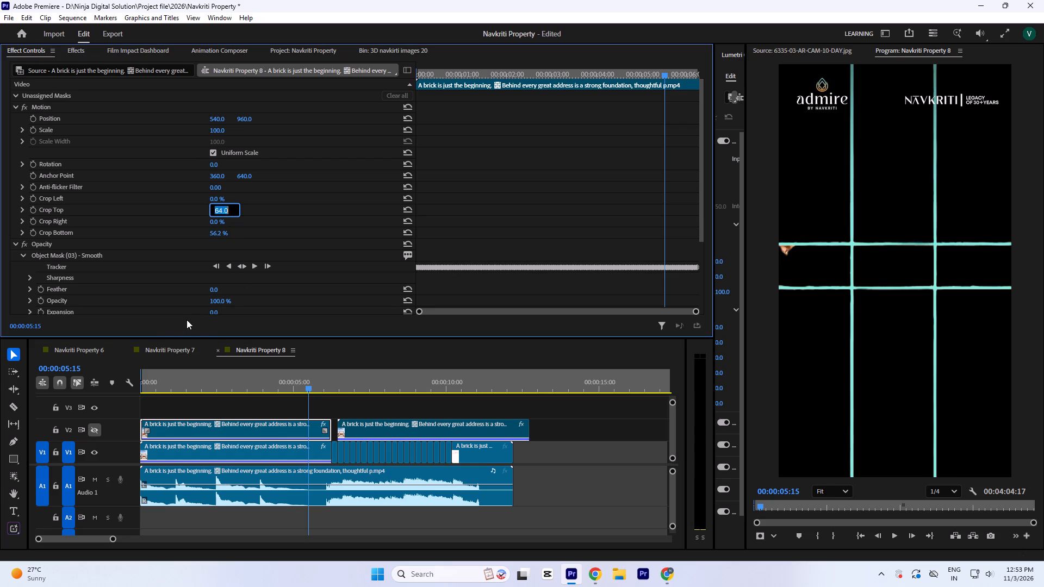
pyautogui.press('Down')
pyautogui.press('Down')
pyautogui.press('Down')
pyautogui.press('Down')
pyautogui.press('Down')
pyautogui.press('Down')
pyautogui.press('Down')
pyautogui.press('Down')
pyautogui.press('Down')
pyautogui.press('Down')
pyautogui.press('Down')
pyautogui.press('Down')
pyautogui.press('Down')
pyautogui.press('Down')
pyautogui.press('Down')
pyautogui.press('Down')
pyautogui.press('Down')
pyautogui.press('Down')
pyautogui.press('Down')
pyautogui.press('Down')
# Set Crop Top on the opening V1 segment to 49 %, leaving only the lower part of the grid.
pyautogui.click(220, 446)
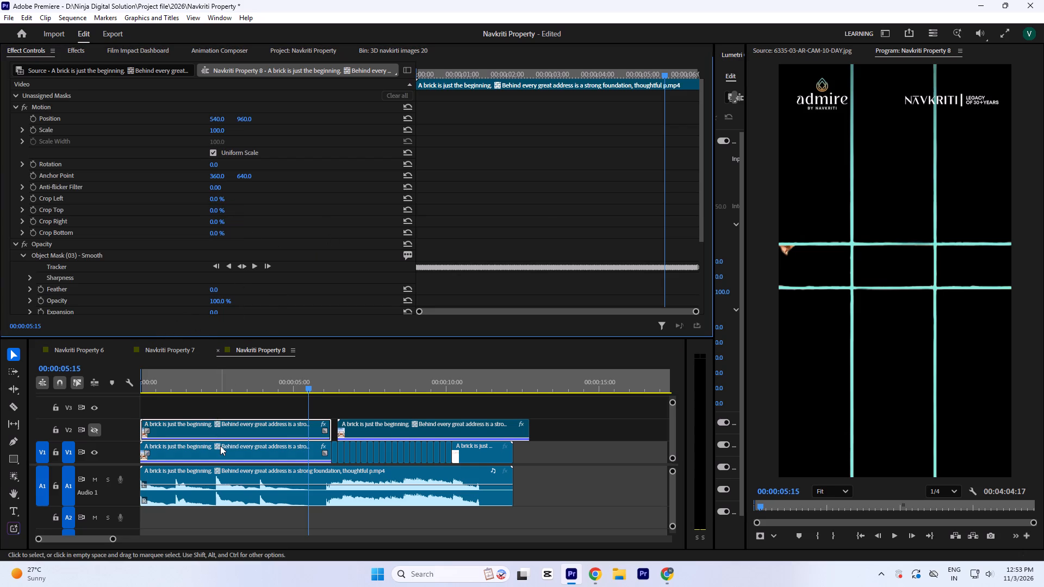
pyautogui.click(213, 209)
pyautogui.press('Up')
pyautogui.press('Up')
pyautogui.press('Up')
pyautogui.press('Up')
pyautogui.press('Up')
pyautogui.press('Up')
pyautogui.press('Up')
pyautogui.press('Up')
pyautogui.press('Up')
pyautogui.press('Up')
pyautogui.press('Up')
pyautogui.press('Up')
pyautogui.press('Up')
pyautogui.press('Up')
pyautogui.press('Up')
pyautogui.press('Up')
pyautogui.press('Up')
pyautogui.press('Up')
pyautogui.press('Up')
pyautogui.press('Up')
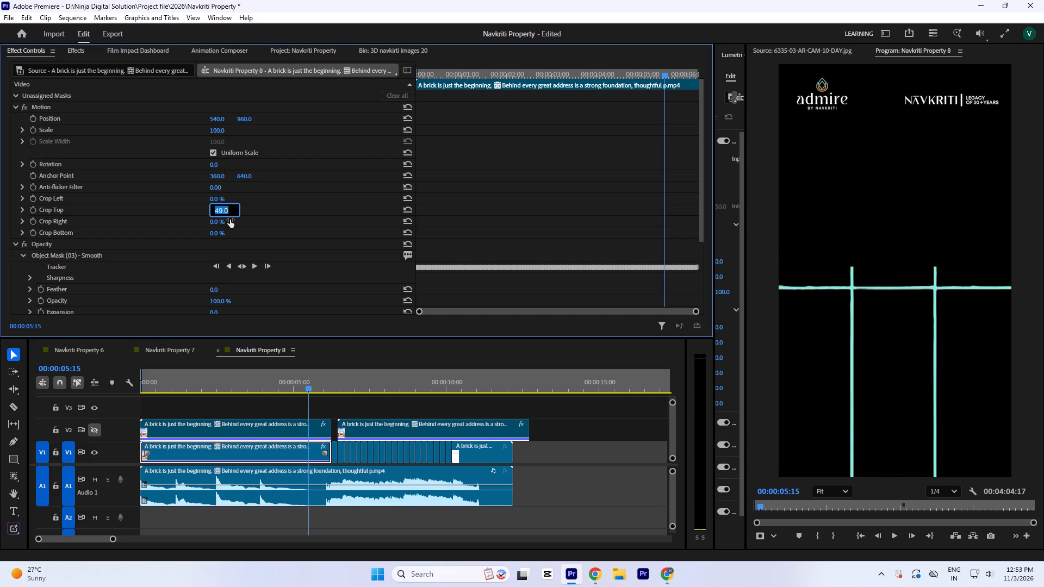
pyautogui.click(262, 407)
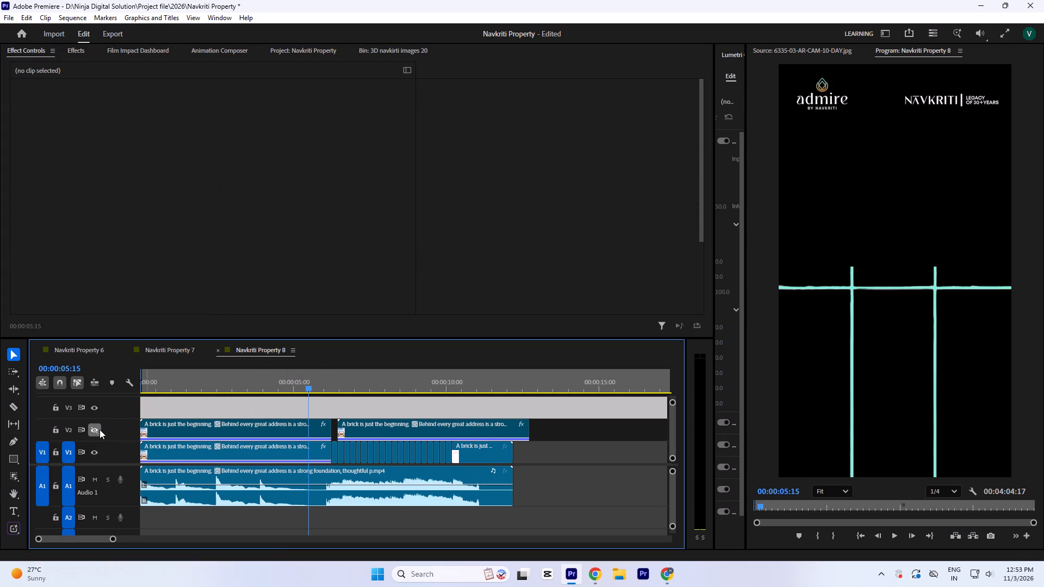
# Show V2 again to combine the upper lines with the lower lines on V1.
pyautogui.click(100, 429)
pyautogui.click(252, 431)
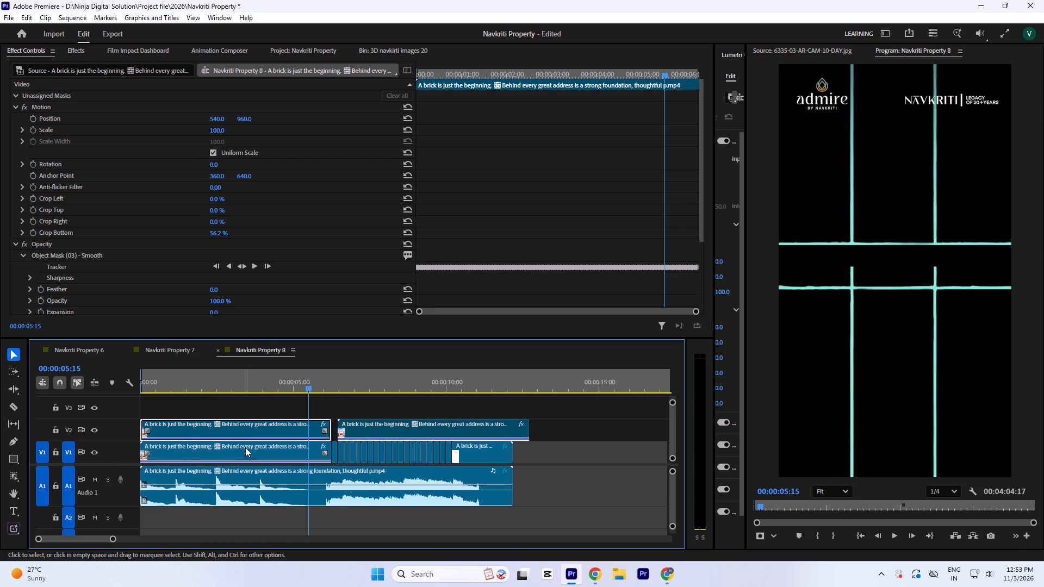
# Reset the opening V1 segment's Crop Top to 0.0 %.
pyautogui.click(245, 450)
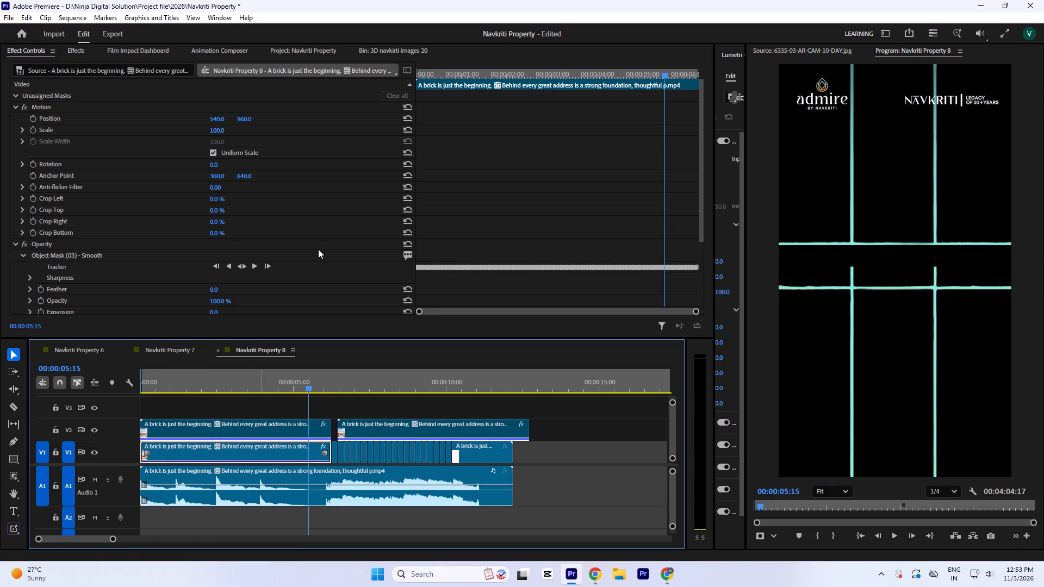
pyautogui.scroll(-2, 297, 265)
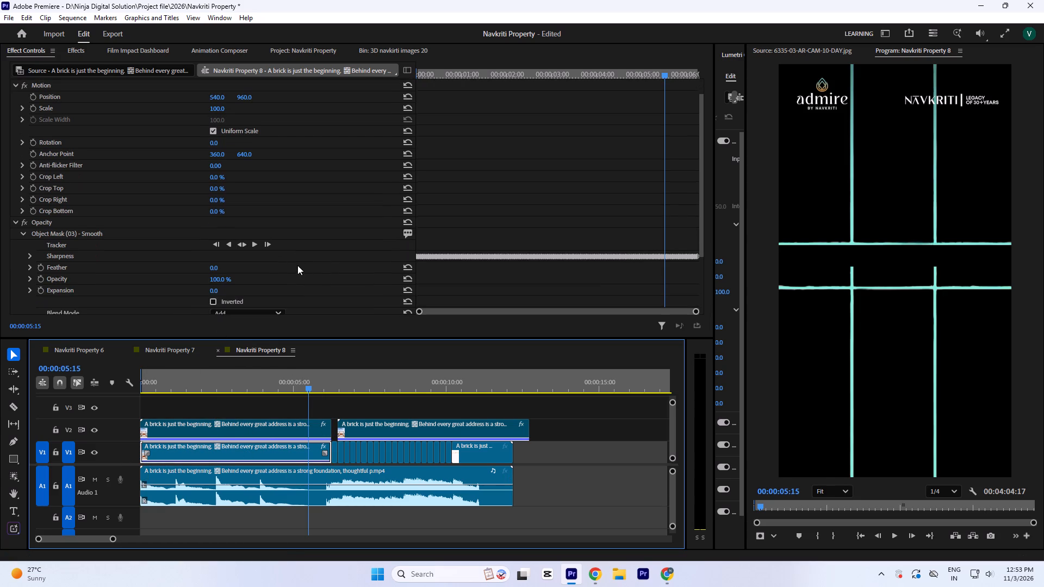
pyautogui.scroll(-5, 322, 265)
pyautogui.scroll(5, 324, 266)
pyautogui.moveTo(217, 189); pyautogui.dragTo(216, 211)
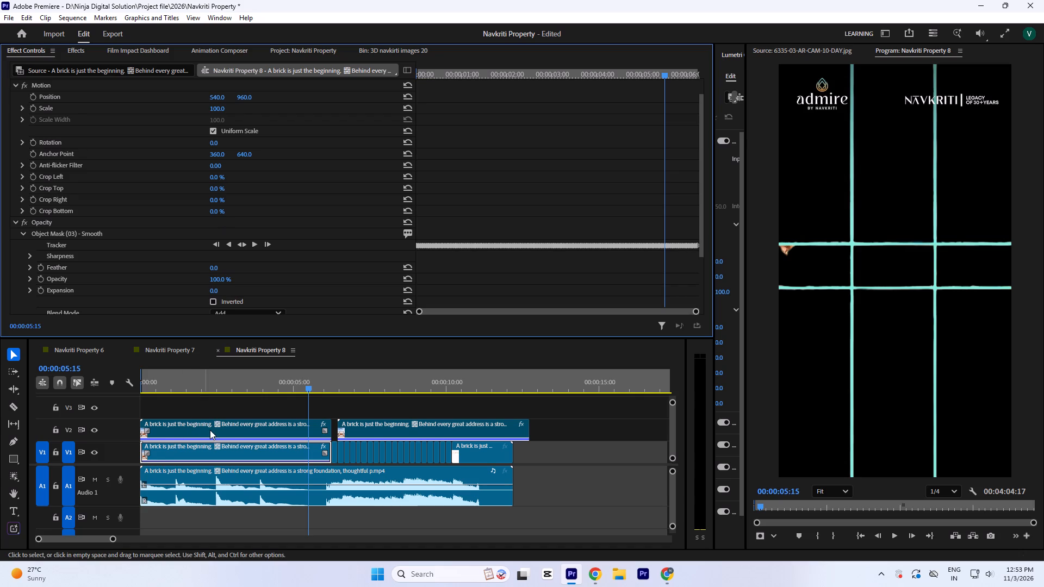
# Move the cropped V2 copy up to V3 and later in time, starting just after 00:00:05:00.
pyautogui.moveTo(231, 426); pyautogui.dragTo(386, 408)
# Set Crop Bottom on the opening V1 segment to 56.2 %, keeping only the upper lines of the grid.
pyautogui.click(231, 379)
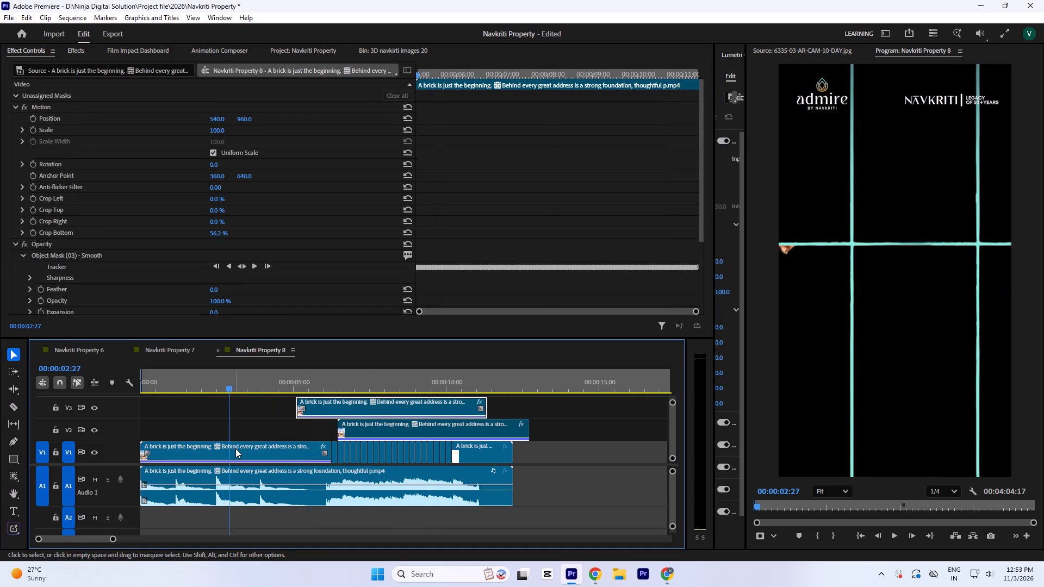
pyautogui.click(235, 448)
pyautogui.click(216, 230)
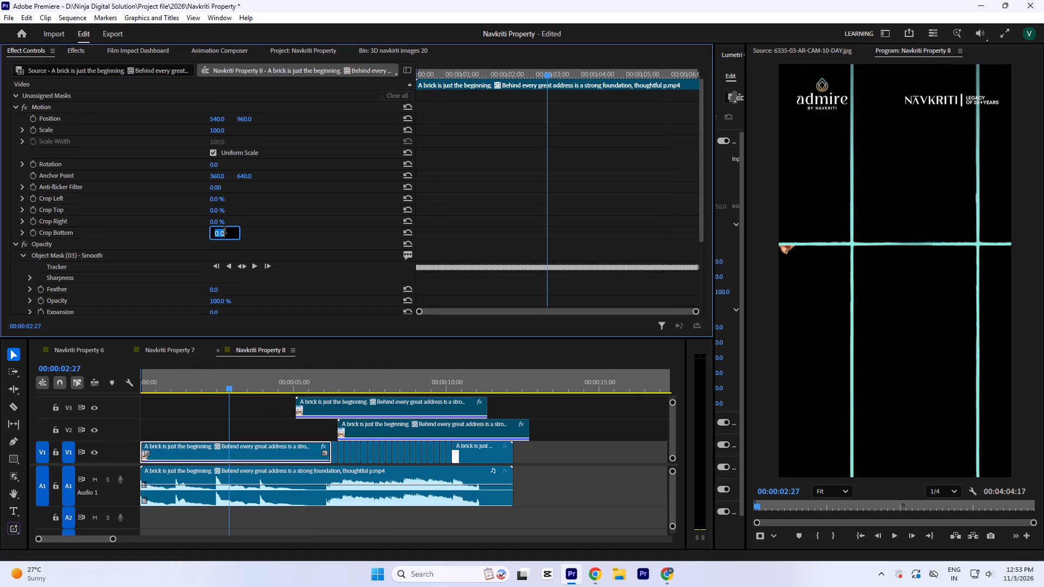
pyautogui.press('Up')
pyautogui.press('Up')
pyautogui.press('Up')
pyautogui.press('Up')
pyautogui.press('Up')
pyautogui.press('Up')
pyautogui.press('Up')
pyautogui.press('Up')
pyautogui.press('Up')
pyautogui.press('Up')
pyautogui.press('Up')
pyautogui.press('Up')
pyautogui.press('Up')
pyautogui.press('Up')
pyautogui.press('Up')
pyautogui.press('Up')
pyautogui.press('Up')
pyautogui.press('Up')
pyautogui.press('Up')
pyautogui.press('Up')
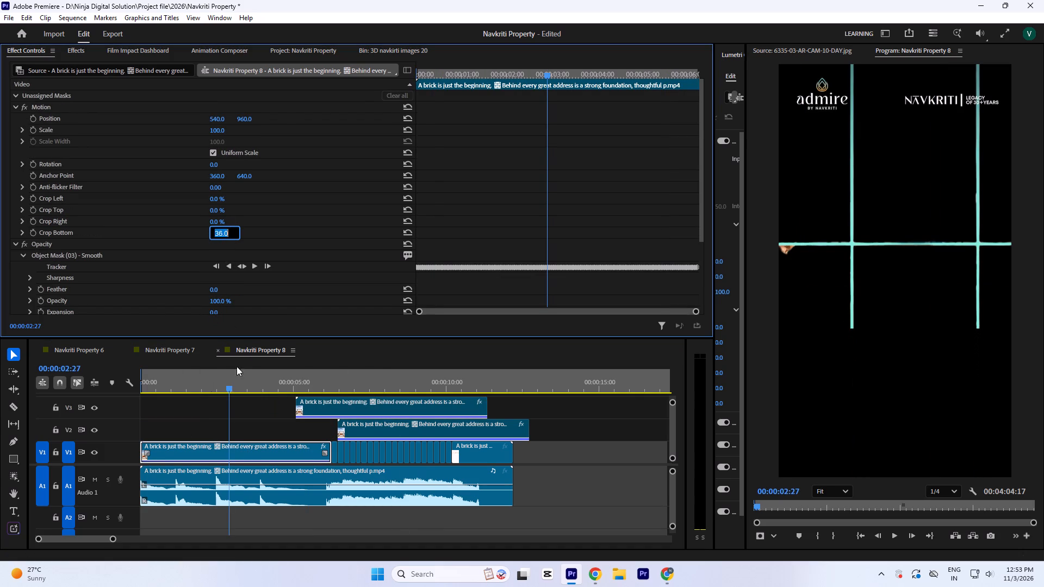
pyautogui.press('Up')
pyautogui.press('Up')
pyautogui.press('Up')
pyautogui.press('Up')
pyautogui.press('Up')
pyautogui.press('Up')
pyautogui.press('Up')
pyautogui.press('Up')
pyautogui.press('Up')
pyautogui.press('Up')
pyautogui.press('Up')
pyautogui.press('Up')
pyautogui.press('Up')
pyautogui.press('Up')
pyautogui.press('Up')
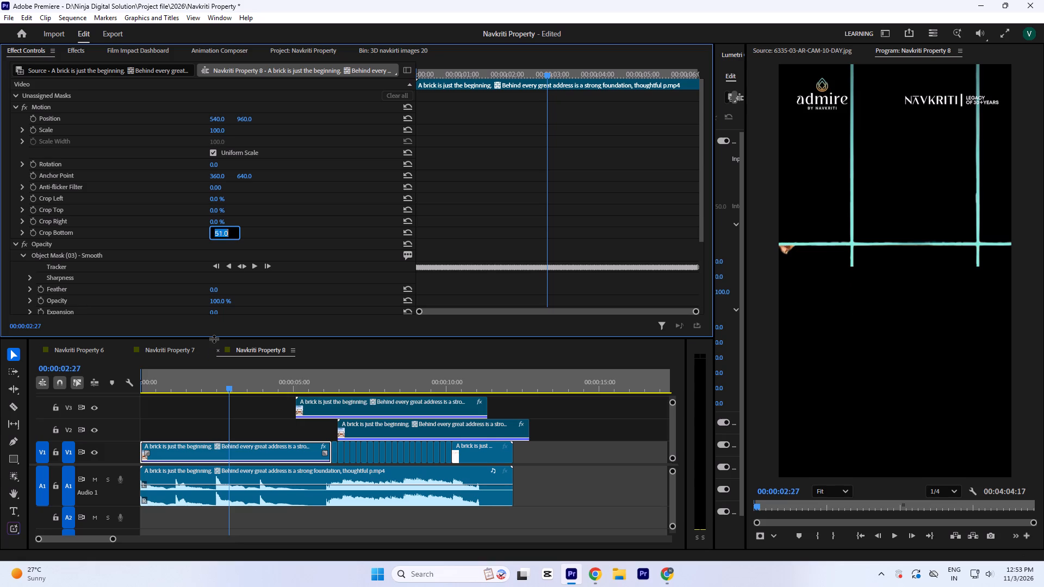
pyautogui.press('Up')
pyautogui.press('Up')
pyautogui.press('Up')
pyautogui.press('Up')
pyautogui.press('Up')
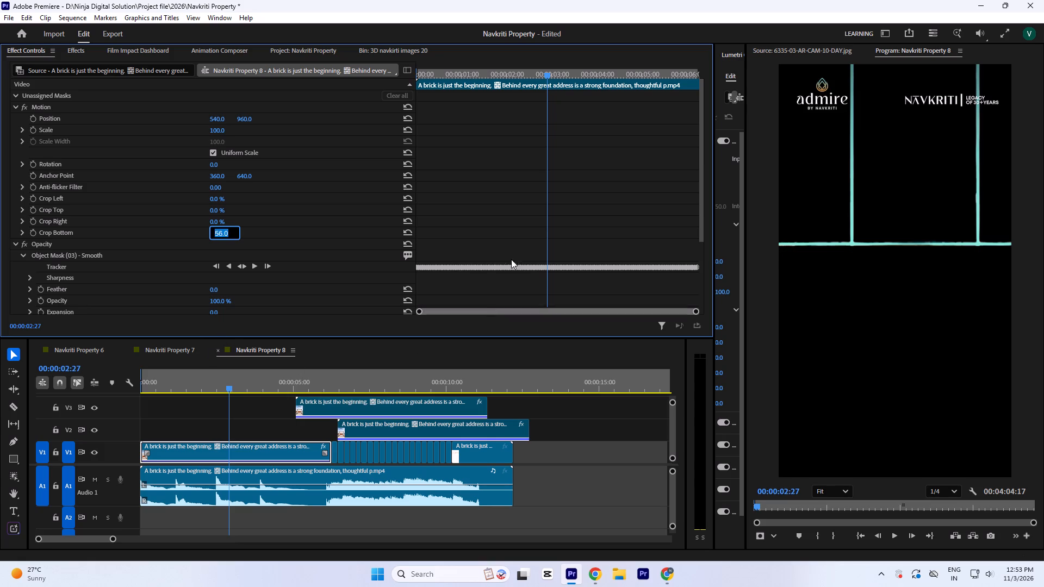
pyautogui.click(508, 248)
pyautogui.click(222, 229)
pyautogui.press('Right')
pyautogui.press('BackSpace')
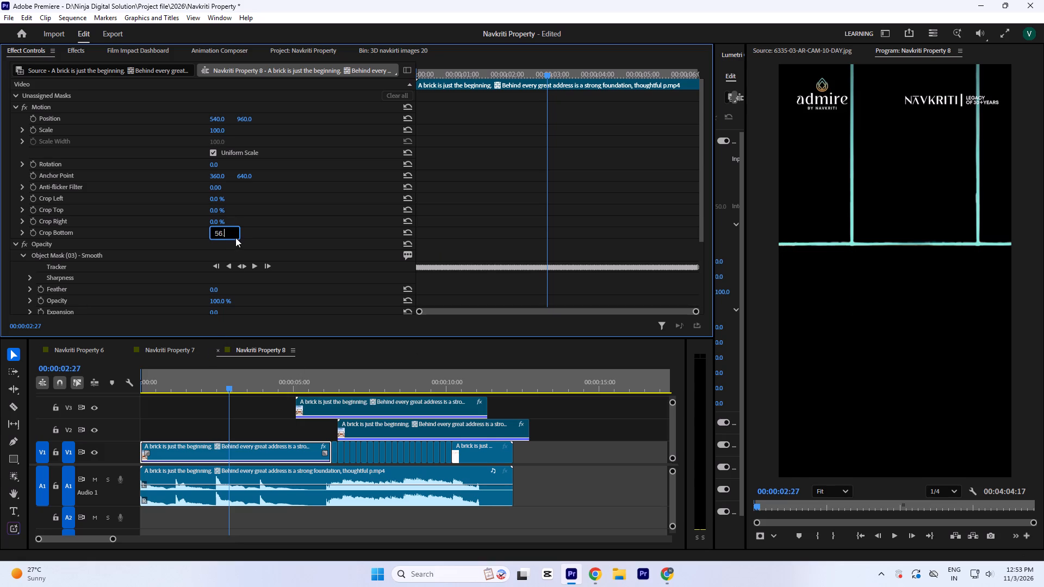
pyautogui.press('2')
pyautogui.click(444, 191)
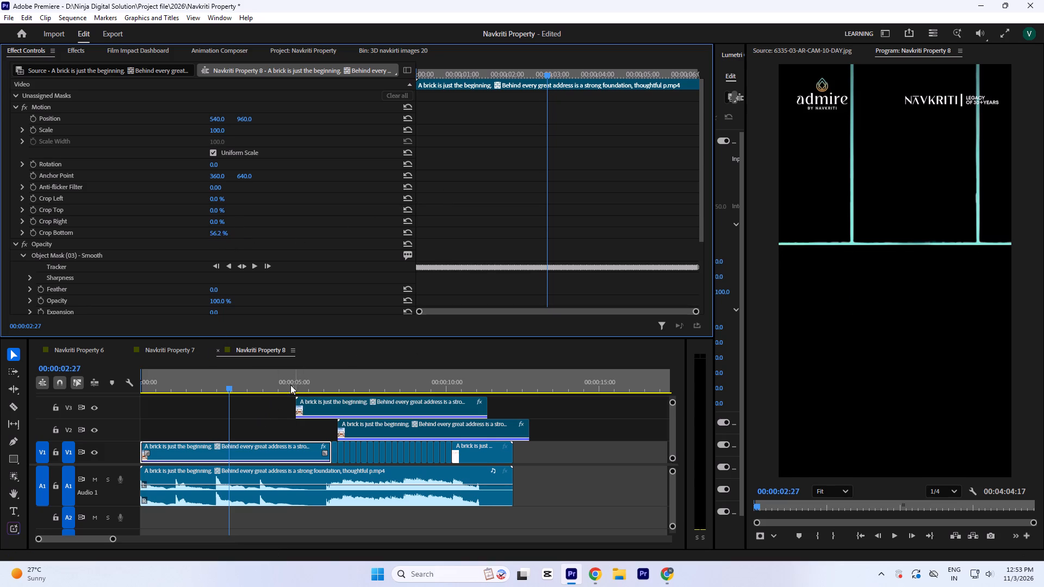
# Move the cropped copy on V3 later in time so it starts where the V2 clip ends.
pyautogui.click(257, 401)
pyautogui.click(310, 381)
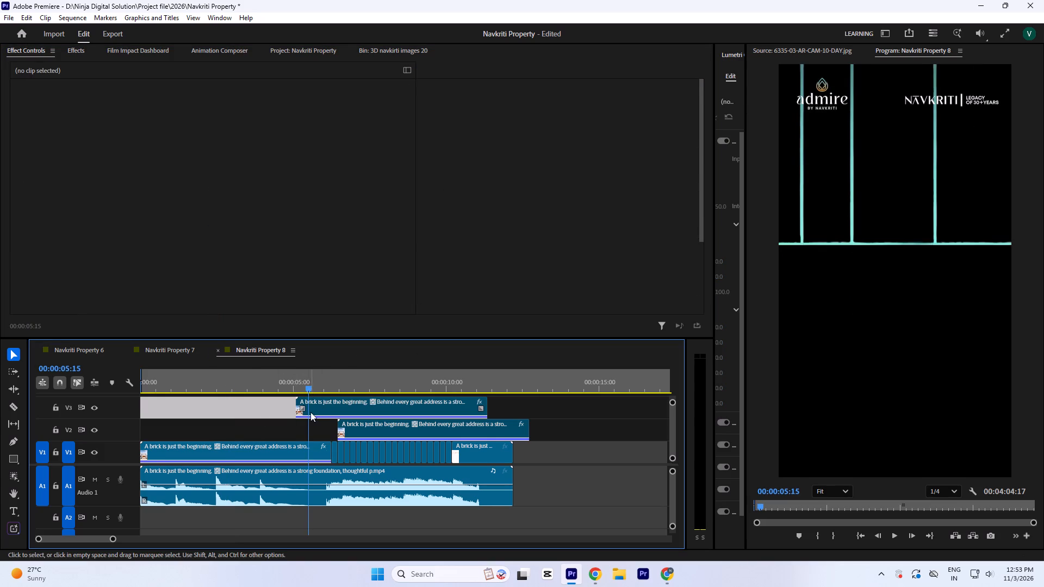
pyautogui.moveTo(322, 411); pyautogui.dragTo(557, 409)
# Reset the V3 copy's Crop Bottom to 0.0 %.
pyautogui.click(563, 390)
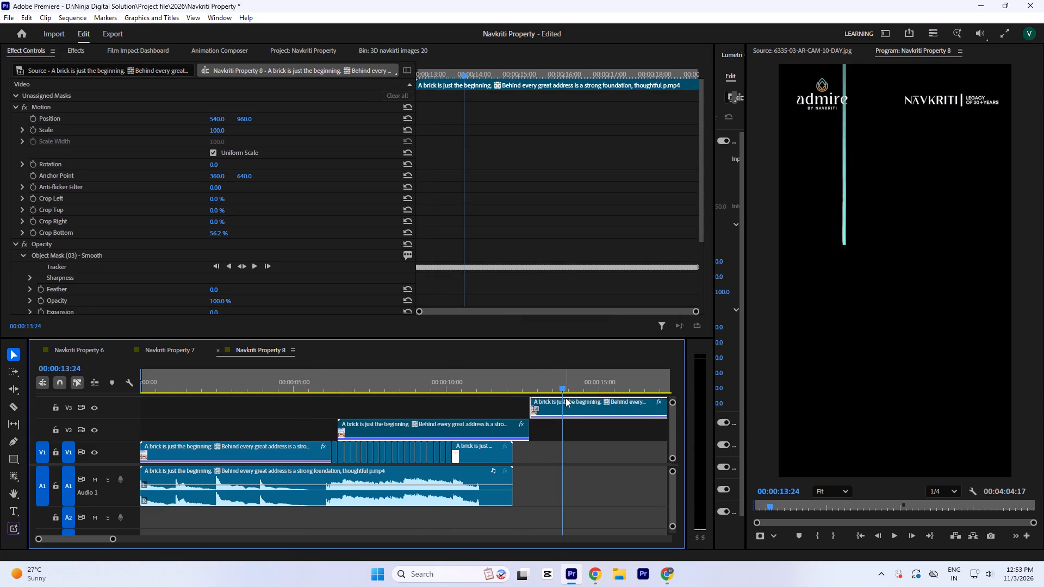
pyautogui.click(570, 409)
pyautogui.moveTo(217, 233); pyautogui.dragTo(221, 274)
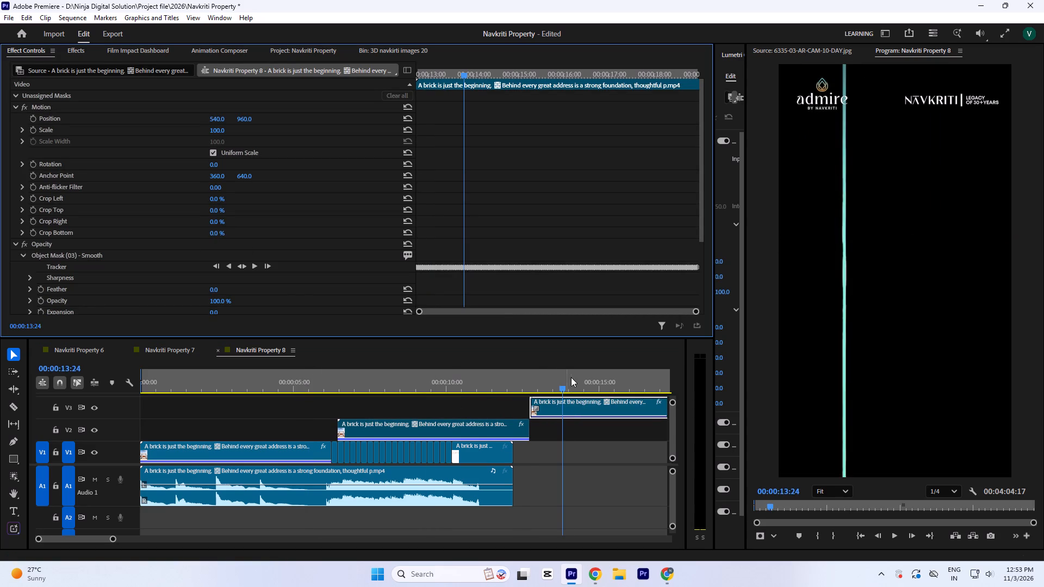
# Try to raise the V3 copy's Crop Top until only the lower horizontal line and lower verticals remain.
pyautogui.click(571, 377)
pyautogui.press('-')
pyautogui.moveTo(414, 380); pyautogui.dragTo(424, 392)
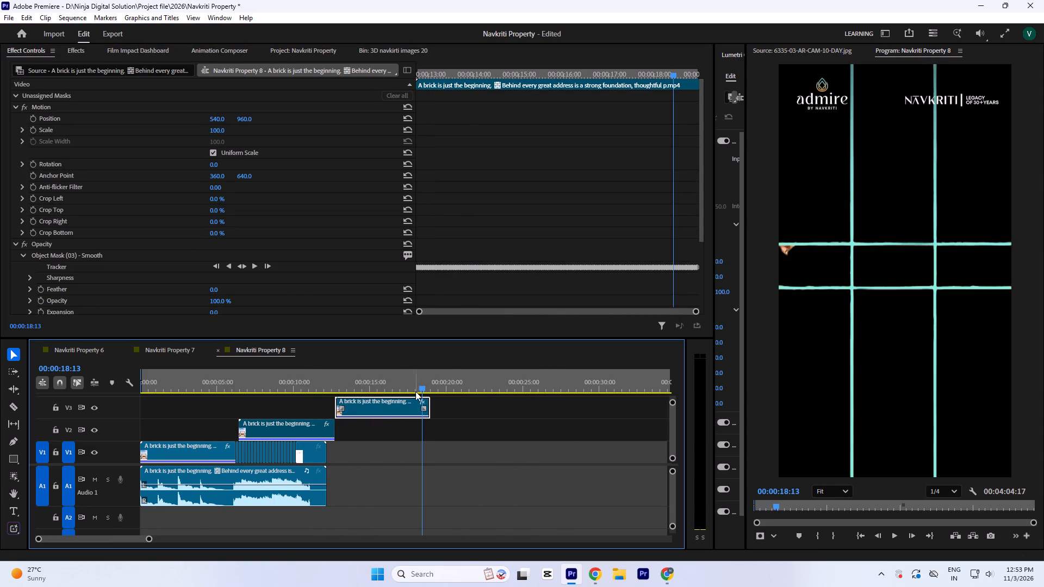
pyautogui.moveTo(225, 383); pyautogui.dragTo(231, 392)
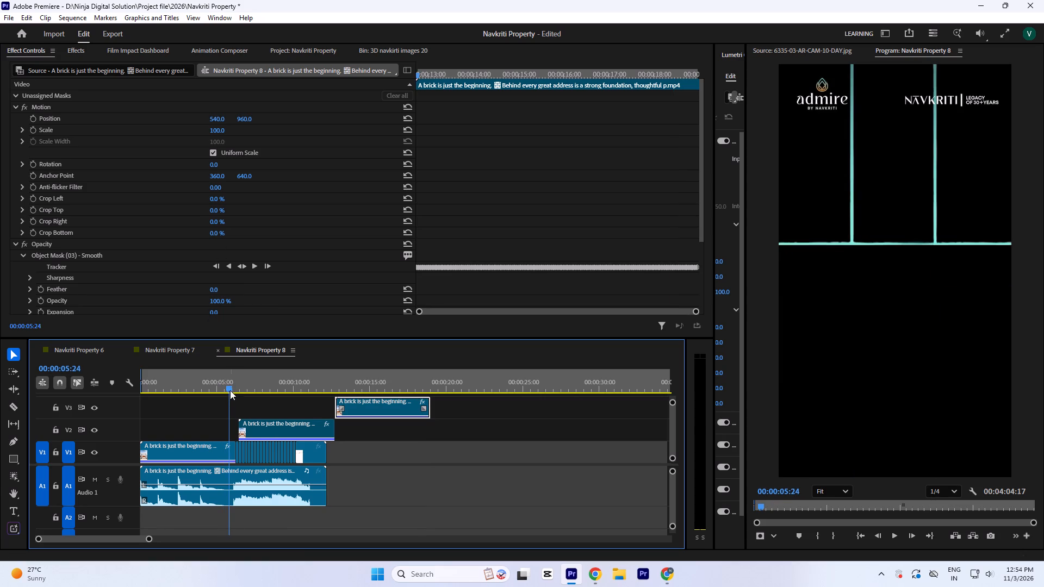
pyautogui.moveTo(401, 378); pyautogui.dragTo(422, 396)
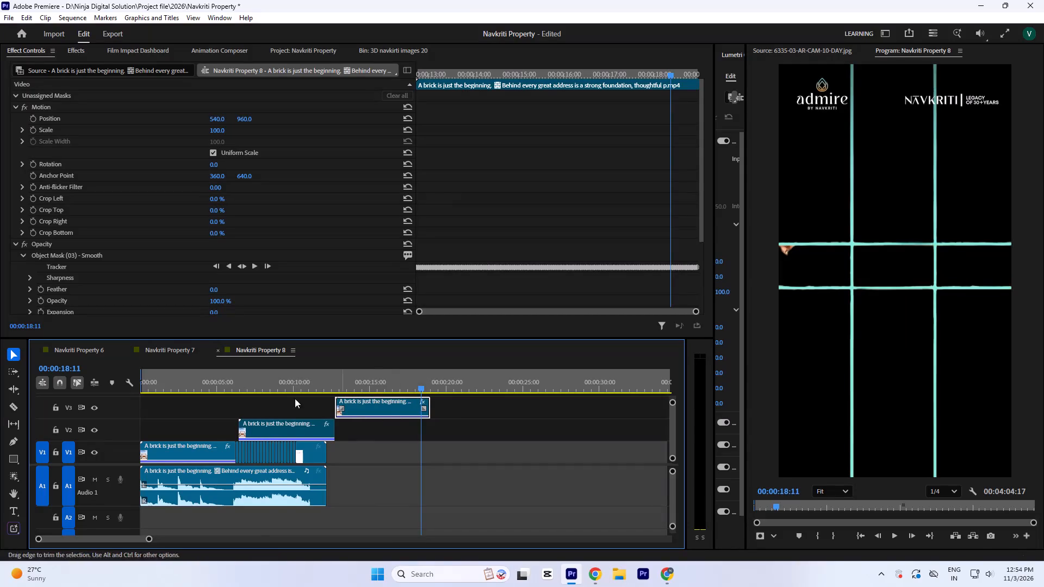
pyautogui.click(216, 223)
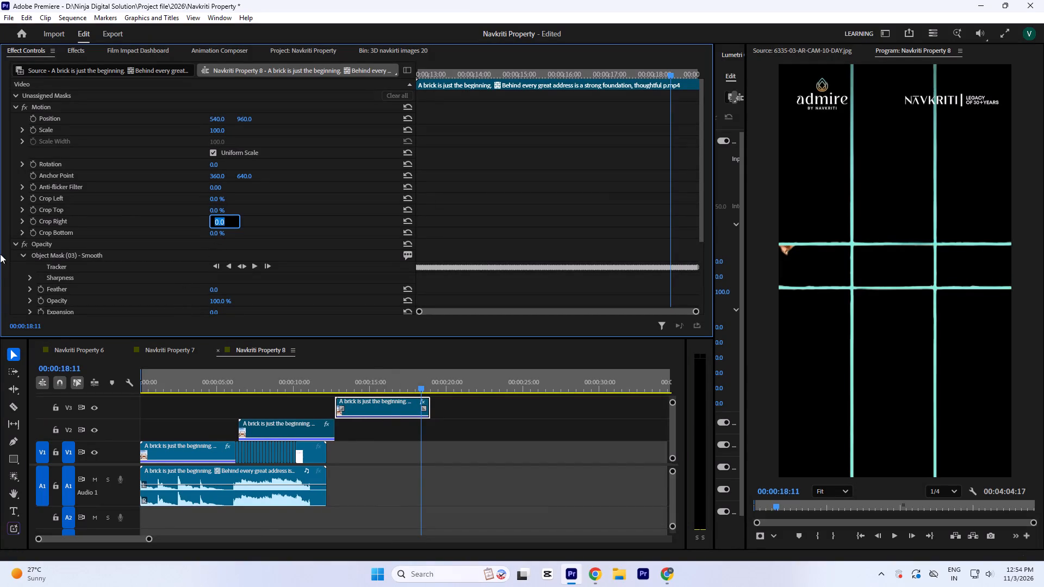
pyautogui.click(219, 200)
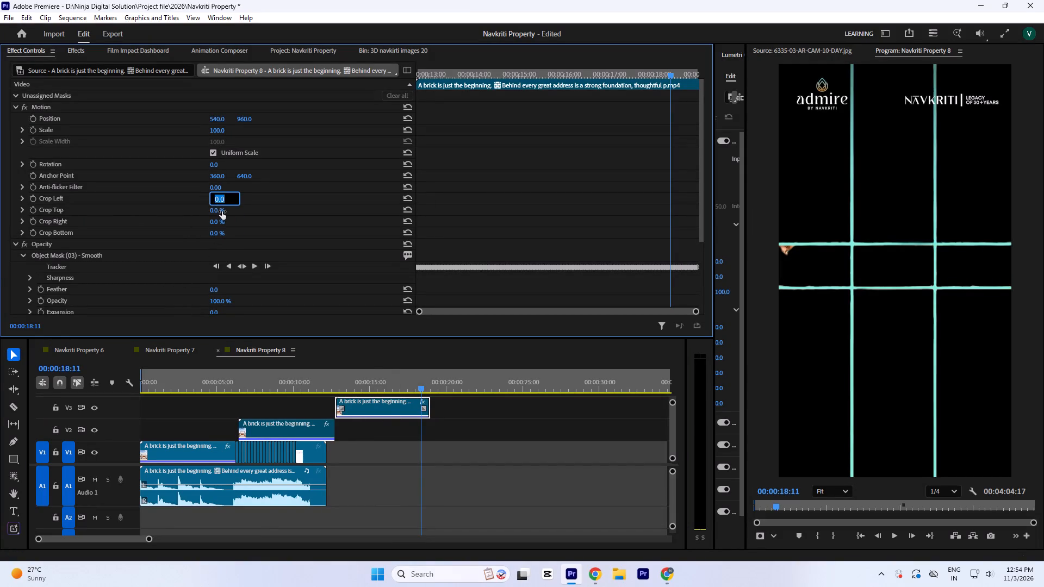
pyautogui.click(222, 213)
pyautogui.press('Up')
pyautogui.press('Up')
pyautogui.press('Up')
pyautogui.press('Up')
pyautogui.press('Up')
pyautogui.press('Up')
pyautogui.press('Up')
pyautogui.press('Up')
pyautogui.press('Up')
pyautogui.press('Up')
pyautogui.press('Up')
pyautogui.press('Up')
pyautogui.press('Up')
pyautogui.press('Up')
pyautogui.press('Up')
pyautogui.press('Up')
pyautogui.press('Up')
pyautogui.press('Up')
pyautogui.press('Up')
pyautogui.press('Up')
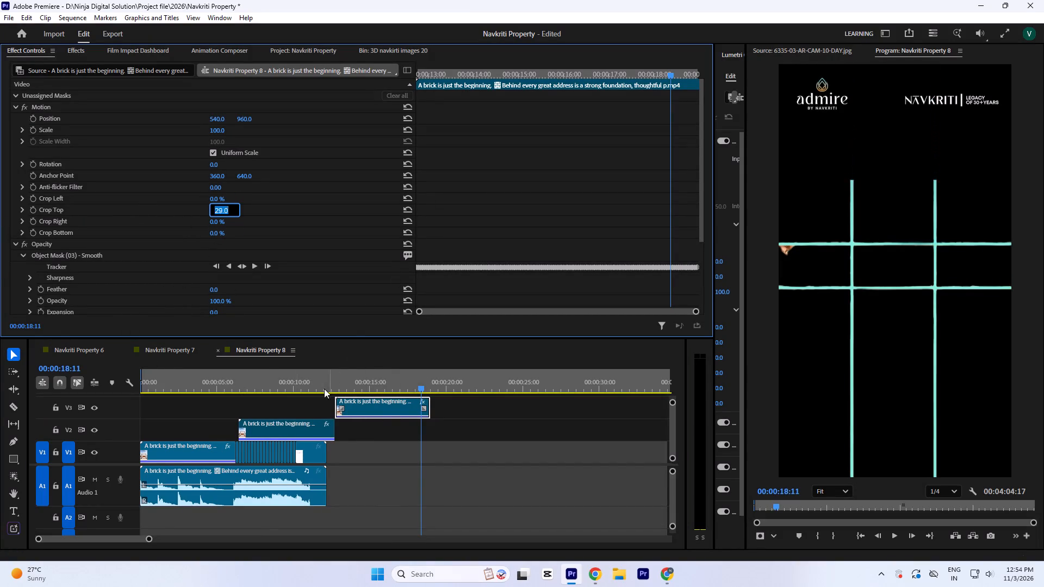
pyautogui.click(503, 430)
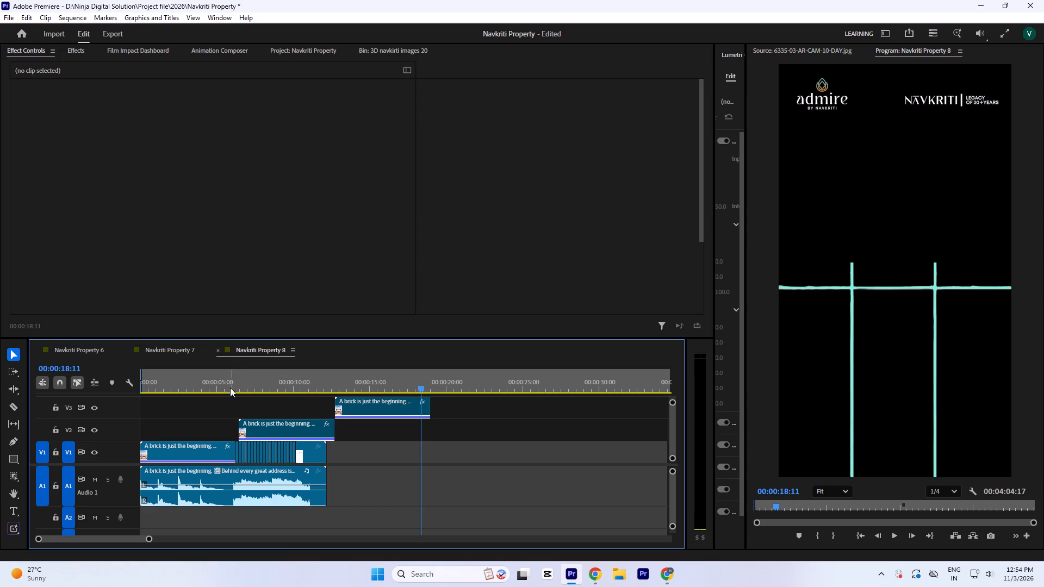
# Set Crop Top on the V3 copy to 48 %, cutting off the upper part of the grid.
pyautogui.moveTo(227, 384); pyautogui.dragTo(232, 392)
pyautogui.moveTo(412, 376); pyautogui.dragTo(422, 384)
pyautogui.click(414, 413)
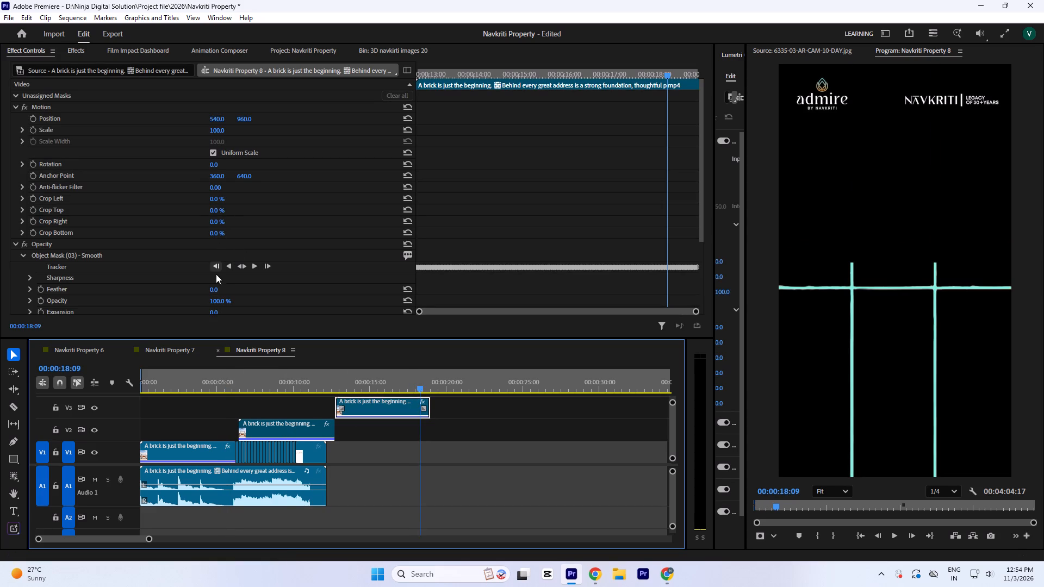
pyautogui.scroll(-5, 331, 243)
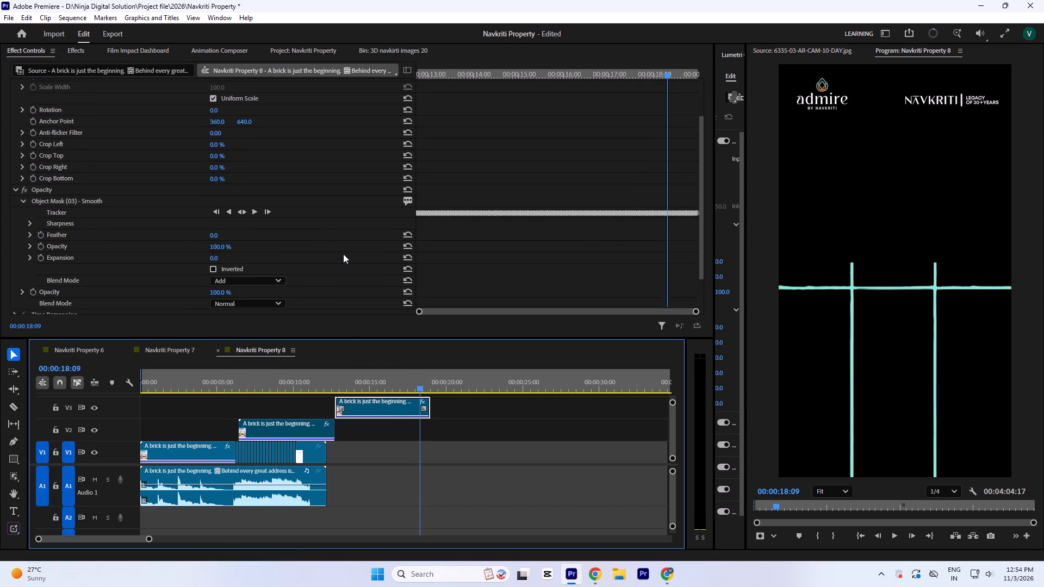
pyautogui.scroll(4, 344, 259)
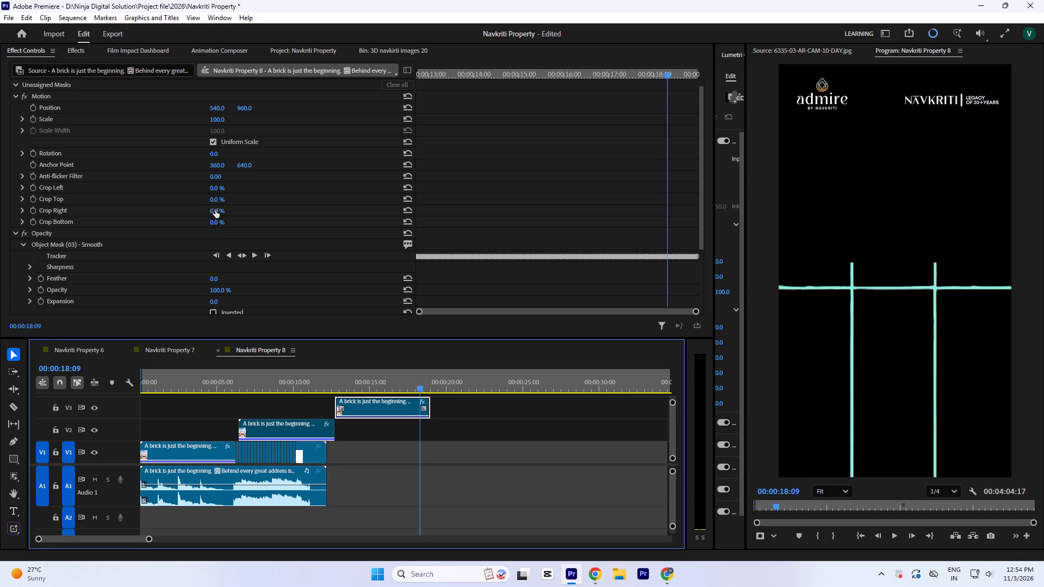
pyautogui.moveTo(218, 200); pyautogui.dragTo(219, 199)
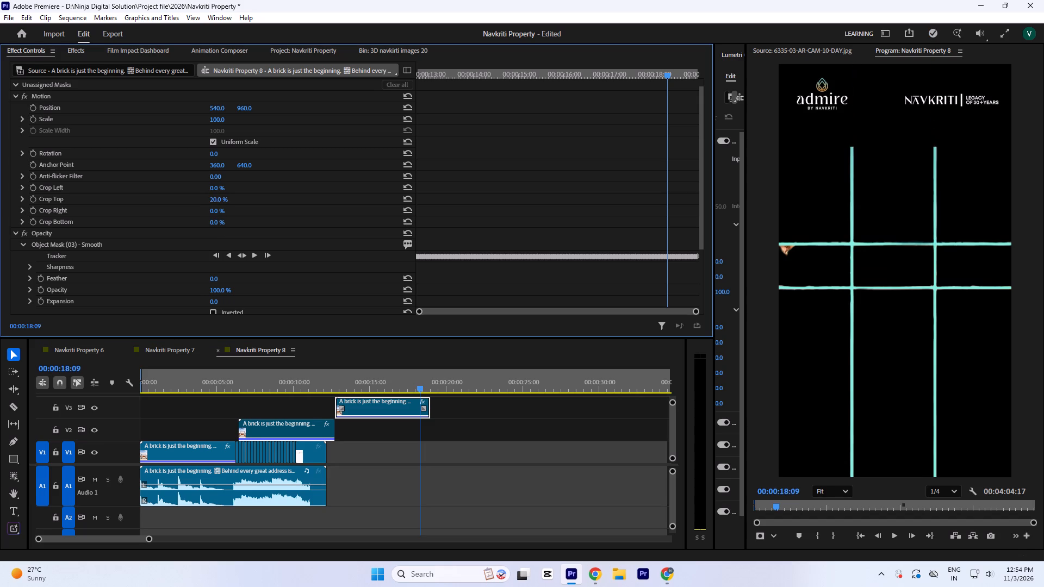
pyautogui.moveTo(219, 199); pyautogui.dragTo(215, 185)
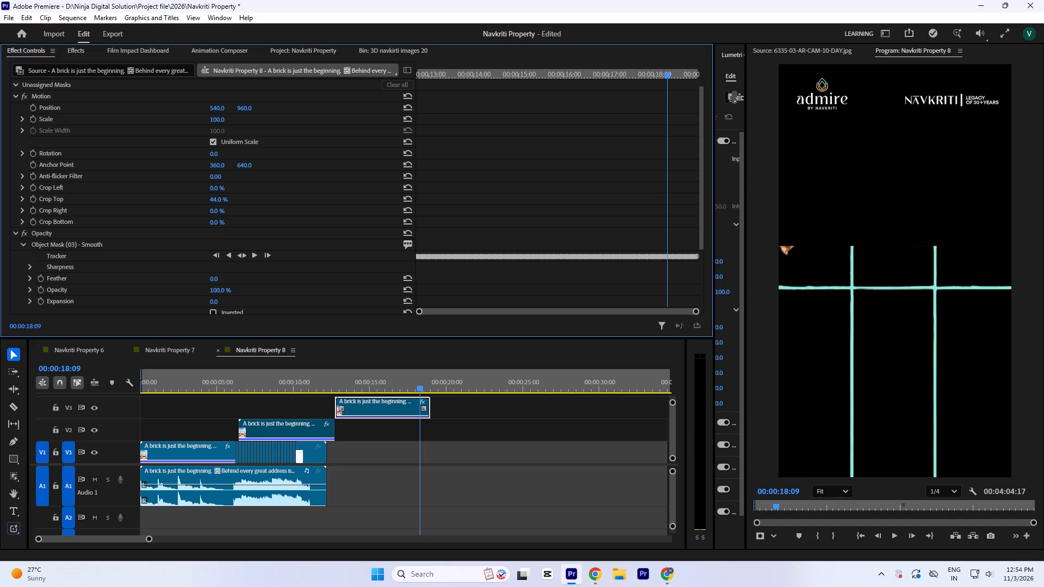
pyautogui.moveTo(215, 185); pyautogui.dragTo(214, 183)
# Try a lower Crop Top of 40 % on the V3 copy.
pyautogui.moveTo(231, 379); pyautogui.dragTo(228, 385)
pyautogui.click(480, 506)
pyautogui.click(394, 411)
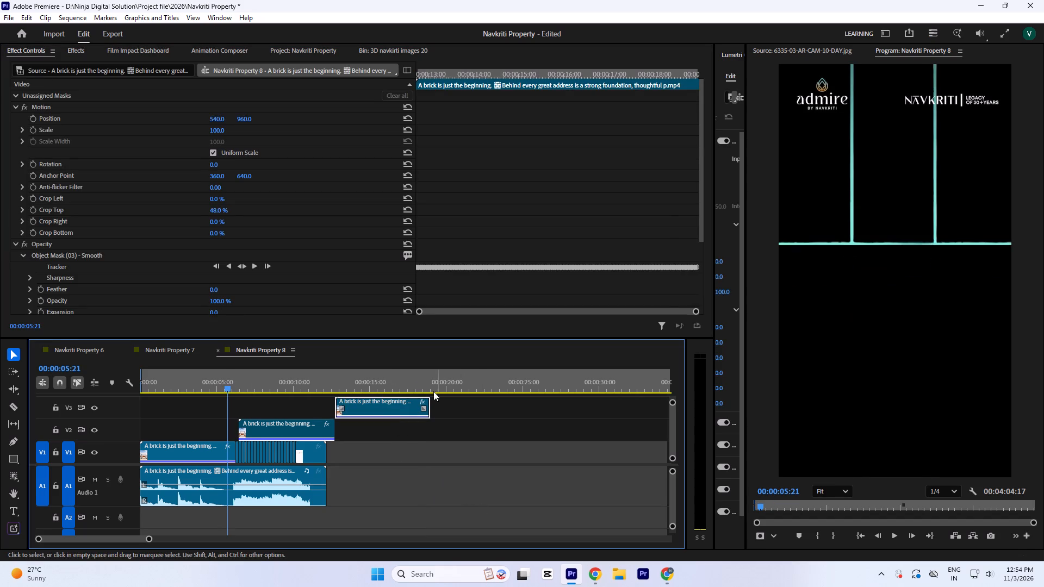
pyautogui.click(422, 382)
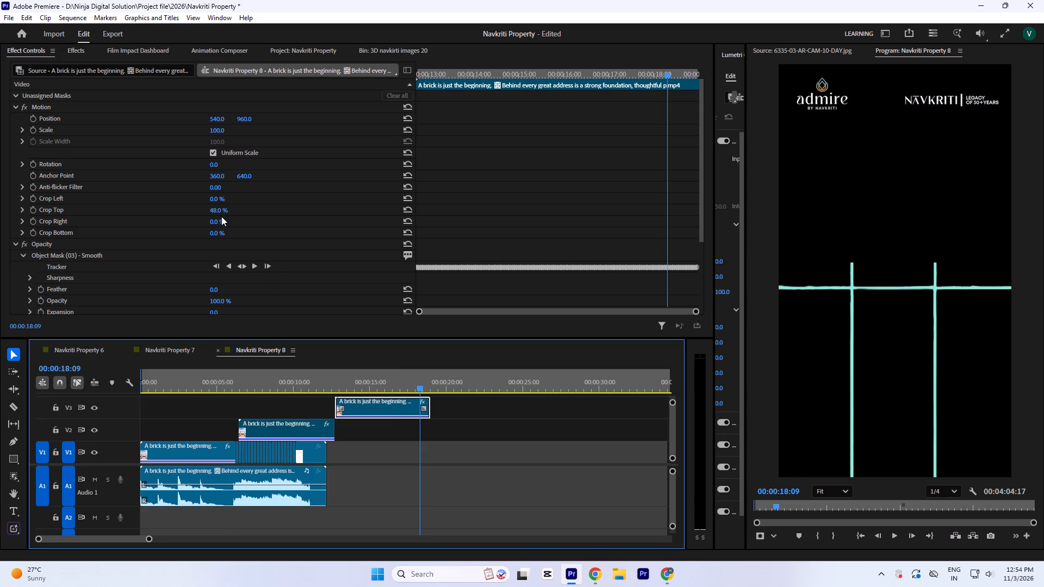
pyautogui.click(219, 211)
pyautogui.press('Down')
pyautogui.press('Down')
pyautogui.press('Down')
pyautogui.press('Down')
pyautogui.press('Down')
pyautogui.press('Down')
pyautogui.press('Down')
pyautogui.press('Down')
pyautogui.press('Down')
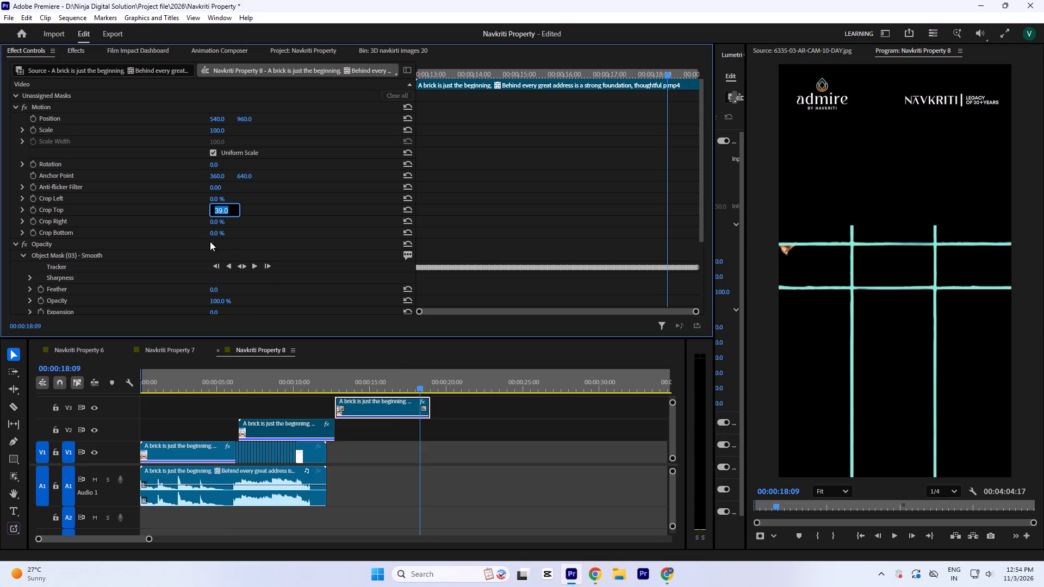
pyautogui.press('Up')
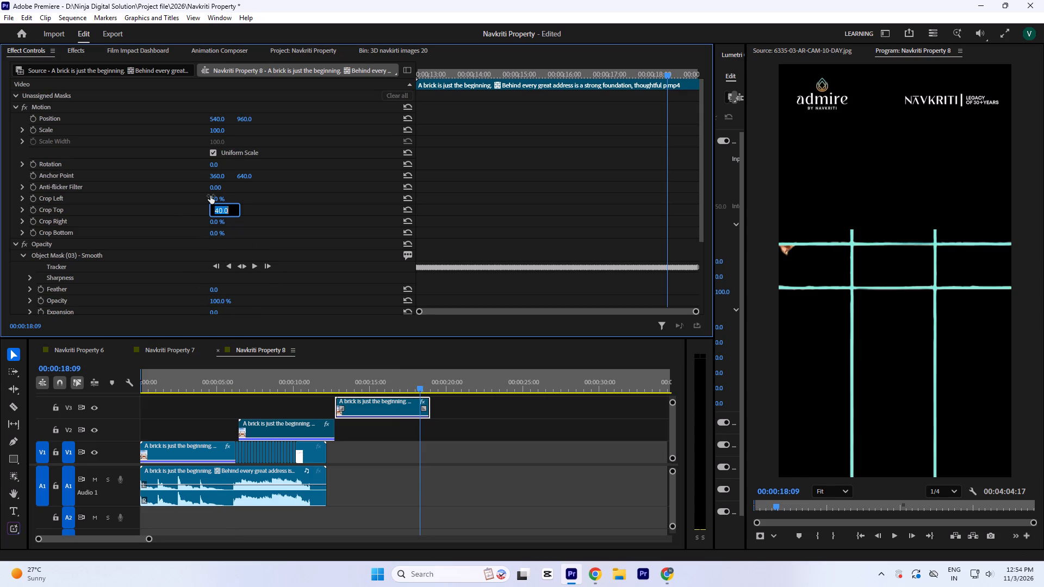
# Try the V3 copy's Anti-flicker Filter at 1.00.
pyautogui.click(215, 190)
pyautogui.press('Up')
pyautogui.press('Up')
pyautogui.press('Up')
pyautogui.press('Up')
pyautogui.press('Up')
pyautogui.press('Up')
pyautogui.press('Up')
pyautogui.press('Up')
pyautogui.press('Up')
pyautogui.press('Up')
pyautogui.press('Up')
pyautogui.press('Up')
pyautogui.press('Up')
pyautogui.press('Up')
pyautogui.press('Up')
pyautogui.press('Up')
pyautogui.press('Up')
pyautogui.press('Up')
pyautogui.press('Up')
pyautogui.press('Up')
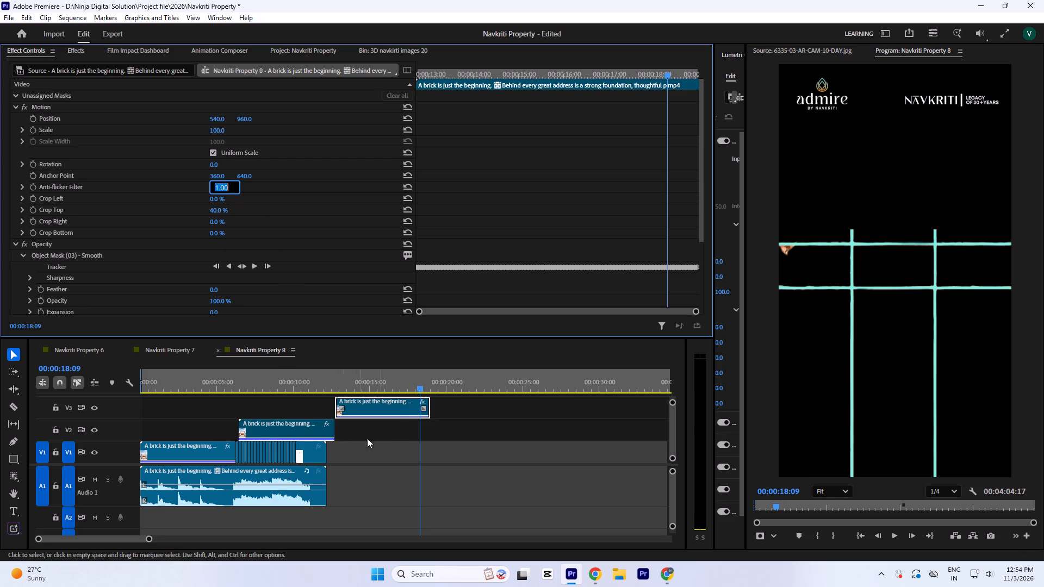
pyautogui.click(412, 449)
# Set Crop Left on the V3 copy to 24 %, trimming the outer end of the horizontal line.
pyautogui.click(398, 405)
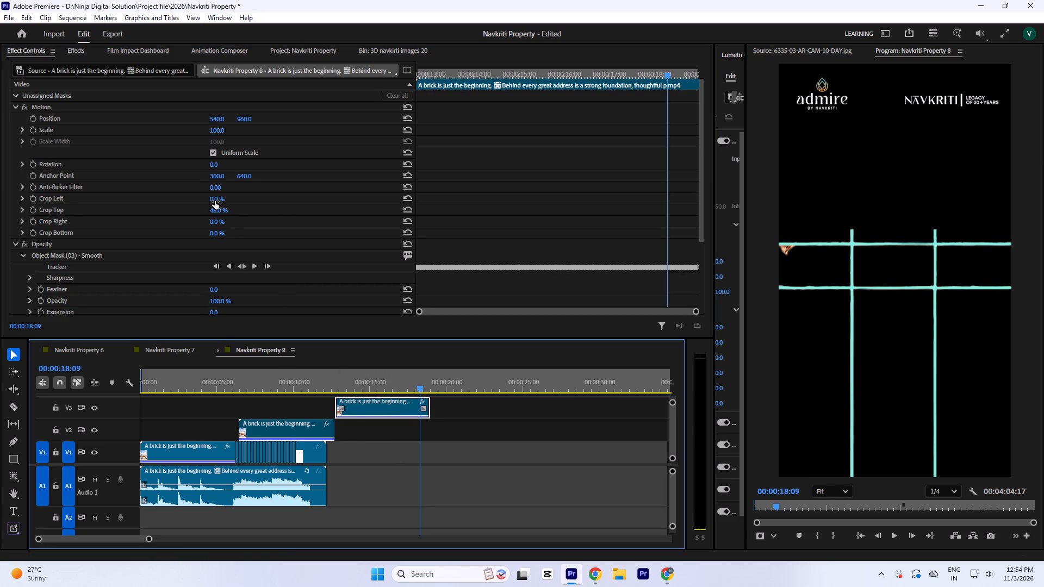
pyautogui.moveTo(215, 201); pyautogui.dragTo(213, 188)
# Compare the line layout of the opening V1 segment around 00:00:05:00 with the V3 copy around 00:00:18:00.
pyautogui.click(394, 445)
pyautogui.click(225, 381)
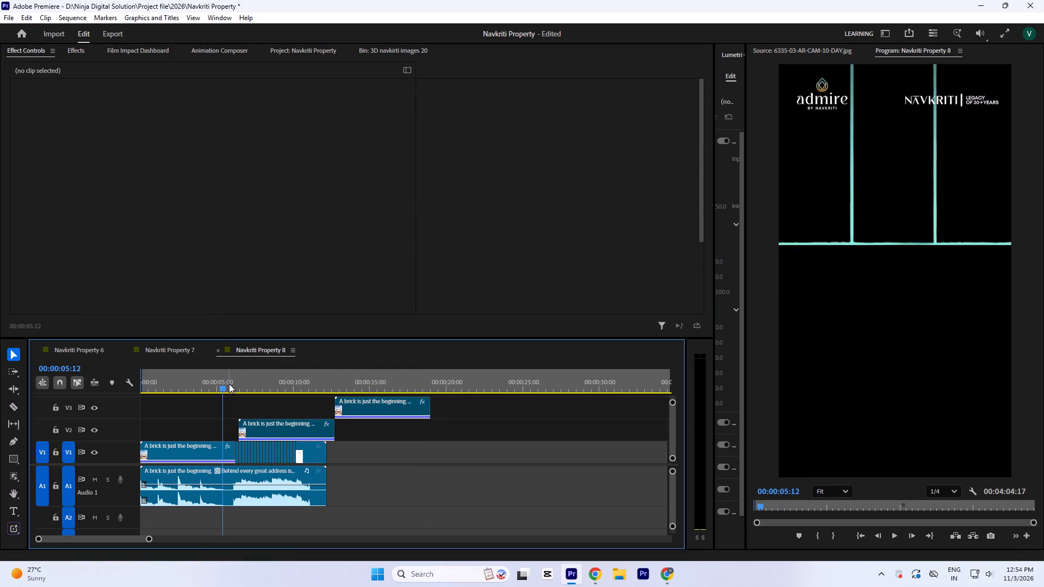
pyautogui.click(181, 457)
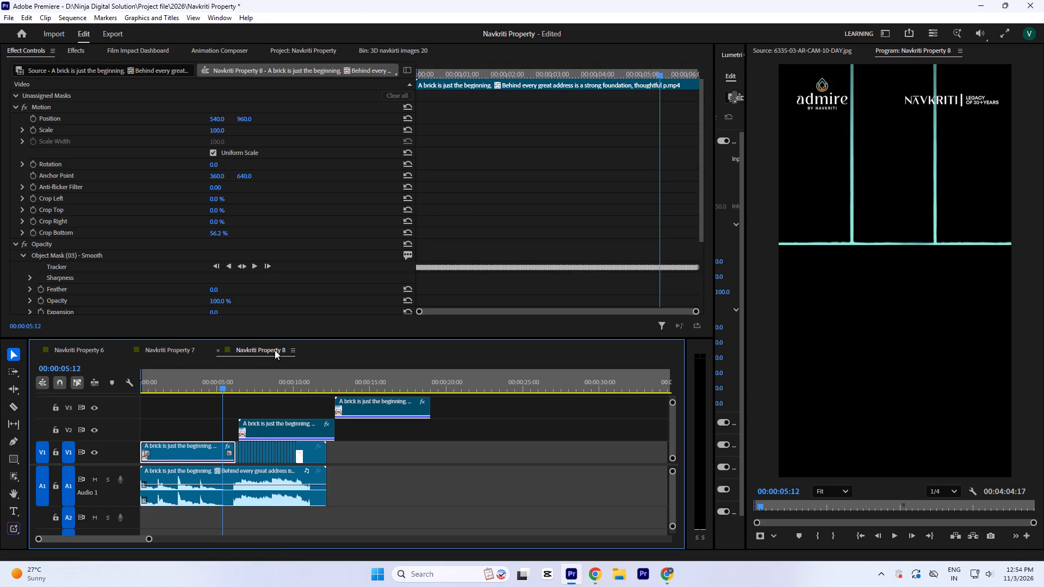
pyautogui.moveTo(221, 390); pyautogui.dragTo(227, 393)
pyautogui.moveTo(414, 388); pyautogui.dragTo(420, 397)
pyautogui.click(391, 408)
pyautogui.moveTo(232, 380); pyautogui.dragTo(217, 392)
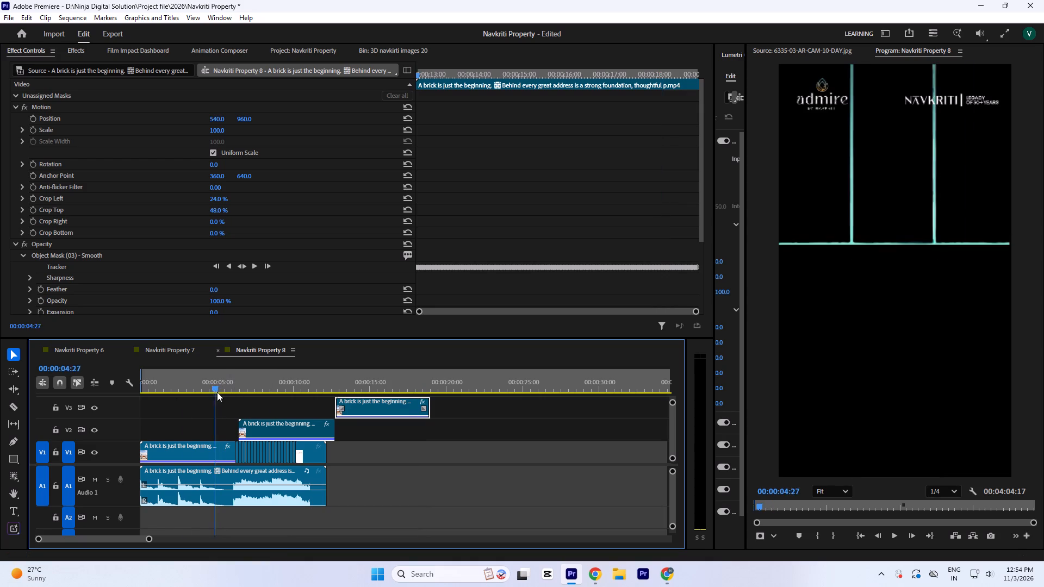
pyautogui.moveTo(217, 392); pyautogui.dragTo(214, 441)
pyautogui.moveTo(214, 441); pyautogui.dragTo(362, 436)
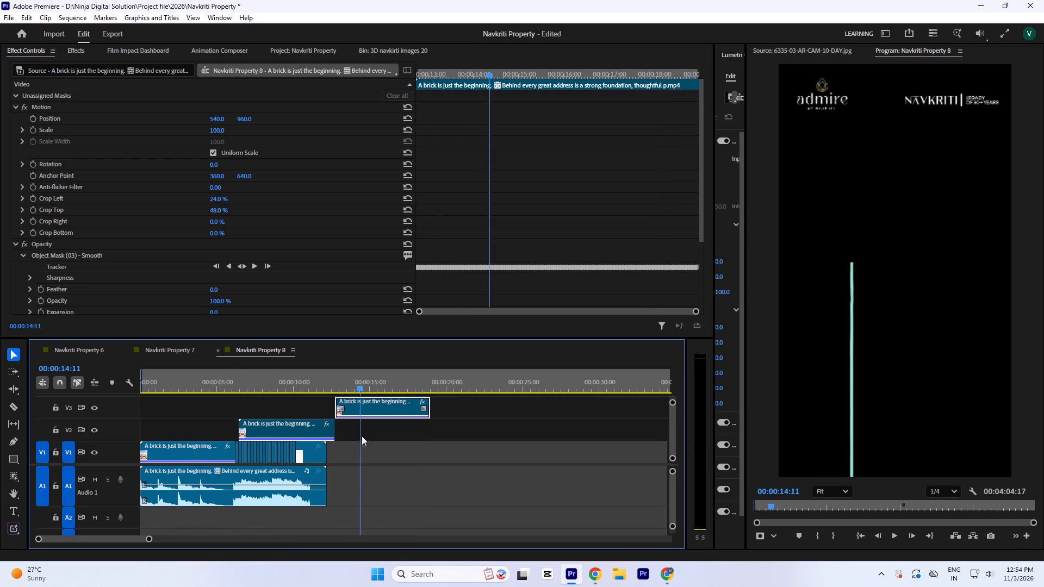
pyautogui.moveTo(362, 436); pyautogui.dragTo(425, 415)
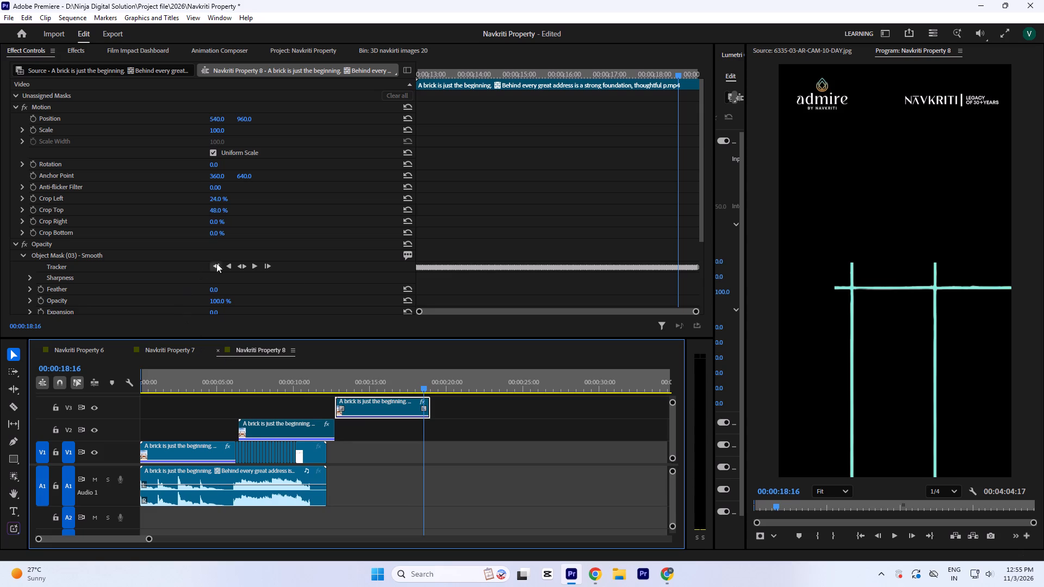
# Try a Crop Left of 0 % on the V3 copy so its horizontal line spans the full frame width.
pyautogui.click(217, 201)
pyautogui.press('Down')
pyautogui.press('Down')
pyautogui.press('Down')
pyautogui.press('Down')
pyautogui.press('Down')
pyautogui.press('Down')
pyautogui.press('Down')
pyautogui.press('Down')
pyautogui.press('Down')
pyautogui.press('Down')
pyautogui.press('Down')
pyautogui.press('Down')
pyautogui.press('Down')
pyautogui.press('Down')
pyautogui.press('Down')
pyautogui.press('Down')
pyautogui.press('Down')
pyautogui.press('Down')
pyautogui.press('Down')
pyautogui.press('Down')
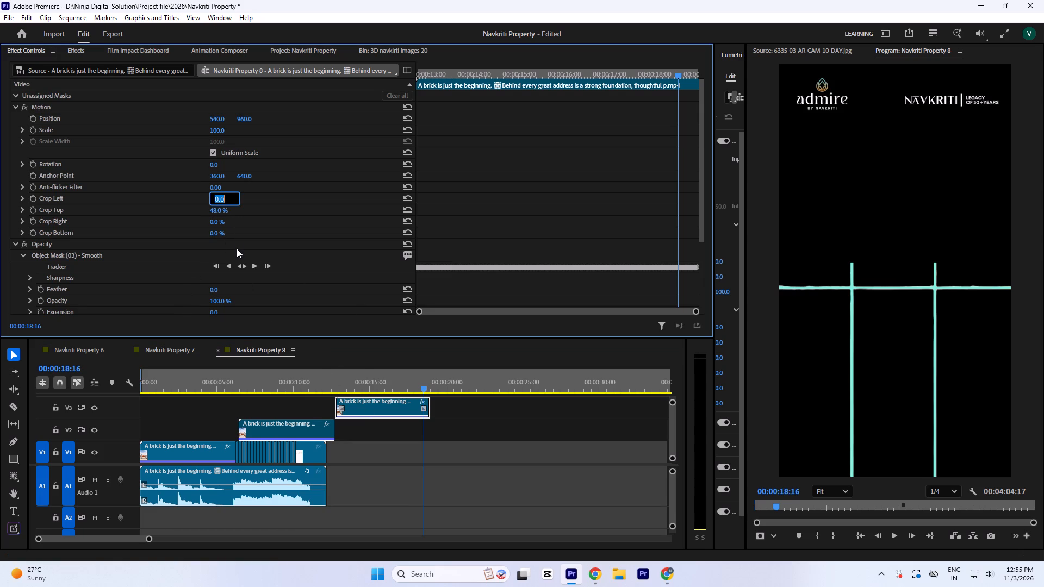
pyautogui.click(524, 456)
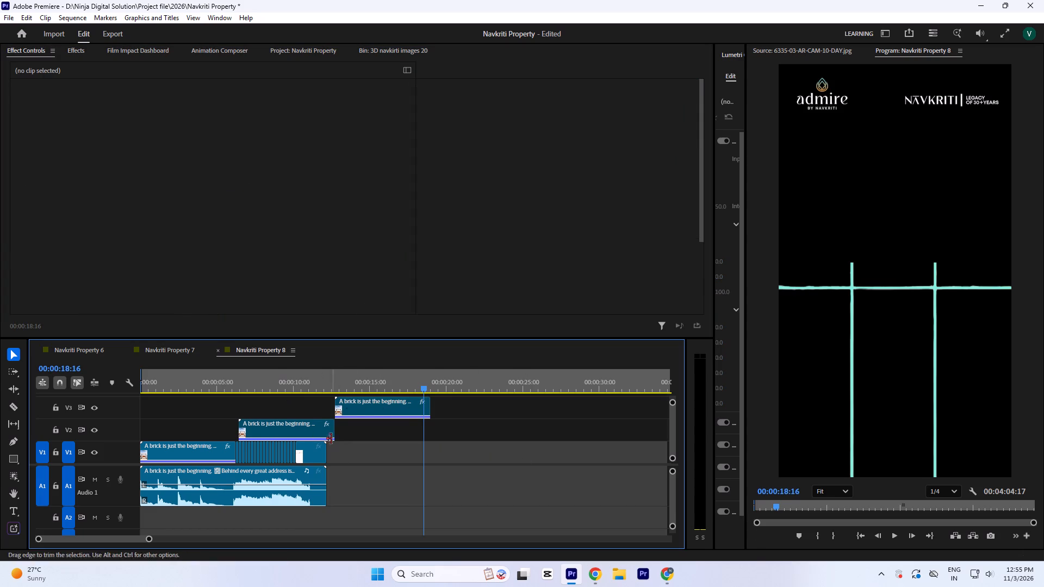
# Compare the line layout of the opening V1 segment, the V3 copy and the original source video around 00:00:05:07.
pyautogui.moveTo(229, 383); pyautogui.dragTo(233, 388)
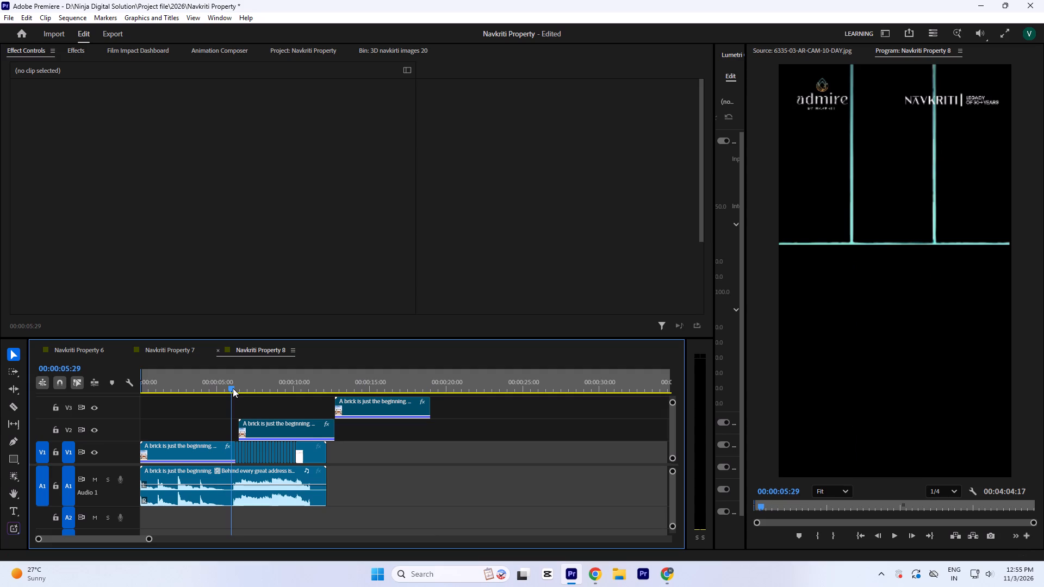
pyautogui.moveTo(233, 388); pyautogui.dragTo(426, 423)
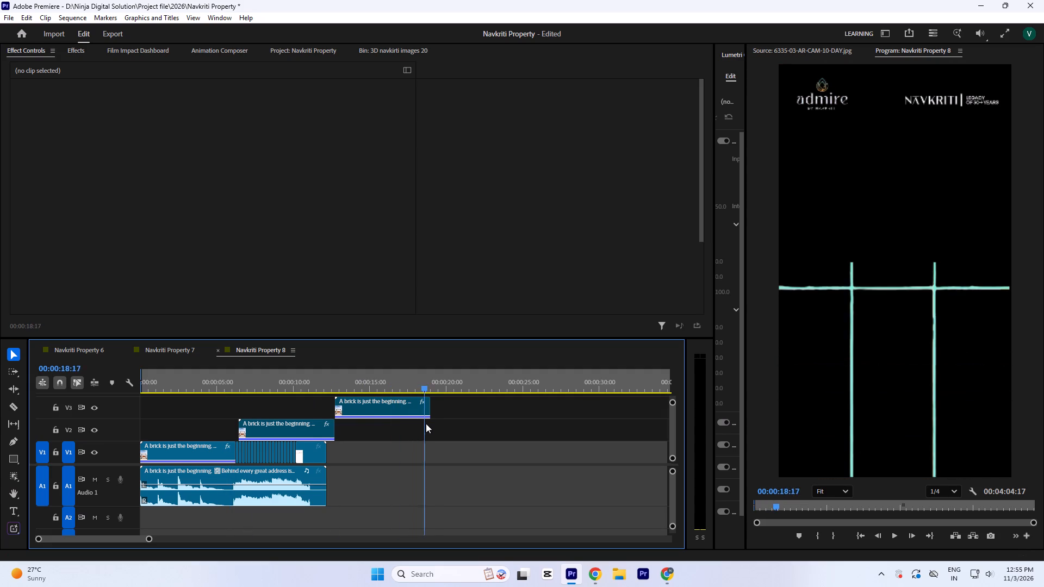
pyautogui.moveTo(426, 423); pyautogui.dragTo(424, 425)
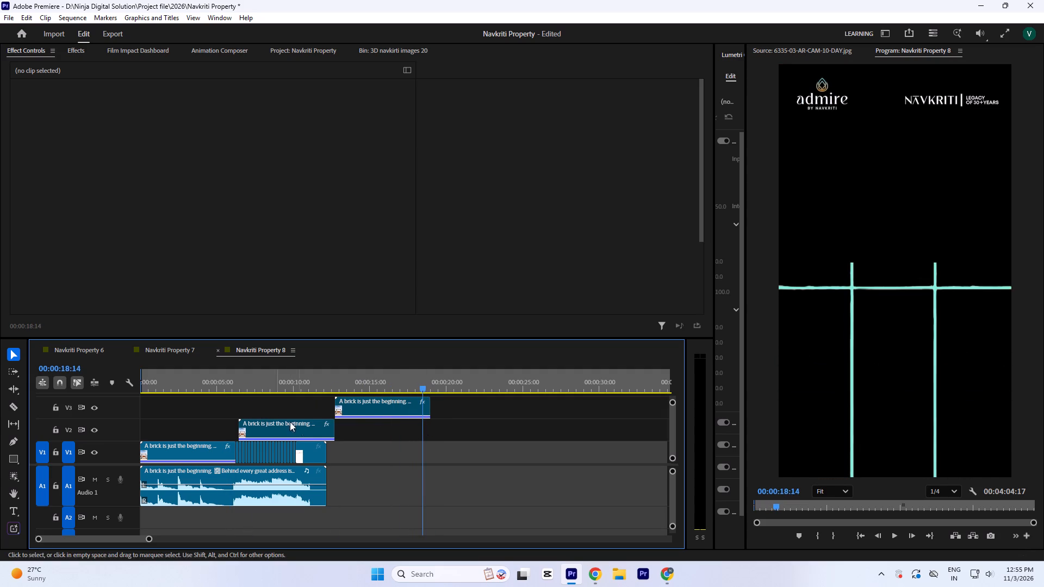
pyautogui.moveTo(316, 382); pyautogui.dragTo(322, 391)
pyautogui.click(307, 428)
pyautogui.press('r')
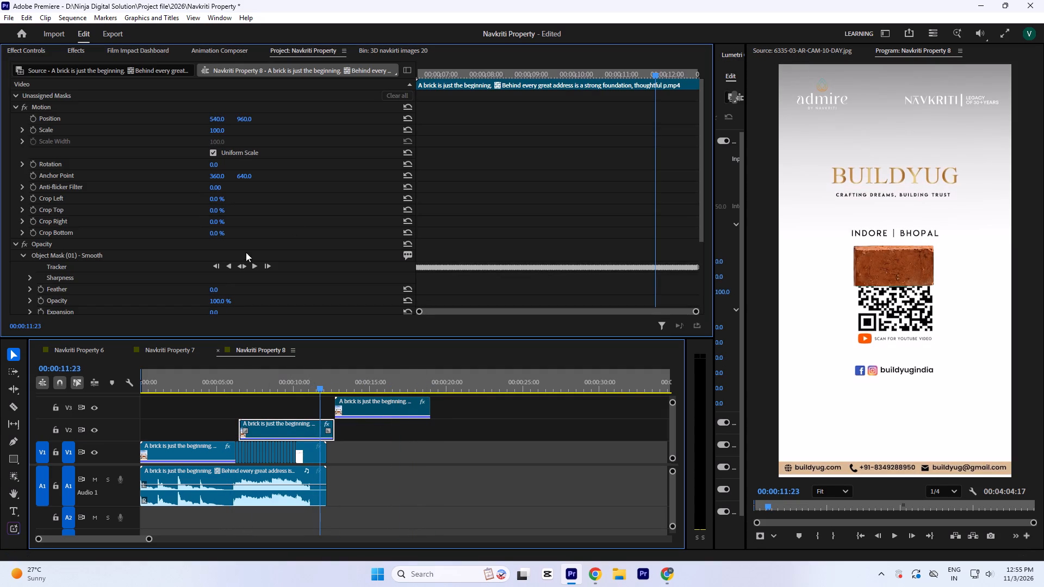
pyautogui.doubleClick(250, 267)
pyautogui.moveTo(835, 508); pyautogui.dragTo(875, 513)
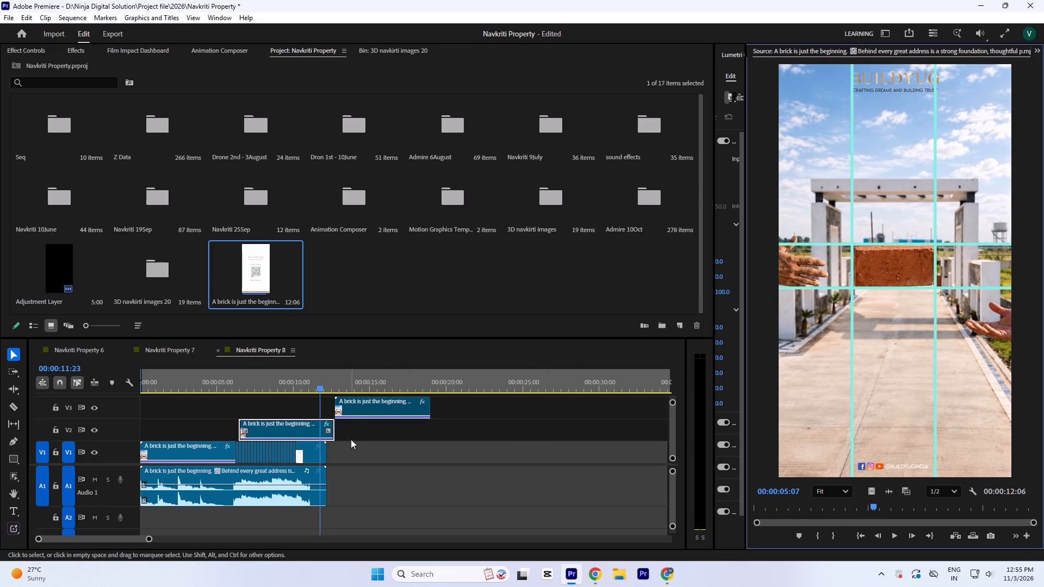
# Move the V3 copy to the start of the sequence, aligned above the opening V1 segment.
pyautogui.moveTo(403, 377); pyautogui.dragTo(427, 397)
pyautogui.moveTo(398, 414); pyautogui.dragTo(338, 409)
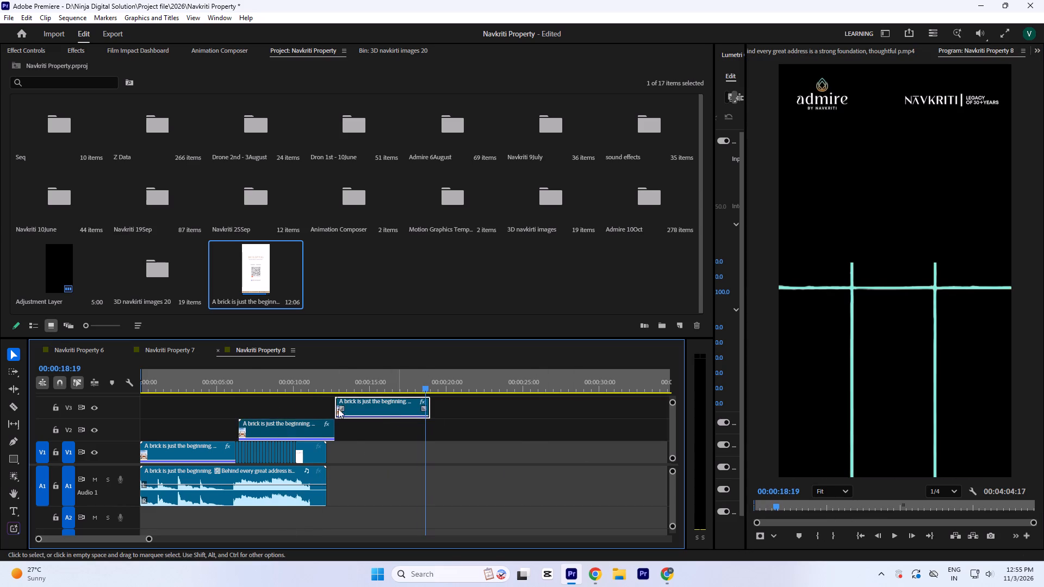
pyautogui.moveTo(338, 409); pyautogui.dragTo(188, 412)
pyautogui.moveTo(214, 377); pyautogui.dragTo(232, 391)
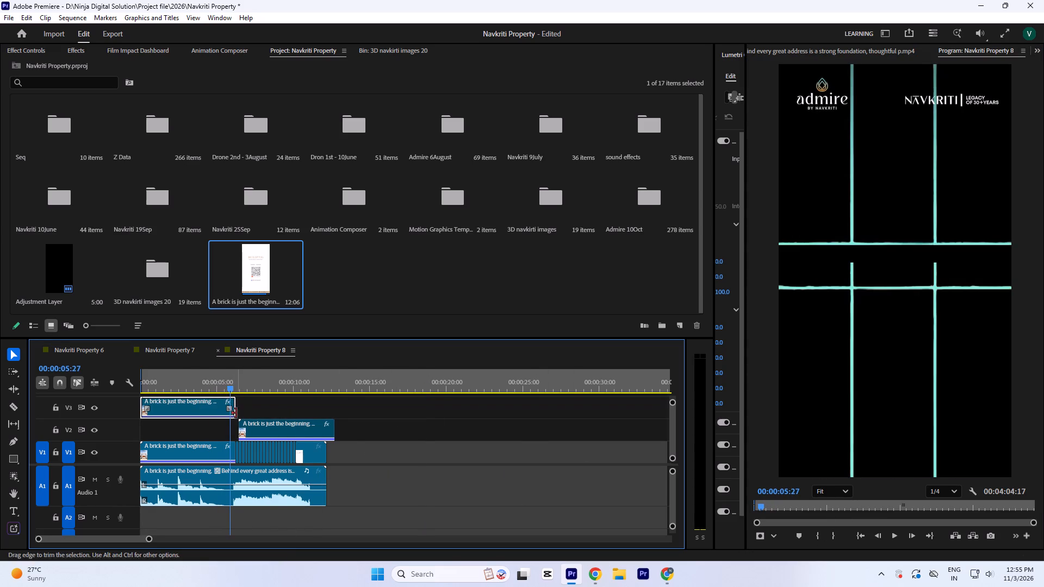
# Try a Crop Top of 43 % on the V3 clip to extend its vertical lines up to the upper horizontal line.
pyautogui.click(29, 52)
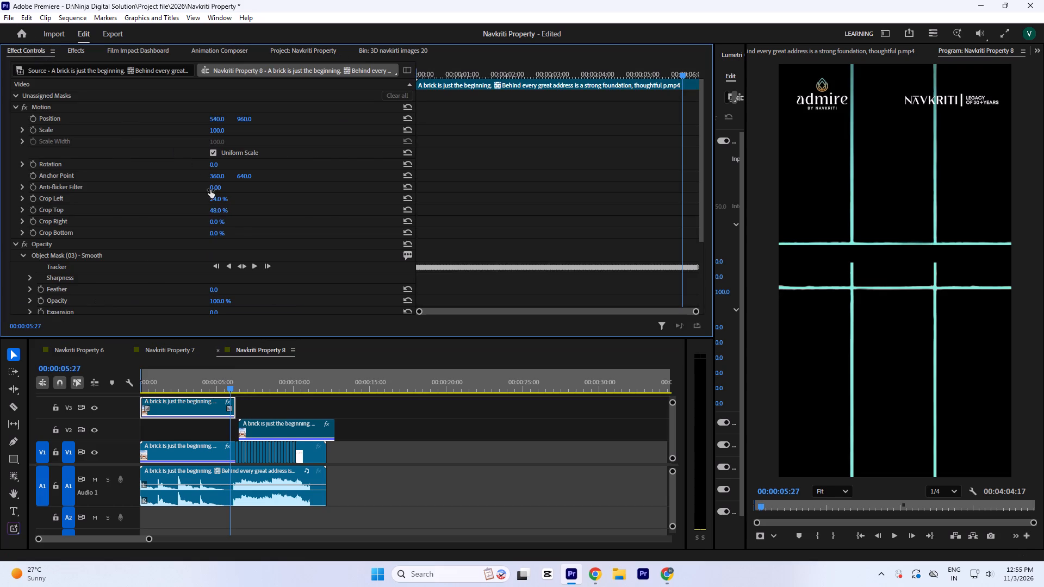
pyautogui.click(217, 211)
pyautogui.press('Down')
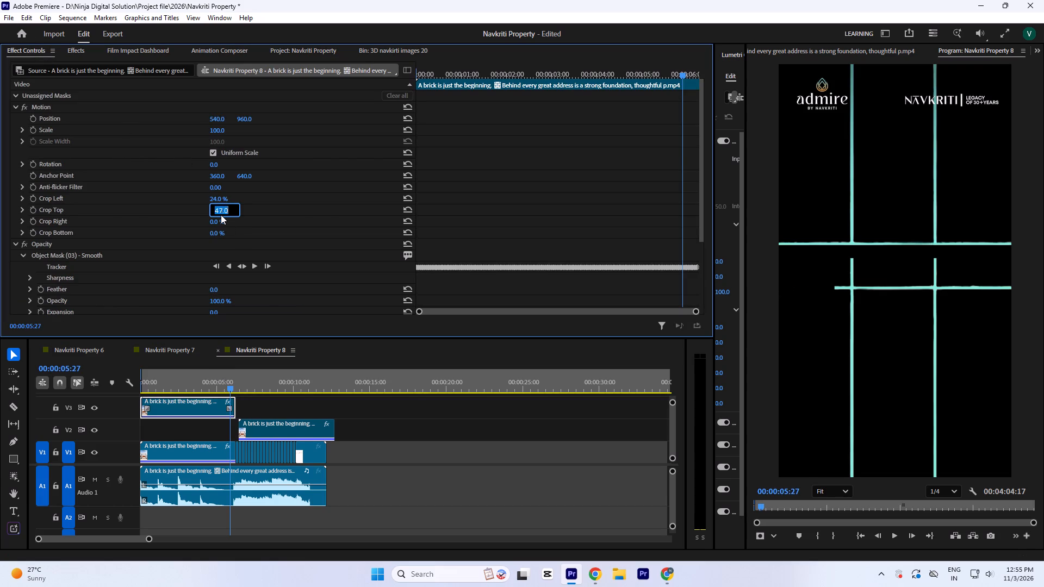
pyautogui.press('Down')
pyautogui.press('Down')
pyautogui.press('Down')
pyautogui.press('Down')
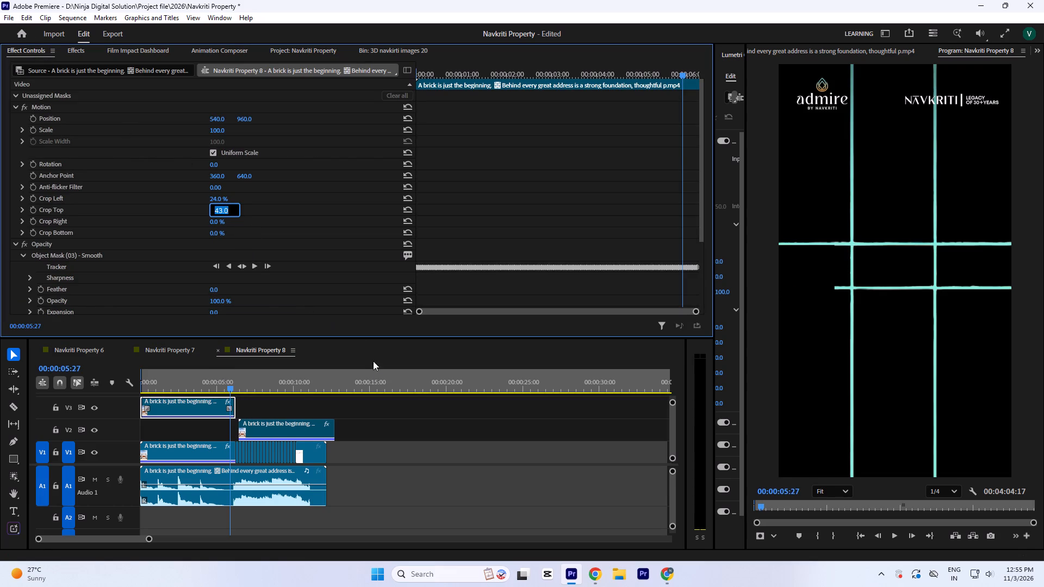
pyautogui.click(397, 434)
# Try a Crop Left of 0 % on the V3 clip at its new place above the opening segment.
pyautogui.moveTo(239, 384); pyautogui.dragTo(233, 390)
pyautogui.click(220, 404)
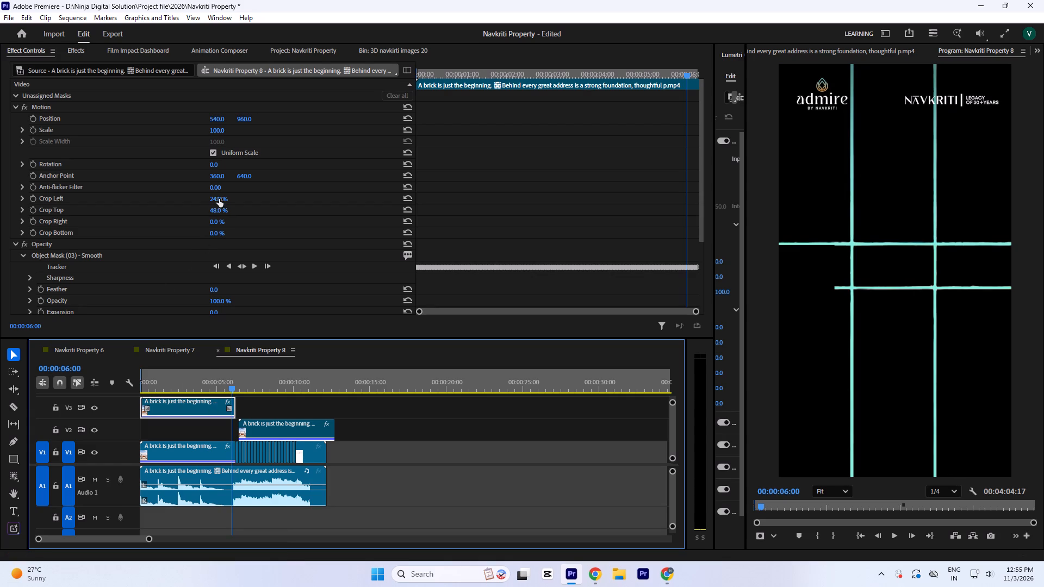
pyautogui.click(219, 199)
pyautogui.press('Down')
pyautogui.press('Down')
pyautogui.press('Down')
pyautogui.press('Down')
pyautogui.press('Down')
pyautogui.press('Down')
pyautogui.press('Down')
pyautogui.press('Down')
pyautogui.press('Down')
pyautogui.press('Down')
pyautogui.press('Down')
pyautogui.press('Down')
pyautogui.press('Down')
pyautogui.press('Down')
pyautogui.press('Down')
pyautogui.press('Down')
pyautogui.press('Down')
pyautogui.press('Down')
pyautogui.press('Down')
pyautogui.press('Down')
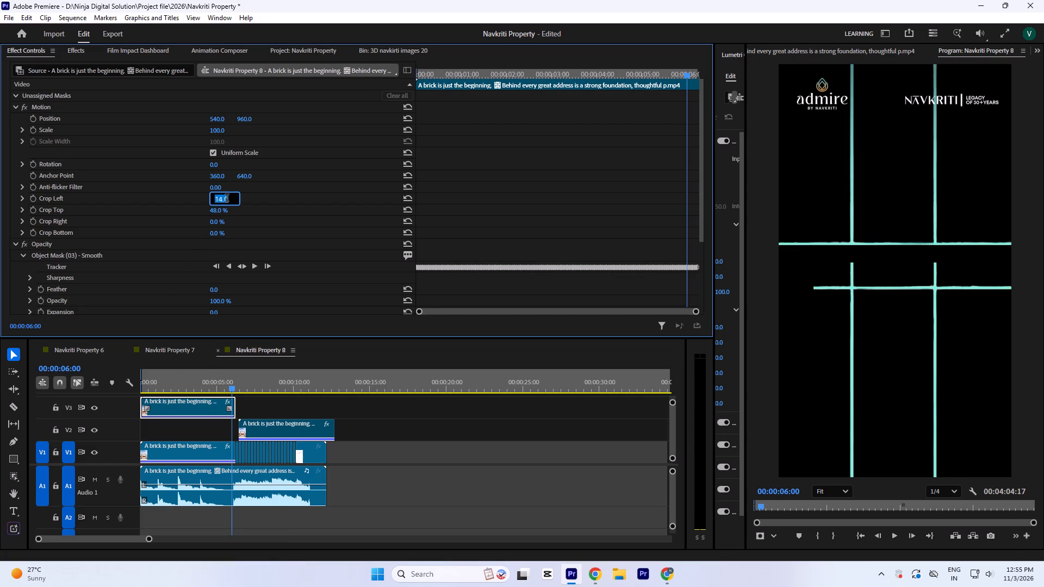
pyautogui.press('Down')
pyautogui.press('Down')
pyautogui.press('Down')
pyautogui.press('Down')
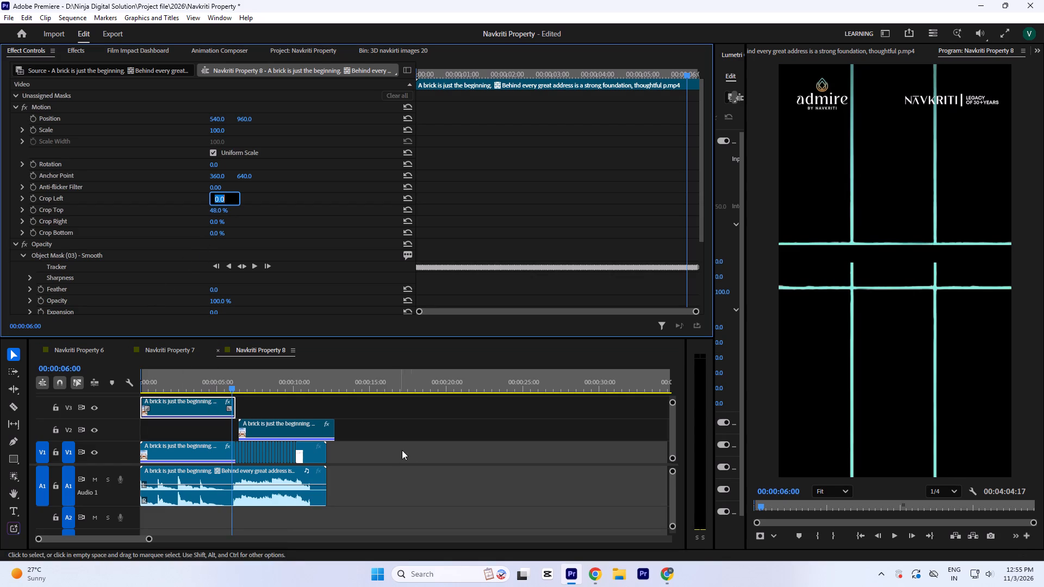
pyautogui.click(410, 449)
# Move the V2 brick clip to the start of the sequence, aligned between the V1 and V3 line clips.
pyautogui.moveTo(281, 426); pyautogui.dragTo(195, 427)
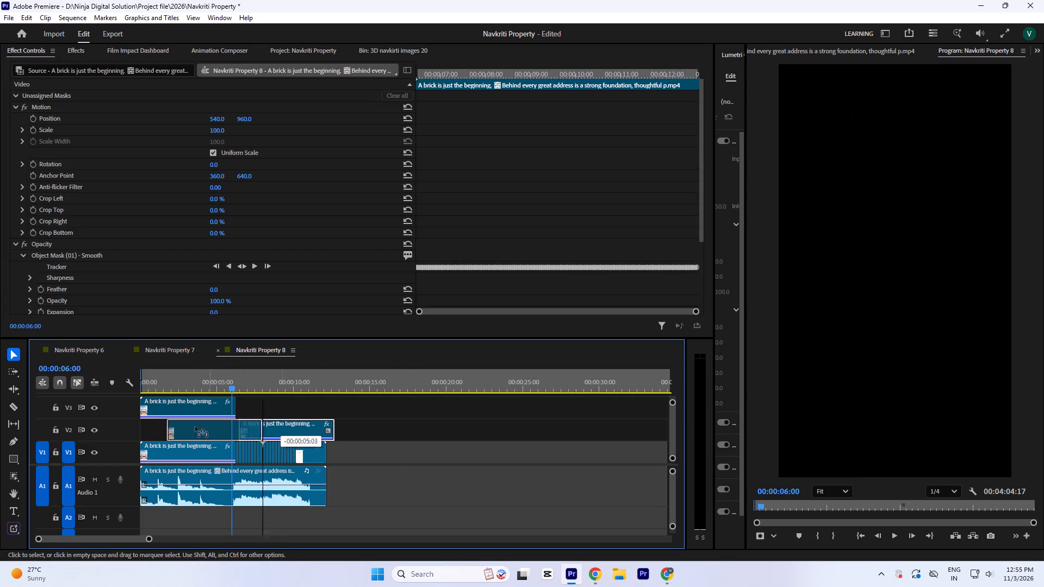
pyautogui.moveTo(195, 427); pyautogui.dragTo(147, 428)
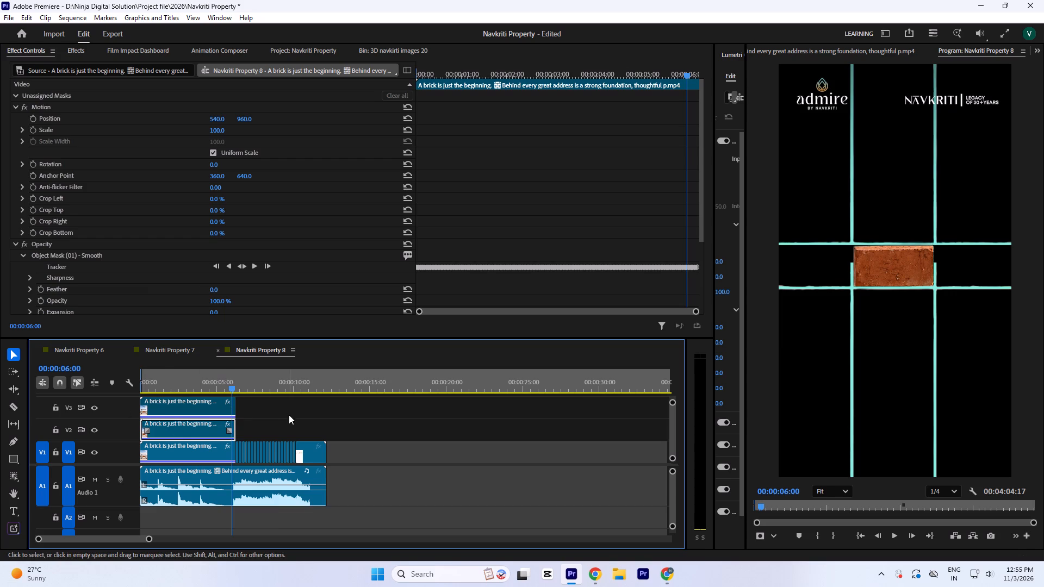
pyautogui.click(289, 415)
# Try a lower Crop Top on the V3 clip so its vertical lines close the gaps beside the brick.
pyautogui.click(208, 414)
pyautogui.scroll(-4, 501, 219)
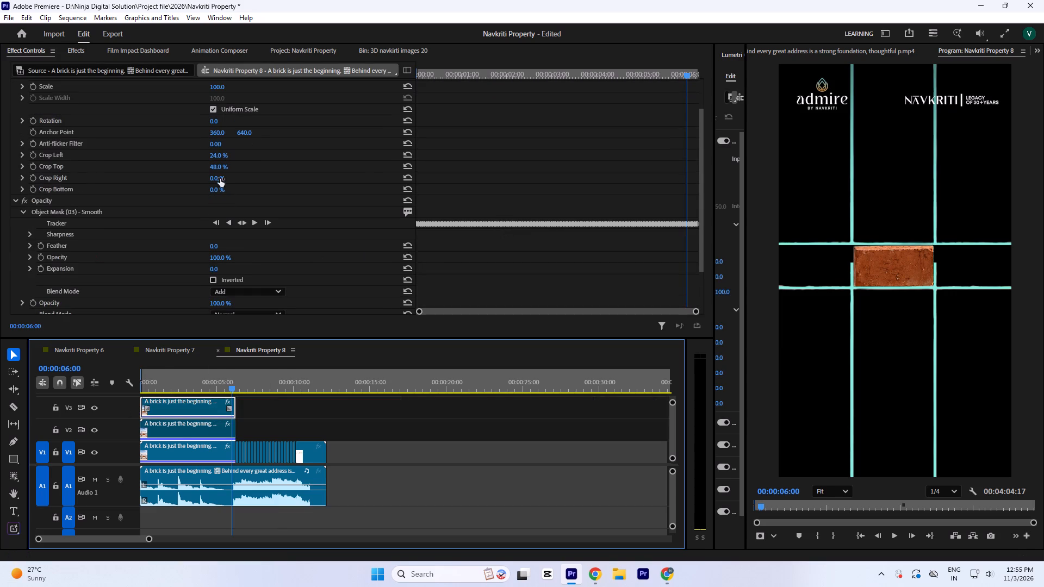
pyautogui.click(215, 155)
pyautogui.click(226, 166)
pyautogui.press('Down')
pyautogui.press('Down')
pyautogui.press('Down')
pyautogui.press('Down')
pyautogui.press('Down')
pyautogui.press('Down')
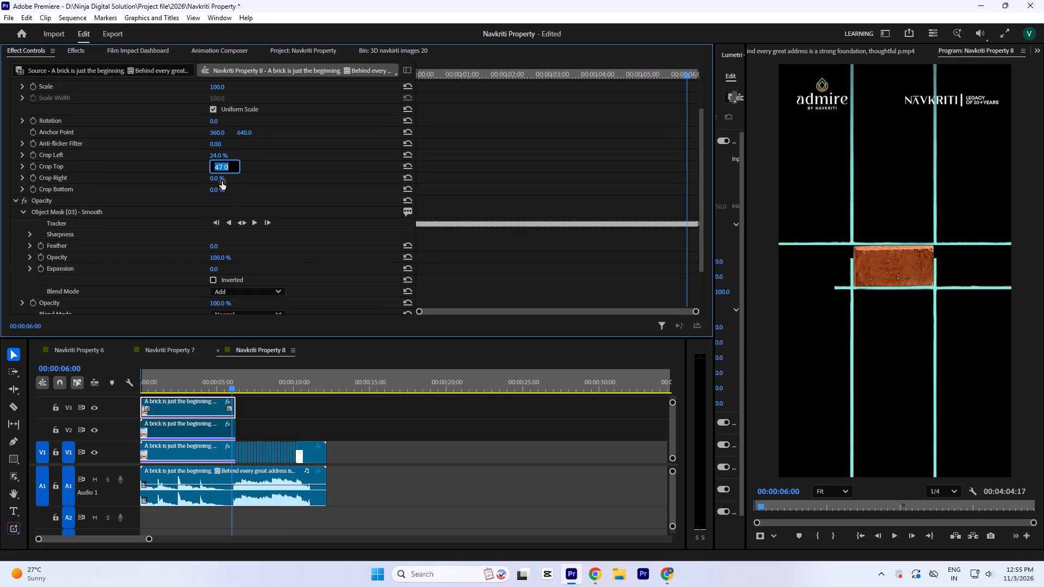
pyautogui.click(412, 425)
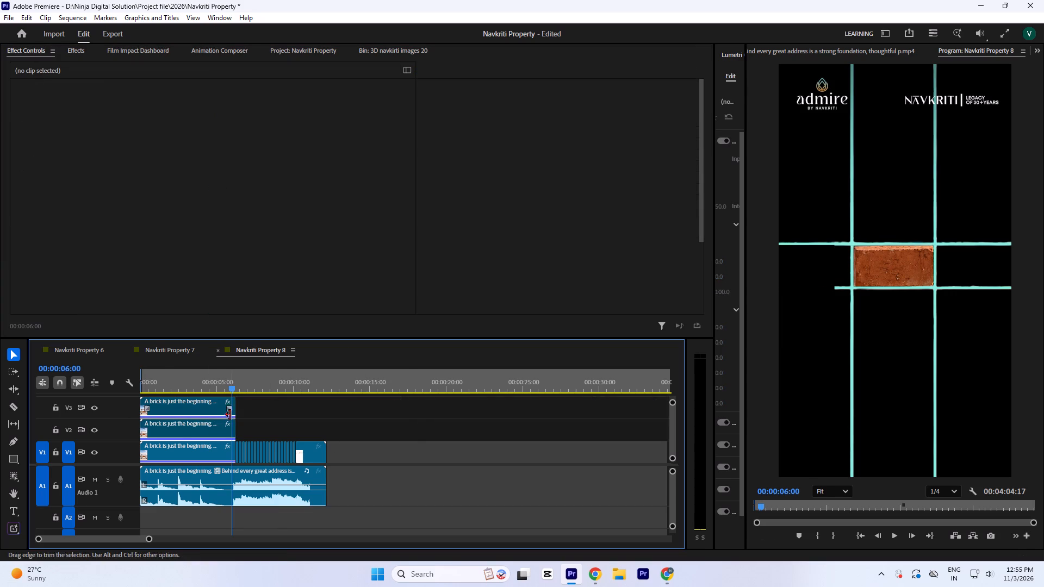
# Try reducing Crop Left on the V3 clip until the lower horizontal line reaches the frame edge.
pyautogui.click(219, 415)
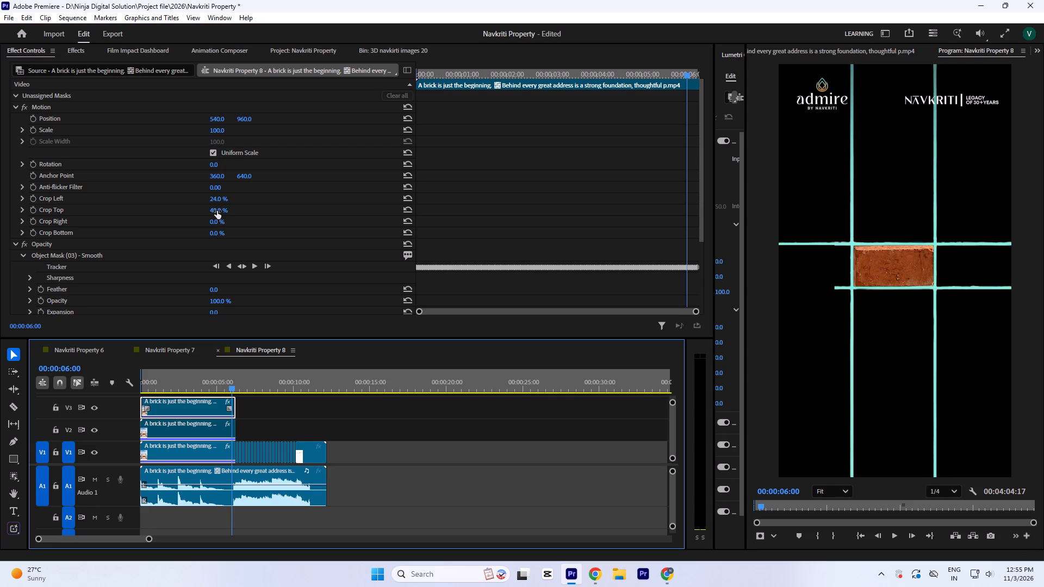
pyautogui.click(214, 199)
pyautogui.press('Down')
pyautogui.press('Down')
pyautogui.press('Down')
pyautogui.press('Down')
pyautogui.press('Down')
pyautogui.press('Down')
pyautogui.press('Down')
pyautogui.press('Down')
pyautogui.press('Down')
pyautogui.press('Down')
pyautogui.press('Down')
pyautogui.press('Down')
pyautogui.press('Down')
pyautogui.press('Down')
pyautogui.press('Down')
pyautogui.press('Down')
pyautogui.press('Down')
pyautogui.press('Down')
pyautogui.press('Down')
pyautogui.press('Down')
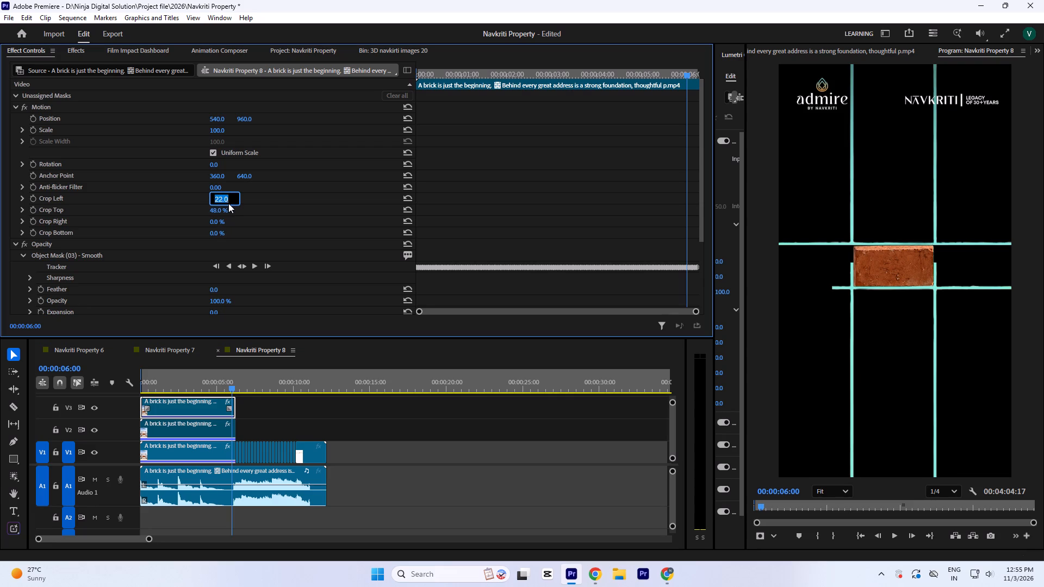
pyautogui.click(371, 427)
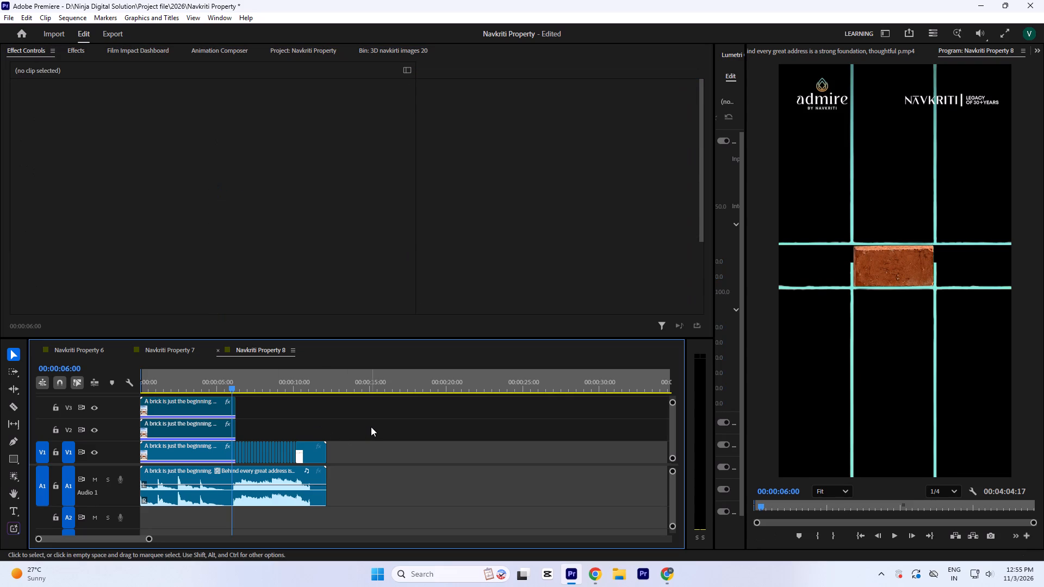
# Set Crop Left on the V3 clip to 0 %.
pyautogui.click(225, 404)
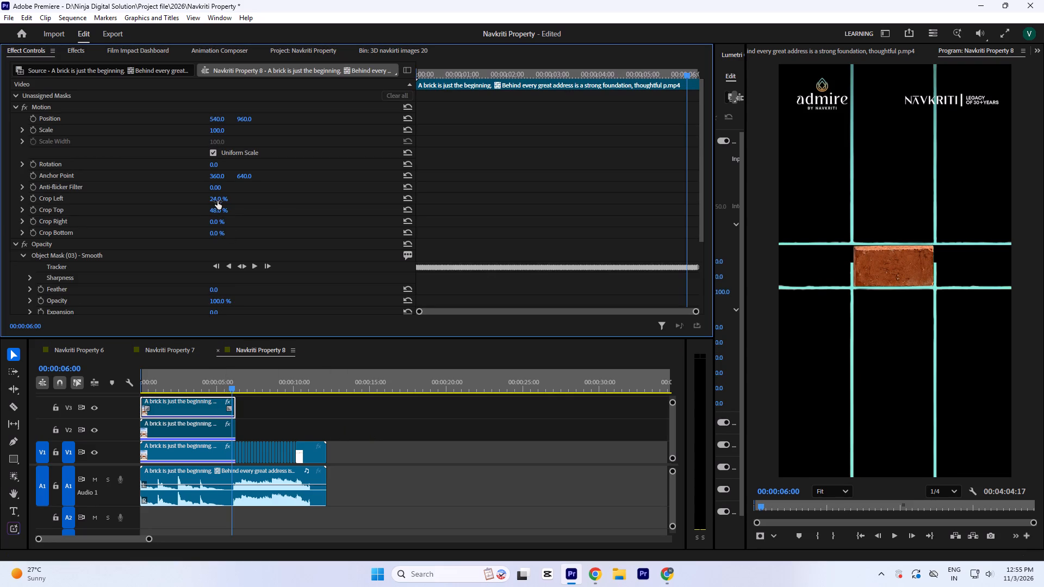
pyautogui.moveTo(217, 198); pyautogui.dragTo(209, 311)
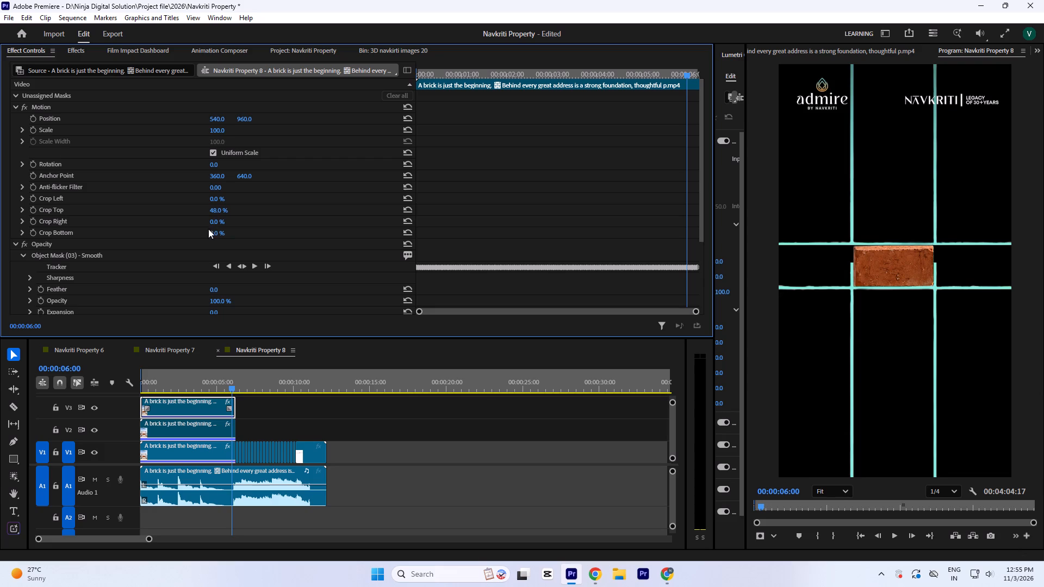
# Set Crop Top on the V3 clip to 43 % so the lower vertical lines meet the upper ones.
pyautogui.moveTo(217, 210); pyautogui.dragTo(218, 255)
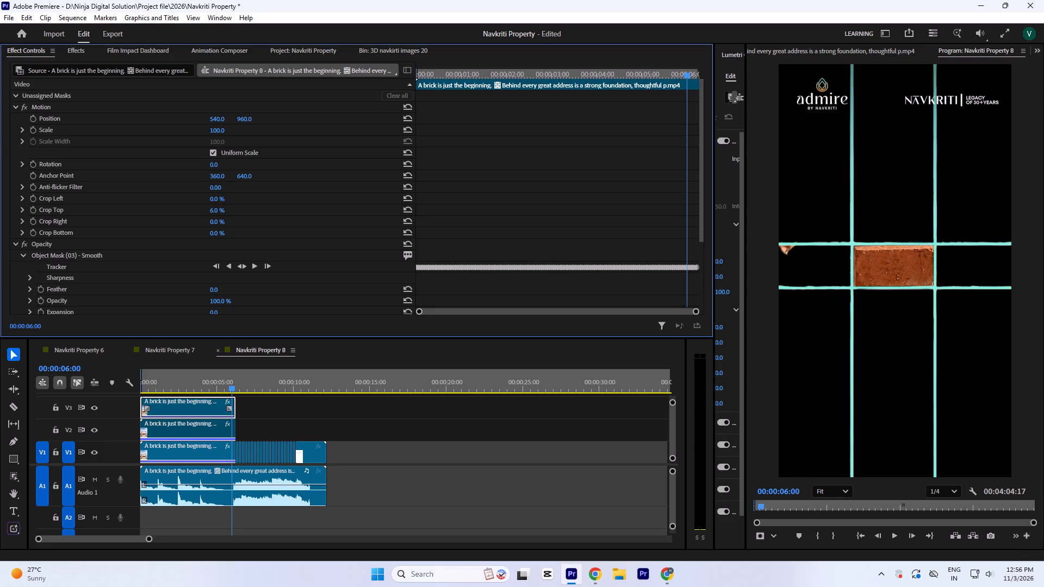
pyautogui.moveTo(218, 255); pyautogui.dragTo(215, 235)
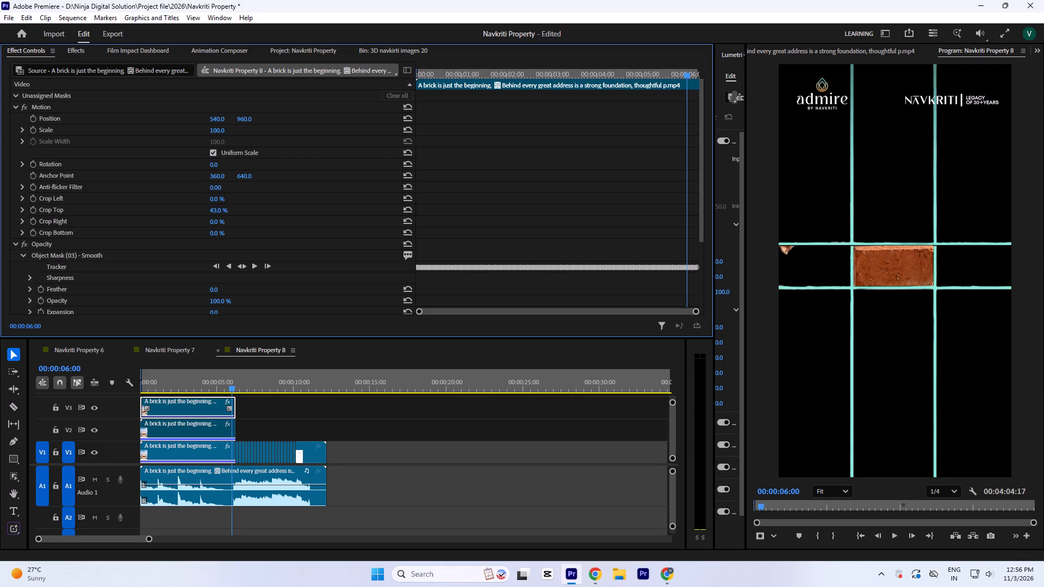
pyautogui.moveTo(215, 235); pyautogui.dragTo(215, 233)
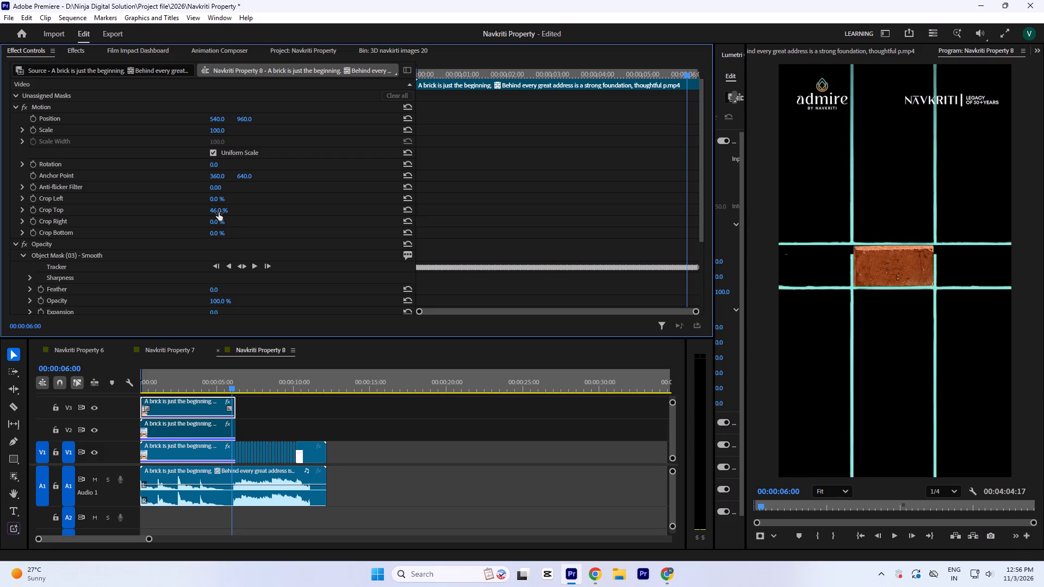
pyautogui.click(217, 211)
pyautogui.press('Down')
pyautogui.press('Down')
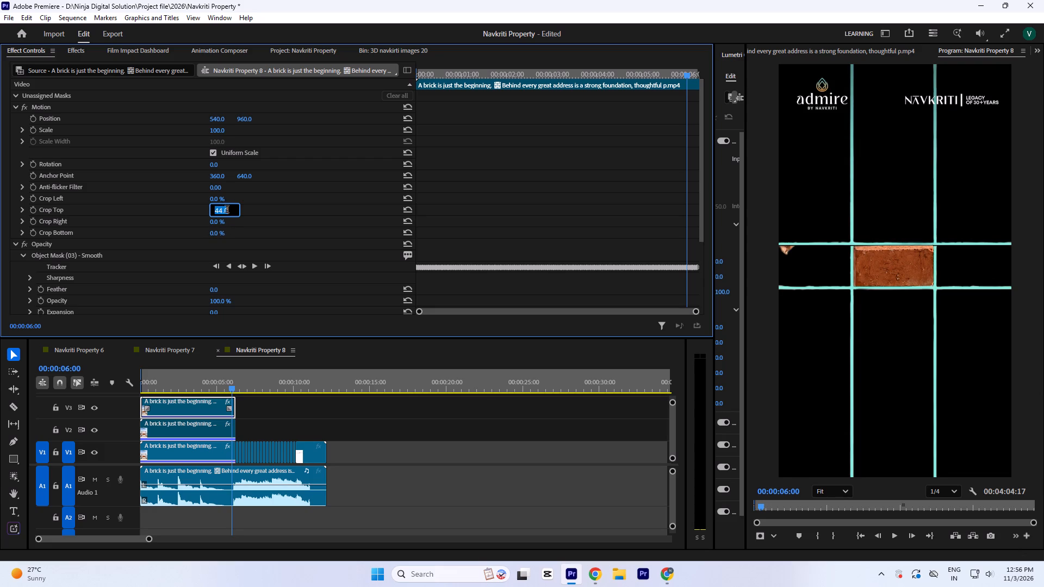
pyautogui.press('Down')
pyautogui.click(318, 393)
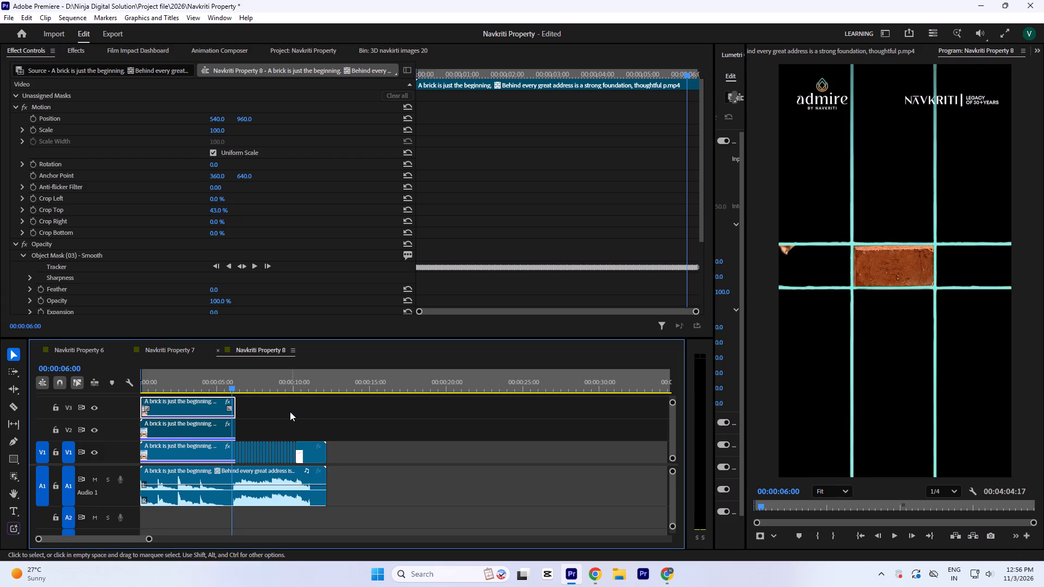
pyautogui.click(290, 411)
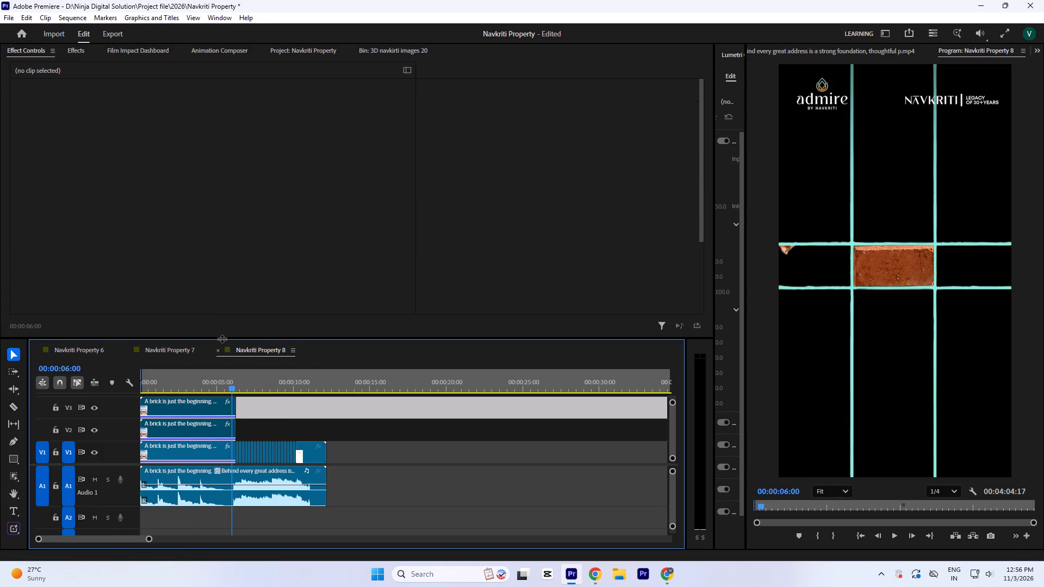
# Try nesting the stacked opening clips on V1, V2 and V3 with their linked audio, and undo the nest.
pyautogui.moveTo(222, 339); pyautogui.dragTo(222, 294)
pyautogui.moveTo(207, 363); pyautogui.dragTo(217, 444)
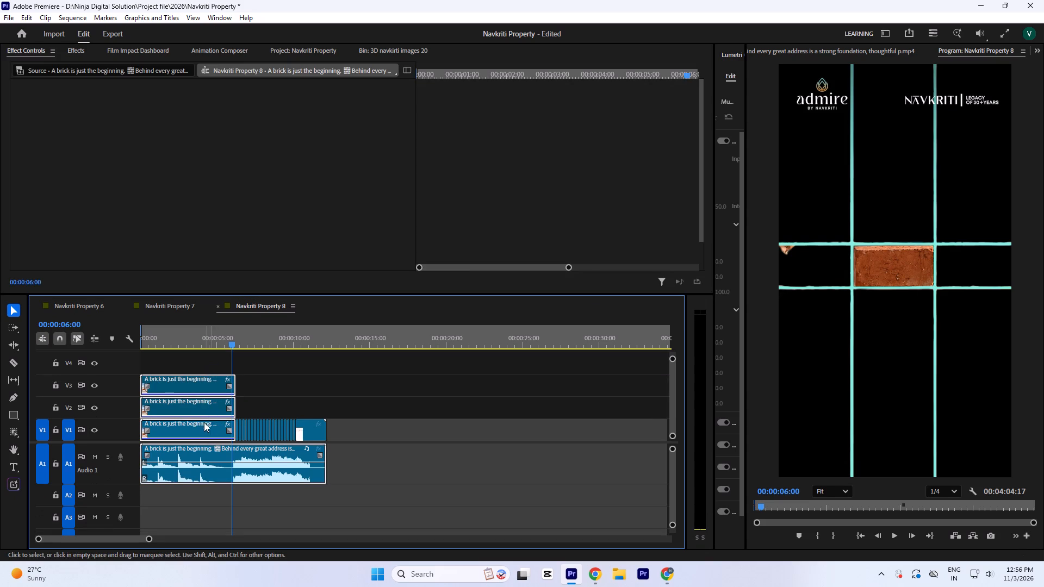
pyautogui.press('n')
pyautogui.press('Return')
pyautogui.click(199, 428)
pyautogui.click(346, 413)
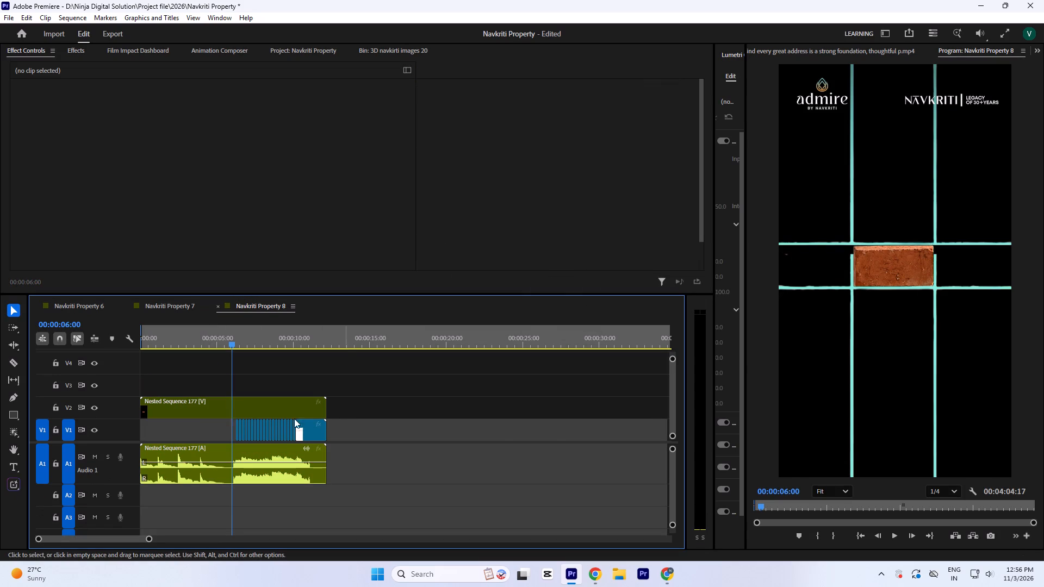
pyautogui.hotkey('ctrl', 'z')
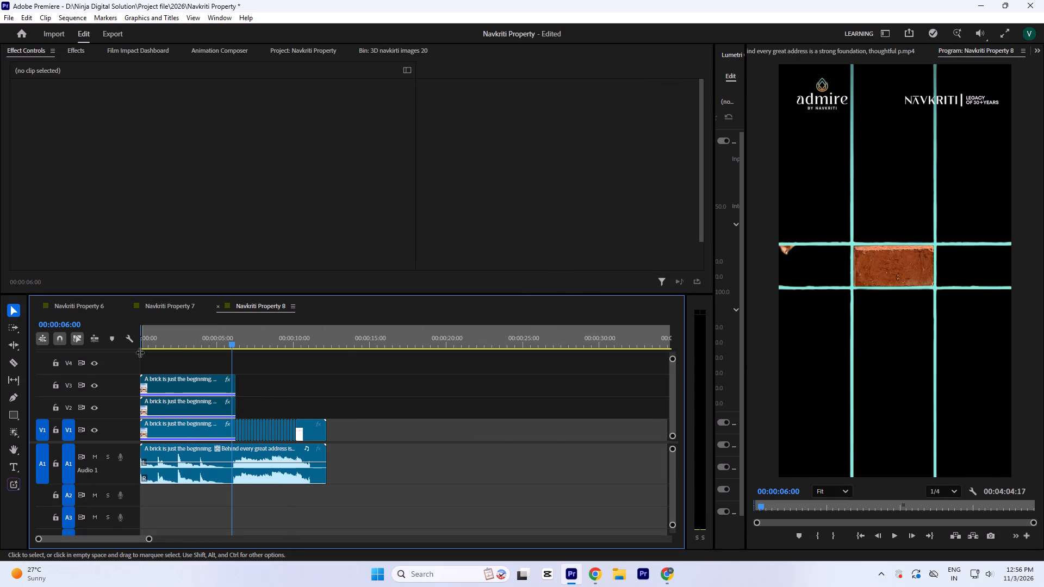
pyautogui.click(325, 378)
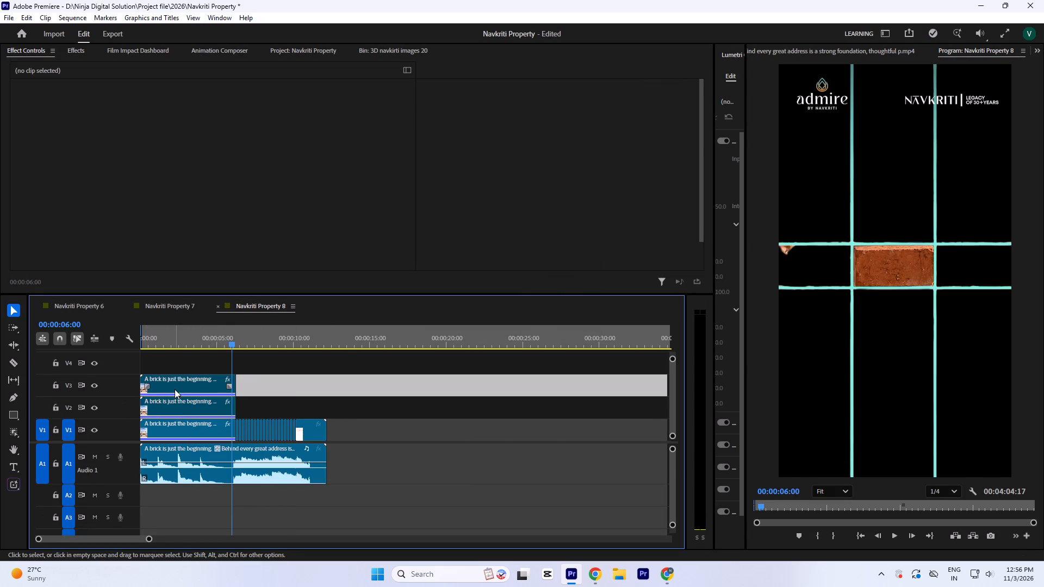
# Move the V3 lower-lines clip up to V4 and the V2 clip up to V3, leaving V2 empty.
pyautogui.moveTo(175, 389); pyautogui.dragTo(173, 377)
pyautogui.moveTo(195, 381); pyautogui.dragTo(195, 368)
pyautogui.moveTo(204, 408); pyautogui.dragTo(204, 389)
pyautogui.click(314, 386)
# Play the opening from the start and examine how the stacked line and brick clips animate together.
pyautogui.moveTo(197, 341); pyautogui.dragTo(95, 353)
pyautogui.press('space')
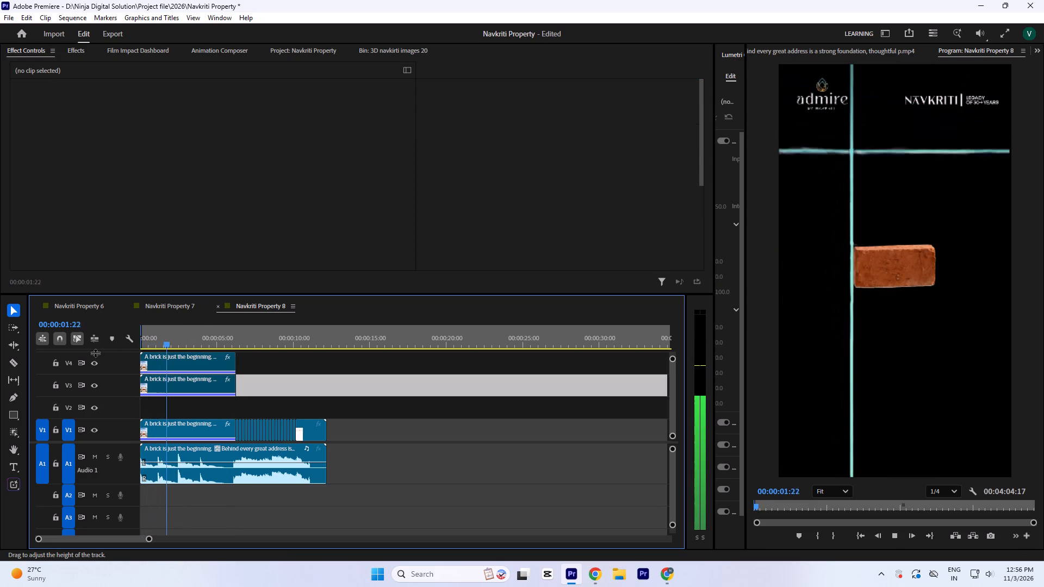
pyautogui.press('space')
pyautogui.press('space')
pyautogui.press('space')
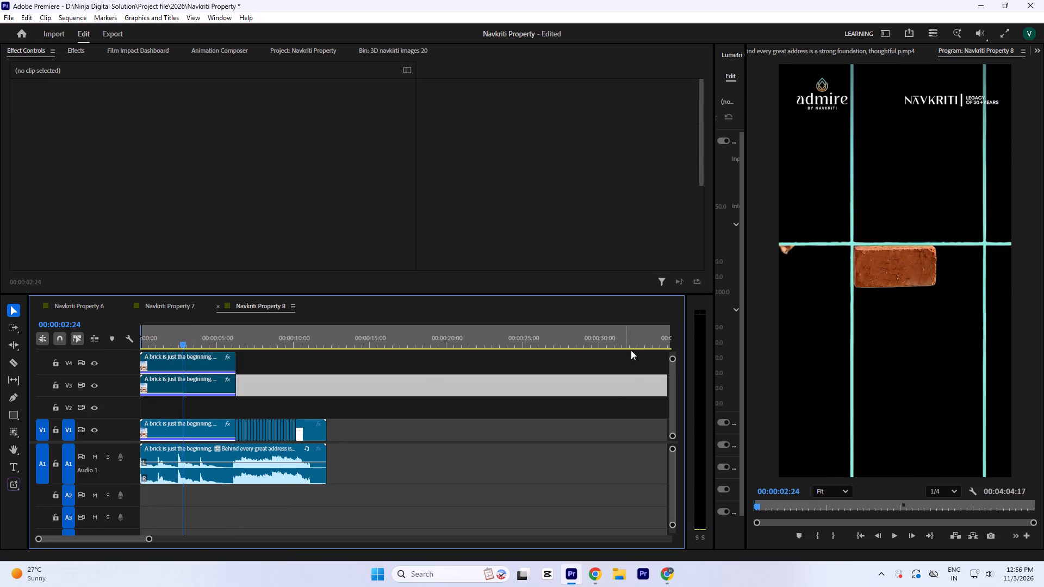
pyautogui.press('space')
pyautogui.press('space')
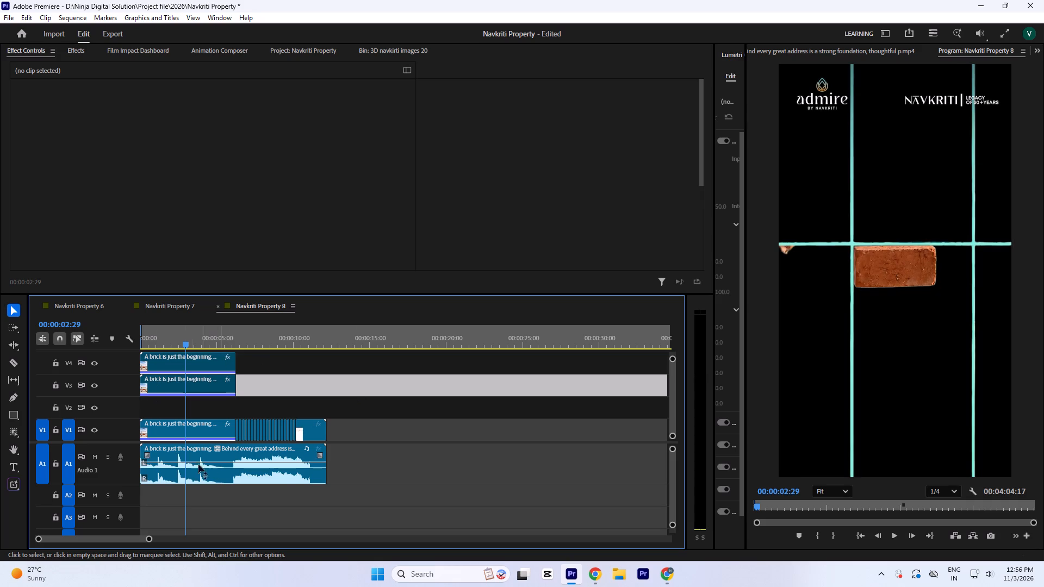
pyautogui.press('space')
pyautogui.press('space')
pyautogui.click(371, 383)
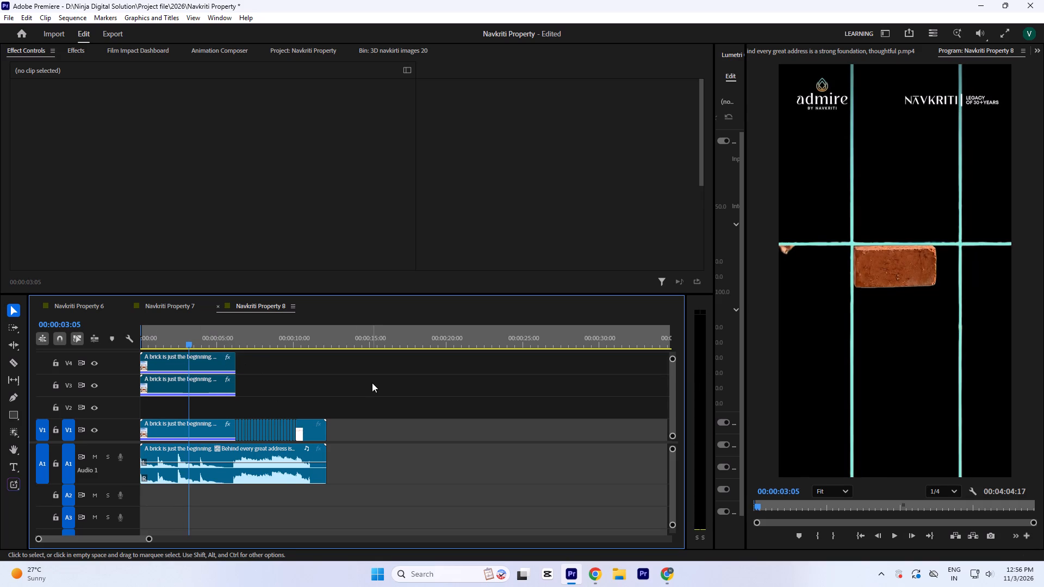
pyautogui.press('space')
pyautogui.press('space')
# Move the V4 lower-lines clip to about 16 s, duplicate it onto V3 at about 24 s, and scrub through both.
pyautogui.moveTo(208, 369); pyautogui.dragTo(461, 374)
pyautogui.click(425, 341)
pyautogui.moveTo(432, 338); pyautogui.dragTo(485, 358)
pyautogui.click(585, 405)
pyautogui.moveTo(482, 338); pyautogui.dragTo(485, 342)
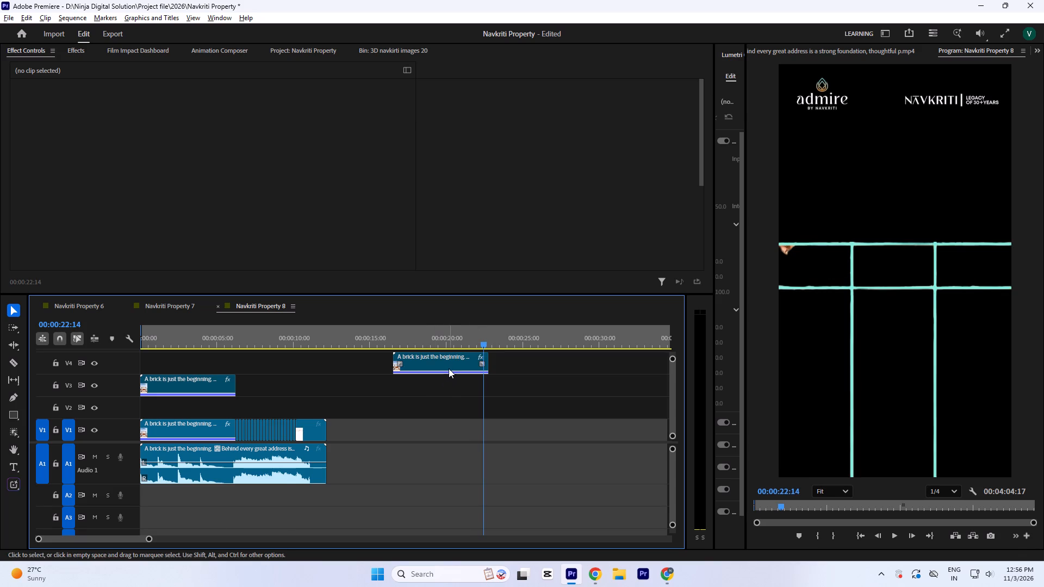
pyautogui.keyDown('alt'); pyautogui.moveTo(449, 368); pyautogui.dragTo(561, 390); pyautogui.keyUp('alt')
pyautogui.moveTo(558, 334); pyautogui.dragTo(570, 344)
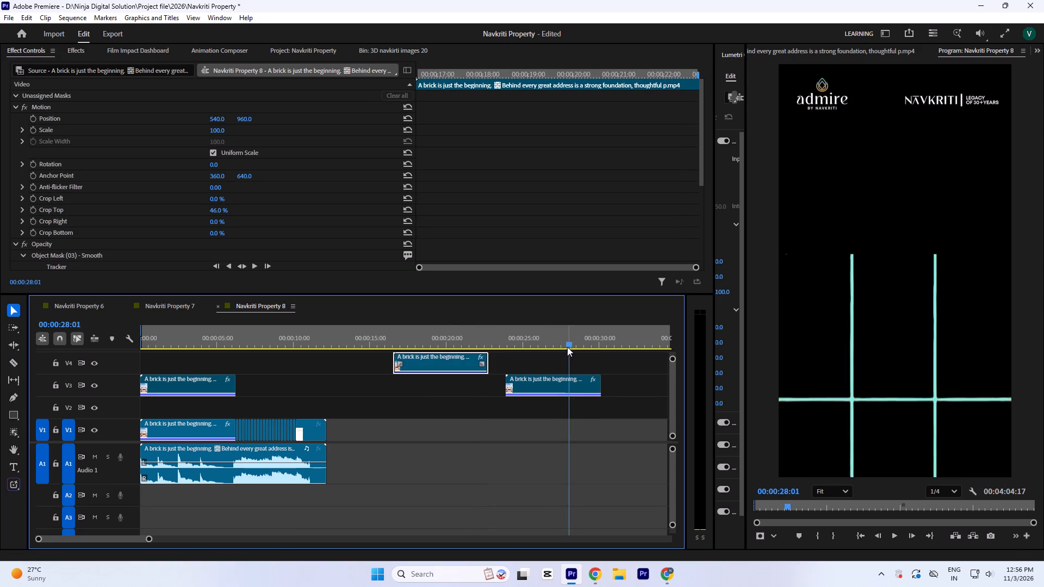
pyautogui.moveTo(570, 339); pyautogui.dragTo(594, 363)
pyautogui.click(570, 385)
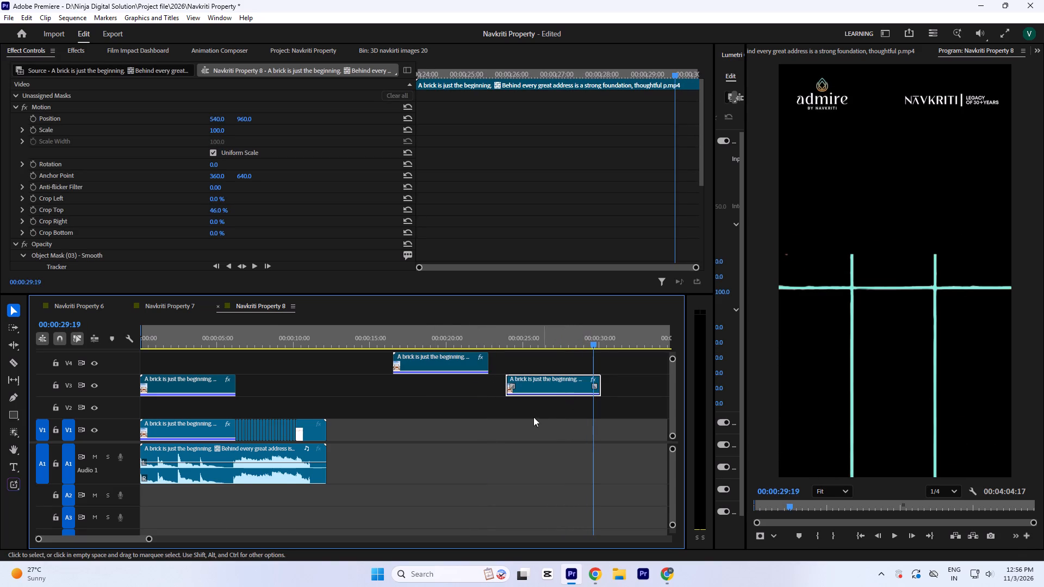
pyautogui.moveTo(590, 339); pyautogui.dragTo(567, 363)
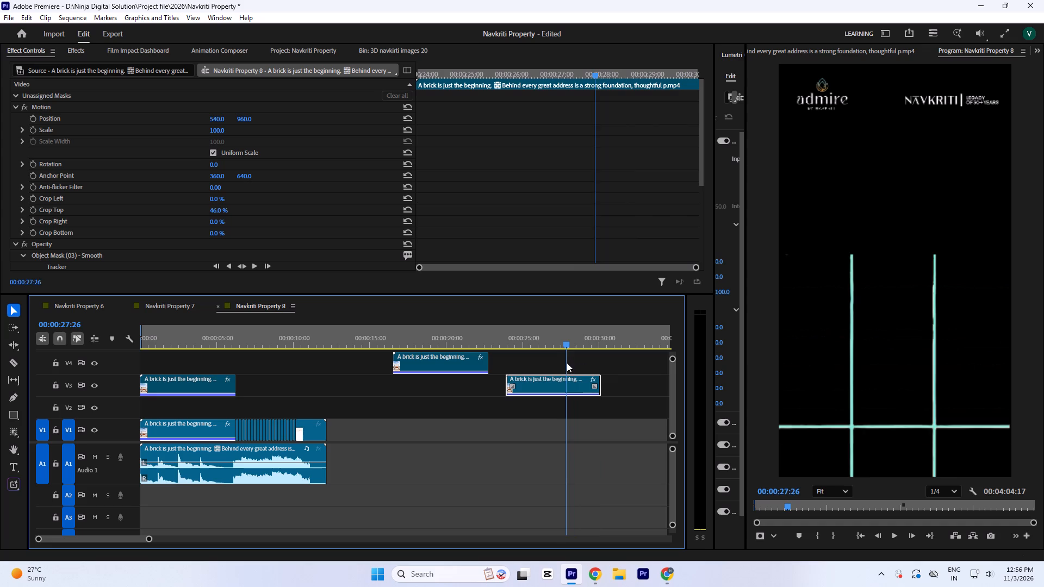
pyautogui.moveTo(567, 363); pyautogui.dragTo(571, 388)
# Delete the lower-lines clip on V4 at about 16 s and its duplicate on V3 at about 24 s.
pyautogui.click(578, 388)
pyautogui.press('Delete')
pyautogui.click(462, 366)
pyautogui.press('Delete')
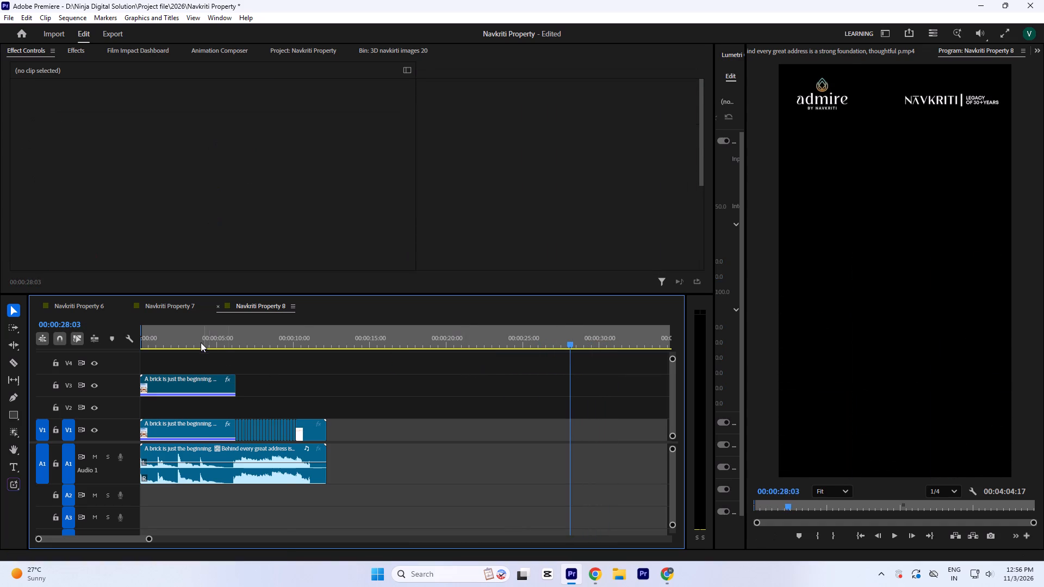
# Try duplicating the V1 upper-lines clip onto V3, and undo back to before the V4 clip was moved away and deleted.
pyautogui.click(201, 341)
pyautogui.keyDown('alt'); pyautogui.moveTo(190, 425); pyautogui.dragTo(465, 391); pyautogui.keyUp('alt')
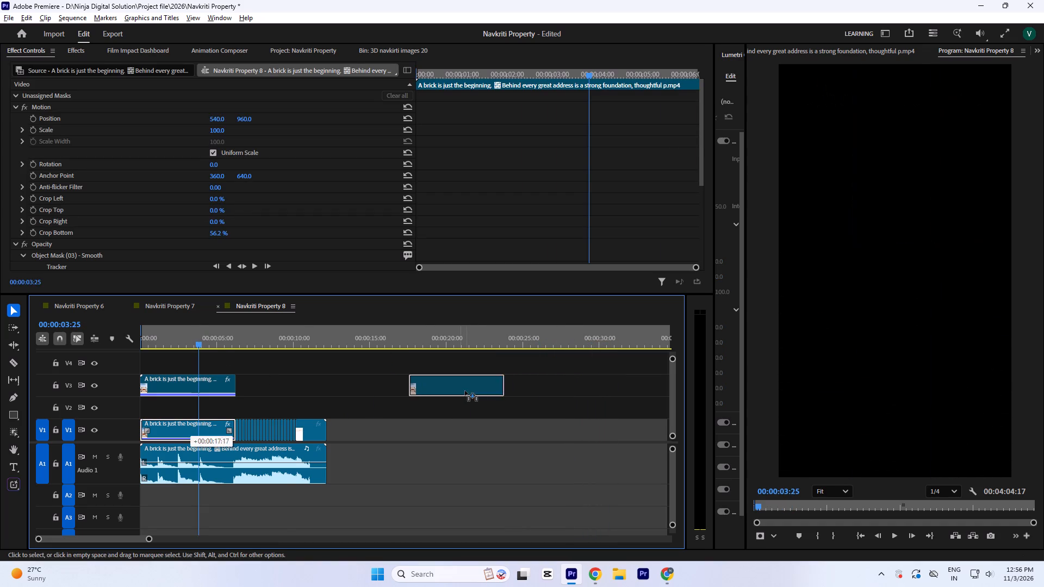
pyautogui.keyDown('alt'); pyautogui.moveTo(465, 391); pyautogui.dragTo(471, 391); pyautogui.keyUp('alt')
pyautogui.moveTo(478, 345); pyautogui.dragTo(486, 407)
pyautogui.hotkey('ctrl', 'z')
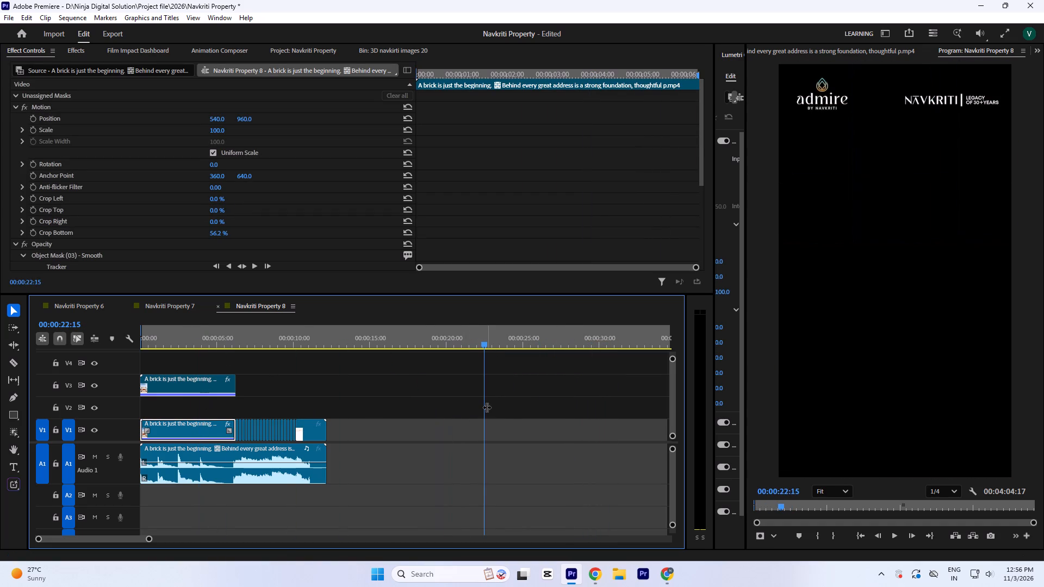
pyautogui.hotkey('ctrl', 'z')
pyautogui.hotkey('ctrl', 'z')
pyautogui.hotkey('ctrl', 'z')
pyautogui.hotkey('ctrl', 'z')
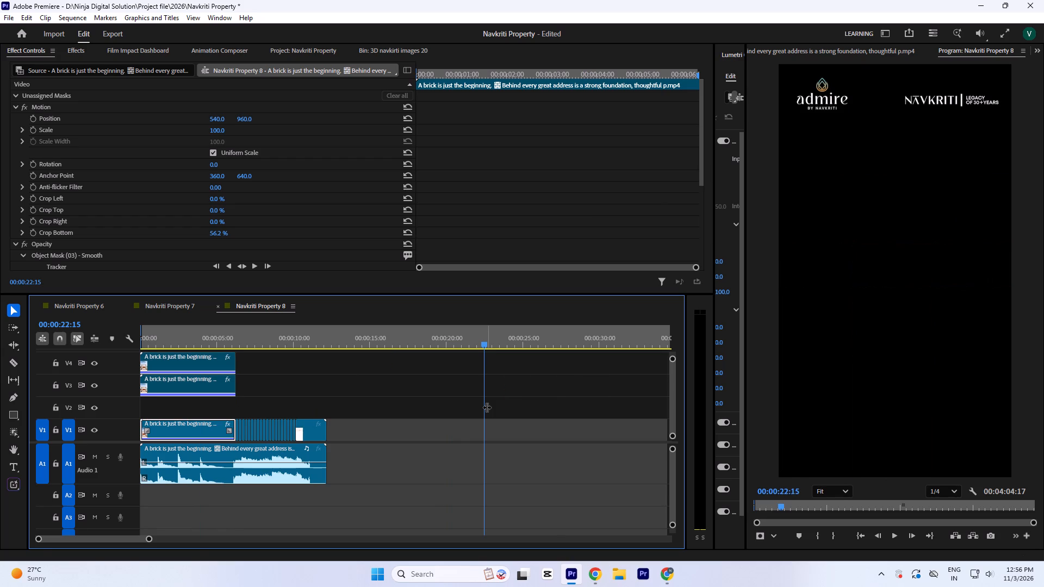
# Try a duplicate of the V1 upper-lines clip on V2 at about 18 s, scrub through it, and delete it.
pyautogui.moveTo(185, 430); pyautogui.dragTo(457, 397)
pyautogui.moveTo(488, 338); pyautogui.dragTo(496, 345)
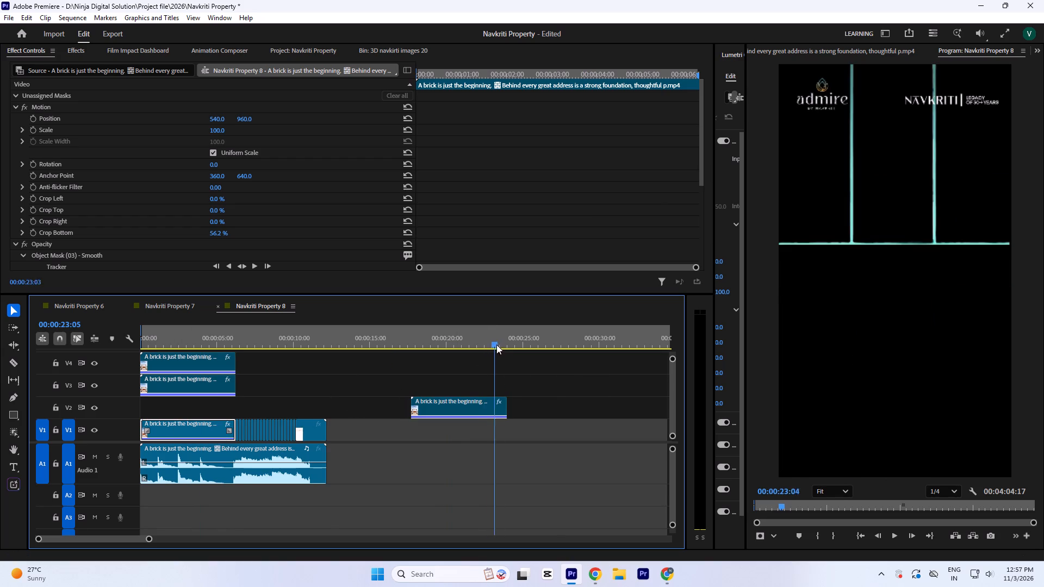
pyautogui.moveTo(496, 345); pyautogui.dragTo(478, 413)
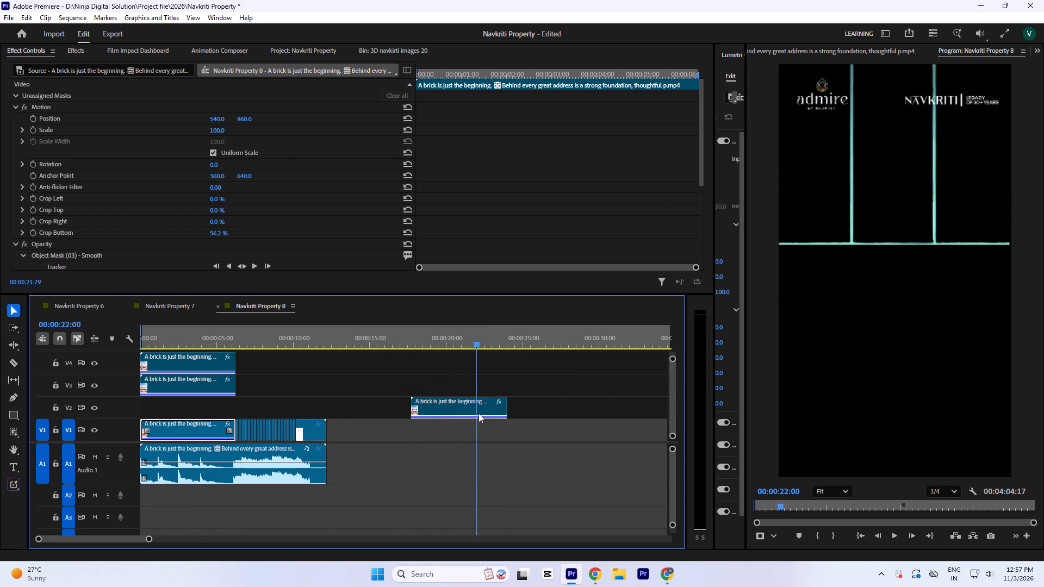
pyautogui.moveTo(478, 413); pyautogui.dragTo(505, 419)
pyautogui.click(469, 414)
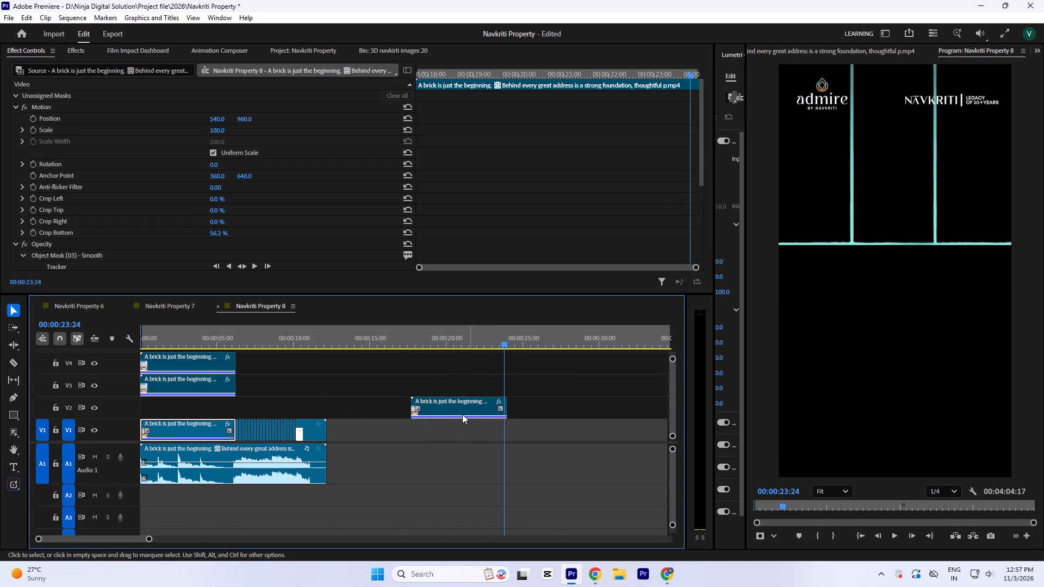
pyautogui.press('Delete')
# Duplicate the V4 lower-lines clip onto V3 at about 17.5 s and scrub through the end of the copy.
pyautogui.click(205, 366)
pyautogui.keyDown('alt'); pyautogui.moveTo(213, 365); pyautogui.dragTo(476, 394); pyautogui.keyUp('alt')
pyautogui.moveTo(494, 339); pyautogui.dragTo(499, 347)
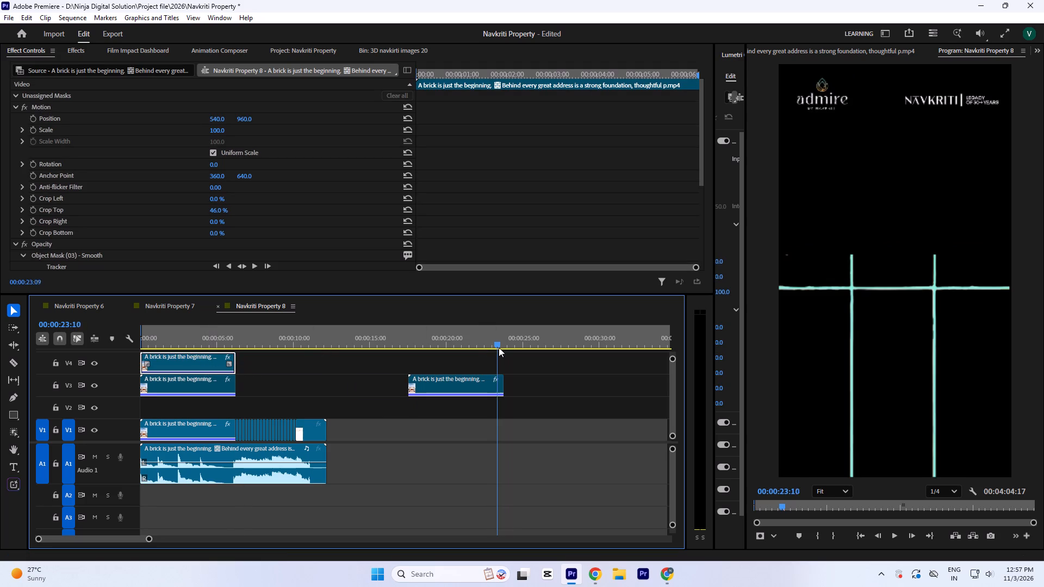
pyautogui.moveTo(499, 347); pyautogui.dragTo(504, 351)
pyautogui.doubleClick(492, 340)
pyautogui.click(483, 391)
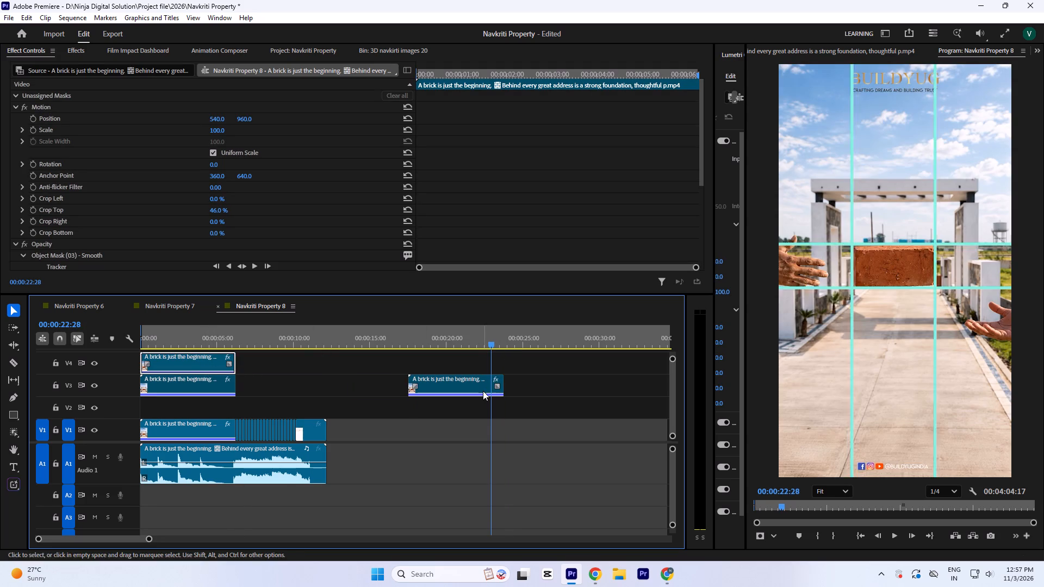
pyautogui.moveTo(489, 335); pyautogui.dragTo(502, 349)
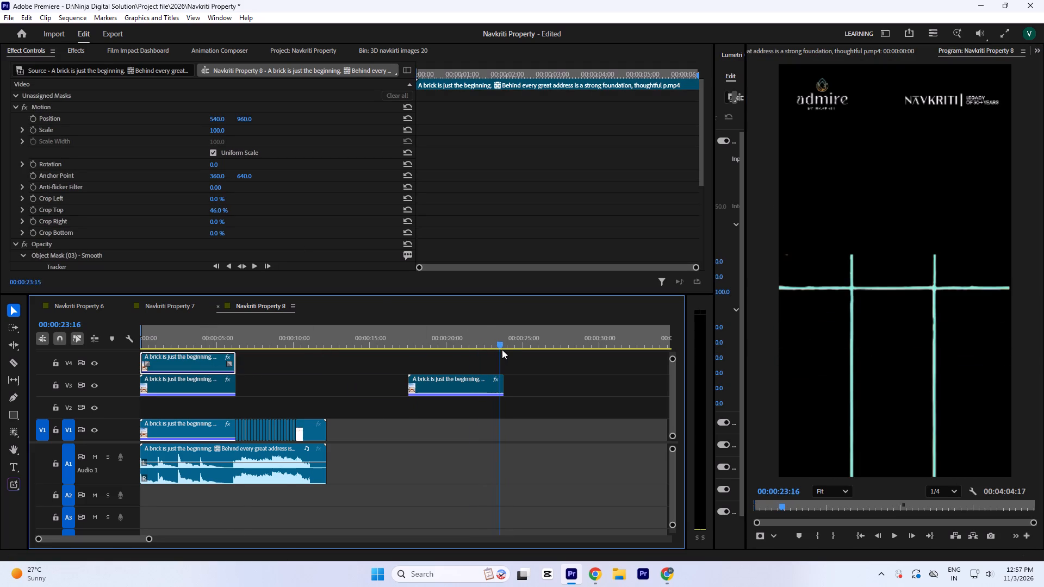
pyautogui.moveTo(502, 349); pyautogui.dragTo(499, 360)
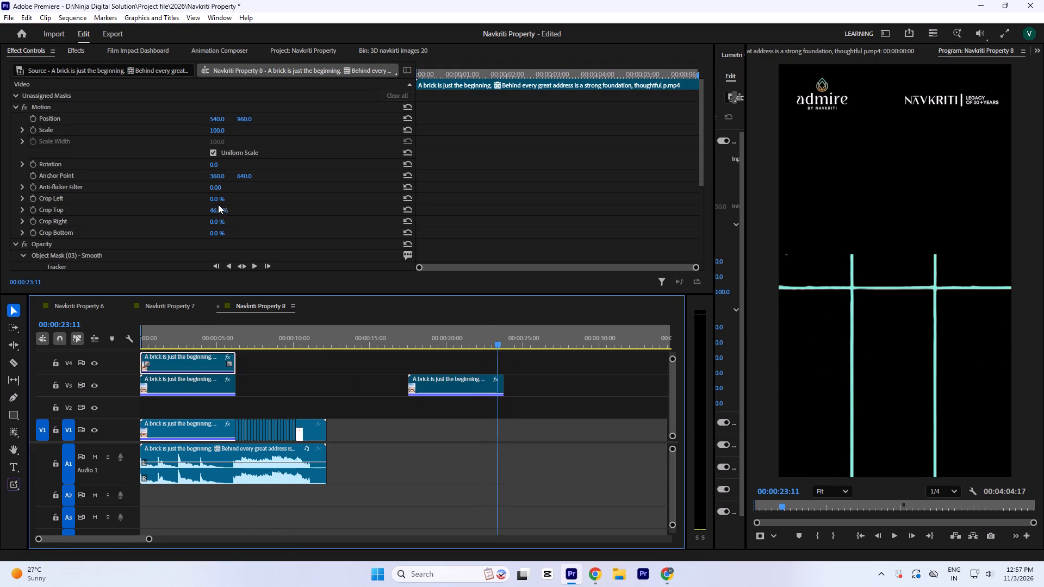
# Set Crop Top on the opening V4 clip to 0 %.
pyautogui.moveTo(215, 211); pyautogui.dragTo(219, 396)
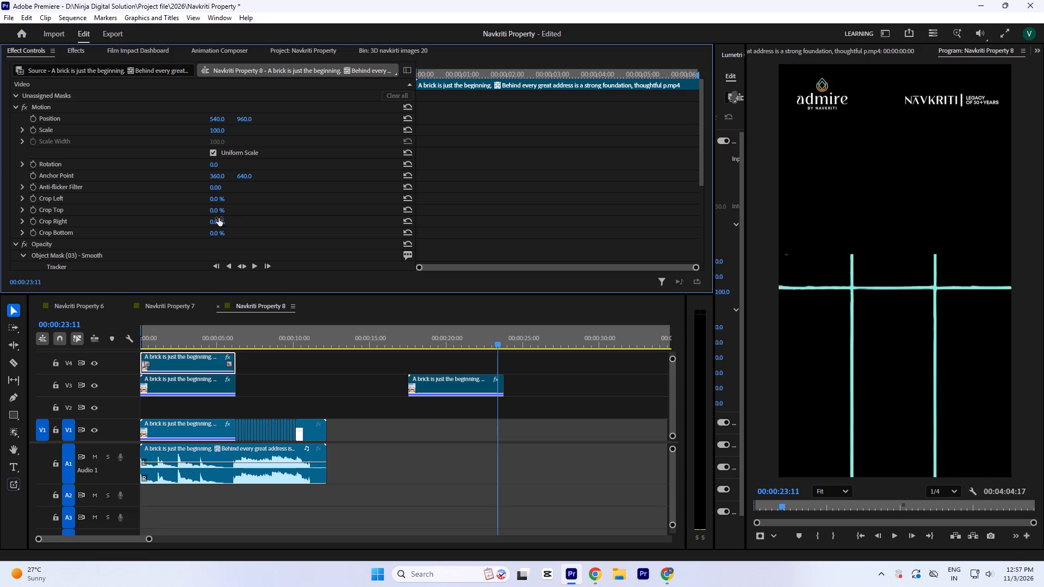
pyautogui.moveTo(219, 218); pyautogui.dragTo(216, 269)
pyautogui.moveTo(494, 336); pyautogui.dragTo(501, 349)
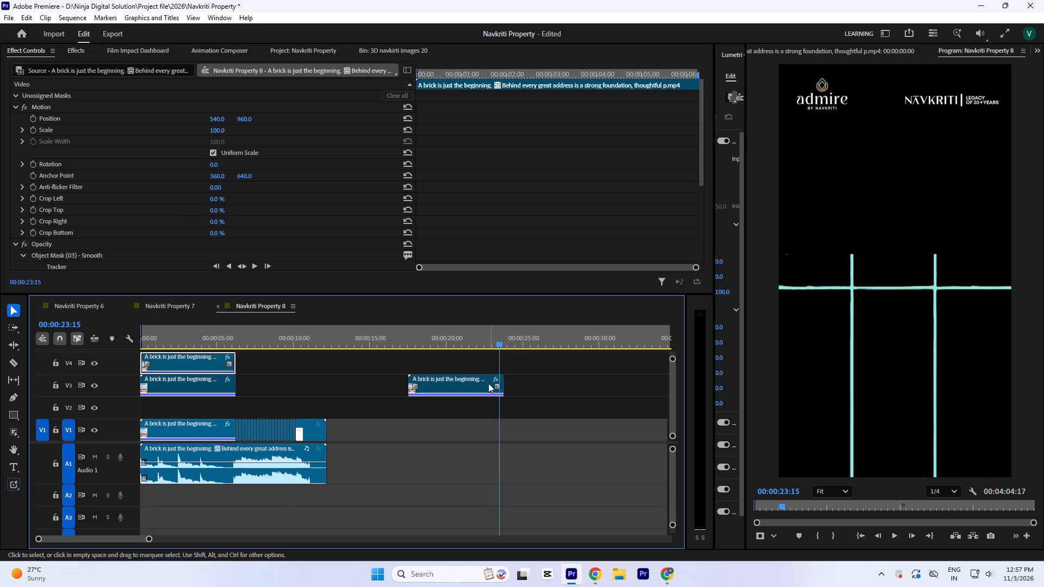
# Play the opening from the start and examine how the uncropped V4 line animation lines up with the brick.
pyautogui.click(488, 385)
pyautogui.click(216, 340)
pyautogui.moveTo(214, 341); pyautogui.dragTo(132, 379)
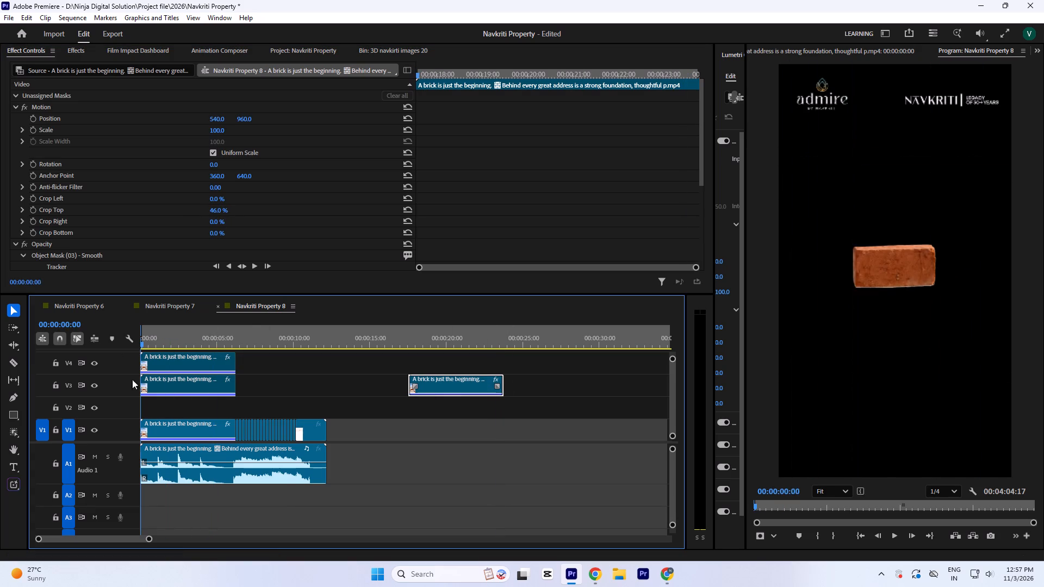
pyautogui.moveTo(132, 379); pyautogui.dragTo(0, 390)
pyautogui.press('Return')
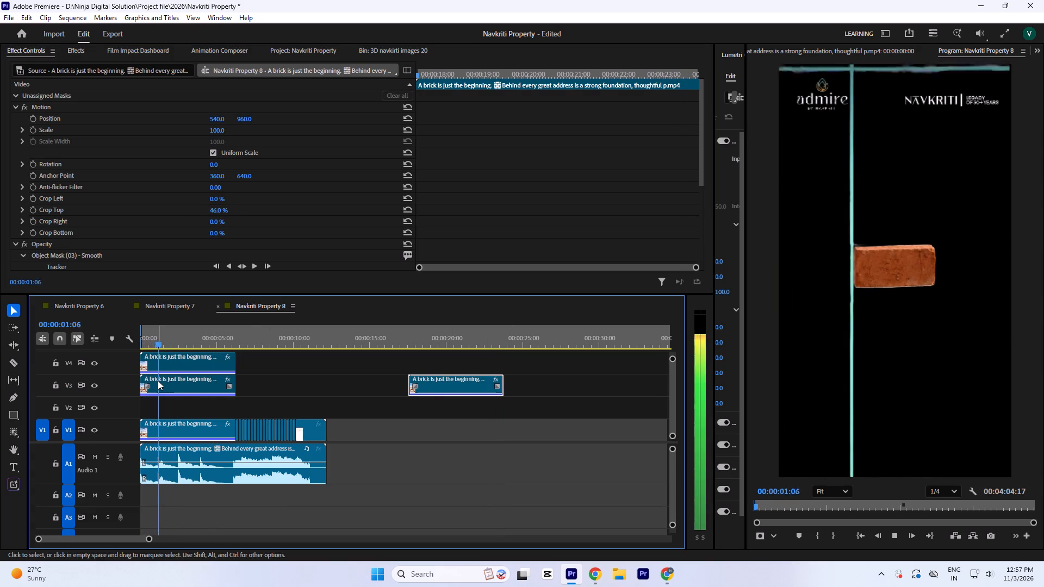
pyautogui.press('space')
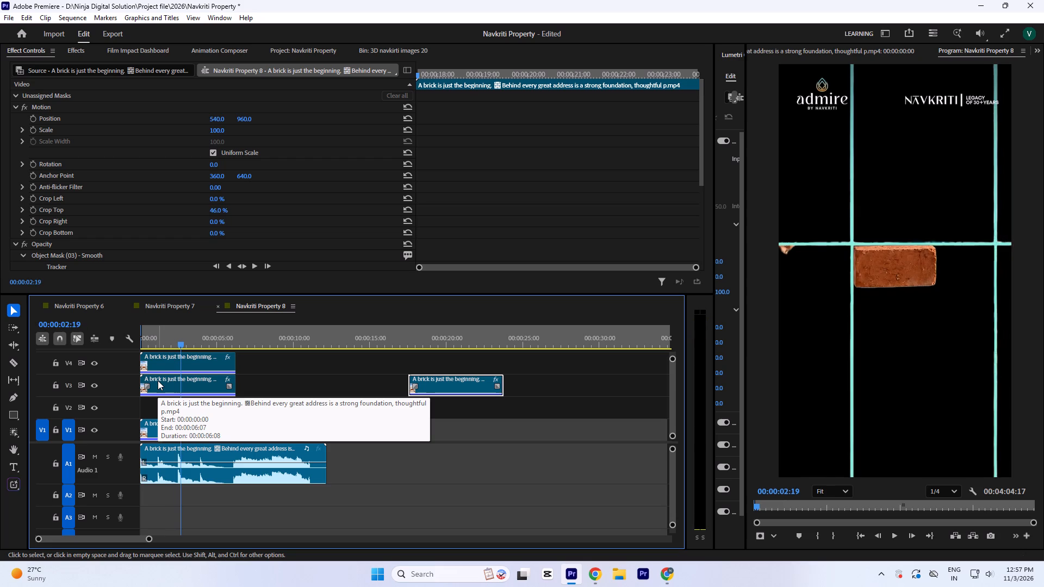
pyautogui.moveTo(175, 341); pyautogui.dragTo(179, 377)
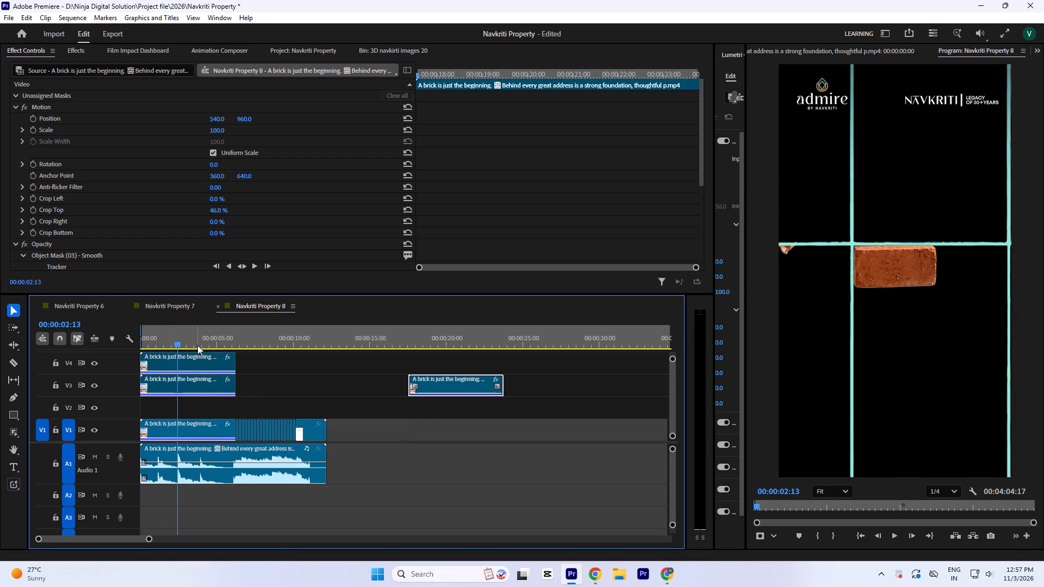
pyautogui.click(437, 389)
# Enlarge the timeline area and duplicate the uncropped V4 clip onto V3 at about 10 s.
pyautogui.moveTo(266, 293); pyautogui.dragTo(265, 259)
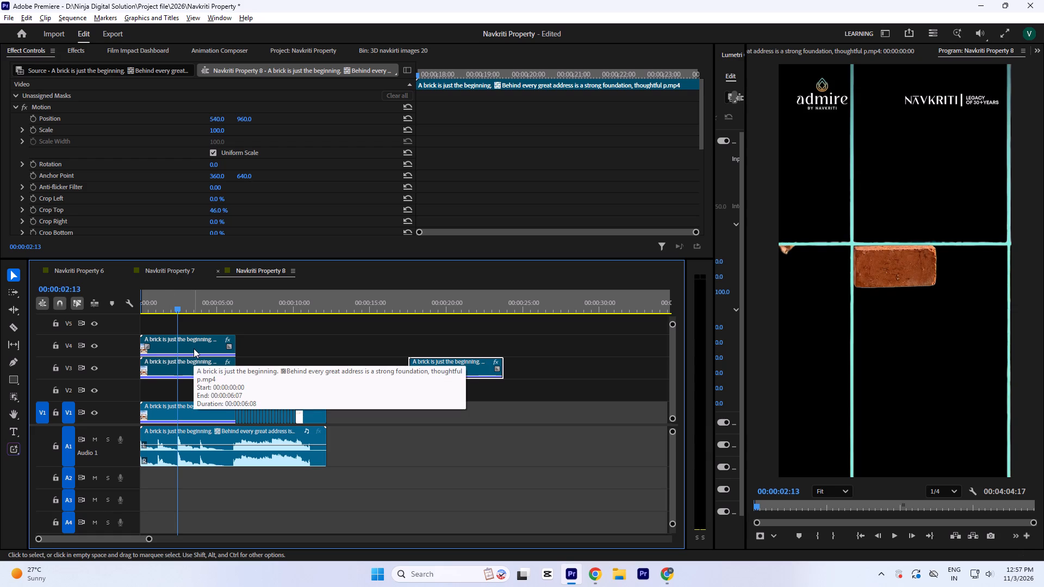
pyautogui.keyDown('alt'); pyautogui.moveTo(194, 348); pyautogui.dragTo(345, 360); pyautogui.keyUp('alt')
pyautogui.moveTo(356, 303); pyautogui.dragTo(352, 335)
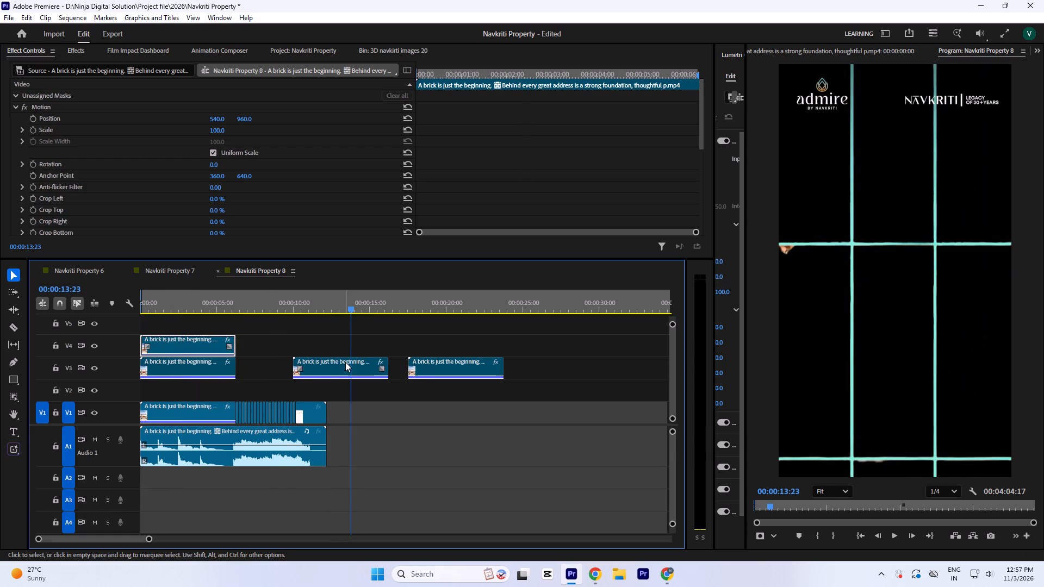
# Set Crop Top to 43 % on the V3 copy at about 10 s so its vertical lines start at the upper horizontal line.
pyautogui.click(345, 362)
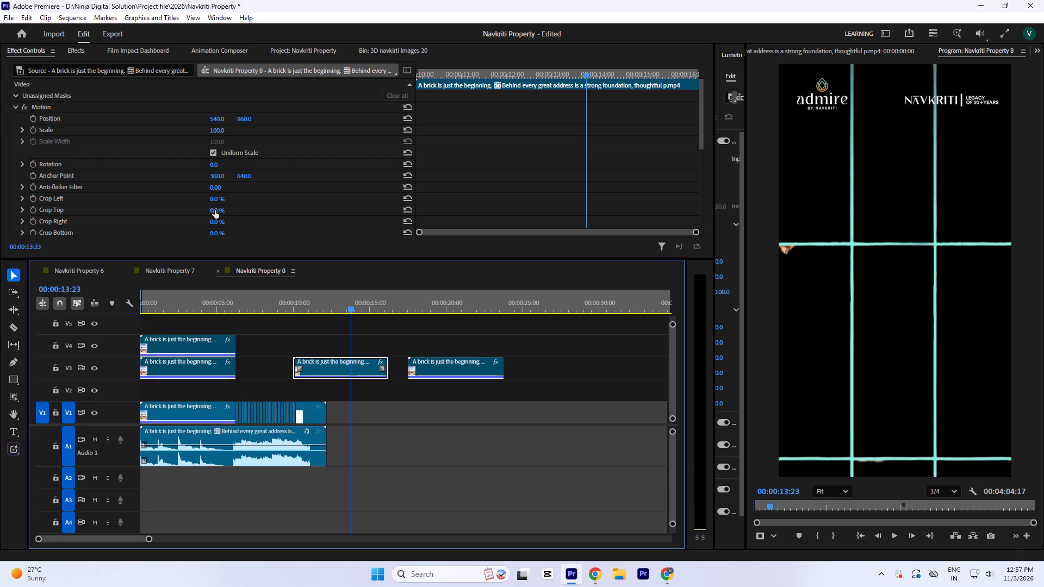
pyautogui.click(215, 210)
pyautogui.press('Up')
pyautogui.press('Up')
pyautogui.press('Up')
pyautogui.press('Up')
pyautogui.press('Up')
pyautogui.press('Up')
pyautogui.press('Up')
pyautogui.press('Up')
pyautogui.press('Up')
pyautogui.press('Up')
pyautogui.press('Up')
pyautogui.press('Up')
pyautogui.press('Up')
pyautogui.press('Up')
pyautogui.press('Up')
pyautogui.press('Up')
pyautogui.press('Up')
pyautogui.press('Up')
pyautogui.press('Up')
pyautogui.press('Up')
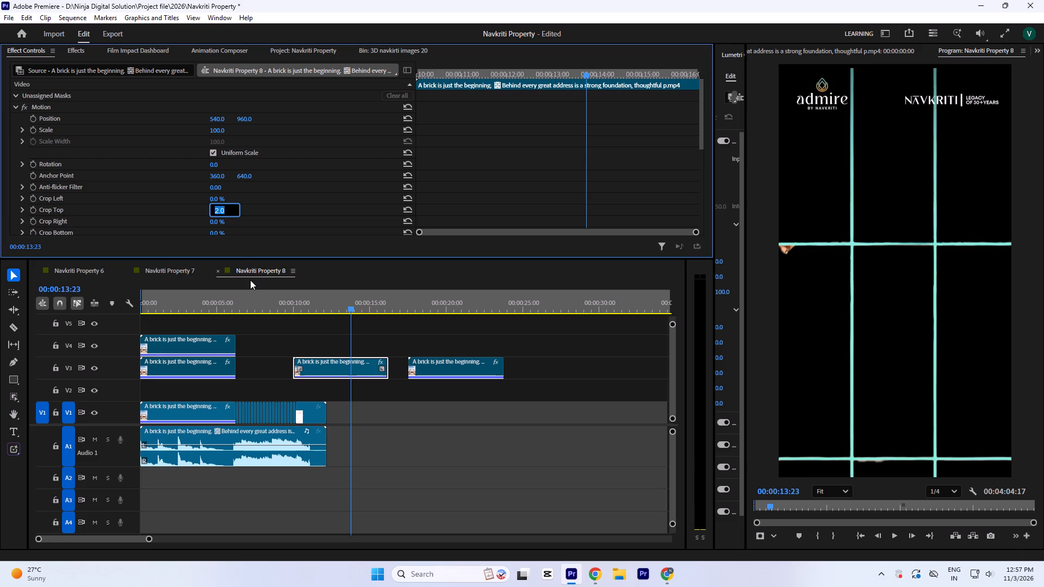
pyautogui.press('Up')
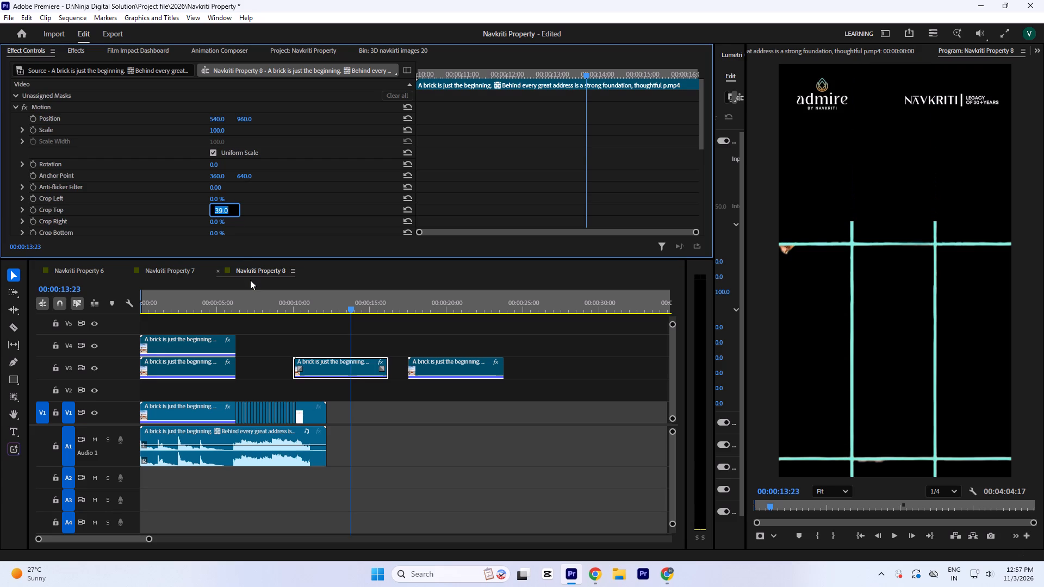
pyautogui.press('Up')
pyautogui.press('Up')
pyautogui.press('Up')
pyautogui.press('Up')
pyautogui.press('Up')
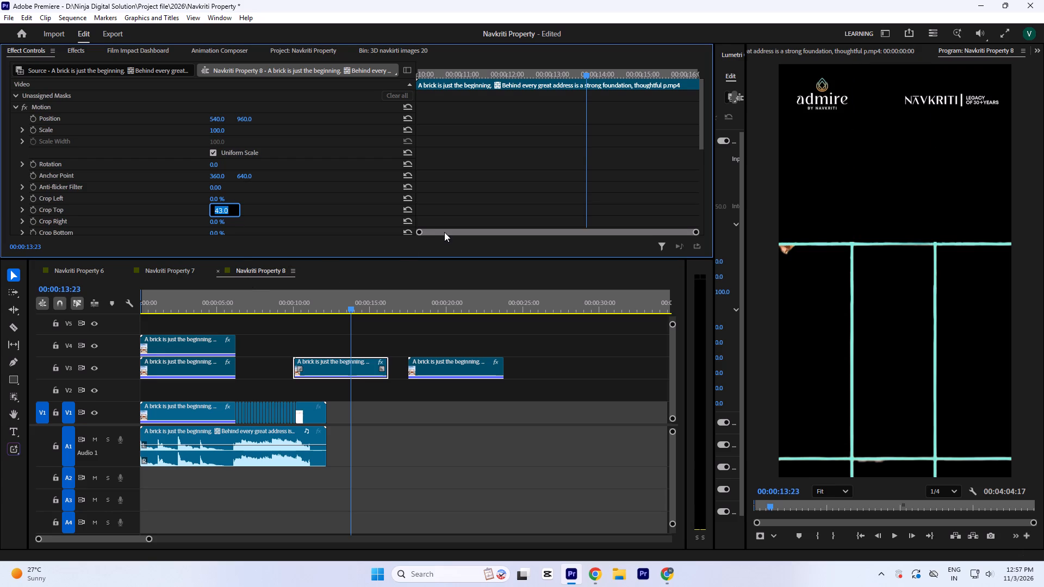
pyautogui.press('Up')
pyautogui.press('Down')
pyautogui.click(514, 160)
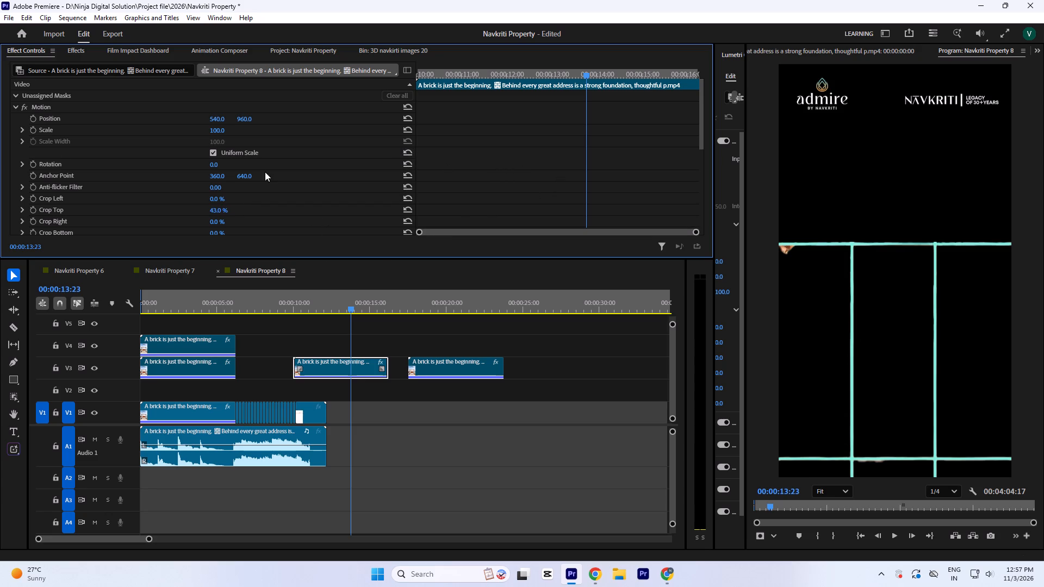
pyautogui.click(324, 191)
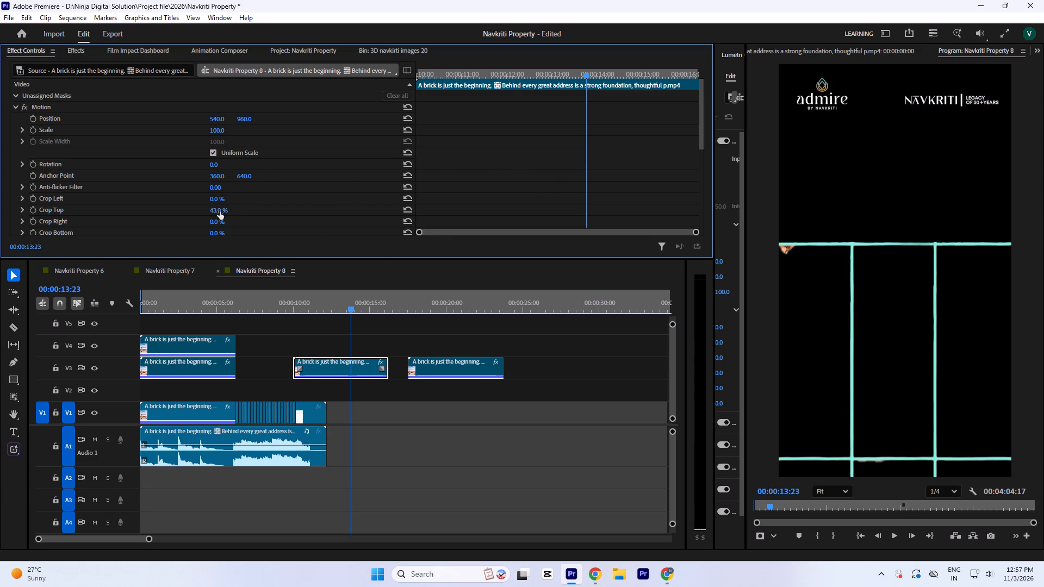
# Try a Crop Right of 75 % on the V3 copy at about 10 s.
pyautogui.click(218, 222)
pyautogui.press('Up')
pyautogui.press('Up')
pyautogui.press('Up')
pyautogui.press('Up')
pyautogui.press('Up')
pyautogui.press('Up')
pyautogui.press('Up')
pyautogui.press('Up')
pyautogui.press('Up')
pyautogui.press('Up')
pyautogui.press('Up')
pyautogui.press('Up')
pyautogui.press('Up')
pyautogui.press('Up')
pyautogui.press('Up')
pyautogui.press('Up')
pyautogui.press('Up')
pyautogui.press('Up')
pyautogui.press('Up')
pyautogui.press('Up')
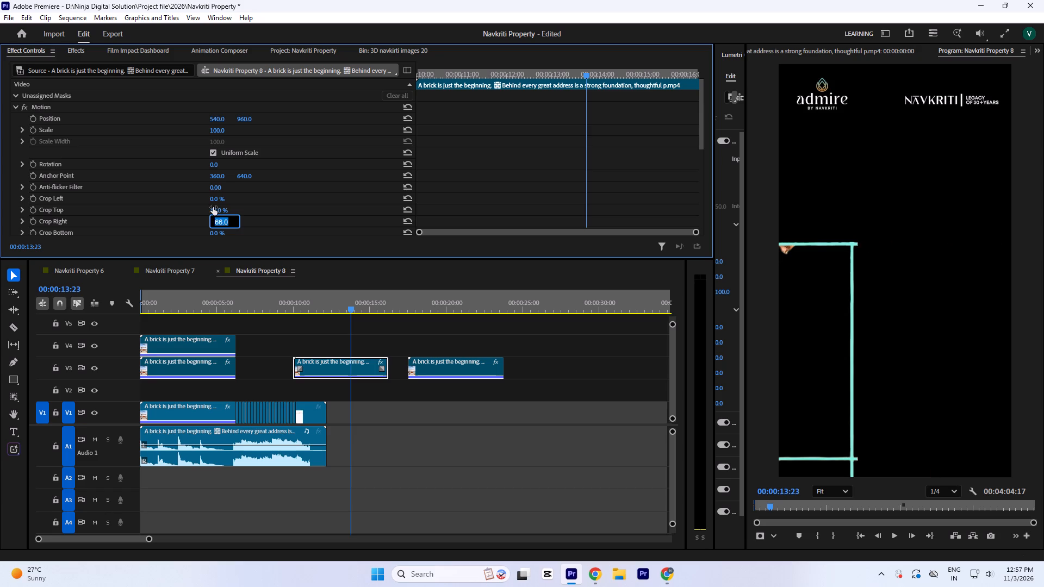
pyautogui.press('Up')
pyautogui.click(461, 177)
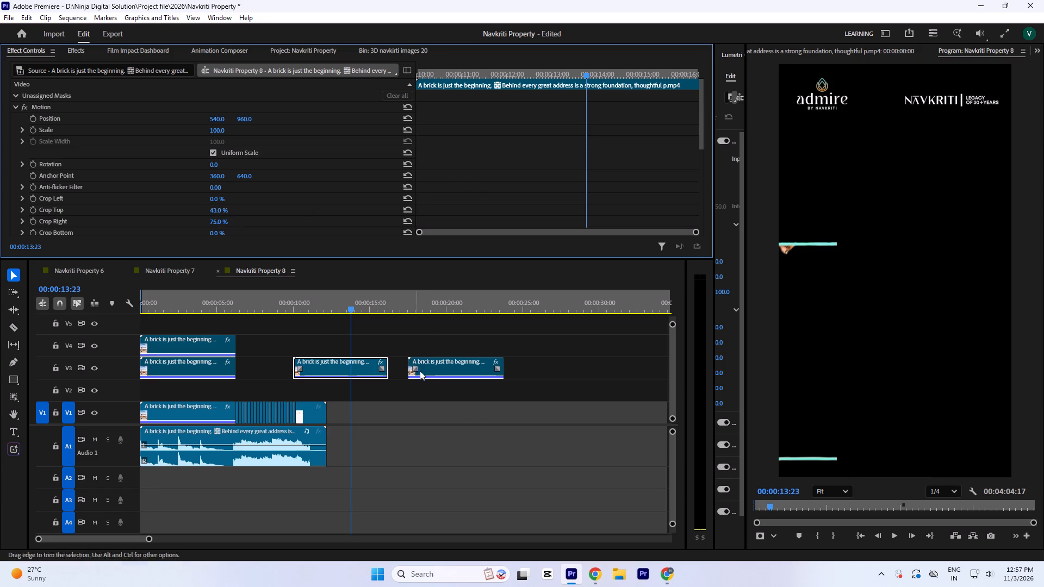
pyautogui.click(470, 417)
# Set the horizontal Position of the V3 copy at about 10 s to 403.
pyautogui.click(351, 373)
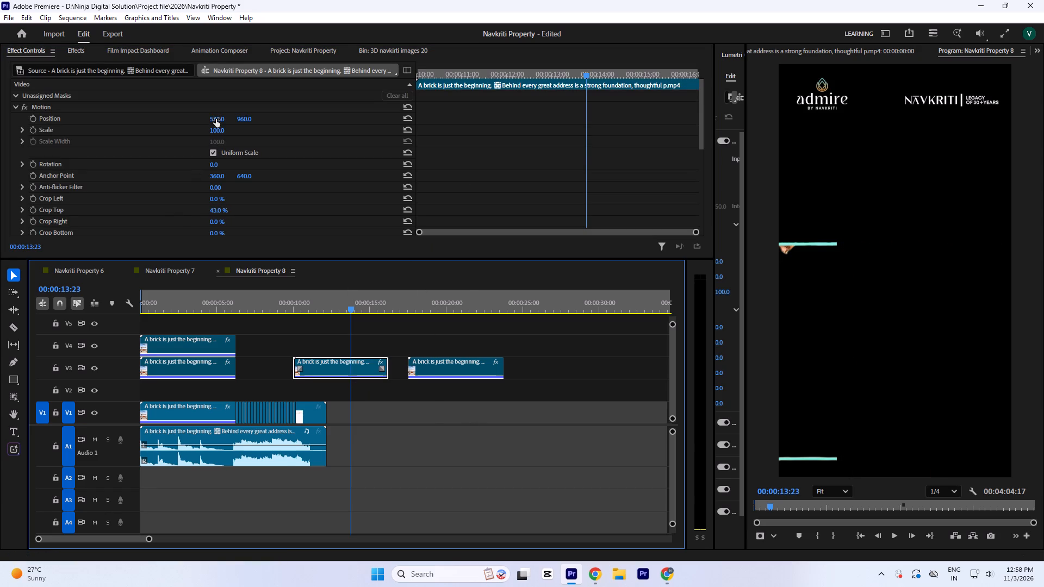
pyautogui.moveTo(216, 119); pyautogui.dragTo(182, 190)
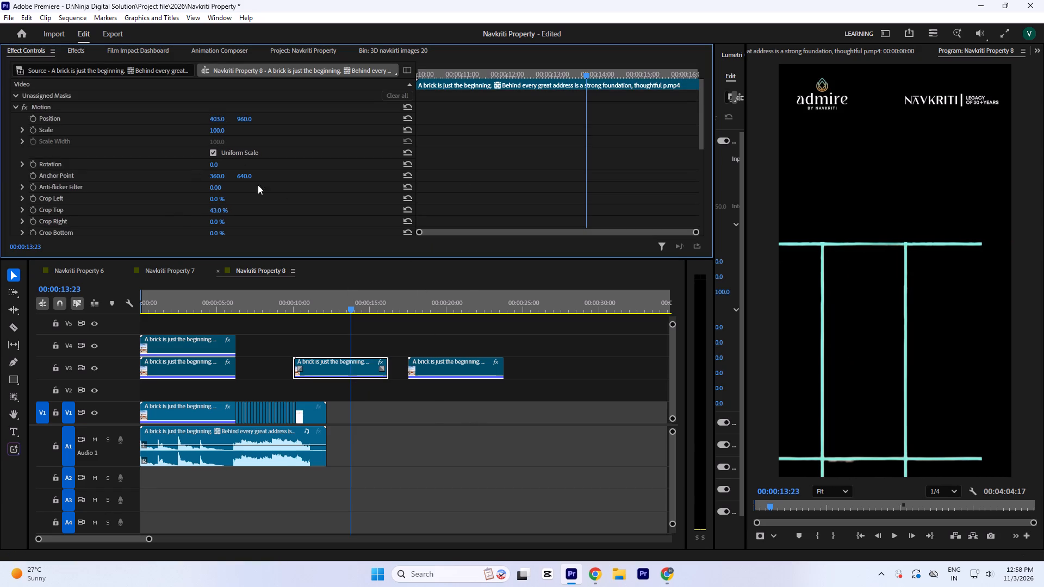
pyautogui.click(346, 188)
# Set Crop Right to 78 % on the V3 copy at about 10 s.
pyautogui.click(217, 221)
pyautogui.press('Up')
pyautogui.press('Up')
pyautogui.press('Up')
pyautogui.press('Up')
pyautogui.press('Up')
pyautogui.press('Up')
pyautogui.press('Up')
pyautogui.press('Up')
pyautogui.press('Up')
pyautogui.press('Up')
pyautogui.press('Up')
pyautogui.press('Up')
pyautogui.press('Up')
pyautogui.press('Up')
pyautogui.press('Up')
pyautogui.press('Up')
pyautogui.press('Up')
pyautogui.press('Up')
pyautogui.press('Up')
pyautogui.press('Up')
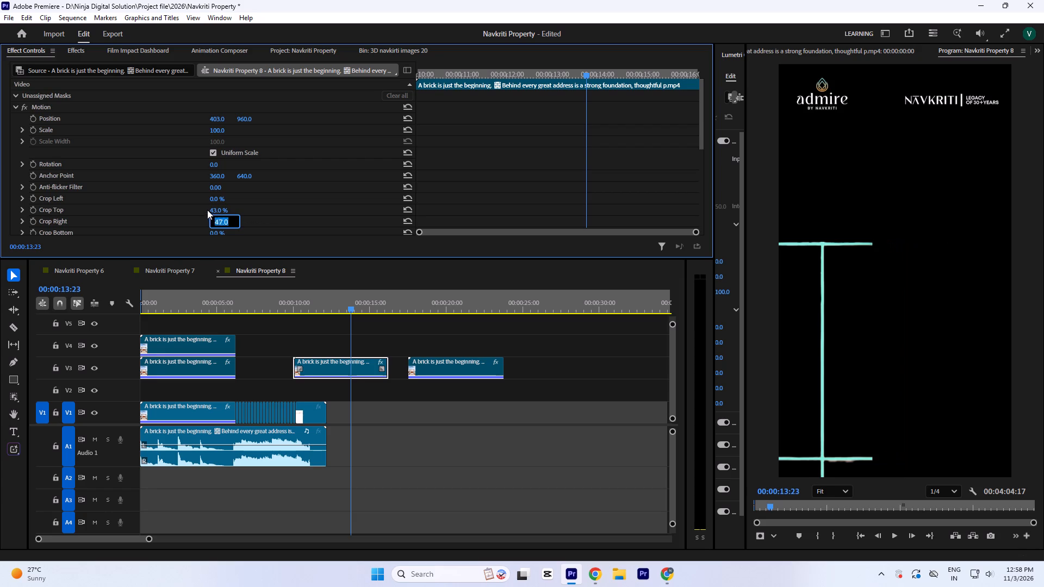
pyautogui.click(459, 176)
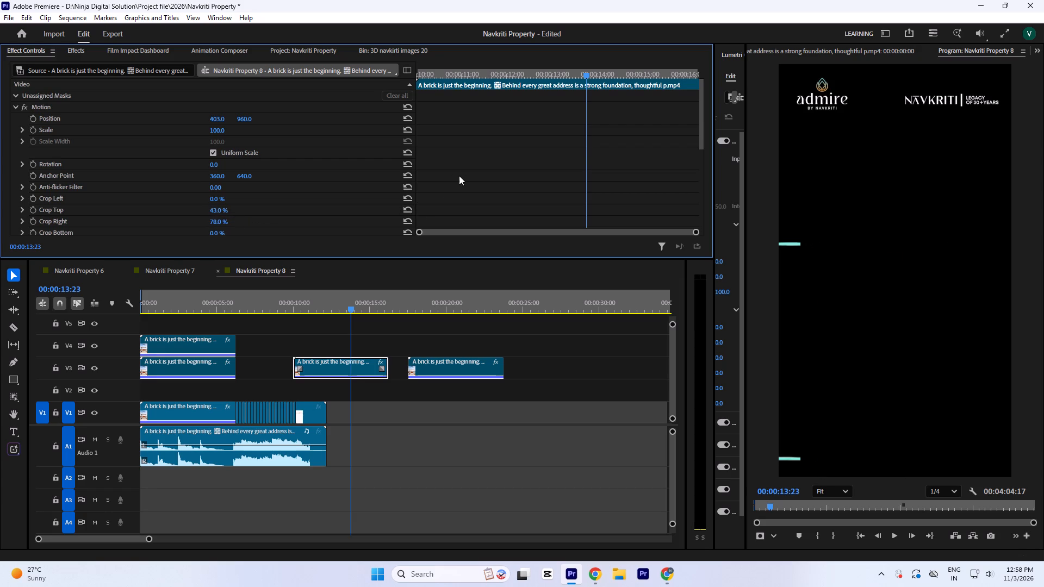
pyautogui.click(401, 409)
# Save the project.
pyautogui.hotkey('ctrl', 's')
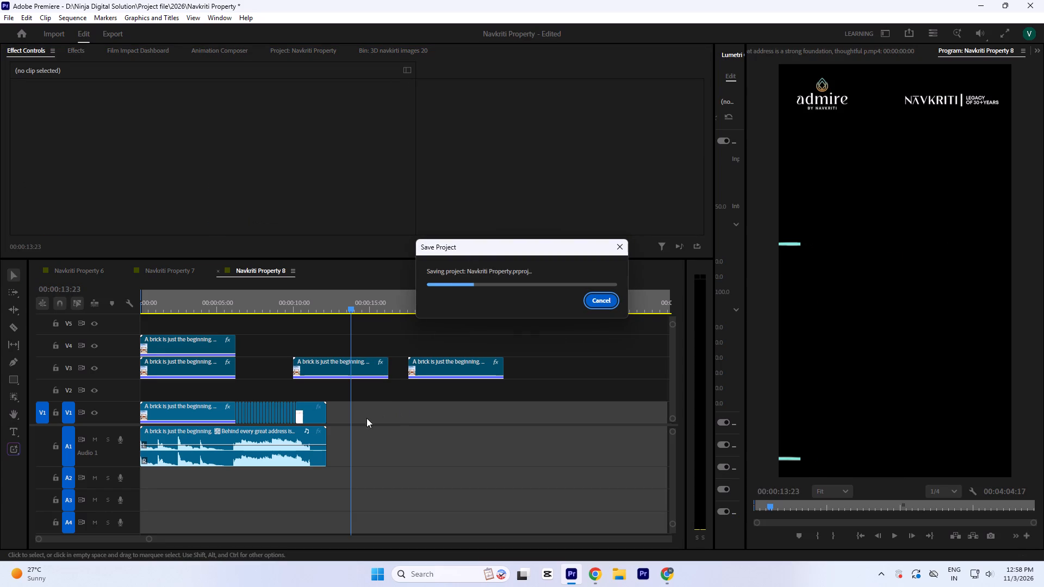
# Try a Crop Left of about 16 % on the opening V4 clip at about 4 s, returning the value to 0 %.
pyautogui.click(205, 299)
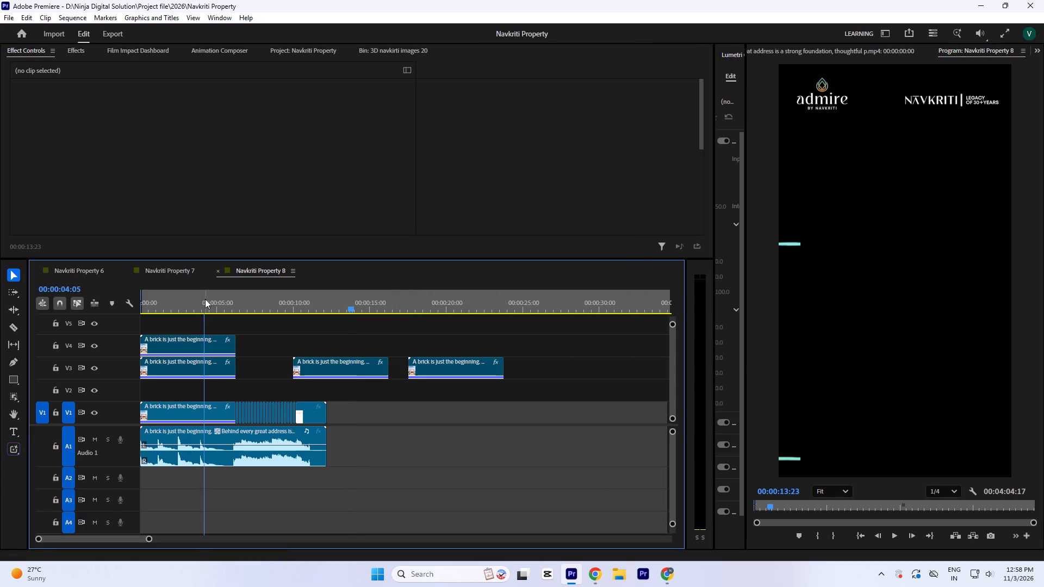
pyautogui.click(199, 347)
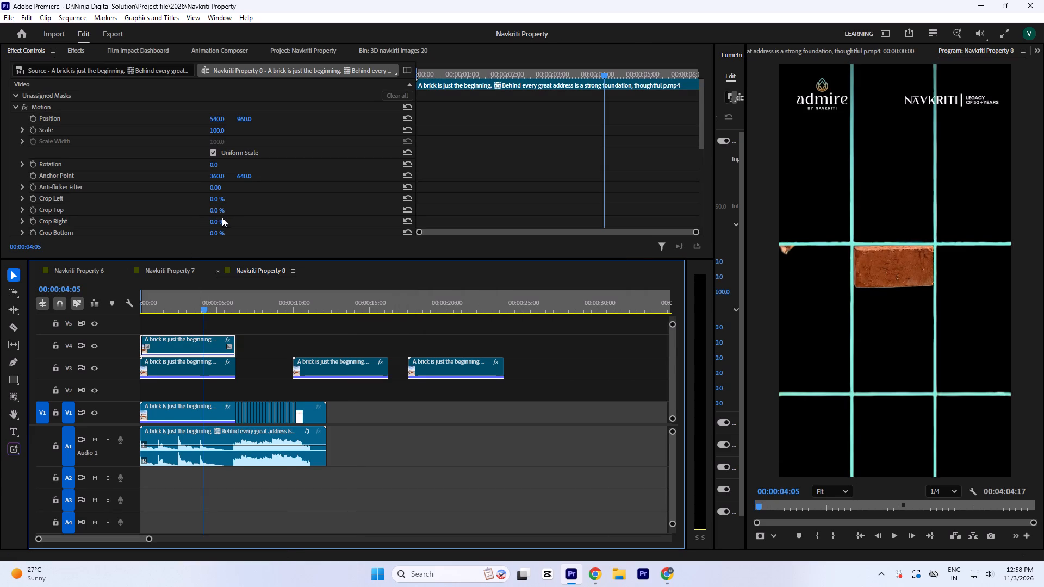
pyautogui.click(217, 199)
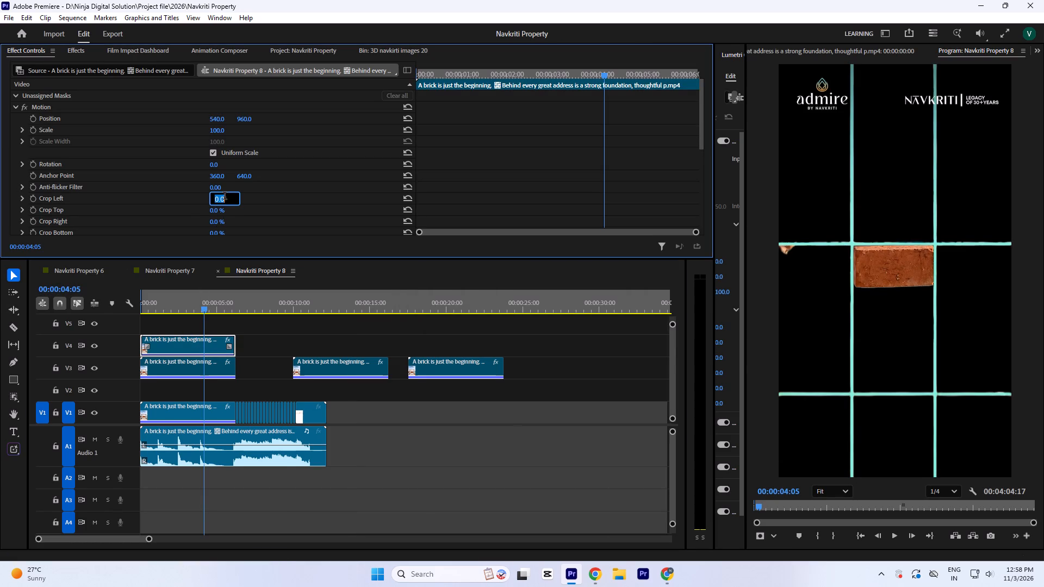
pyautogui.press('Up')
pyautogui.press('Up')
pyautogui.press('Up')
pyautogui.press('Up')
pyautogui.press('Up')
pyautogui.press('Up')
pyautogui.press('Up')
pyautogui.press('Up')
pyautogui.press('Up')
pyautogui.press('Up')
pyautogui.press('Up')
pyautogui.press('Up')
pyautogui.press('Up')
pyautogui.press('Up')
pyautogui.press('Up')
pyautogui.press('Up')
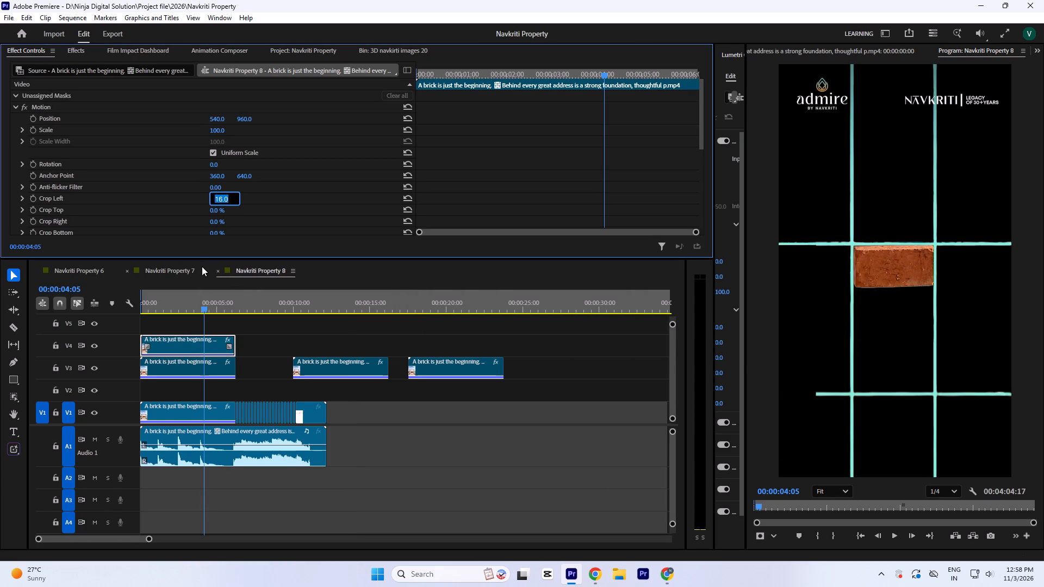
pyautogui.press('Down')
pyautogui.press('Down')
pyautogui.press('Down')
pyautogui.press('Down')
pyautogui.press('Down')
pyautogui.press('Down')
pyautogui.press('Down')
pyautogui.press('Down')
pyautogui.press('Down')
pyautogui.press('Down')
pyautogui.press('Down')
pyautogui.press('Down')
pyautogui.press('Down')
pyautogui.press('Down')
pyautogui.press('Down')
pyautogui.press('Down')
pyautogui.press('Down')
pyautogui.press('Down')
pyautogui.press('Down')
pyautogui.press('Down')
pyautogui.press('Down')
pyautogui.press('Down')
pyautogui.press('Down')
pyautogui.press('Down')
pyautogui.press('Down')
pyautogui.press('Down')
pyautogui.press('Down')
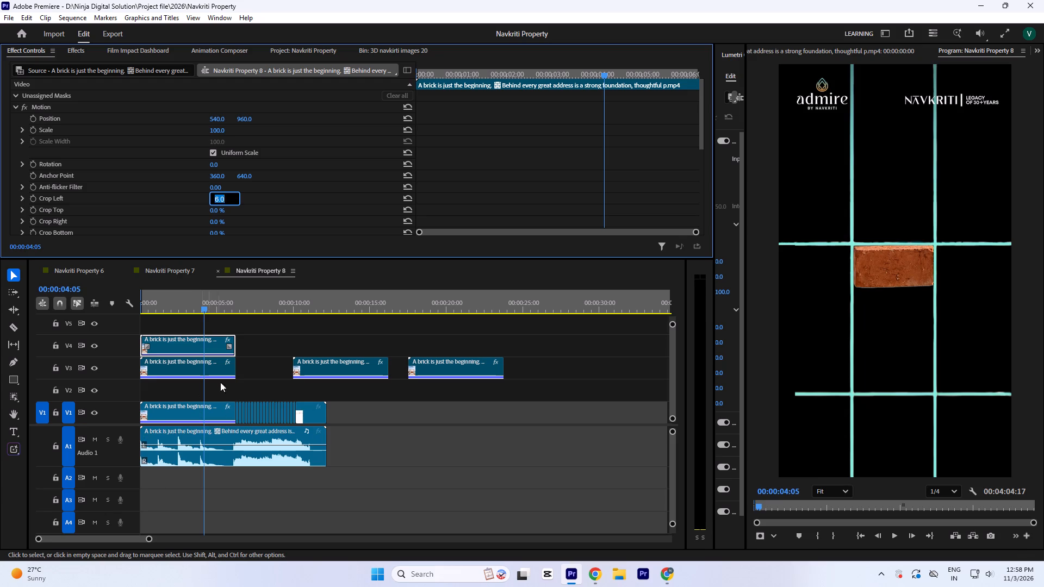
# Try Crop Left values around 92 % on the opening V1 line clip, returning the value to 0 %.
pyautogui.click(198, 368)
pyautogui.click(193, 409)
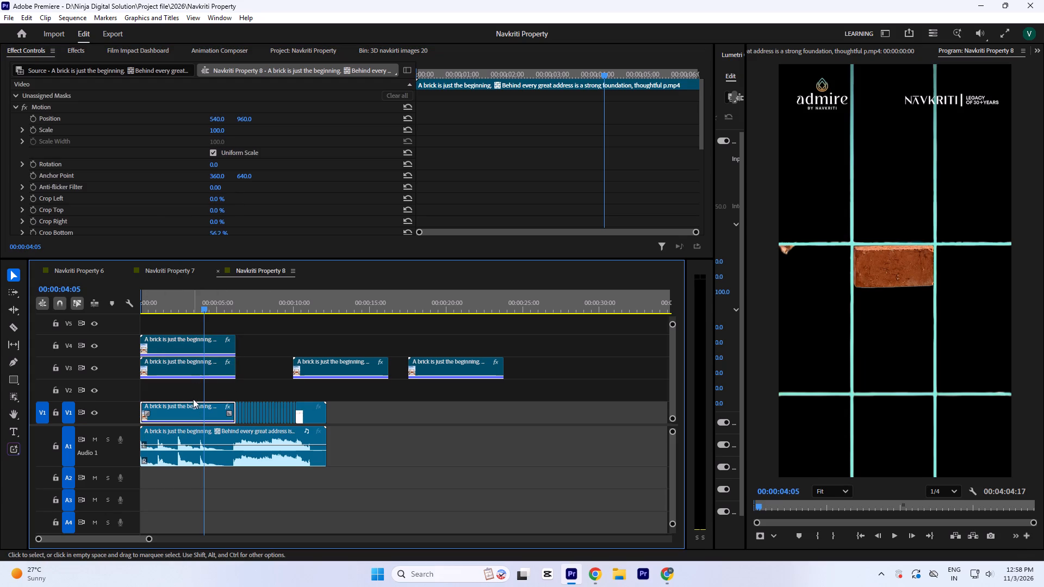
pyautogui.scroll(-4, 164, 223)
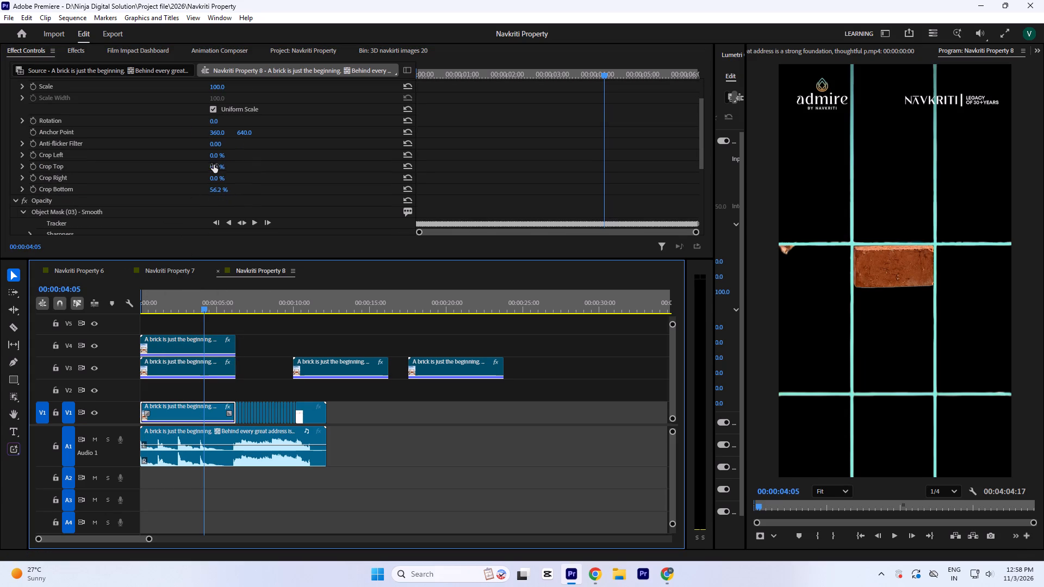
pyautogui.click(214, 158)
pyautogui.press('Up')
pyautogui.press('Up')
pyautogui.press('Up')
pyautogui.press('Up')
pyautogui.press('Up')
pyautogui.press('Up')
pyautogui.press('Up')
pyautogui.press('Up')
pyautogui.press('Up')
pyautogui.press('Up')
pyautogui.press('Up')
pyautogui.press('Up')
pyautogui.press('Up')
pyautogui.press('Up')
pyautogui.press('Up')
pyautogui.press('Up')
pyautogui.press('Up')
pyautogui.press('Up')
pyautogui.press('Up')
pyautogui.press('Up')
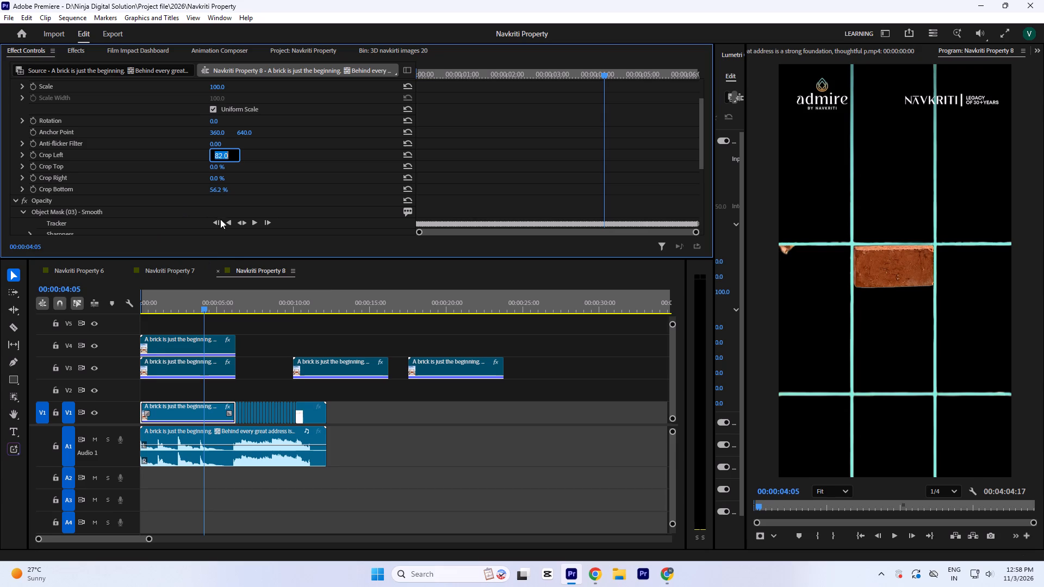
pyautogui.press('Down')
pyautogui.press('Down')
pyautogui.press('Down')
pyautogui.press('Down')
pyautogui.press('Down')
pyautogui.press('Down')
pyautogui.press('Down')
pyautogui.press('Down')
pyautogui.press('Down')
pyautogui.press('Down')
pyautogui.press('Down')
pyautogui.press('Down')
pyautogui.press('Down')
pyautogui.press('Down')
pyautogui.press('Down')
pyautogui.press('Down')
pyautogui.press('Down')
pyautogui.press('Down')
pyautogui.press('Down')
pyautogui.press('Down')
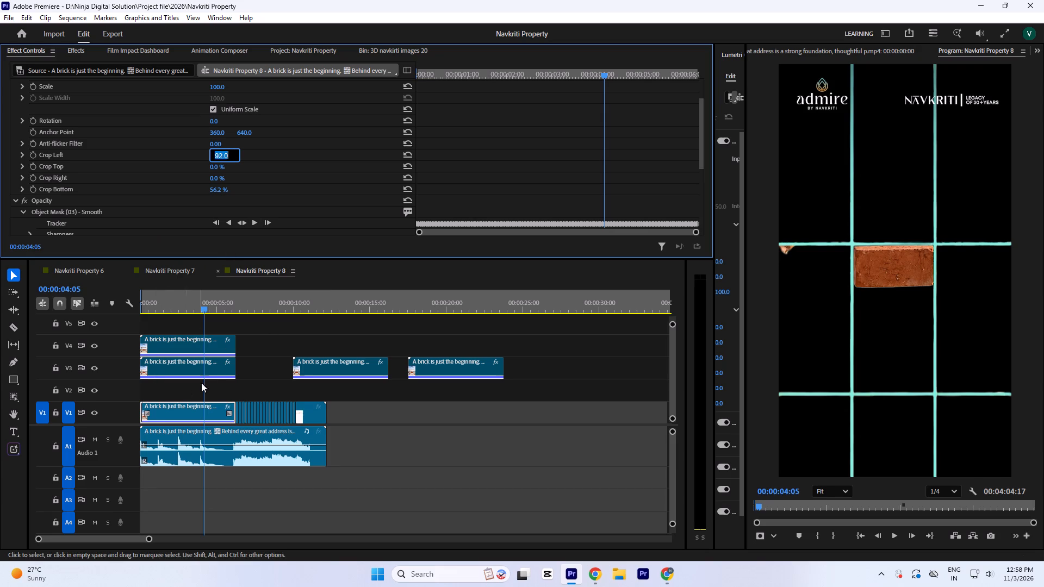
# Move the opening V1 line clip onto V2 at about 26 s and scrub through it to examine its lines.
pyautogui.moveTo(201, 414); pyautogui.dragTo(508, 405)
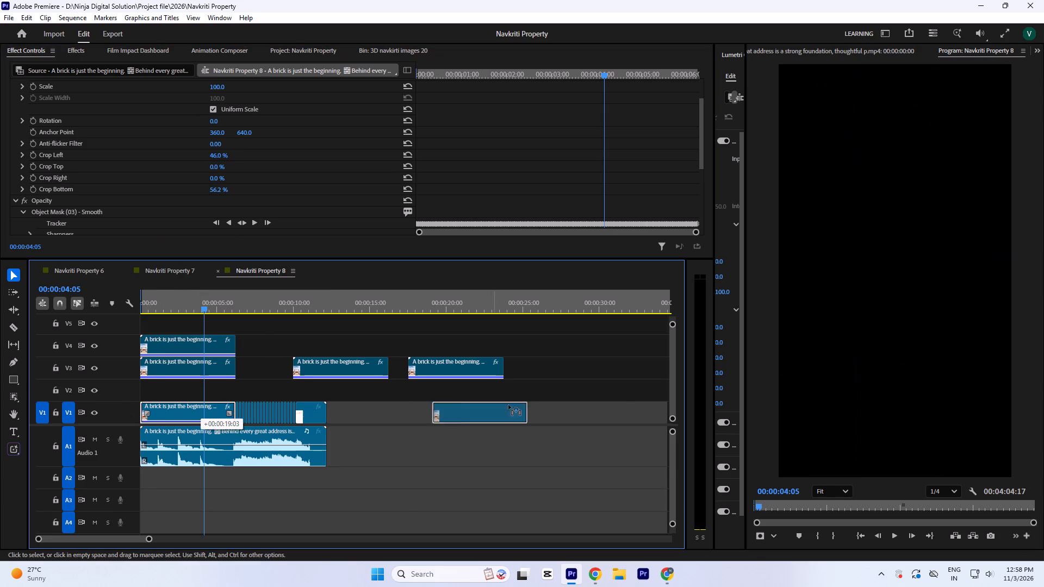
pyautogui.moveTo(508, 405); pyautogui.dragTo(593, 399)
pyautogui.click(546, 299)
pyautogui.moveTo(542, 309); pyautogui.dragTo(604, 355)
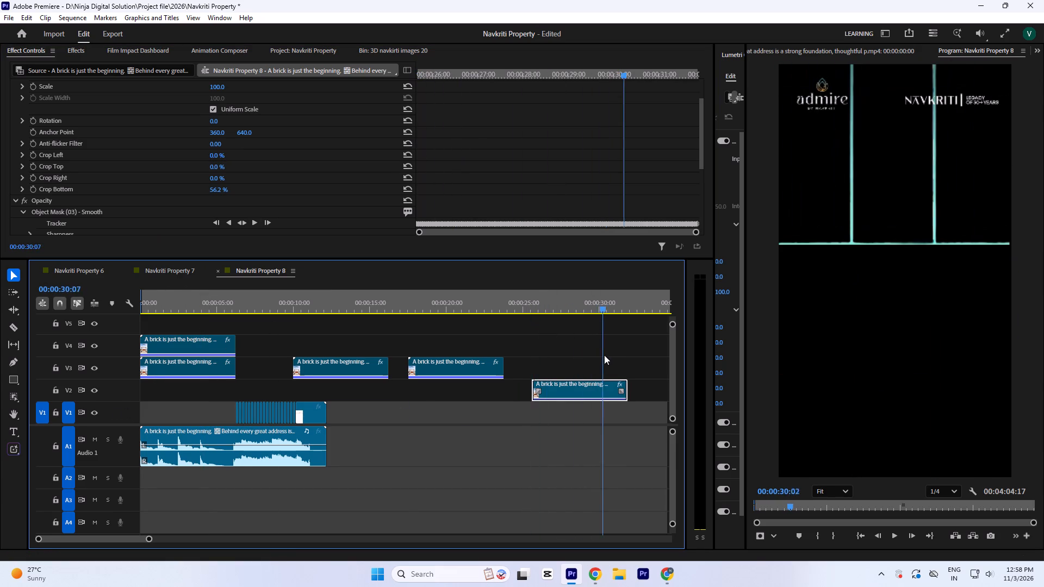
pyautogui.moveTo(604, 355); pyautogui.dragTo(618, 407)
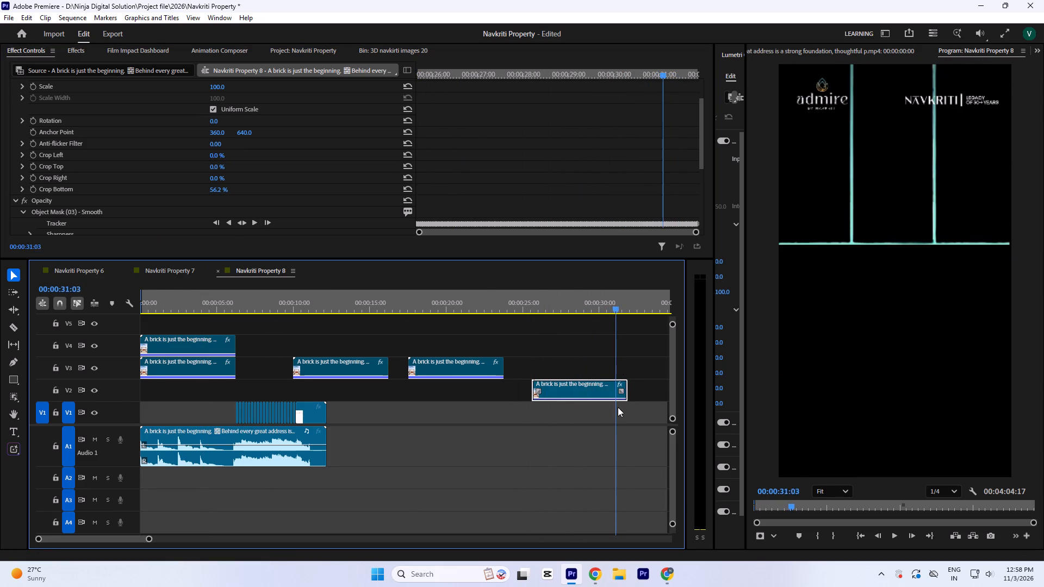
pyautogui.moveTo(618, 407); pyautogui.dragTo(601, 428)
# Move the opening V3 brick clip onto V2 at about 7.5 s and scrub the opening to check the V4 clip alone.
pyautogui.moveTo(195, 370); pyautogui.dragTo(312, 394)
pyautogui.moveTo(210, 305); pyautogui.dragTo(203, 313)
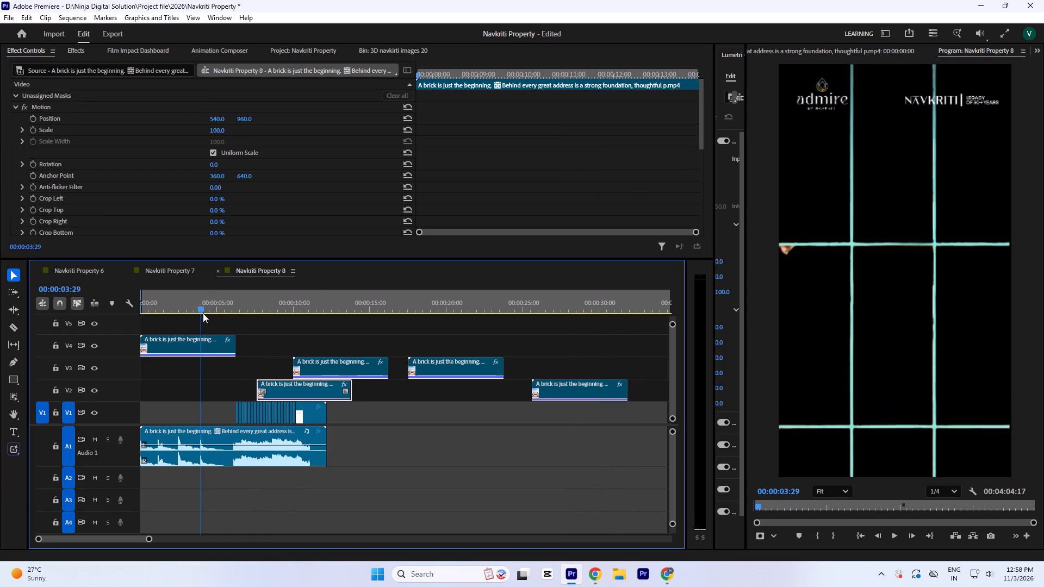
pyautogui.moveTo(203, 313); pyautogui.dragTo(227, 329)
# Raise Crop Left on the opening V4 clip to about 14 % at about 5 s, cutting off the stray brick fragment.
pyautogui.click(192, 351)
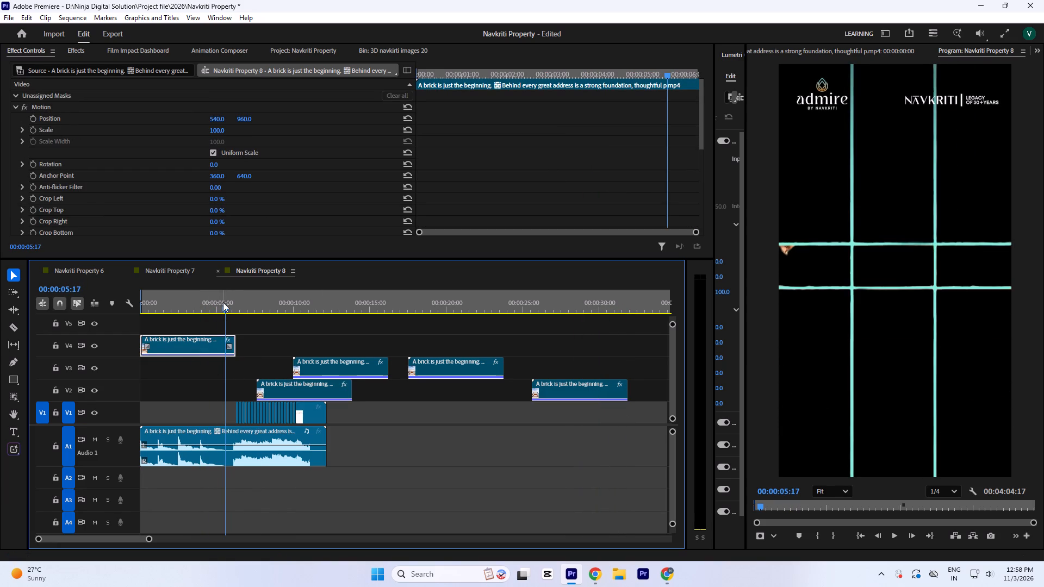
pyautogui.moveTo(223, 302); pyautogui.dragTo(222, 317)
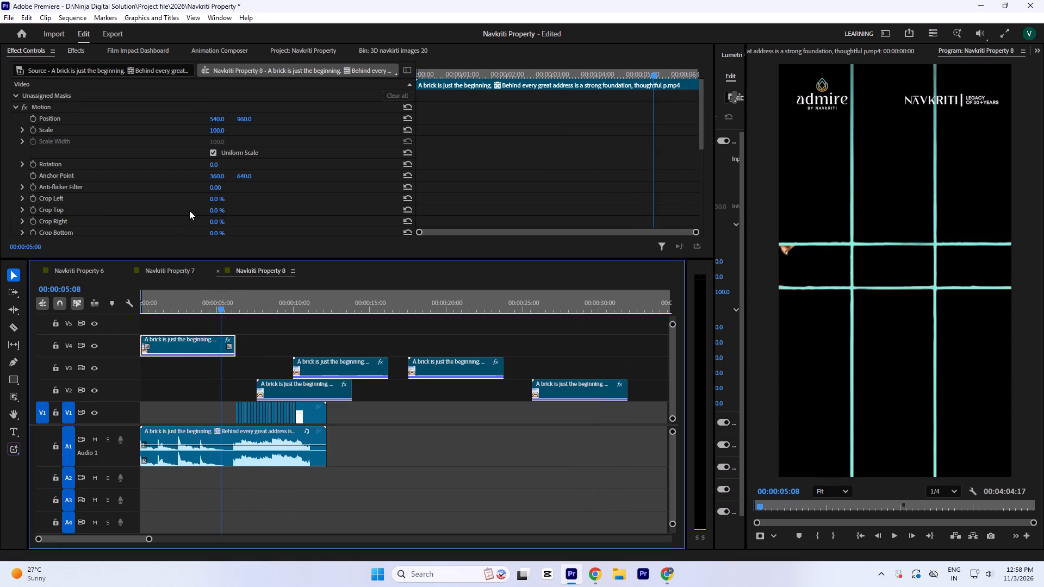
pyautogui.click(212, 198)
pyautogui.press('Up')
pyautogui.press('Up')
pyautogui.press('Up')
pyautogui.press('Up')
pyautogui.press('Up')
pyautogui.press('Up')
pyautogui.press('Up')
pyautogui.press('Up')
pyautogui.press('Up')
pyautogui.press('Up')
pyautogui.press('Up')
pyautogui.press('Up')
pyautogui.press('Up')
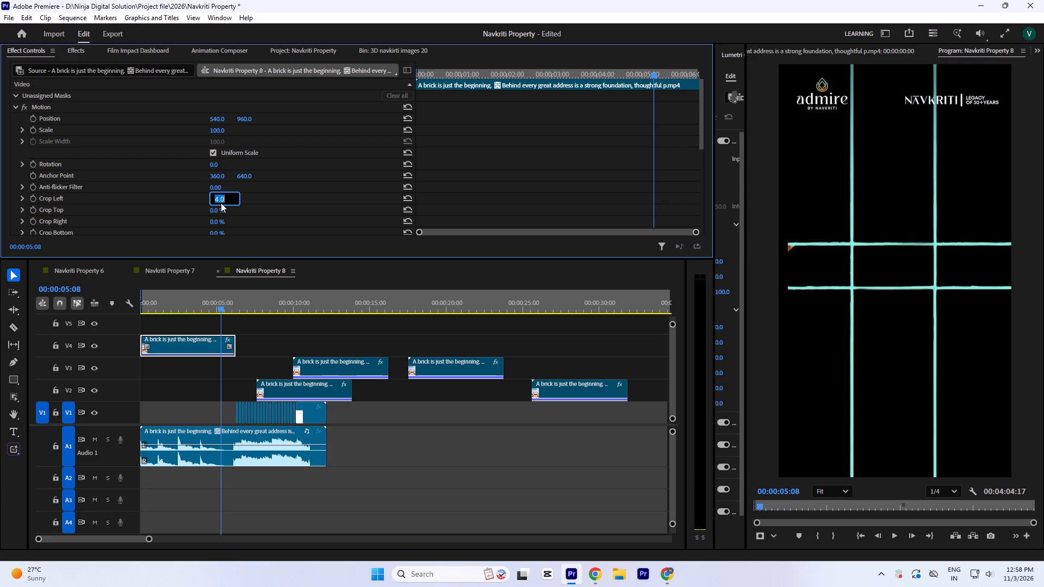
pyautogui.press('Up')
pyautogui.click(414, 447)
# Move the V3 line clip starting at about 10 s onto V5 at the sequence start and scrub to about 5 s.
pyautogui.click(437, 303)
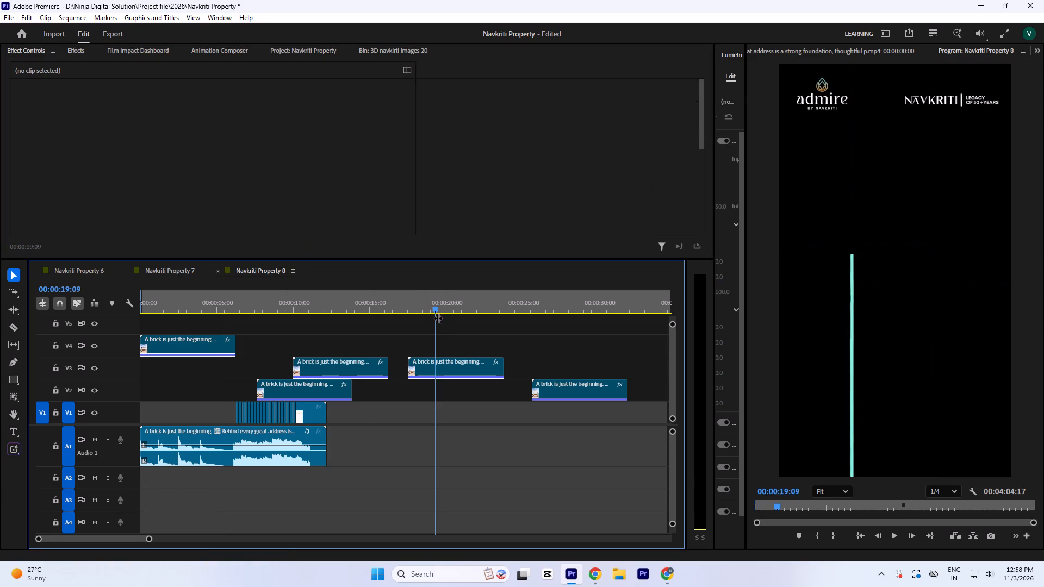
pyautogui.moveTo(430, 304); pyautogui.dragTo(499, 330)
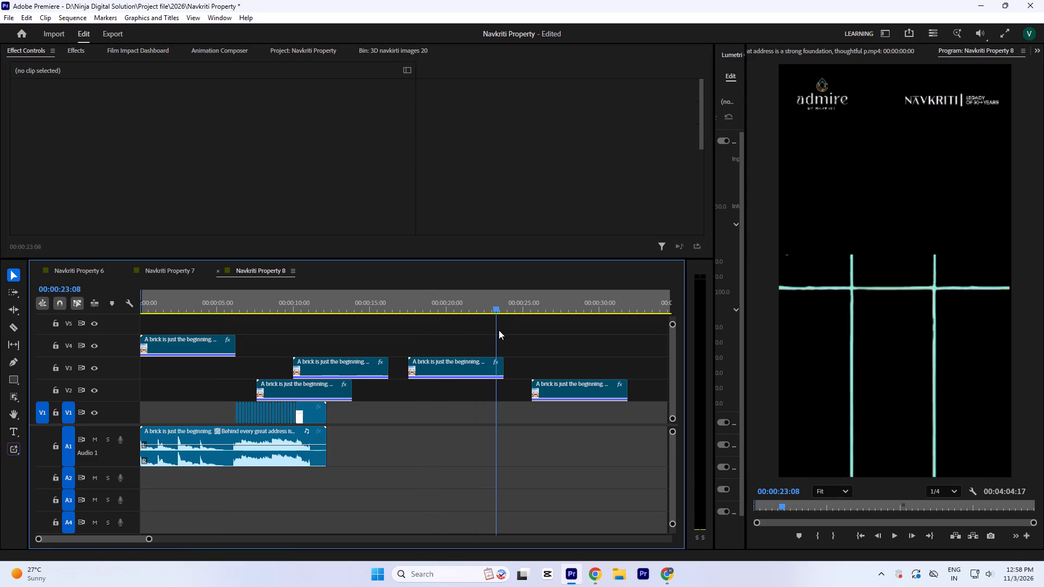
pyautogui.moveTo(499, 330); pyautogui.dragTo(502, 330)
pyautogui.click(480, 371)
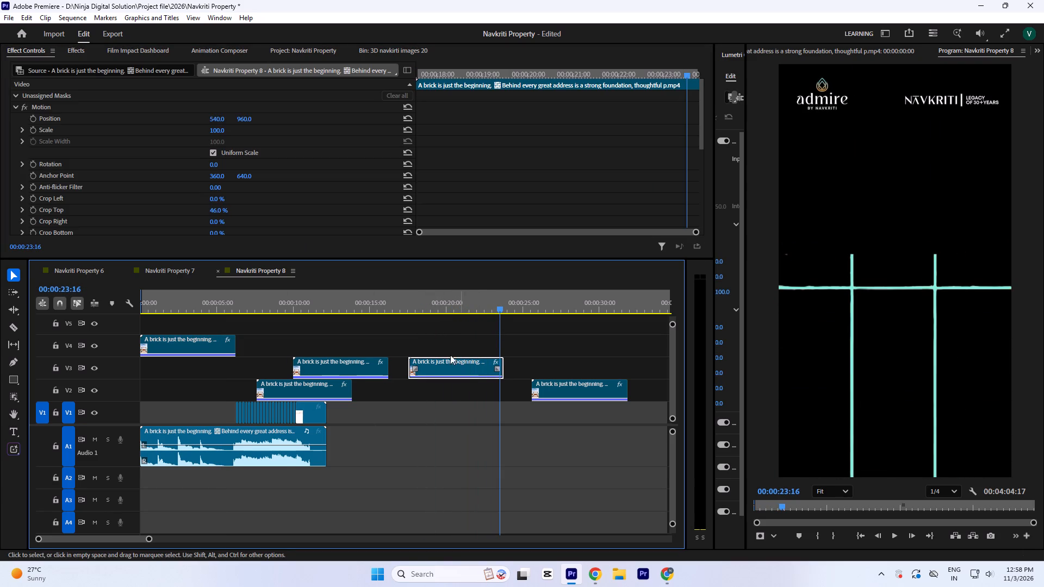
pyautogui.moveTo(342, 302); pyautogui.dragTo(375, 320)
pyautogui.moveTo(357, 364); pyautogui.dragTo(219, 323)
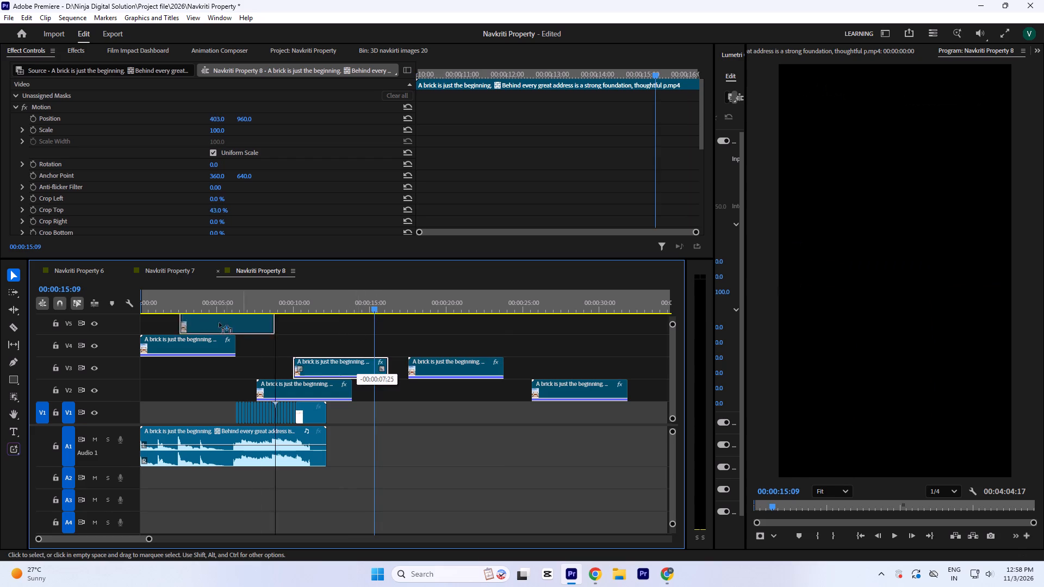
pyautogui.moveTo(219, 323); pyautogui.dragTo(187, 320)
pyautogui.click(184, 293)
pyautogui.moveTo(198, 295); pyautogui.dragTo(227, 318)
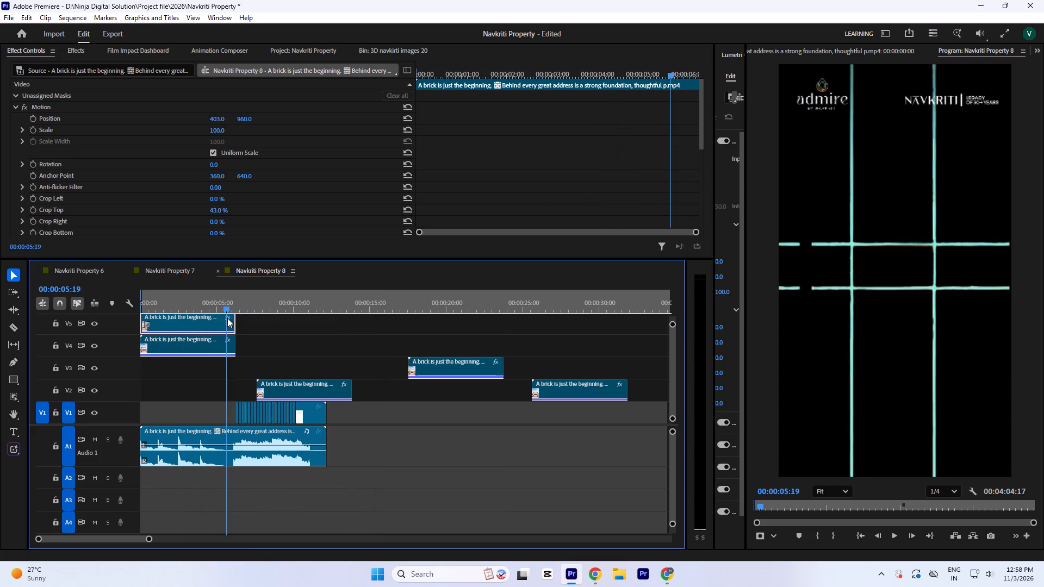
pyautogui.moveTo(227, 318); pyautogui.dragTo(222, 321)
# Set the opening V5 line clip's horizontal position to 411.
pyautogui.moveTo(216, 119); pyautogui.dragTo(216, 116)
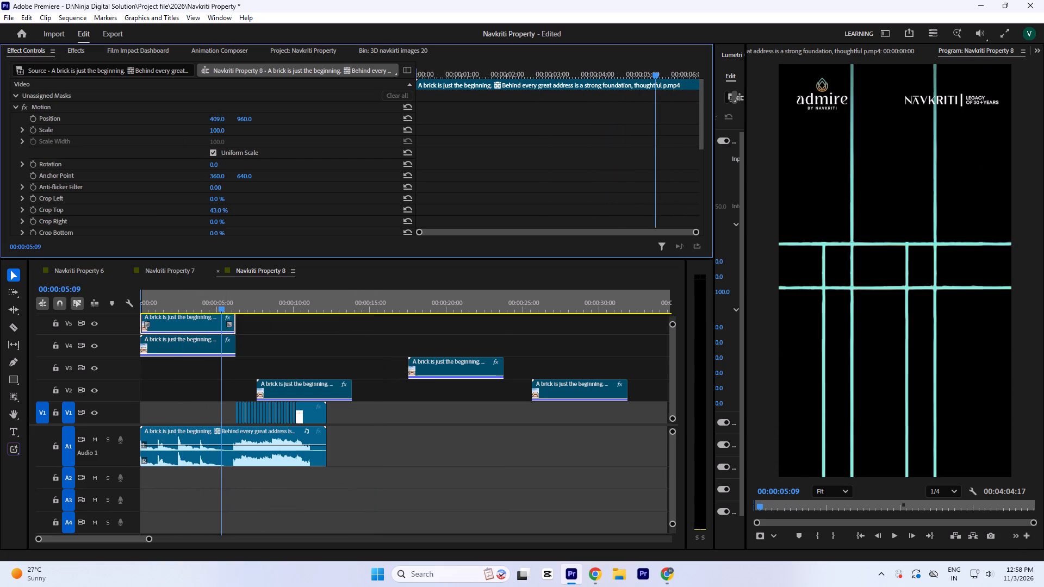
pyautogui.moveTo(216, 116); pyautogui.dragTo(213, 114)
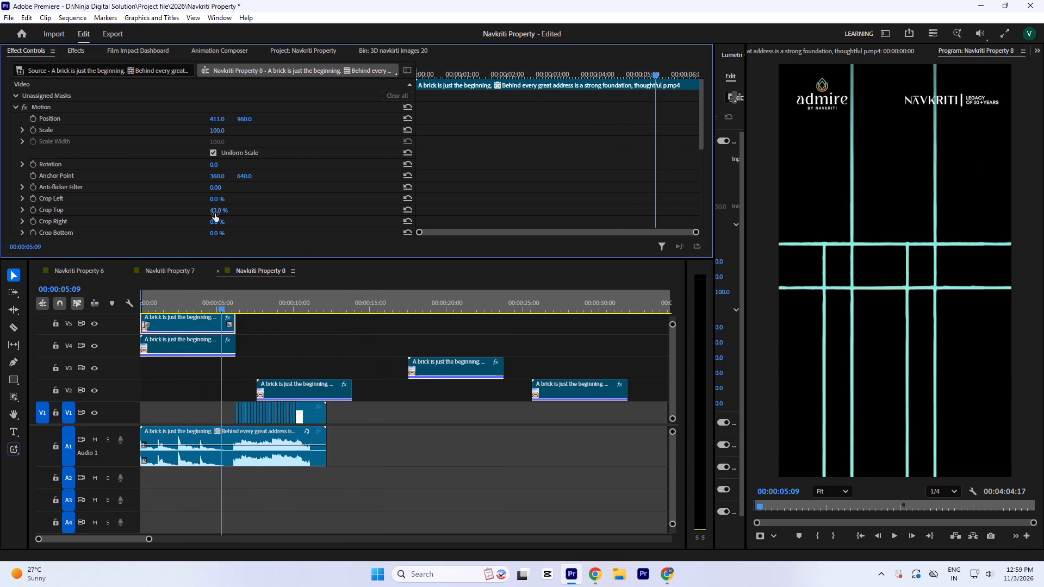
# Raise Crop Right on the opening V5 clip to about 73 %, removing its extra vertical lines.
pyautogui.click(218, 209)
pyautogui.click(222, 220)
pyautogui.press('Up')
pyautogui.press('Up')
pyautogui.press('Up')
pyautogui.press('Up')
pyautogui.press('Up')
pyautogui.press('Up')
pyautogui.press('Up')
pyautogui.press('Up')
pyautogui.press('Up')
pyautogui.press('Up')
pyautogui.press('Up')
pyautogui.press('Up')
pyautogui.press('Up')
pyautogui.press('Up')
pyautogui.press('Up')
pyautogui.press('Up')
pyautogui.press('Up')
pyautogui.press('Up')
pyautogui.press('Up')
pyautogui.press('Up')
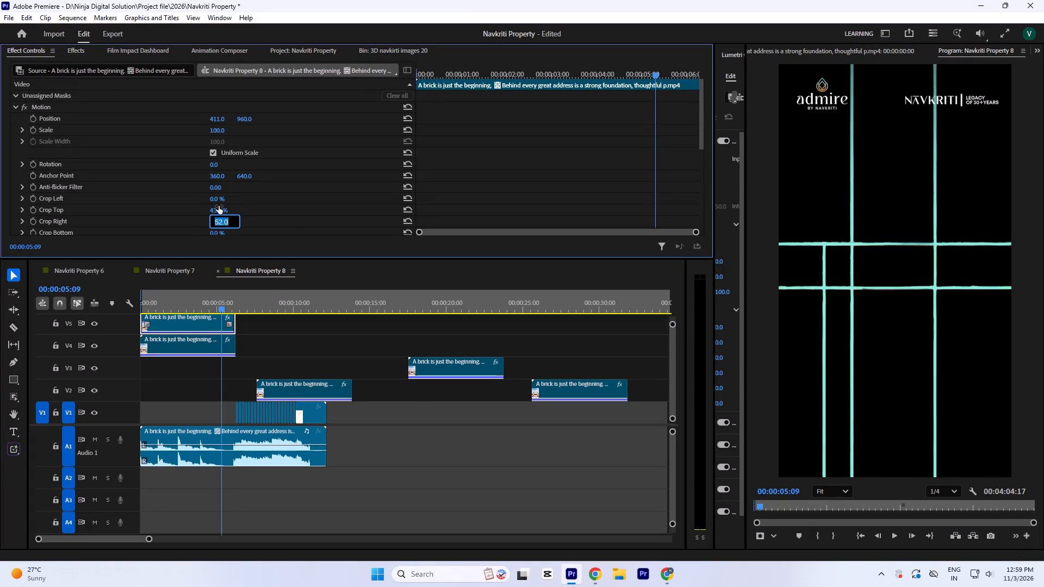
pyautogui.press('Down')
pyautogui.press('Down')
pyautogui.press('Down')
pyautogui.press('Down')
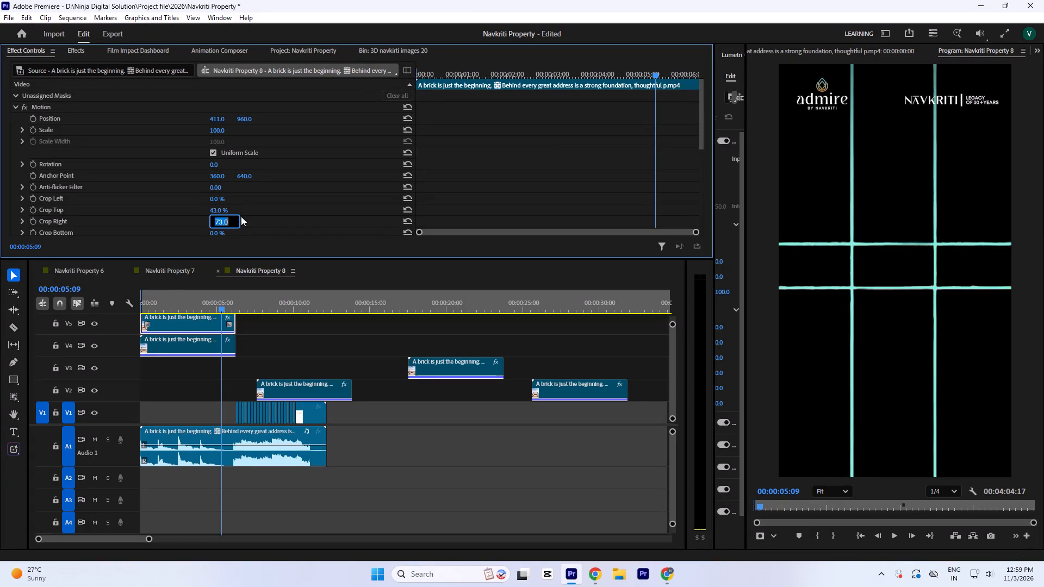
pyautogui.press('Down')
pyautogui.click(315, 344)
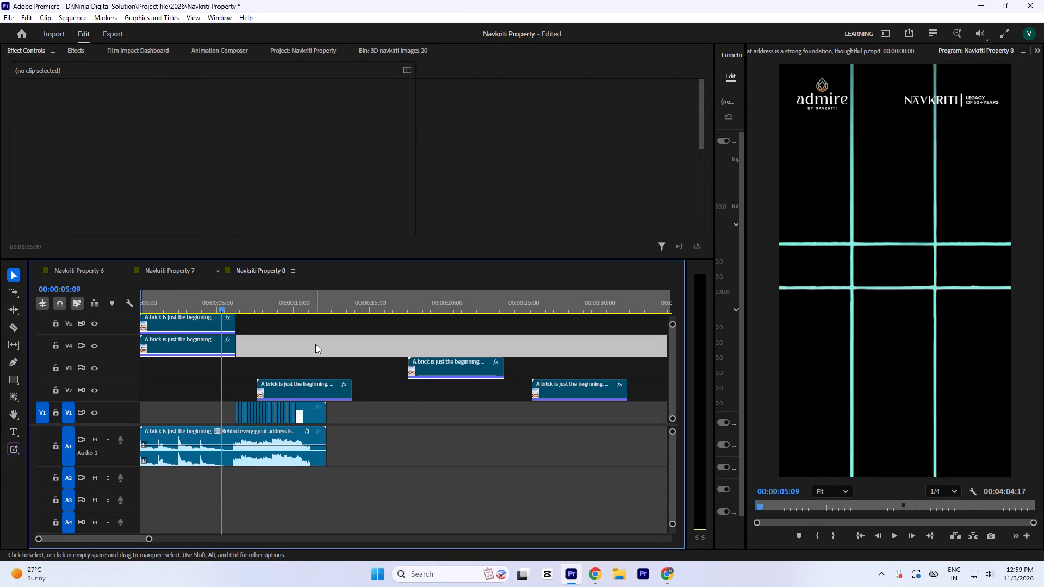
# Save the project.
pyautogui.hotkey('ctrl', 's')
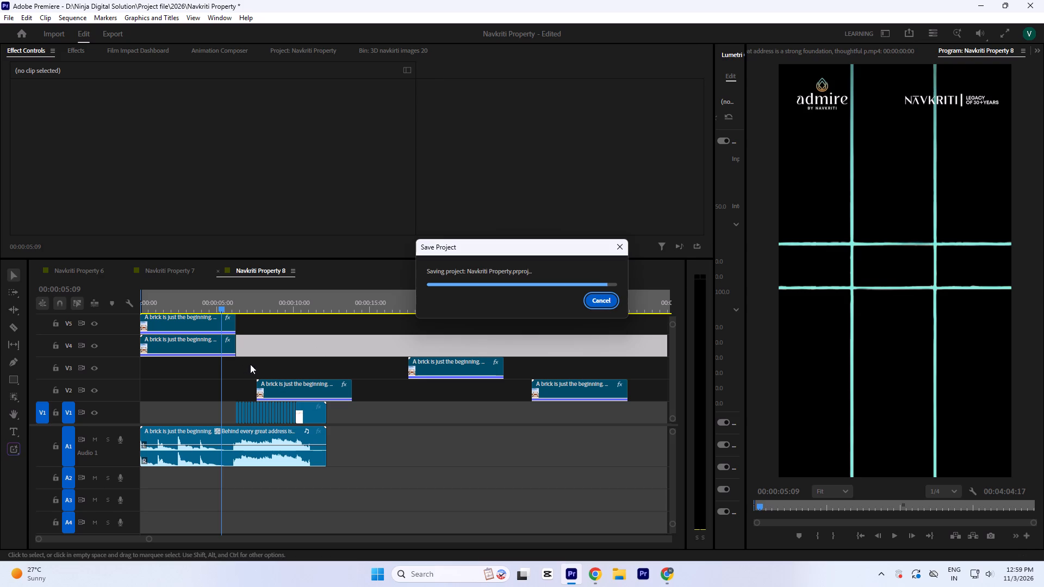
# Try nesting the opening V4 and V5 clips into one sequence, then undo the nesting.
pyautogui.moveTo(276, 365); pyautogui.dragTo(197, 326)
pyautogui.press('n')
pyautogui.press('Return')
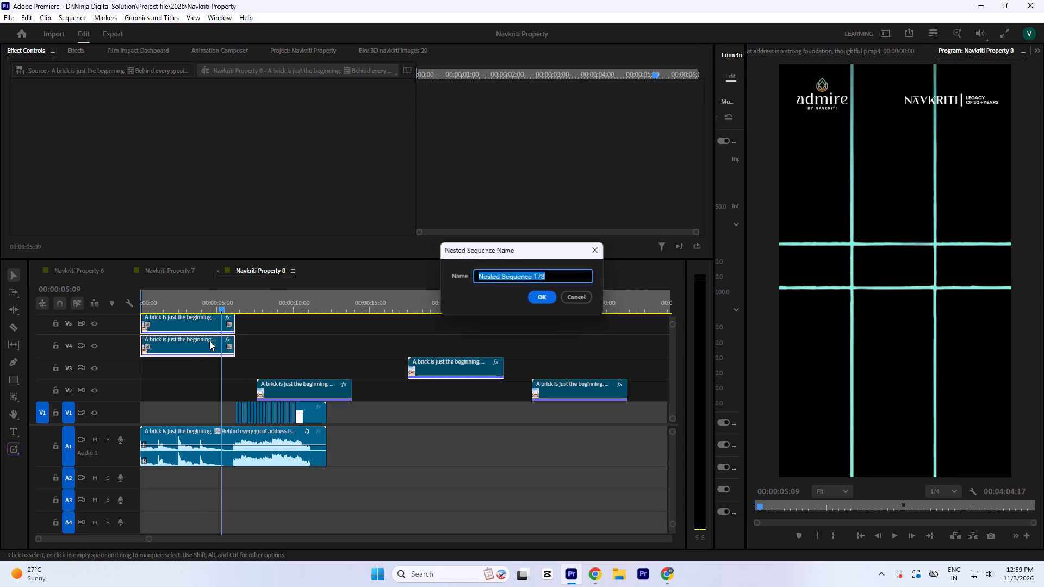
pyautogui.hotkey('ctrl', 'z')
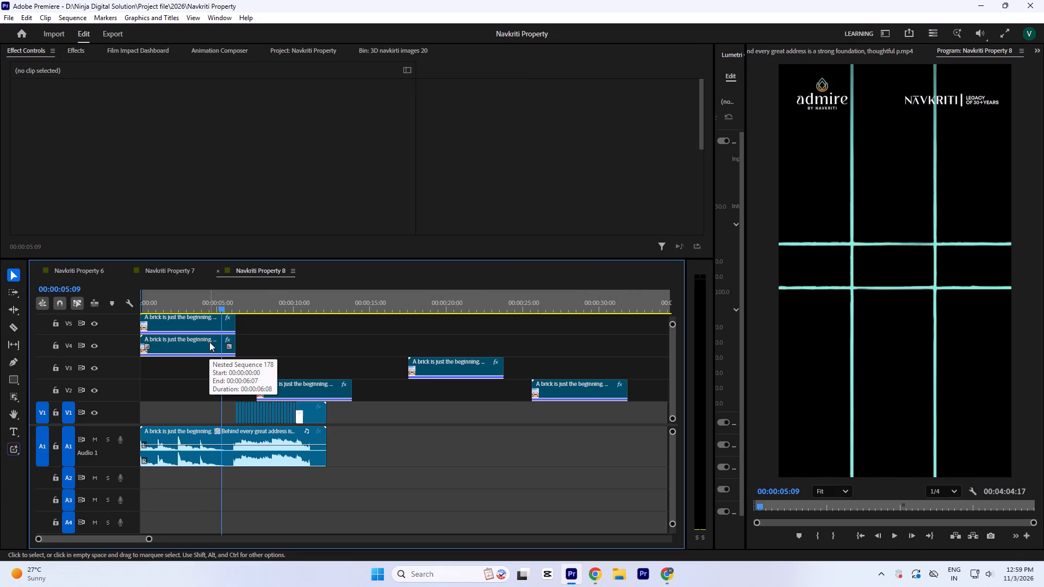
# Test the V3 line clip from about 17.5 s at the sequence start, then place it on V3 at about 12 s.
pyautogui.moveTo(449, 373); pyautogui.dragTo(442, 373)
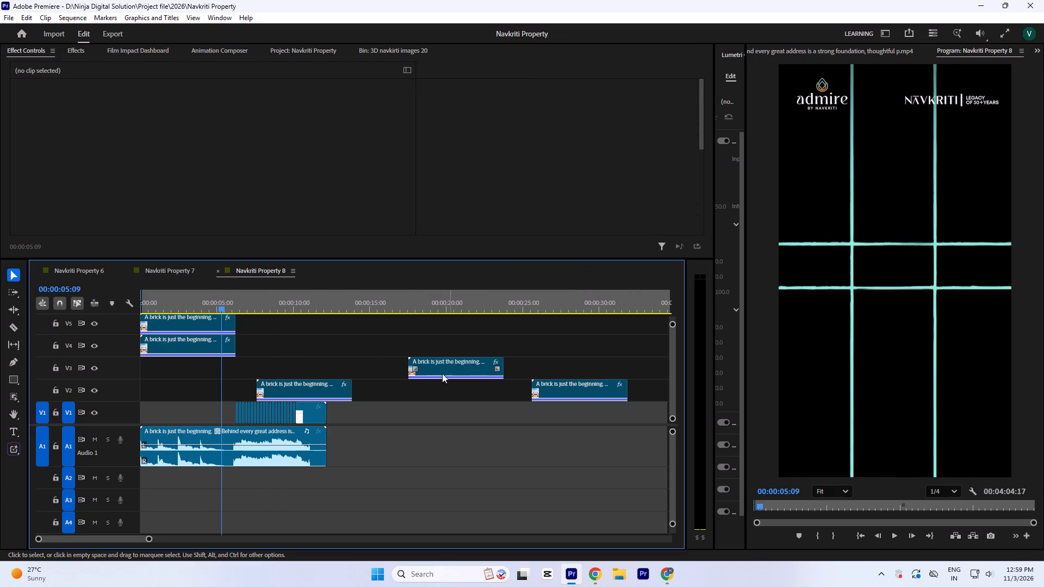
pyautogui.moveTo(442, 373); pyautogui.dragTo(165, 369)
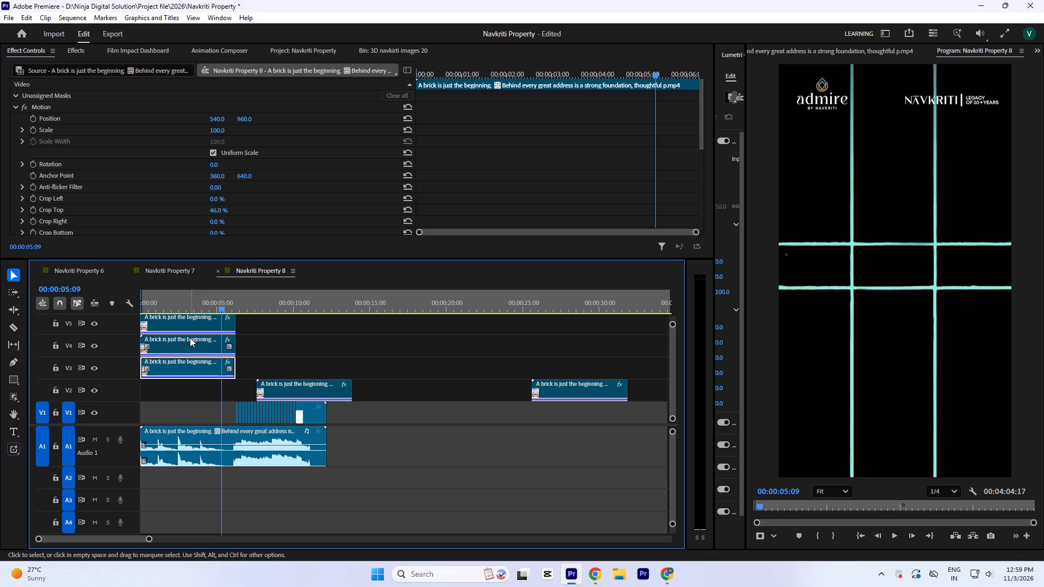
pyautogui.moveTo(192, 370); pyautogui.dragTo(381, 367)
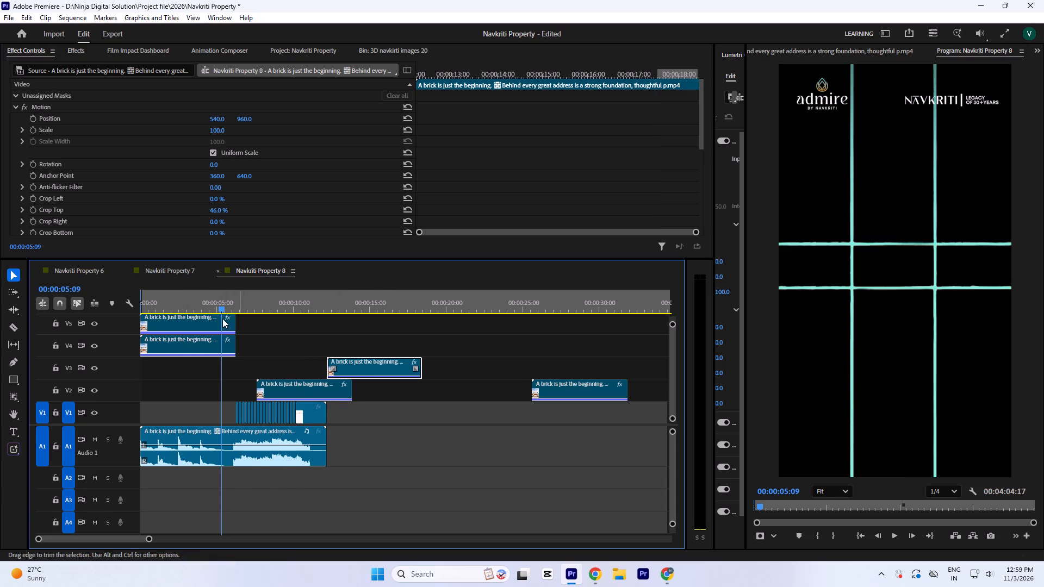
# Move the V2 brick clip from about 7.5 s onto V3 at the sequence start and check it at about 5 s.
pyautogui.click(204, 306)
pyautogui.moveTo(210, 304); pyautogui.dragTo(222, 309)
pyautogui.moveTo(297, 301); pyautogui.dragTo(307, 313)
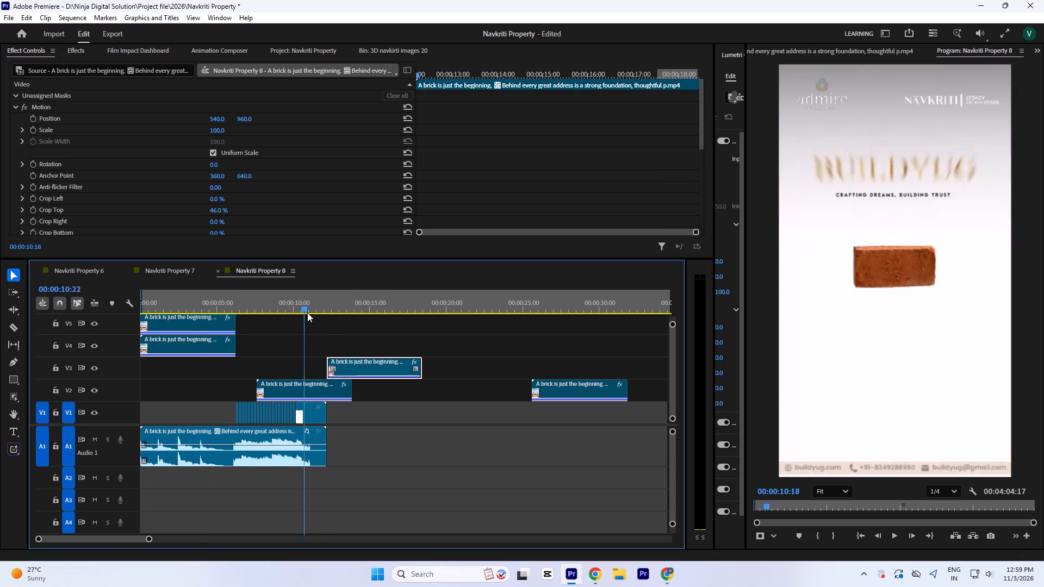
pyautogui.moveTo(307, 313); pyautogui.dragTo(318, 327)
pyautogui.moveTo(312, 394); pyautogui.dragTo(171, 373)
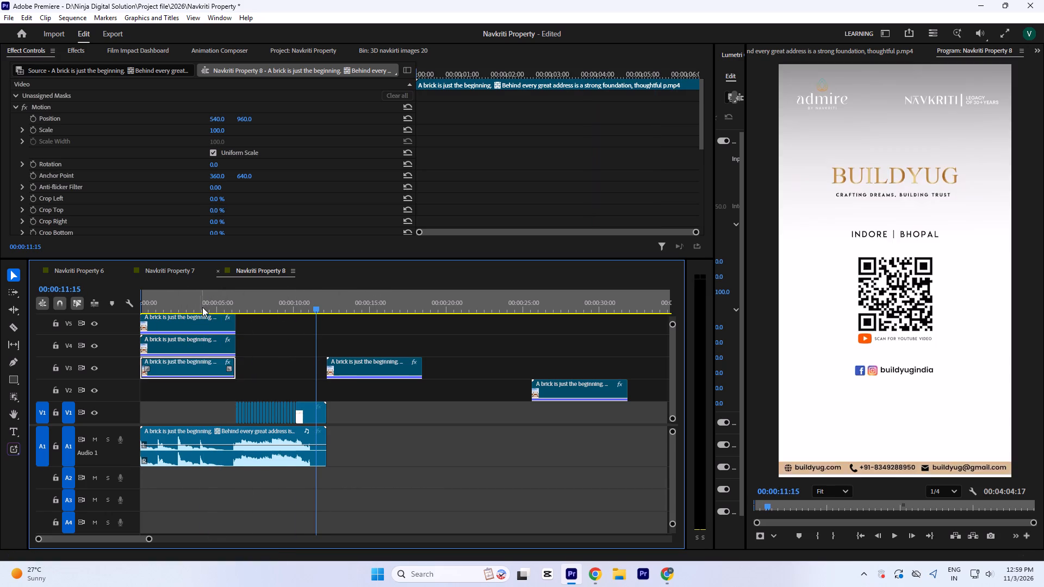
pyautogui.click(202, 307)
pyautogui.moveTo(214, 307); pyautogui.dragTo(219, 332)
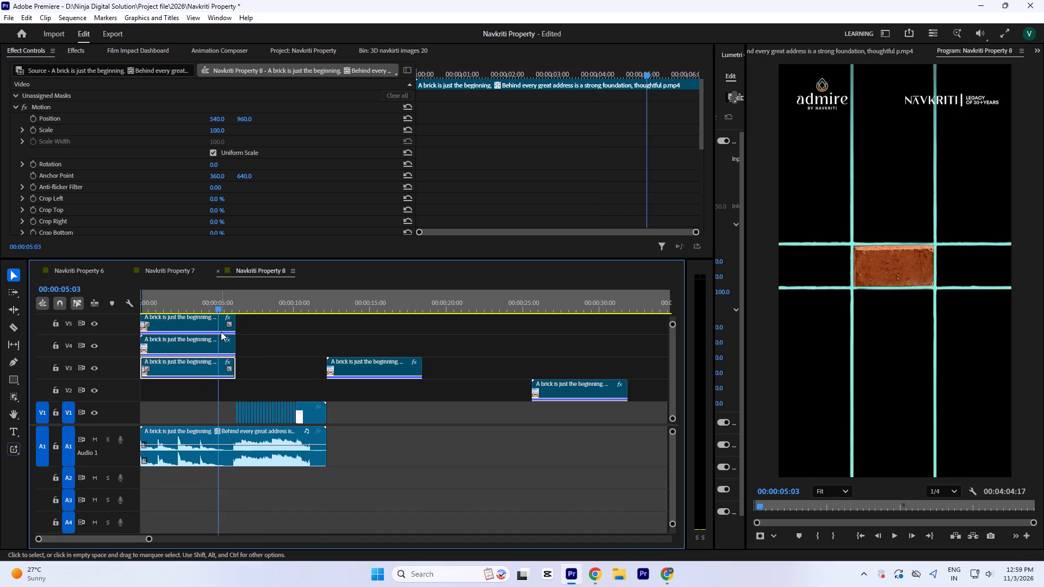
# Shift the three opening clips down one track so they occupy V2, V3 and V4.
pyautogui.moveTo(269, 373); pyautogui.dragTo(187, 333)
pyautogui.moveTo(194, 369); pyautogui.dragTo(192, 384)
# Play and scrub the first seconds to examine how the moving lines form around the brick.
pyautogui.moveTo(191, 304); pyautogui.dragTo(107, 321)
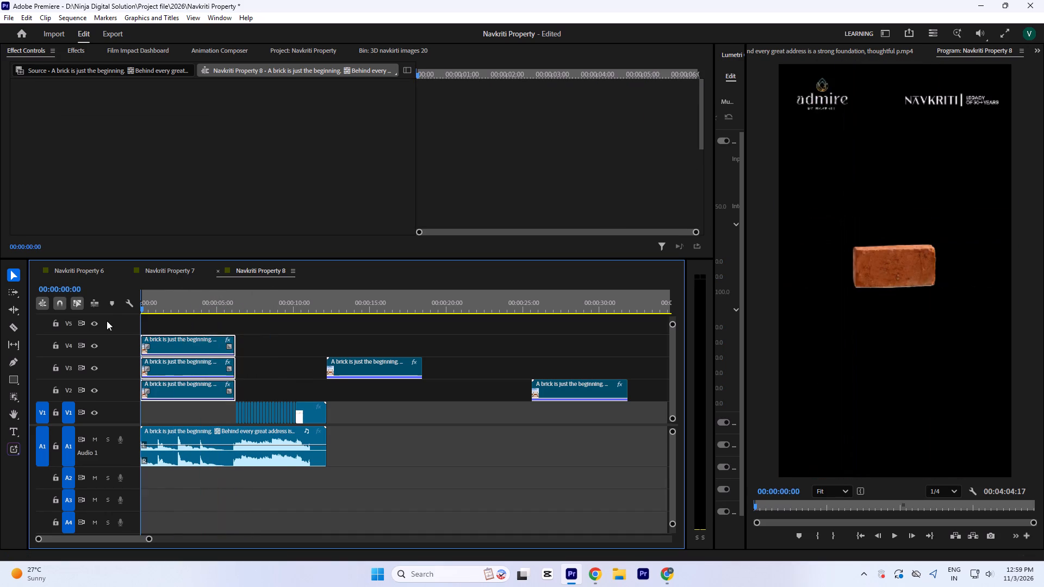
pyautogui.moveTo(107, 321); pyautogui.dragTo(106, 321)
pyautogui.press('space')
pyautogui.press('space')
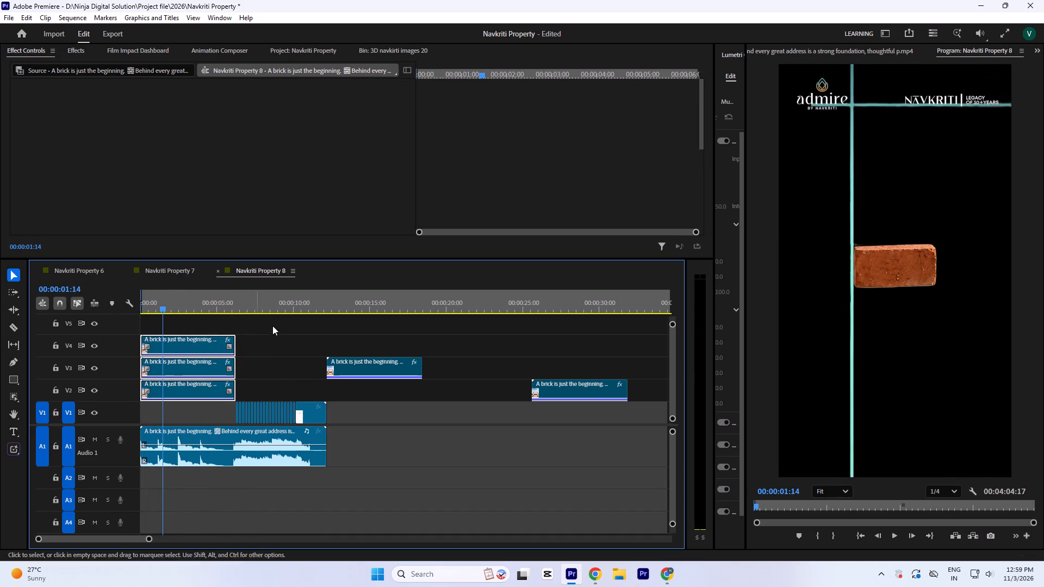
pyautogui.moveTo(172, 312); pyautogui.dragTo(162, 316)
pyautogui.moveTo(163, 311); pyautogui.dragTo(145, 320)
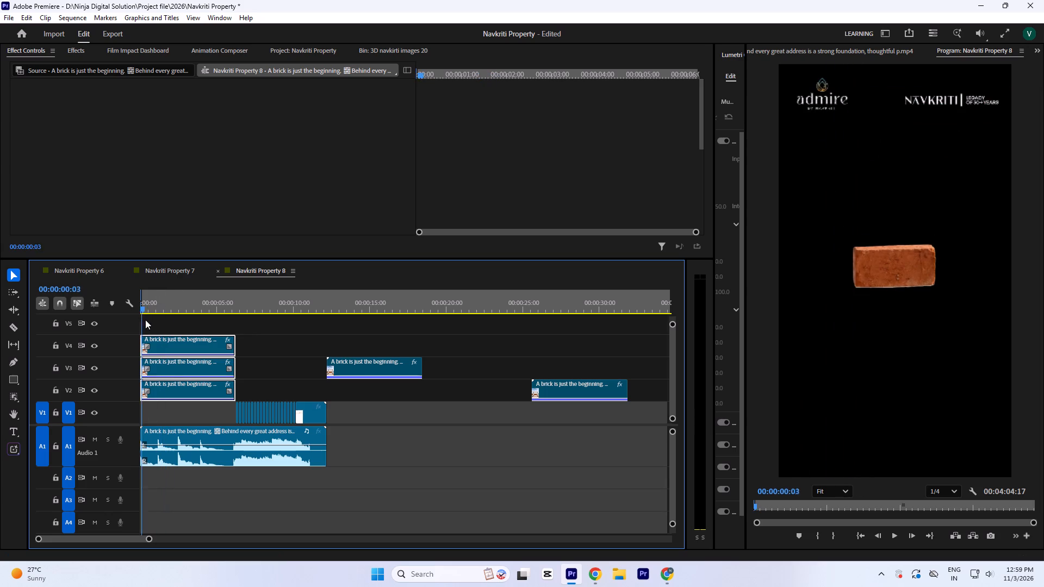
pyautogui.moveTo(145, 320); pyautogui.dragTo(152, 321)
pyautogui.press('=')
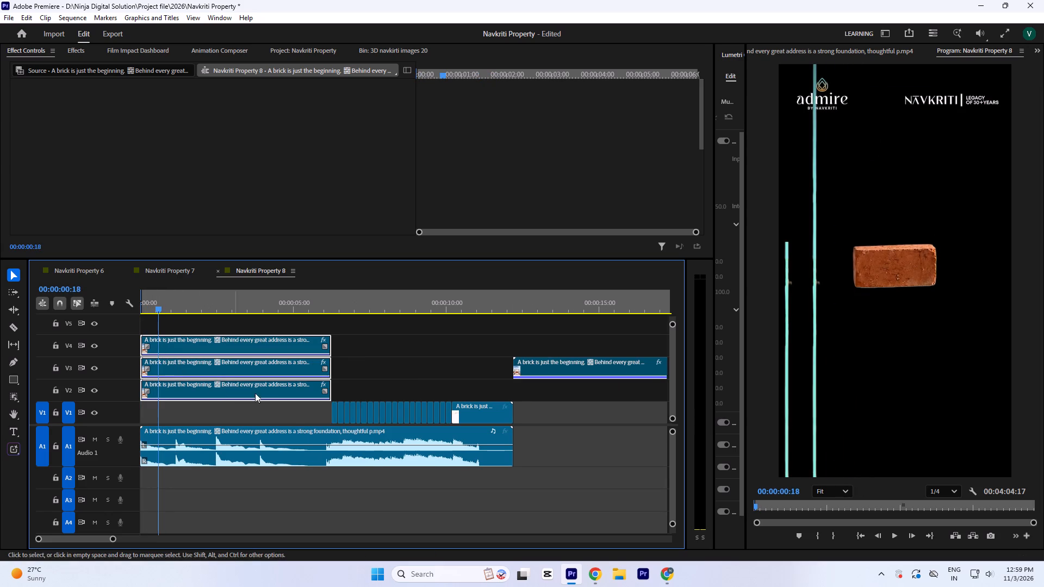
pyautogui.click(356, 371)
pyautogui.press('=')
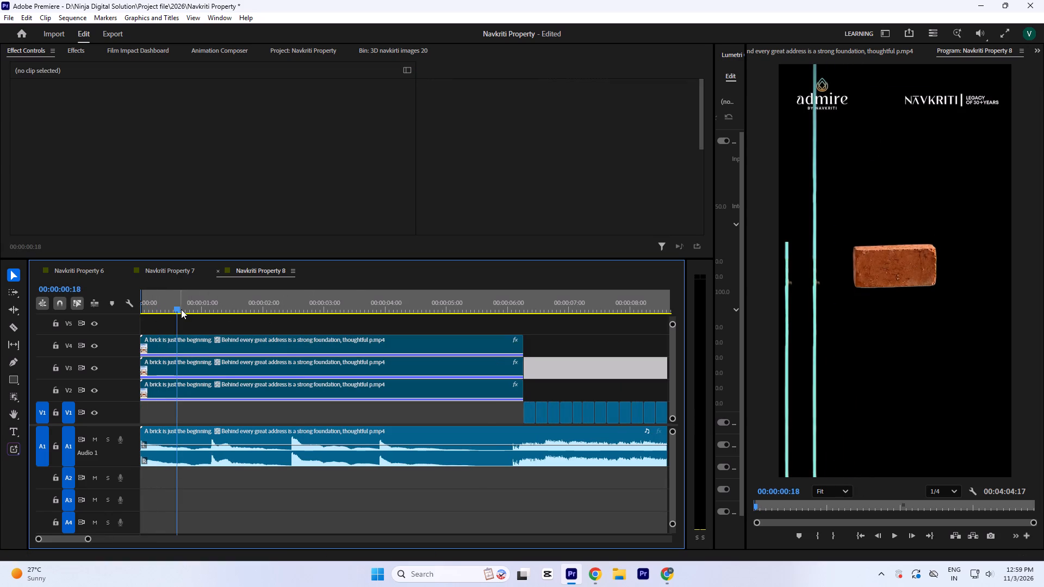
pyautogui.moveTo(181, 309); pyautogui.dragTo(195, 321)
pyautogui.press('-')
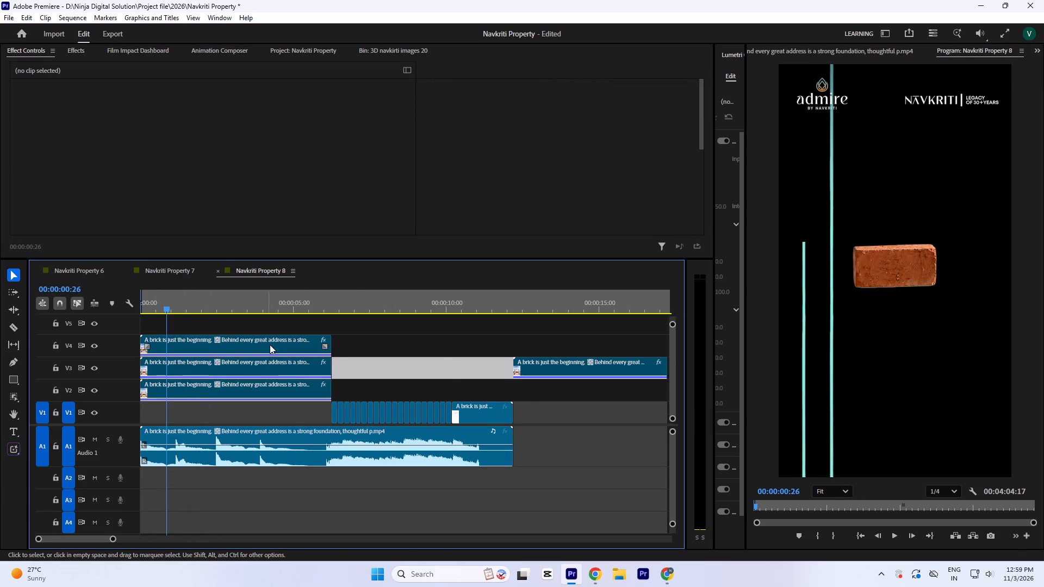
pyautogui.press('-')
pyautogui.click(247, 360)
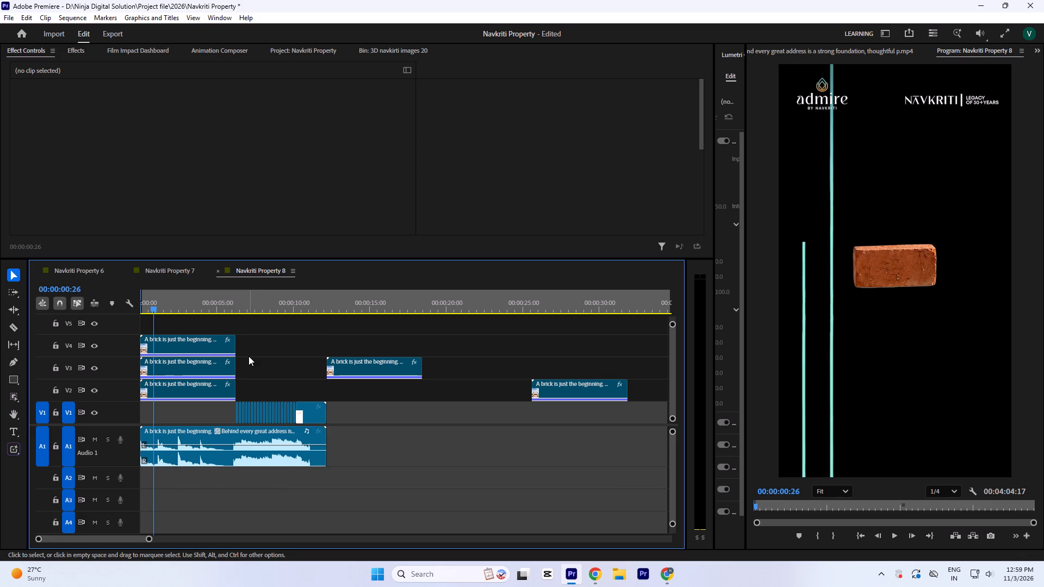
# Move the opening V3 and V4 line clips up onto V4 and V5 at about 5.3 s and check the brick clip alone.
pyautogui.moveTo(249, 357); pyautogui.dragTo(202, 345)
pyautogui.moveTo(206, 352); pyautogui.dragTo(288, 328)
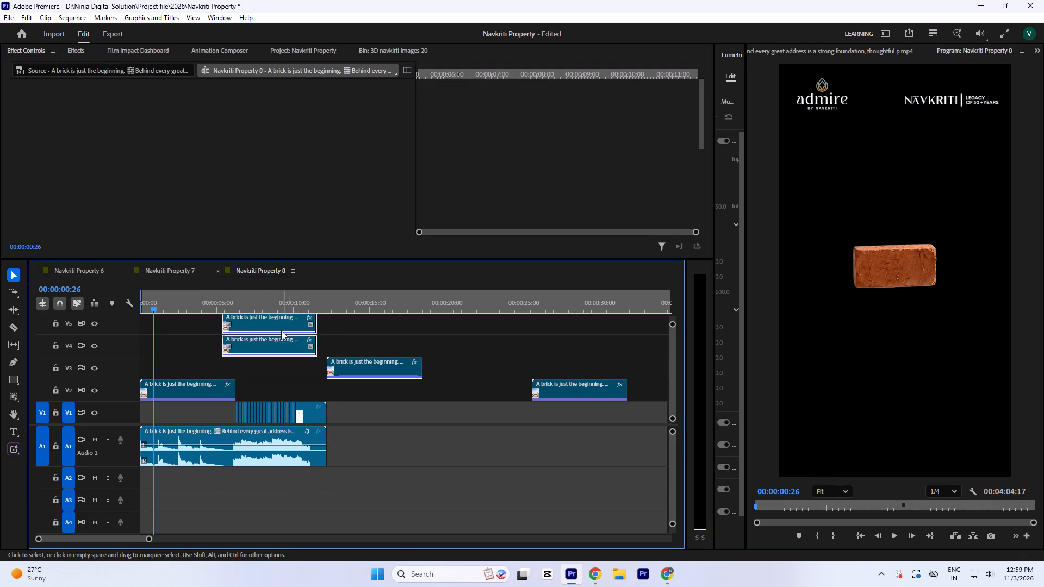
pyautogui.moveTo(194, 307); pyautogui.dragTo(181, 337)
pyautogui.click(188, 343)
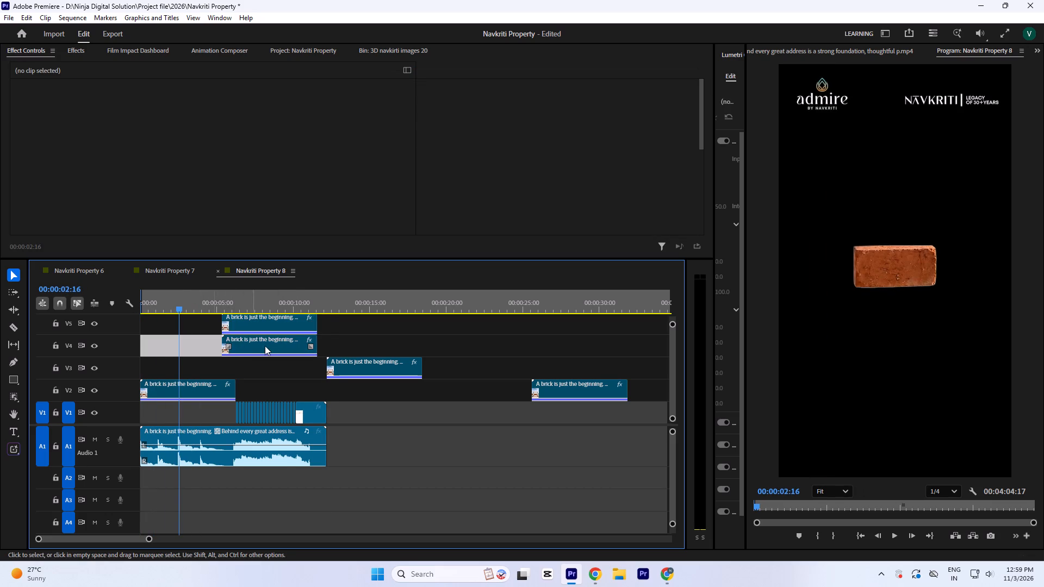
# Move the V4 line clip back onto V3 at the sequence start and preview its lines over the brick up to about 2.5 s.
pyautogui.moveTo(271, 345); pyautogui.dragTo(161, 367)
pyautogui.moveTo(166, 308); pyautogui.dragTo(115, 315)
pyautogui.press('space')
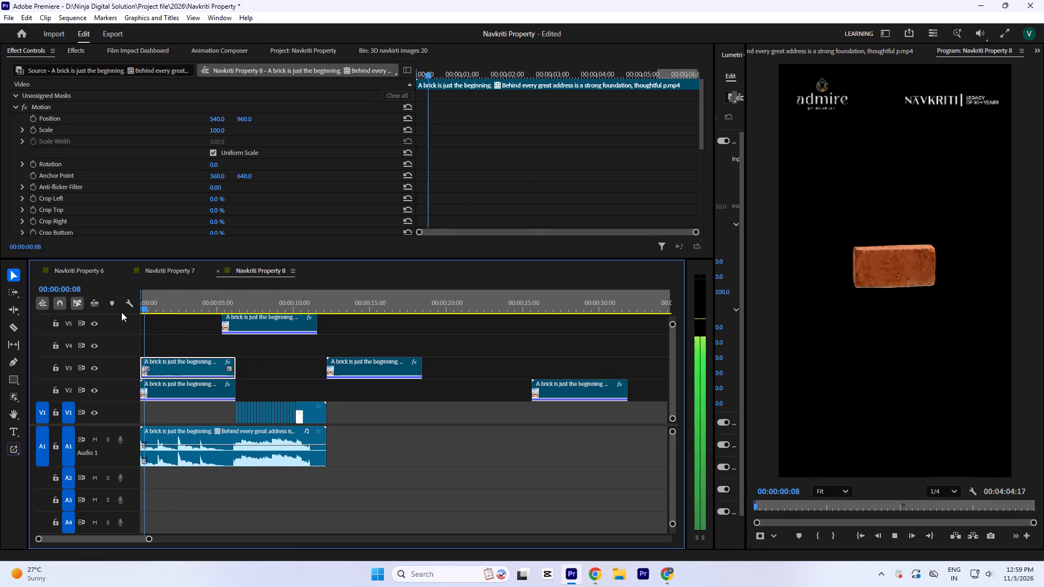
pyautogui.press('space')
pyautogui.moveTo(163, 304); pyautogui.dragTo(150, 315)
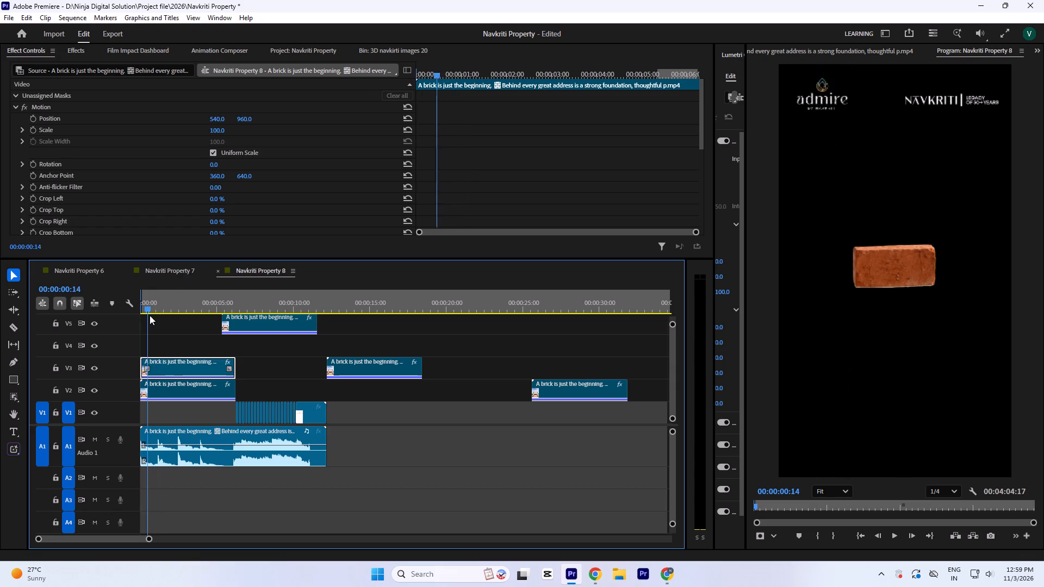
pyautogui.moveTo(150, 315); pyautogui.dragTo(148, 324)
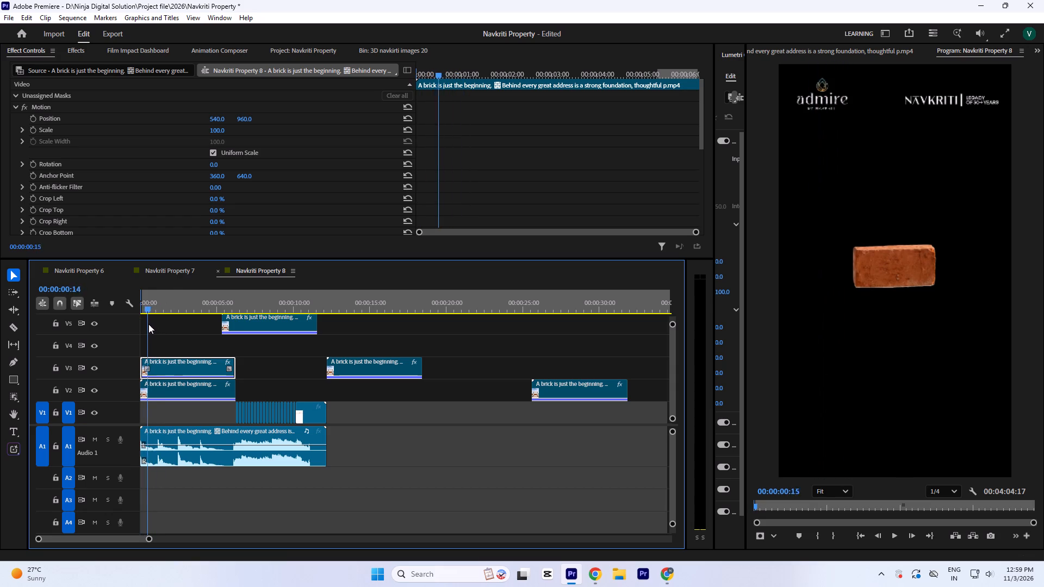
pyautogui.moveTo(148, 324); pyautogui.dragTo(179, 335)
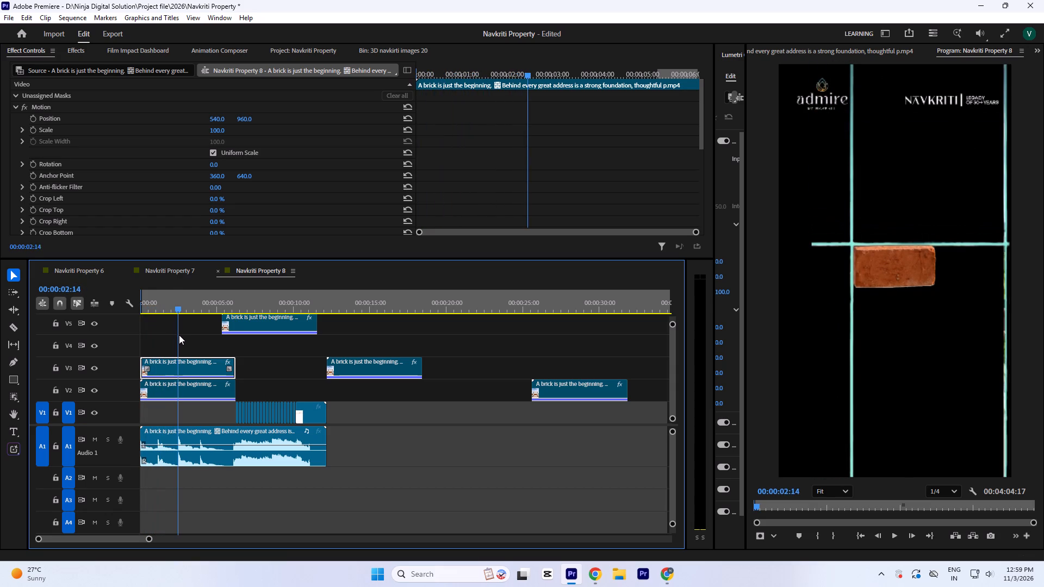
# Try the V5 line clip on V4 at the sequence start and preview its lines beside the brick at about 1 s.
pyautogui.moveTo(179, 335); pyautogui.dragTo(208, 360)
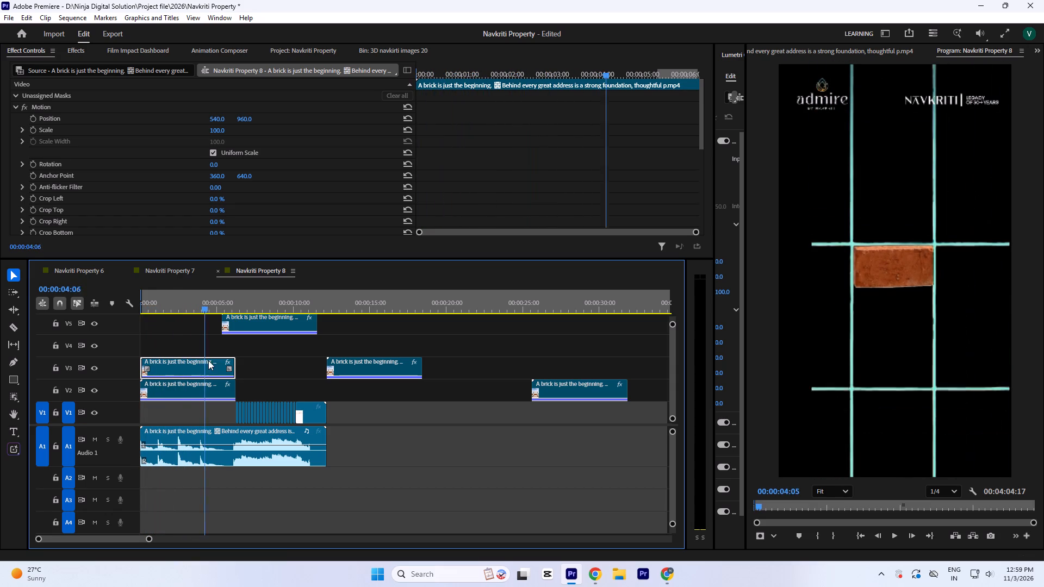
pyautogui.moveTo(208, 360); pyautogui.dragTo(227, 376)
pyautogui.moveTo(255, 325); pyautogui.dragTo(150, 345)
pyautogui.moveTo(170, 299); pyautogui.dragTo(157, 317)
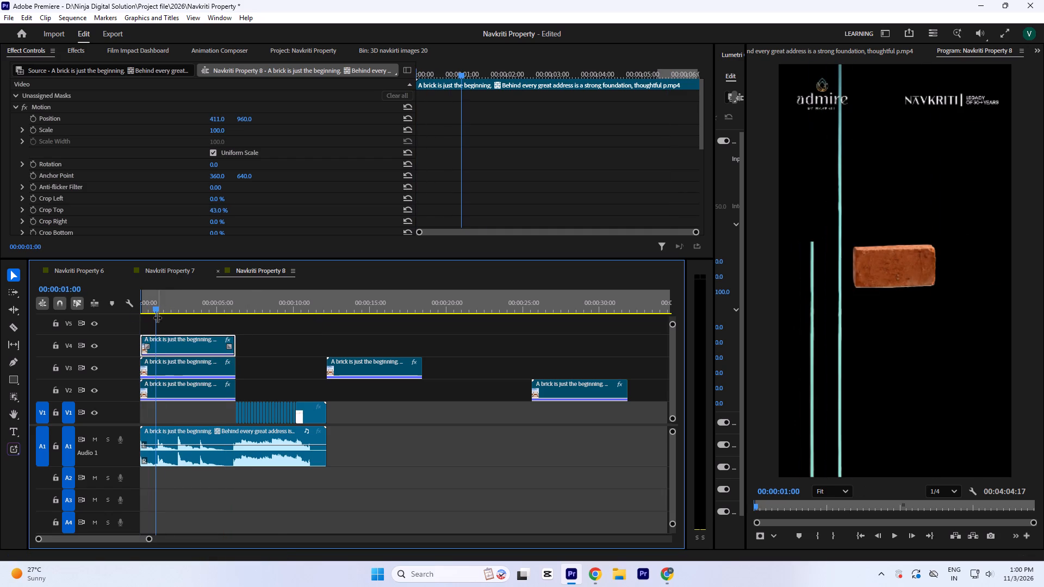
# Move the V4 line clip out of the opening to about 19.4 s on V4 and scrub through its lines alone.
pyautogui.moveTo(200, 338); pyautogui.dragTo(303, 333)
pyautogui.moveTo(243, 303); pyautogui.dragTo(245, 304)
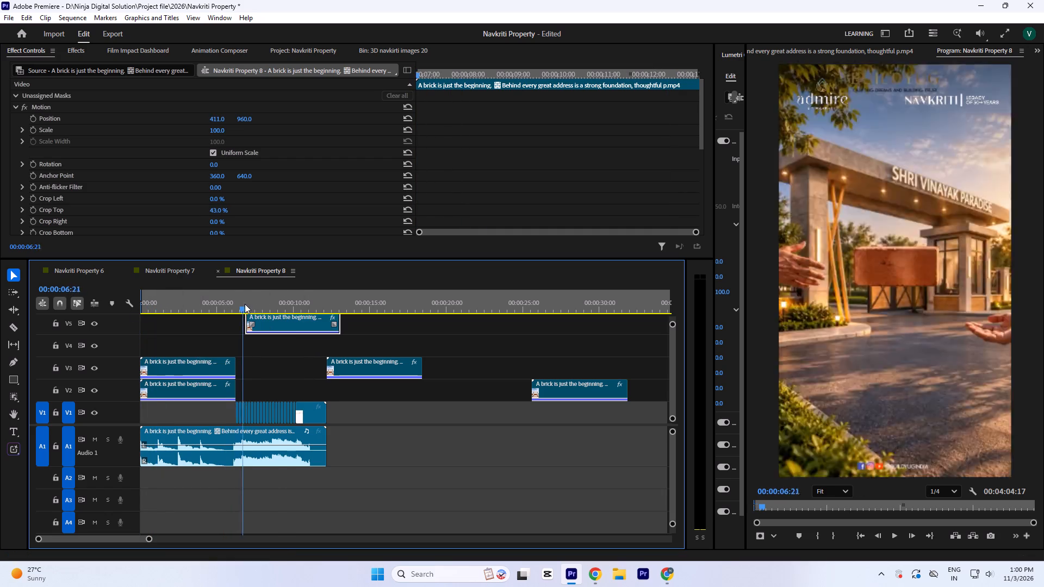
pyautogui.moveTo(245, 304); pyautogui.dragTo(259, 316)
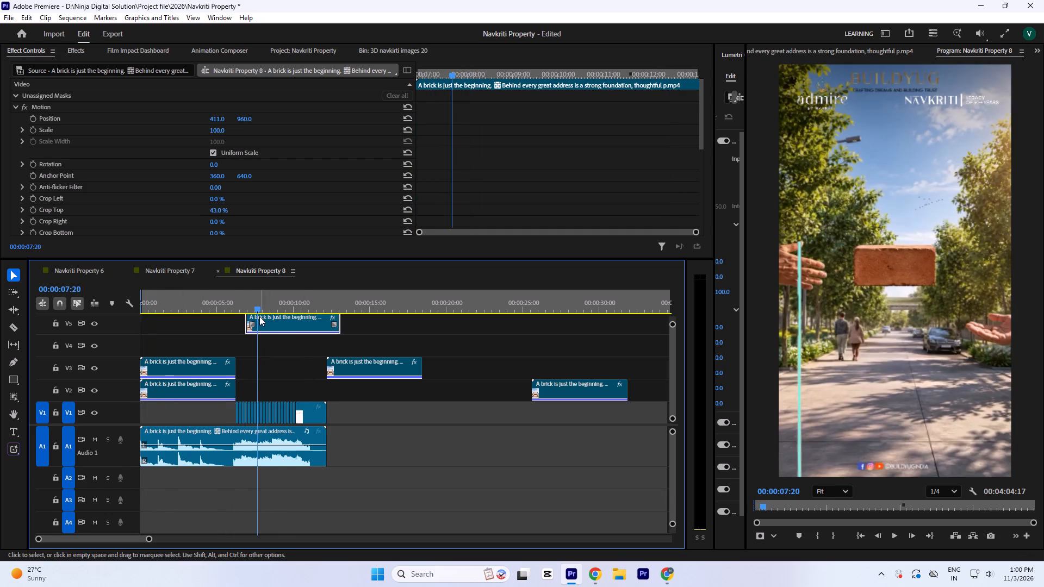
pyautogui.moveTo(278, 323); pyautogui.dragTo(469, 354)
pyautogui.moveTo(438, 303); pyautogui.dragTo(445, 311)
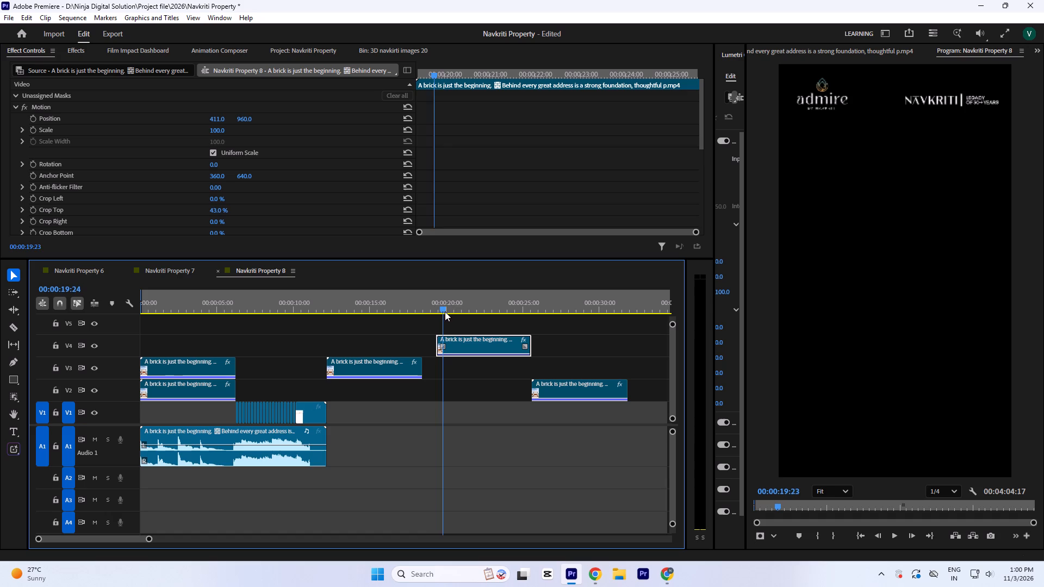
pyautogui.moveTo(445, 311); pyautogui.dragTo(498, 334)
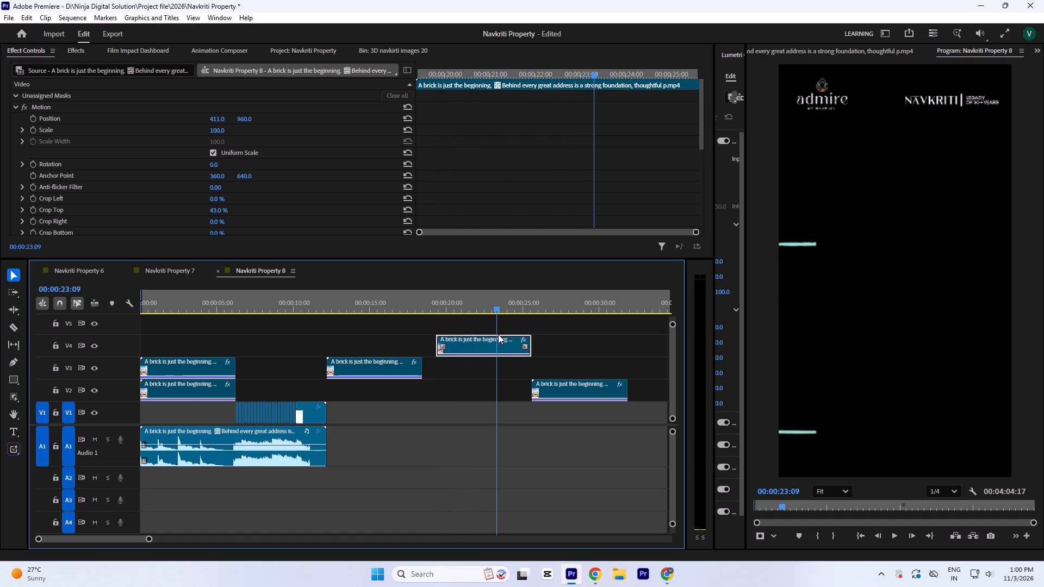
pyautogui.moveTo(498, 334); pyautogui.dragTo(489, 345)
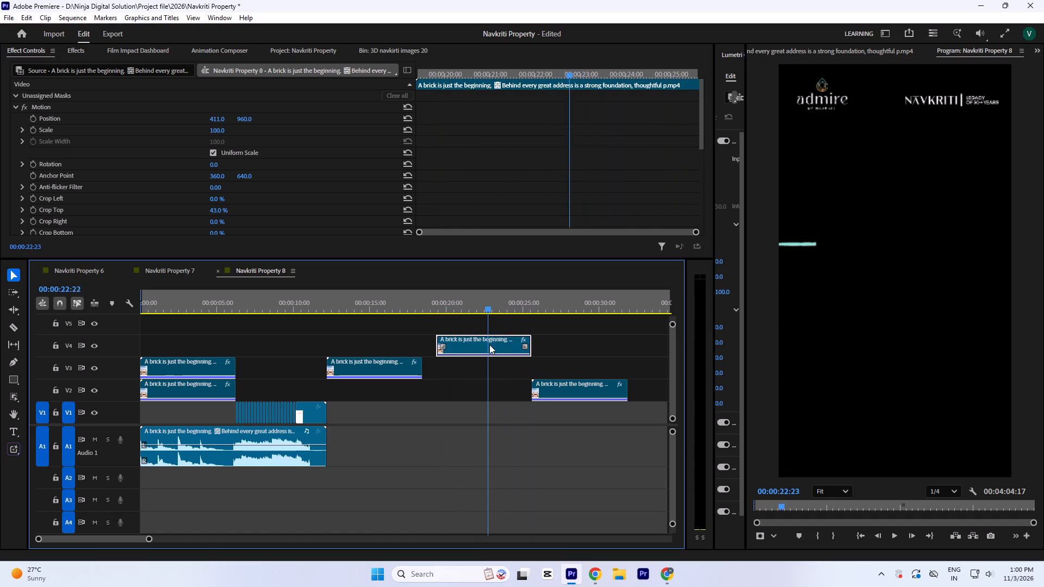
pyautogui.moveTo(489, 345); pyautogui.dragTo(473, 352)
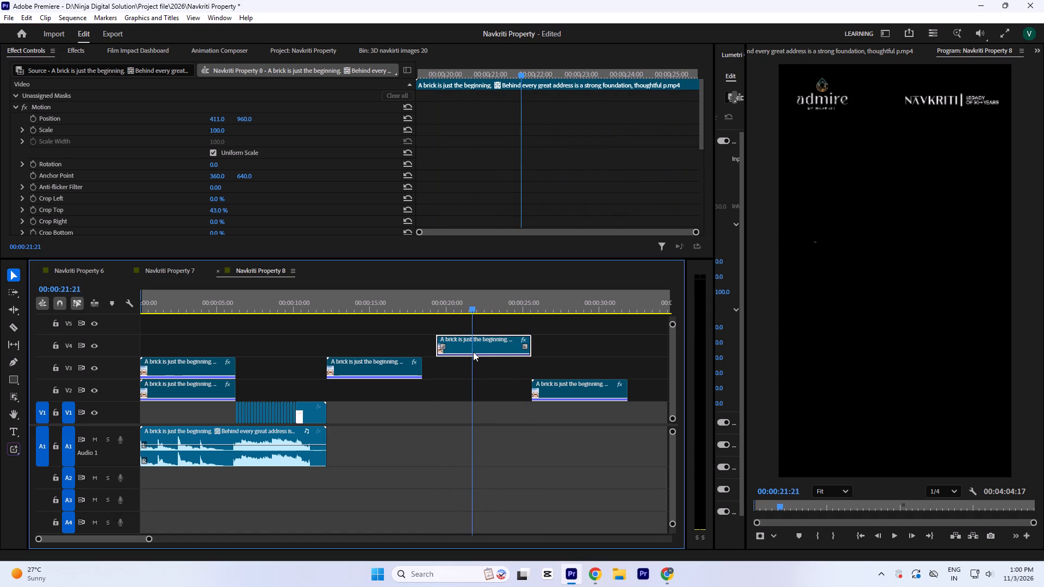
pyautogui.moveTo(473, 352); pyautogui.dragTo(476, 351)
# Play the opening from the start to about 5 s to examine when each line reaches the brick.
pyautogui.moveTo(176, 301); pyautogui.dragTo(72, 314)
pyautogui.press('space')
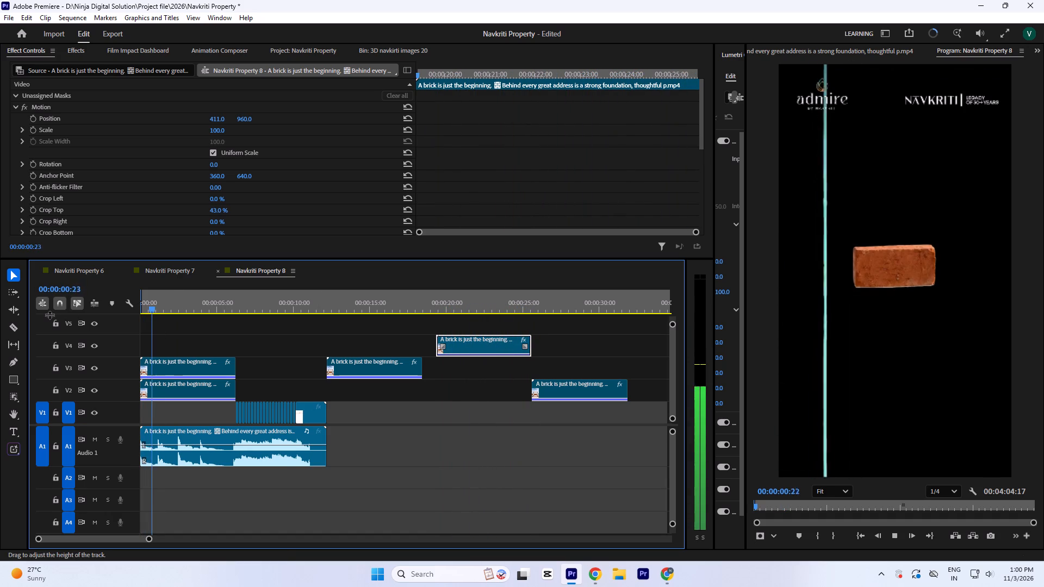
pyautogui.press('space')
pyautogui.press('space')
pyautogui.press('space')
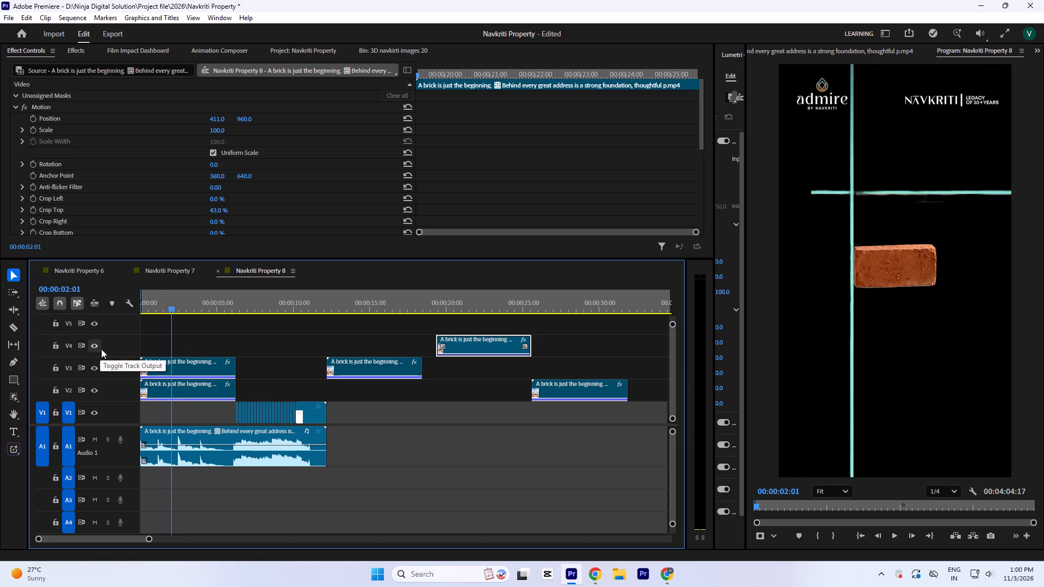
pyautogui.click(188, 369)
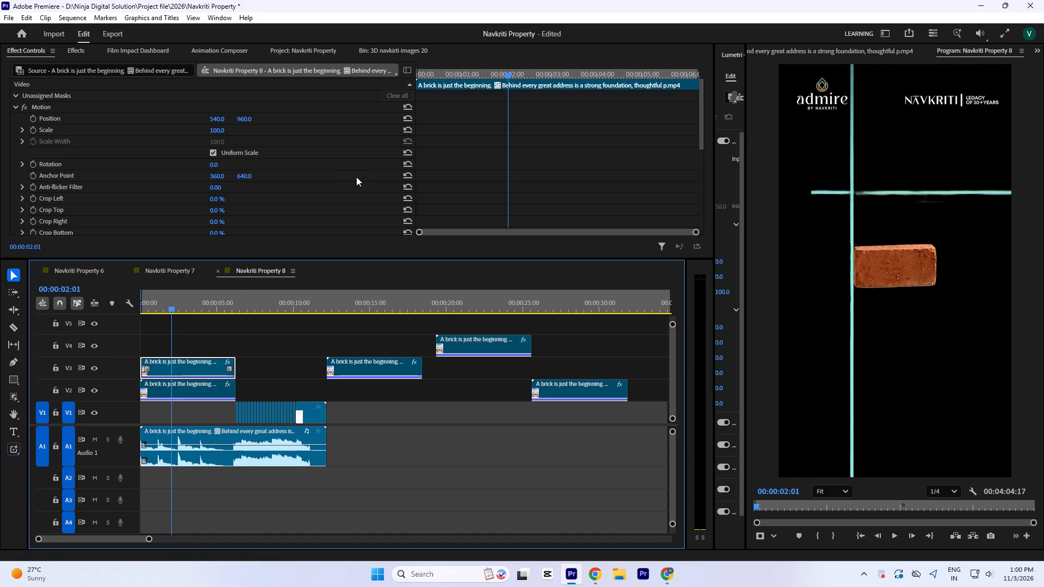
pyautogui.press('space')
pyautogui.press('space')
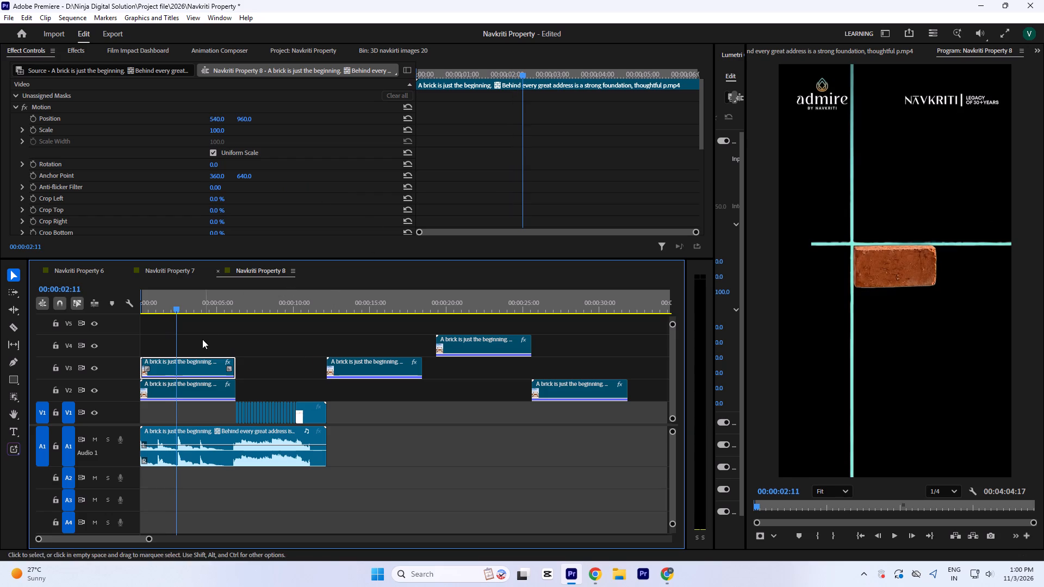
pyautogui.press('space')
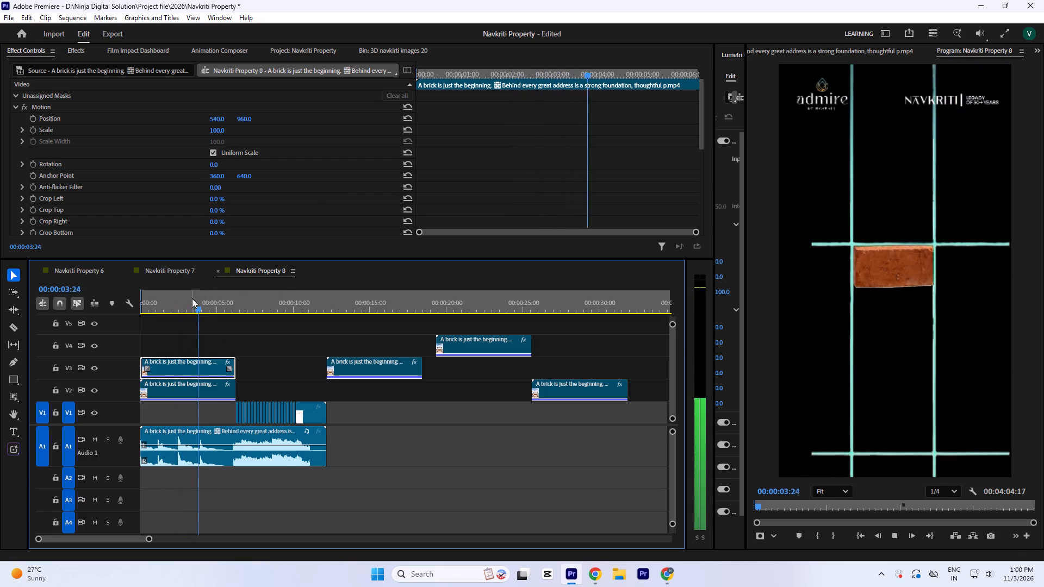
pyautogui.press('space')
pyautogui.press('space')
pyautogui.press('space')
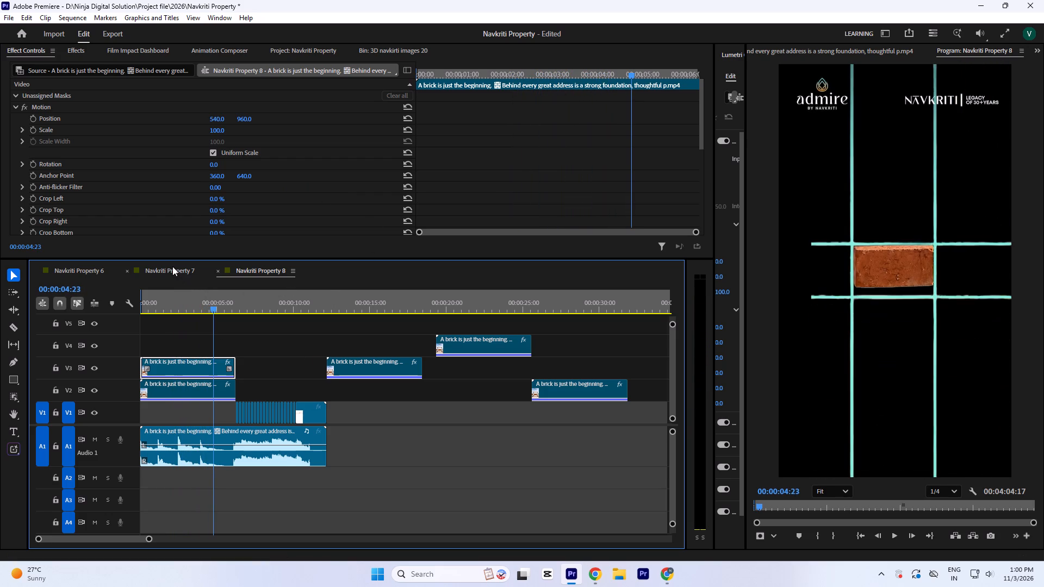
pyautogui.press('space')
pyautogui.press('space')
pyautogui.press('space')
pyautogui.press('space')
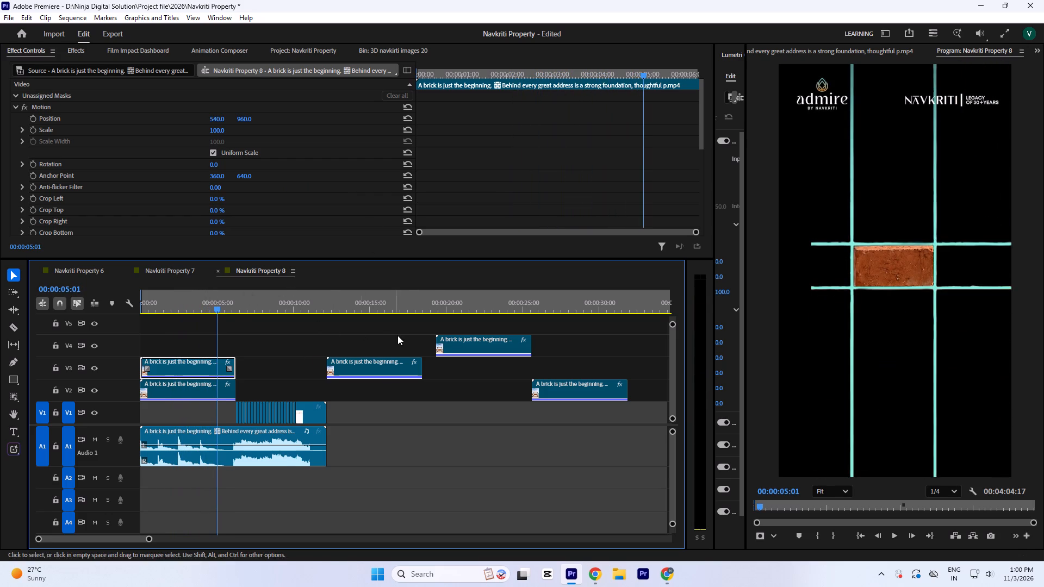
# Add a marker to the opening V3 clip at 00:00:01:06, where the first vertical line meets the brick's edge.
pyautogui.moveTo(215, 301); pyautogui.dragTo(164, 326)
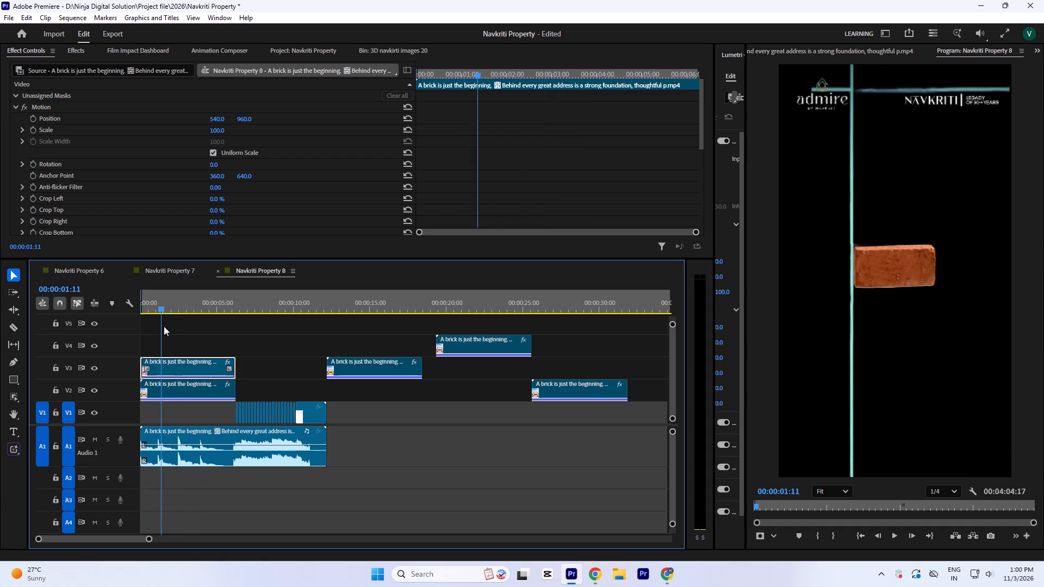
pyautogui.moveTo(164, 326); pyautogui.dragTo(160, 329)
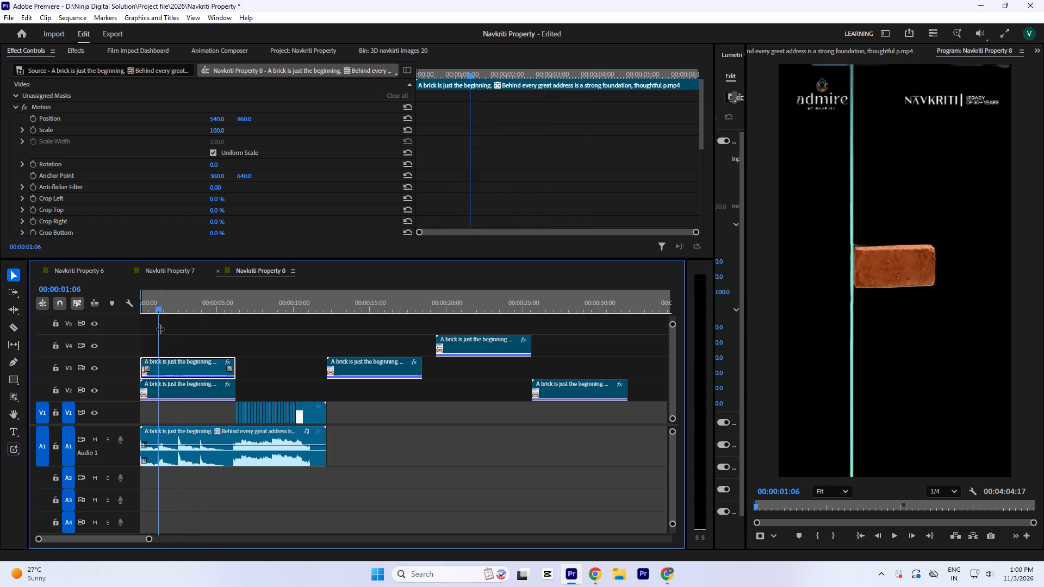
pyautogui.press('Left')
pyautogui.press('Right')
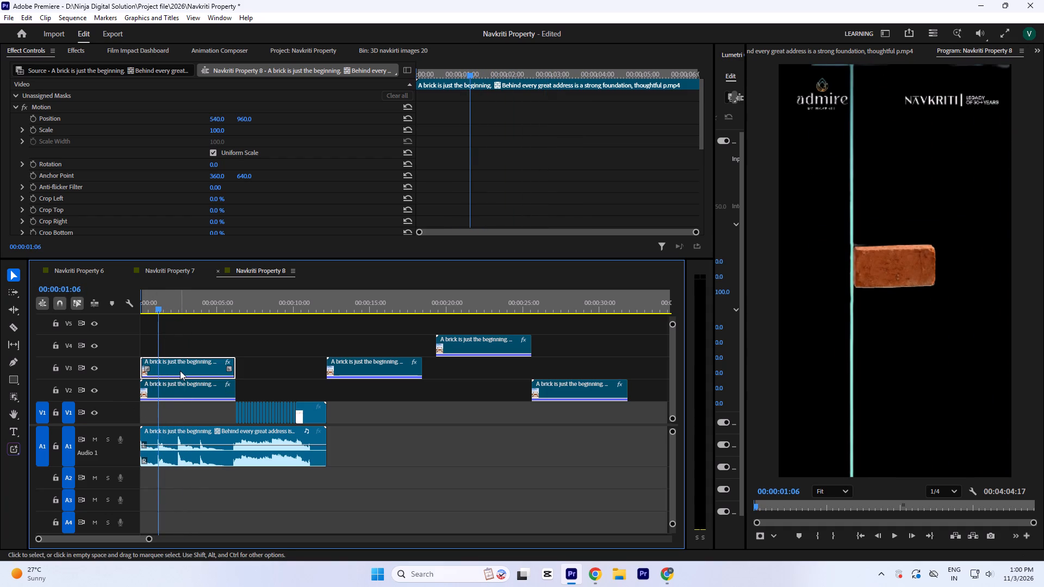
pyautogui.press('m')
pyautogui.click(177, 332)
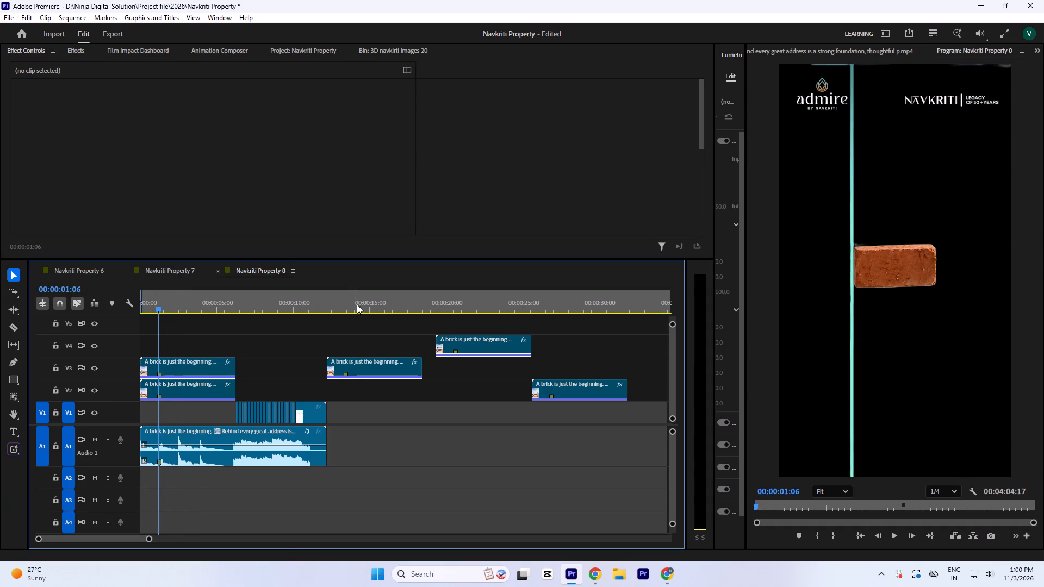
# Trim the start of the V3 line clip that follows the main edit to its marker at 00:00:13:12.
pyautogui.moveTo(353, 301); pyautogui.dragTo(347, 314)
pyautogui.press('space')
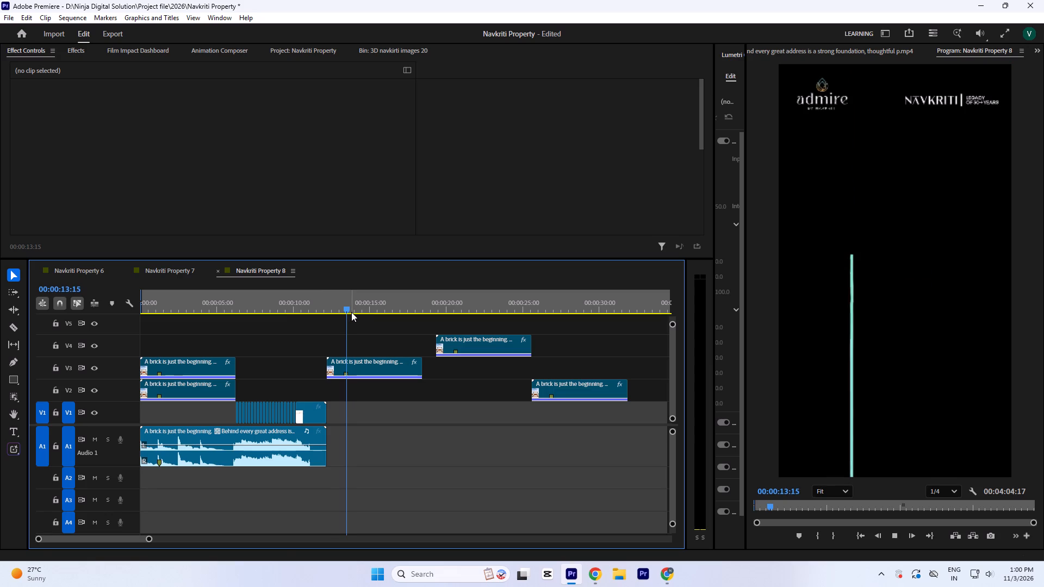
pyautogui.press('space')
pyautogui.press('=')
pyautogui.press('=')
pyautogui.press('=')
pyautogui.press('=')
pyautogui.moveTo(370, 301); pyautogui.dragTo(363, 310)
pyautogui.press('=')
pyautogui.press('=')
pyautogui.press('-')
pyautogui.press('-')
pyautogui.press('-')
pyautogui.press('-')
pyautogui.click(400, 364)
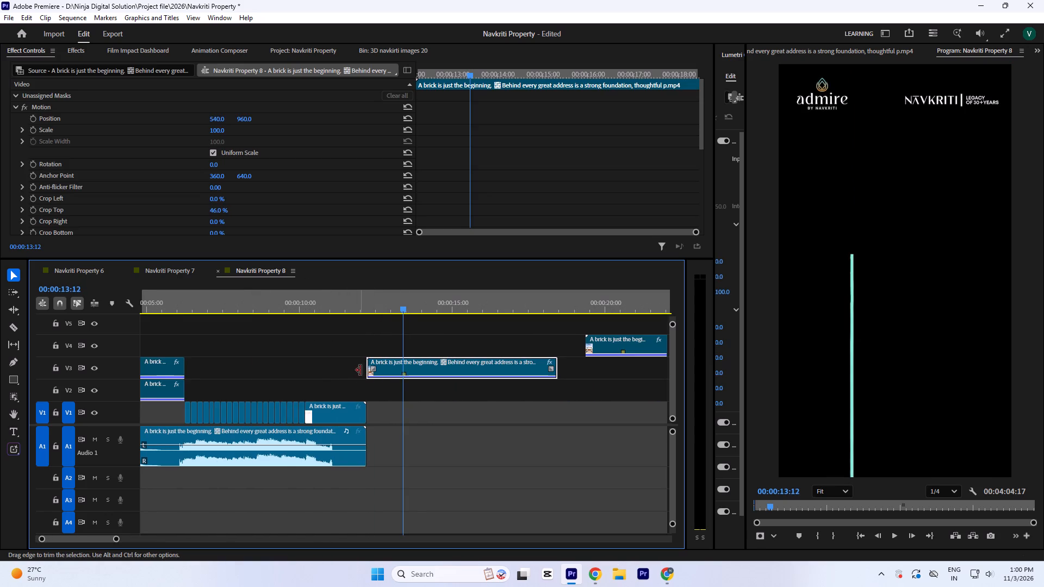
pyautogui.moveTo(362, 370); pyautogui.dragTo(401, 366)
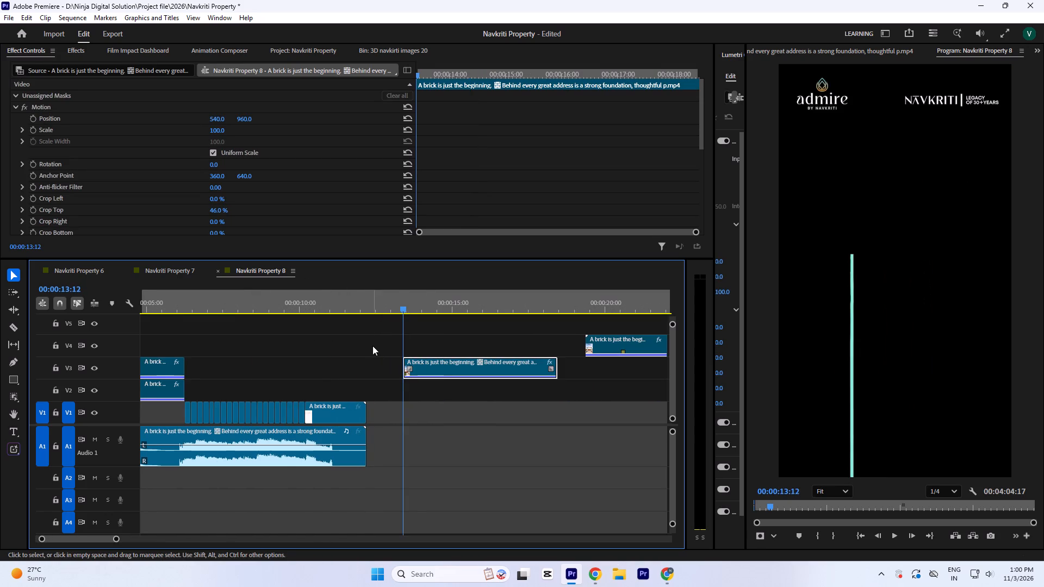
# Reset the trimmed V3 line clip's Crop Top and Crop Left to 0 %.
pyautogui.scroll(-3, 327, 186)
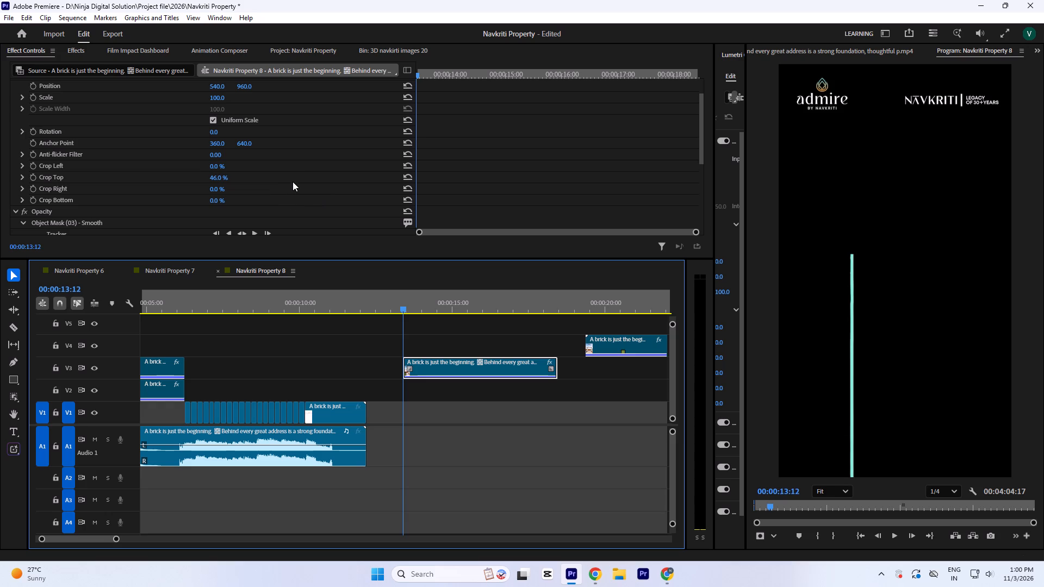
pyautogui.click(406, 171)
pyautogui.click(407, 161)
pyautogui.click(406, 172)
pyautogui.click(407, 173)
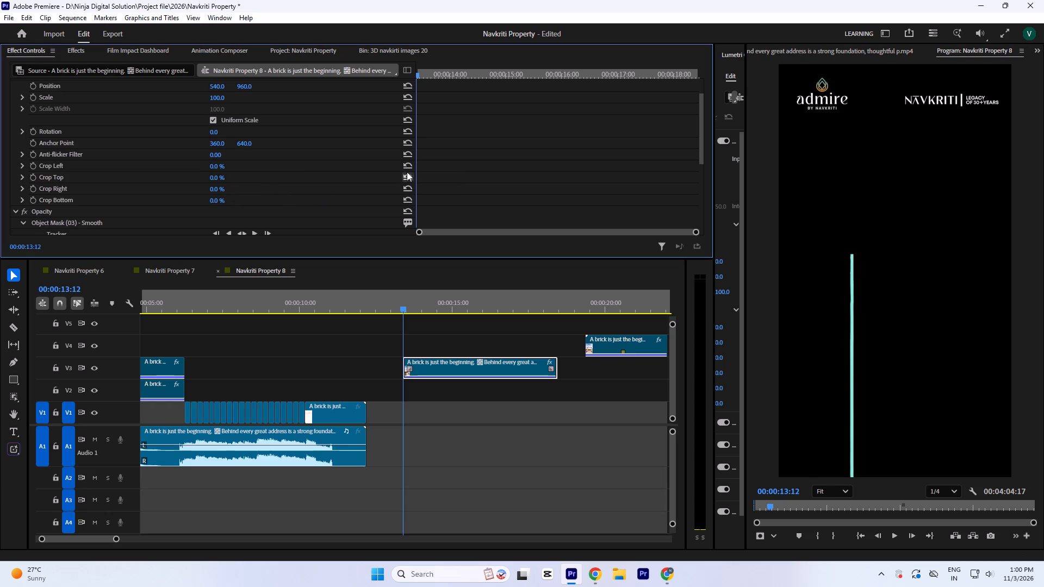
pyautogui.click(408, 166)
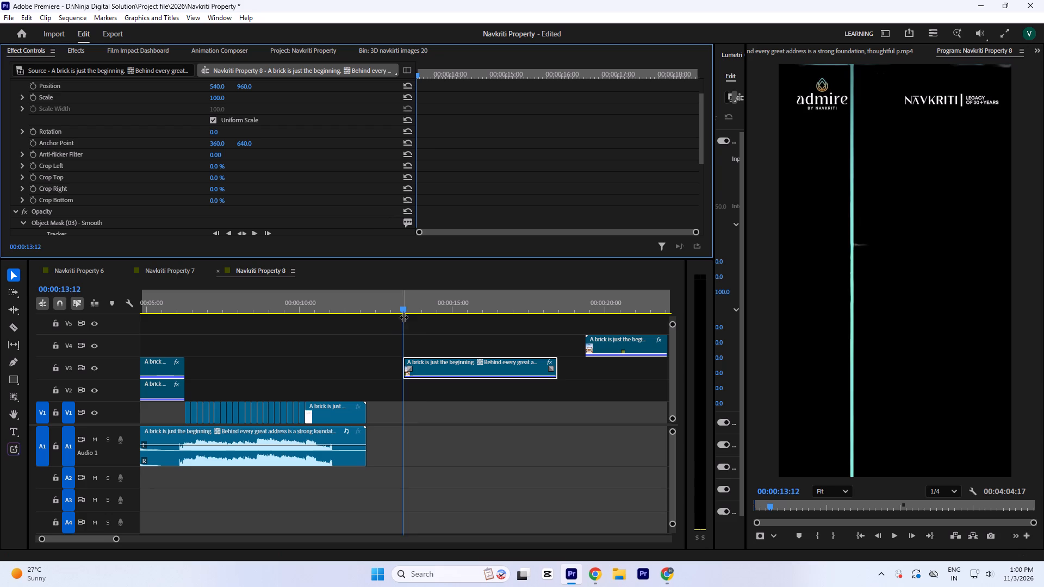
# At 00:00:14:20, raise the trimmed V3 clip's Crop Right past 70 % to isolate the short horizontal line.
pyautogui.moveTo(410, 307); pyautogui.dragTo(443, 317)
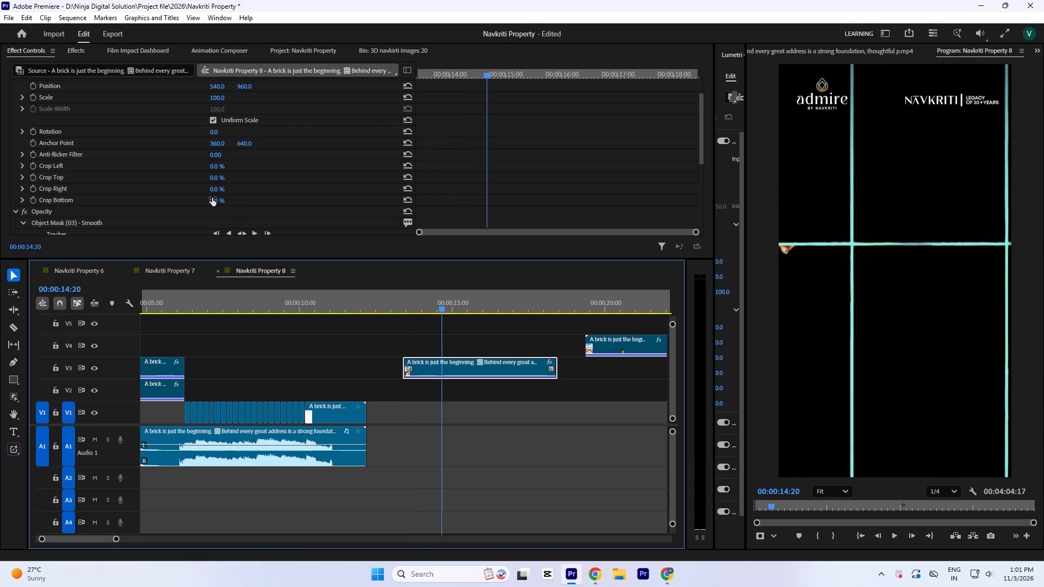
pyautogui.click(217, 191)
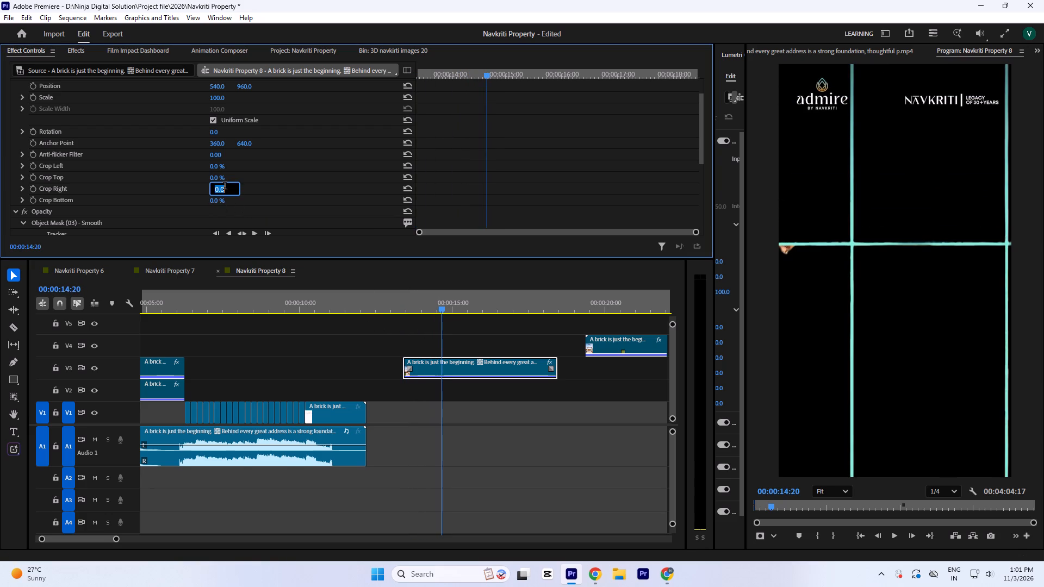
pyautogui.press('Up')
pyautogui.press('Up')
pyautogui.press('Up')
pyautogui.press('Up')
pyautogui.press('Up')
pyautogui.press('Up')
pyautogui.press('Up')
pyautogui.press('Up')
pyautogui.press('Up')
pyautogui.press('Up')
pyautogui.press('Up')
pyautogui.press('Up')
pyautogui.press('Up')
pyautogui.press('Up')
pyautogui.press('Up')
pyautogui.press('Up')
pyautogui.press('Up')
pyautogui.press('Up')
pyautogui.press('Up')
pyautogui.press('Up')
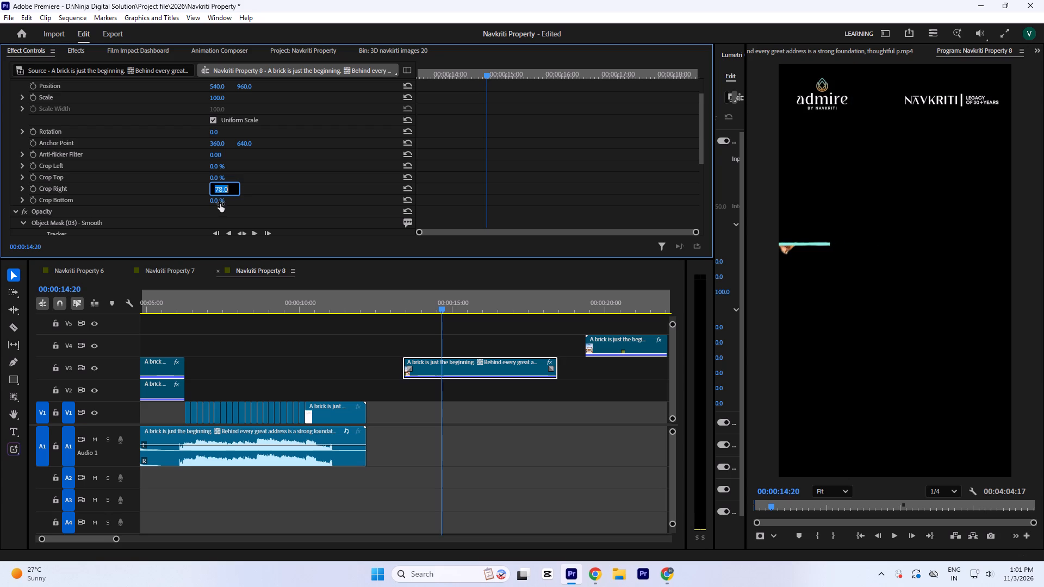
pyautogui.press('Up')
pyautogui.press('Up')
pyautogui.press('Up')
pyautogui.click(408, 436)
# Set the trimmed V3 line clip's horizontal position to 447.
pyautogui.click(429, 373)
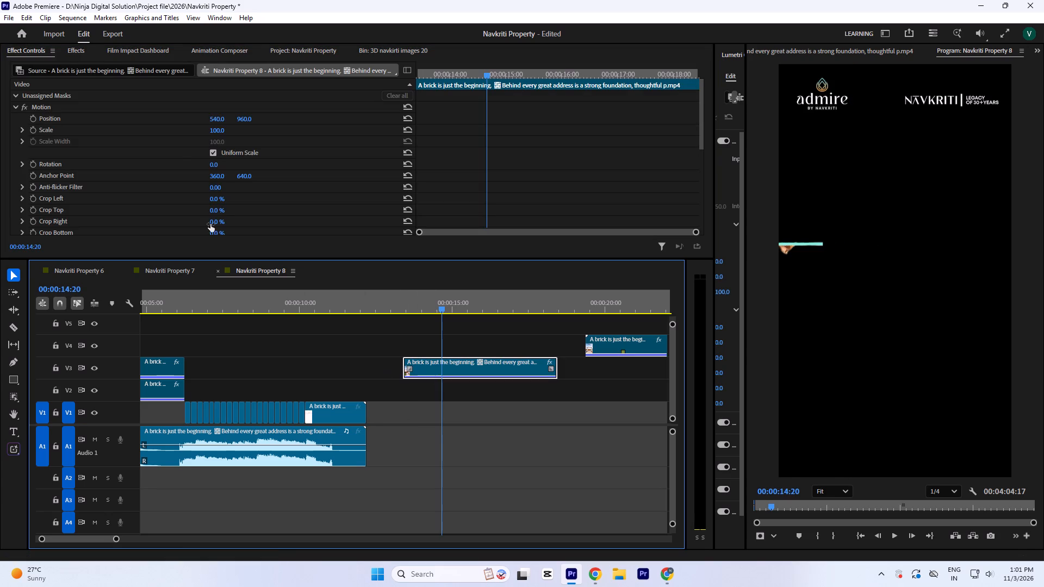
pyautogui.moveTo(219, 119); pyautogui.dragTo(207, 158)
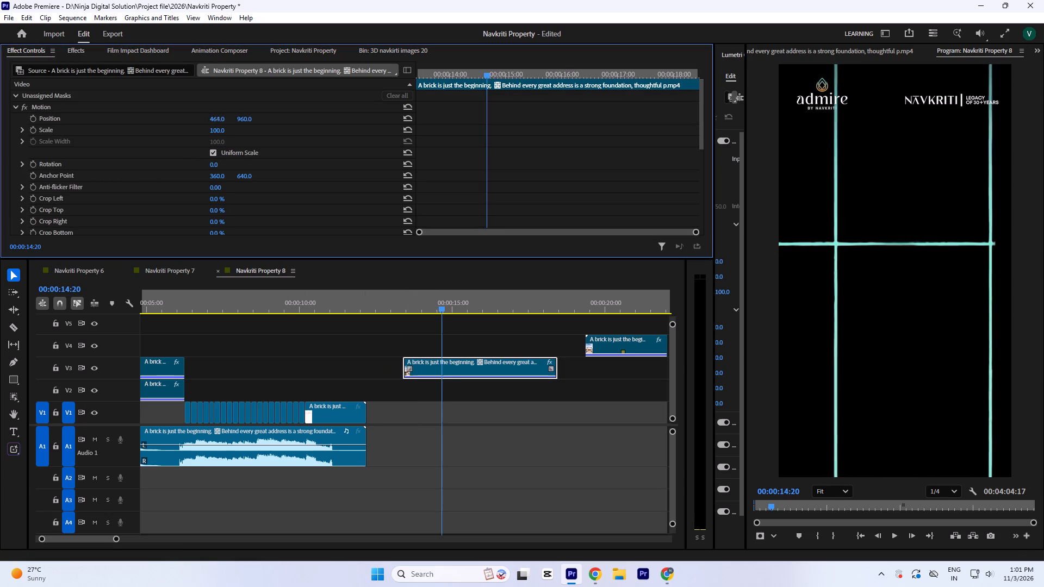
pyautogui.moveTo(207, 158); pyautogui.dragTo(207, 167)
pyautogui.click(365, 358)
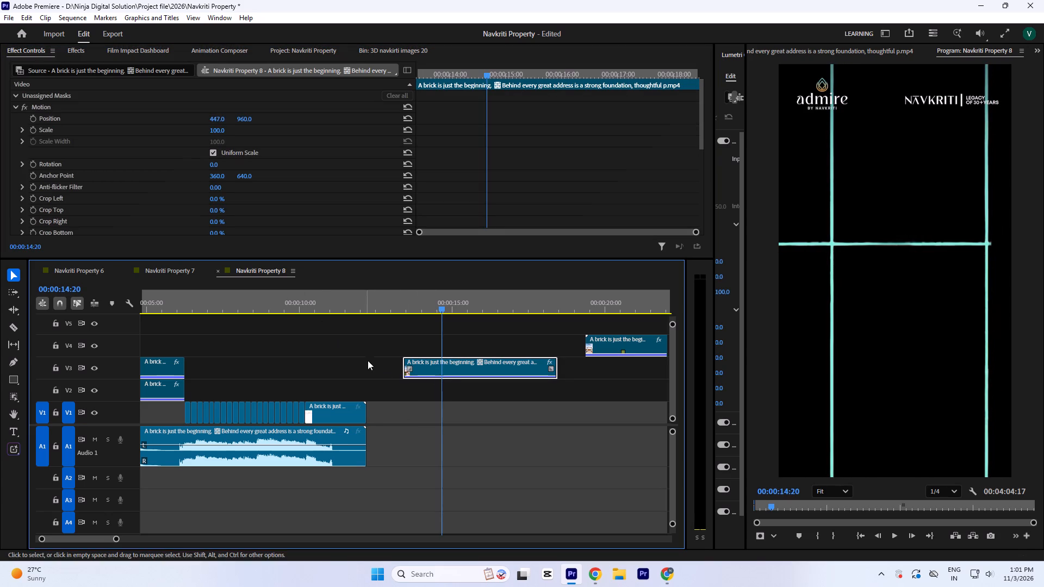
# Raise the repositioned V3 clip's Crop Right past 68 % so the vertical line is hidden and only the short horizontal line remains.
pyautogui.click(442, 377)
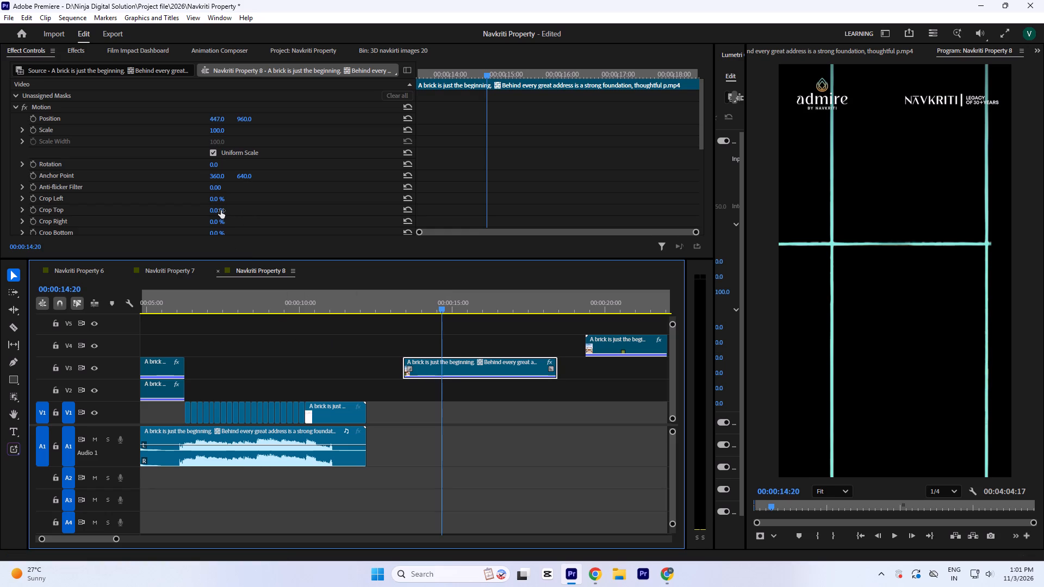
pyautogui.click(217, 223)
pyautogui.press('Up')
pyautogui.press('Up')
pyautogui.press('Up')
pyautogui.press('Up')
pyautogui.press('Up')
pyautogui.press('Up')
pyautogui.press('Up')
pyautogui.press('Up')
pyautogui.press('Up')
pyautogui.press('Up')
pyautogui.press('Up')
pyautogui.press('Up')
pyautogui.press('Up')
pyautogui.press('Up')
pyautogui.press('Up')
pyautogui.press('Up')
pyautogui.press('Up')
pyautogui.press('Up')
pyautogui.press('Up')
pyautogui.press('Up')
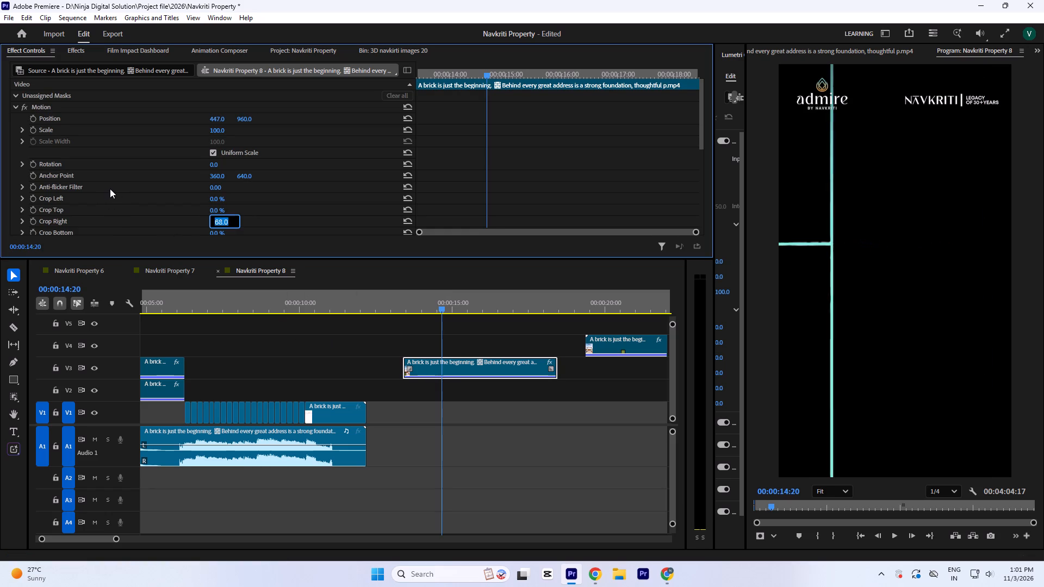
pyautogui.click(417, 427)
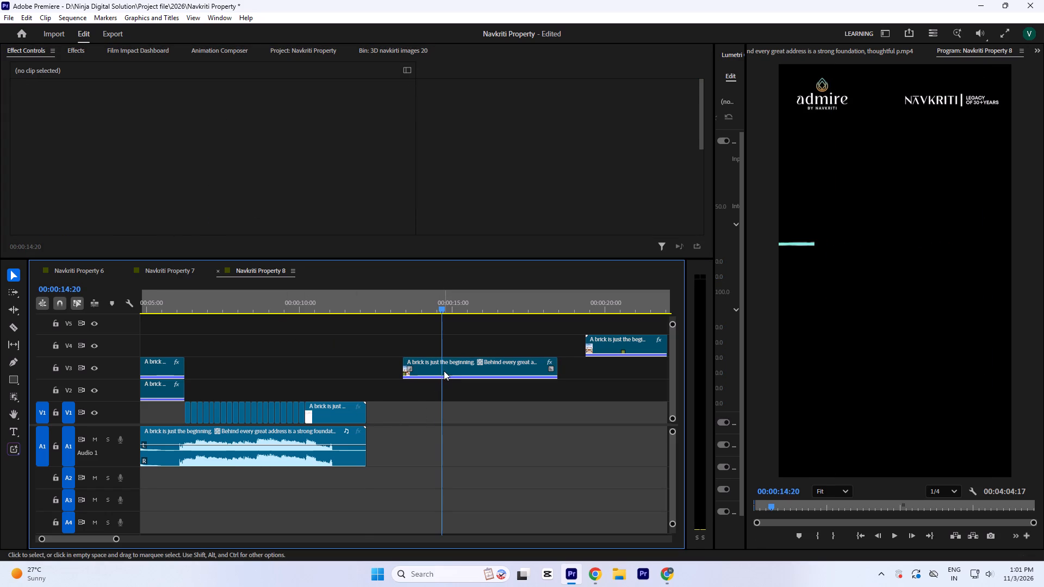
# Move the cropped line clip onto V4 above the opening clips, starting at the 00:00:01:06 marker, and check it at 00:00:01:11.
pyautogui.moveTo(444, 371); pyautogui.dragTo(175, 345)
pyautogui.press('-')
pyautogui.click(162, 304)
pyautogui.write('==')
pyautogui.press('=')
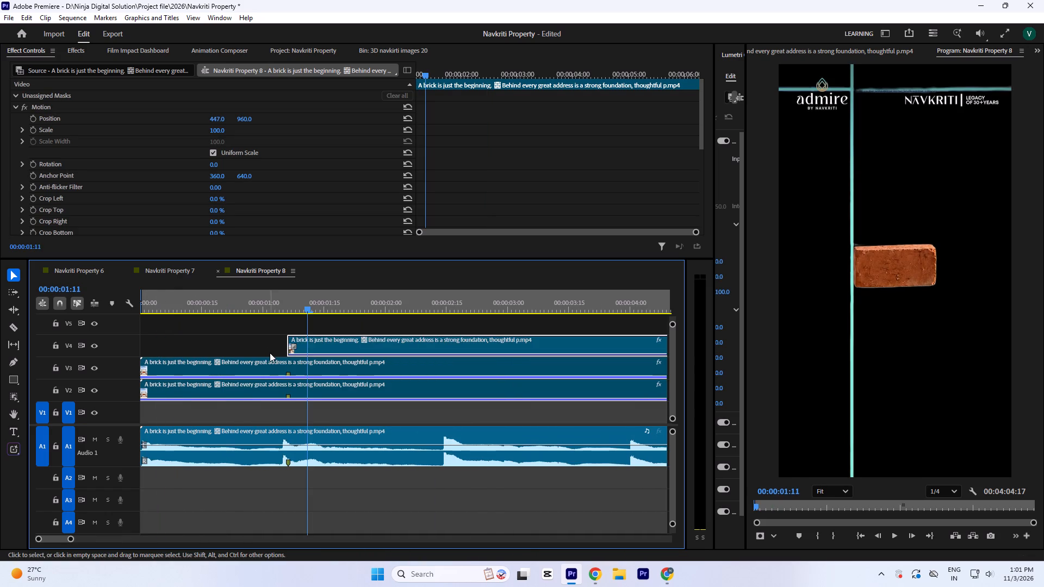
# Play the layered opening from the 00:00:01:06 marker through to the entrance-gate shot, saving the project along the way.
pyautogui.click(286, 307)
pyautogui.click(288, 305)
pyautogui.press('space')
pyautogui.press('-')
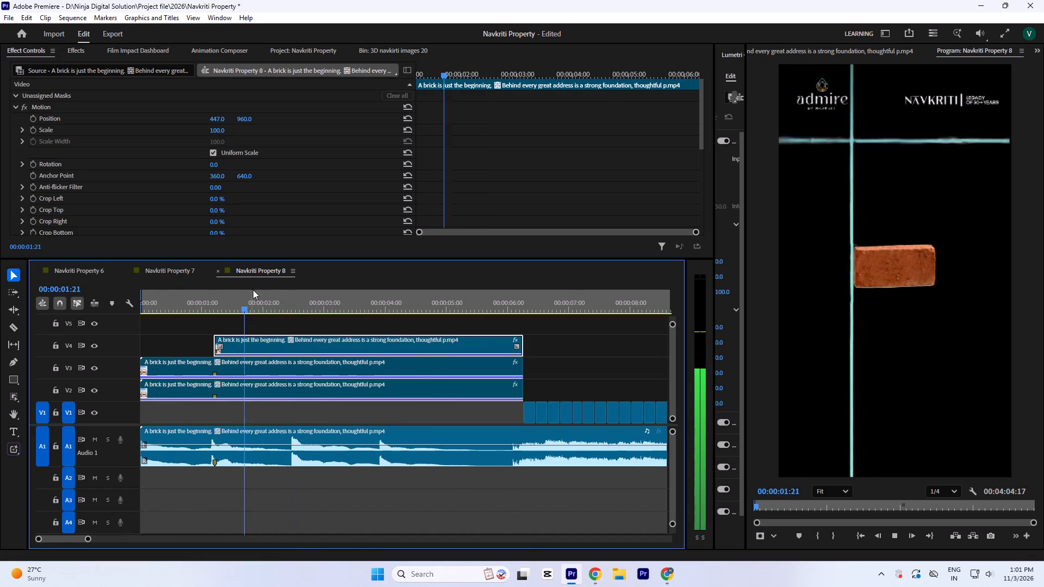
pyautogui.press('space')
pyautogui.press('-')
pyautogui.press('space')
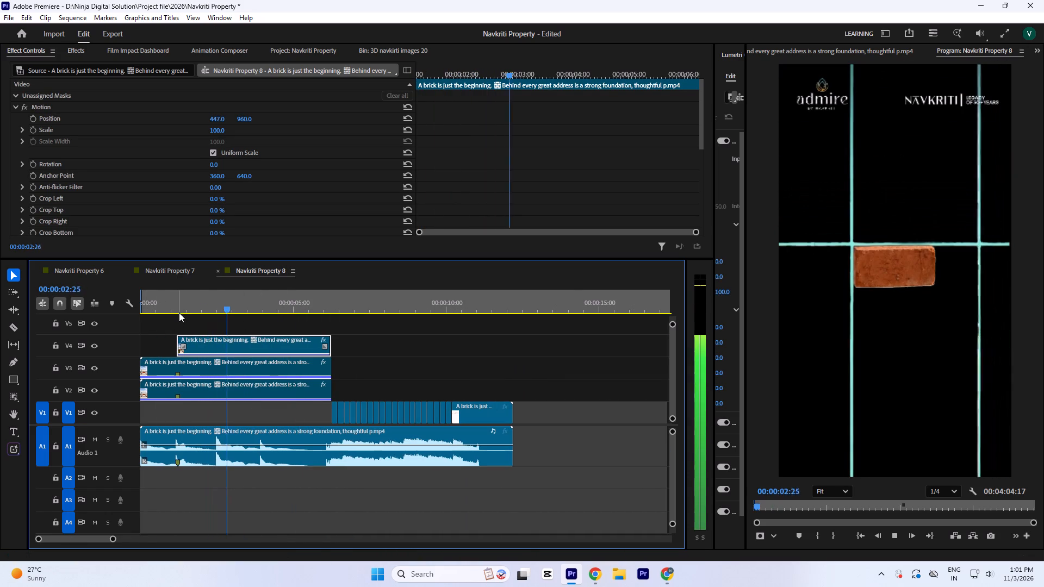
pyautogui.press('space')
pyautogui.hotkey('ctrl', 's')
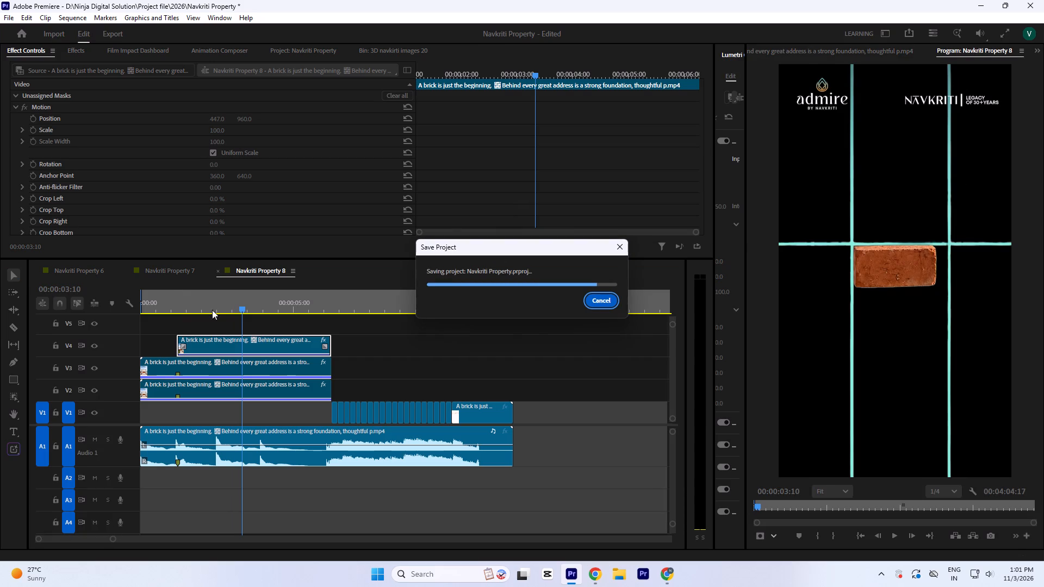
pyautogui.press('space')
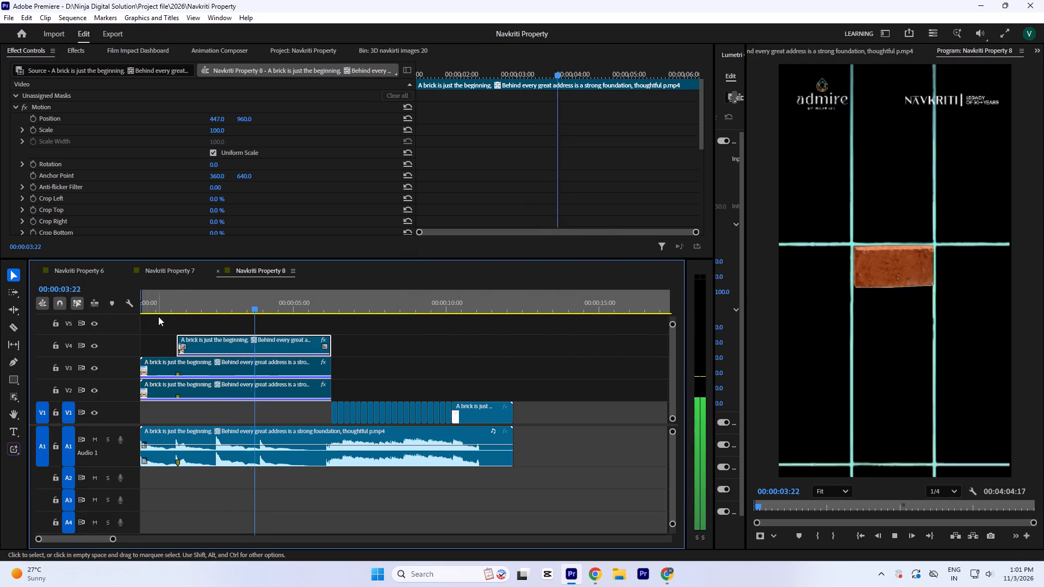
pyautogui.press('space')
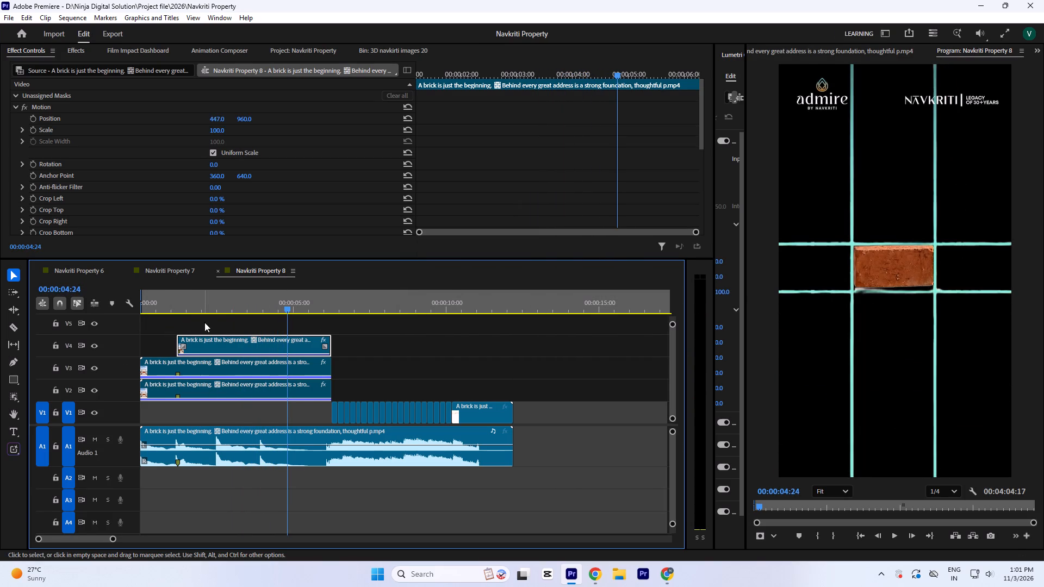
pyautogui.press('space')
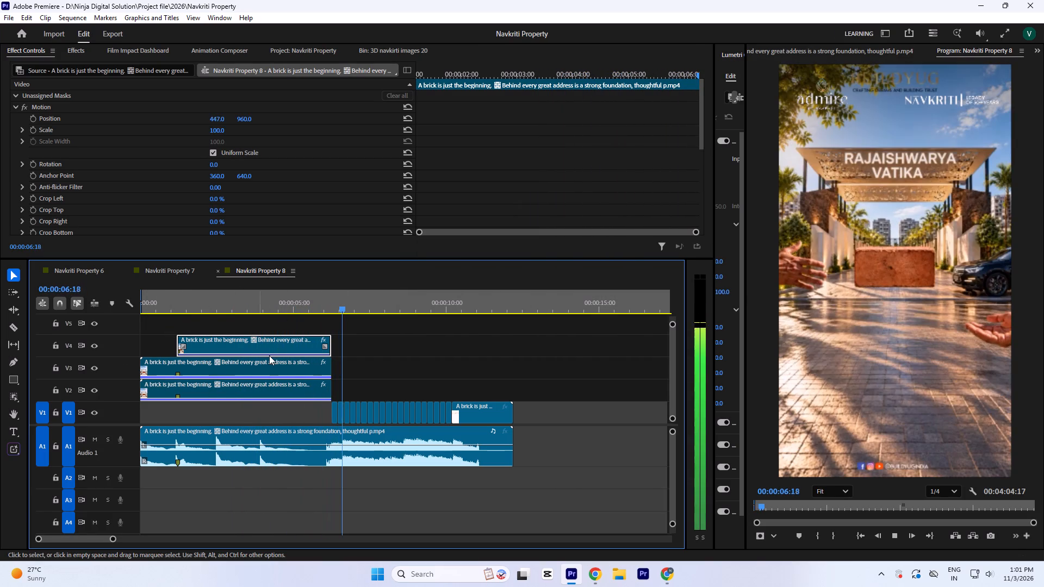
pyautogui.press('space')
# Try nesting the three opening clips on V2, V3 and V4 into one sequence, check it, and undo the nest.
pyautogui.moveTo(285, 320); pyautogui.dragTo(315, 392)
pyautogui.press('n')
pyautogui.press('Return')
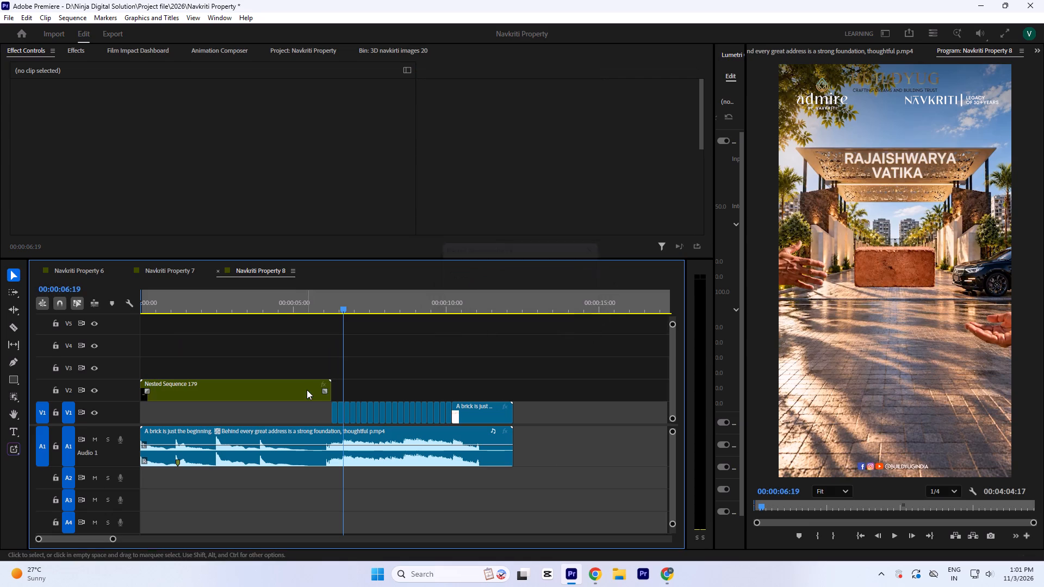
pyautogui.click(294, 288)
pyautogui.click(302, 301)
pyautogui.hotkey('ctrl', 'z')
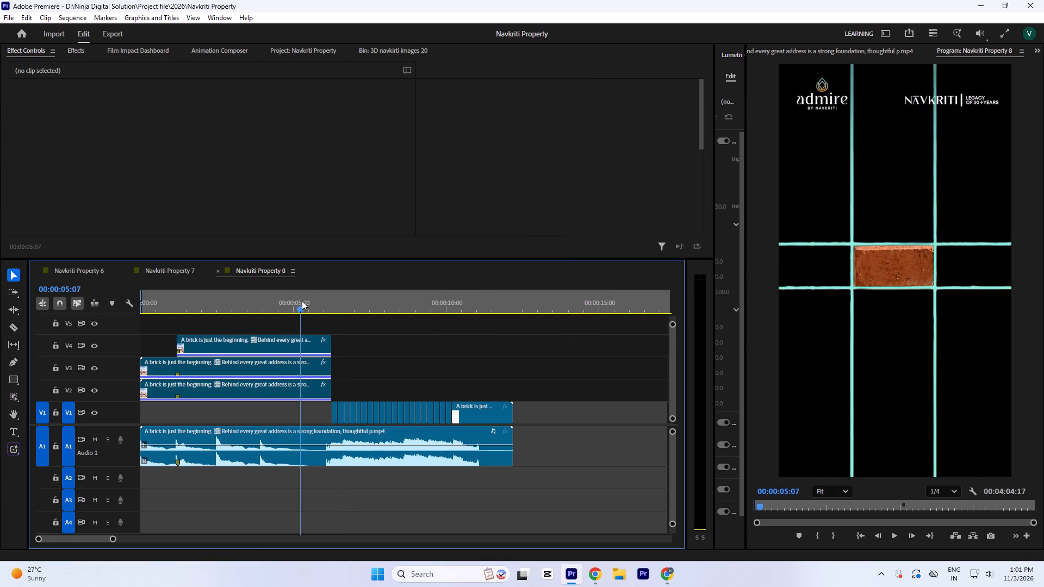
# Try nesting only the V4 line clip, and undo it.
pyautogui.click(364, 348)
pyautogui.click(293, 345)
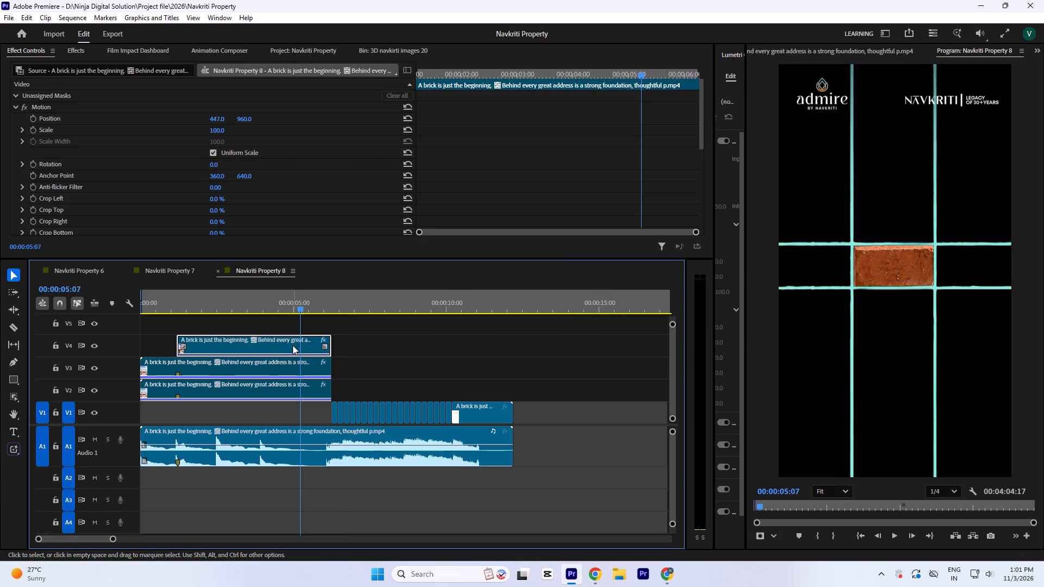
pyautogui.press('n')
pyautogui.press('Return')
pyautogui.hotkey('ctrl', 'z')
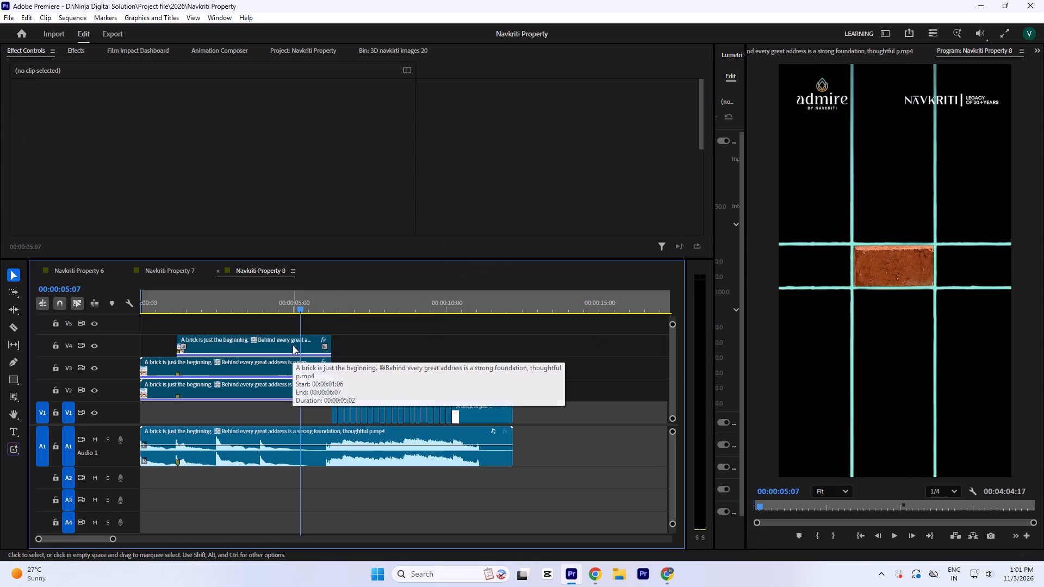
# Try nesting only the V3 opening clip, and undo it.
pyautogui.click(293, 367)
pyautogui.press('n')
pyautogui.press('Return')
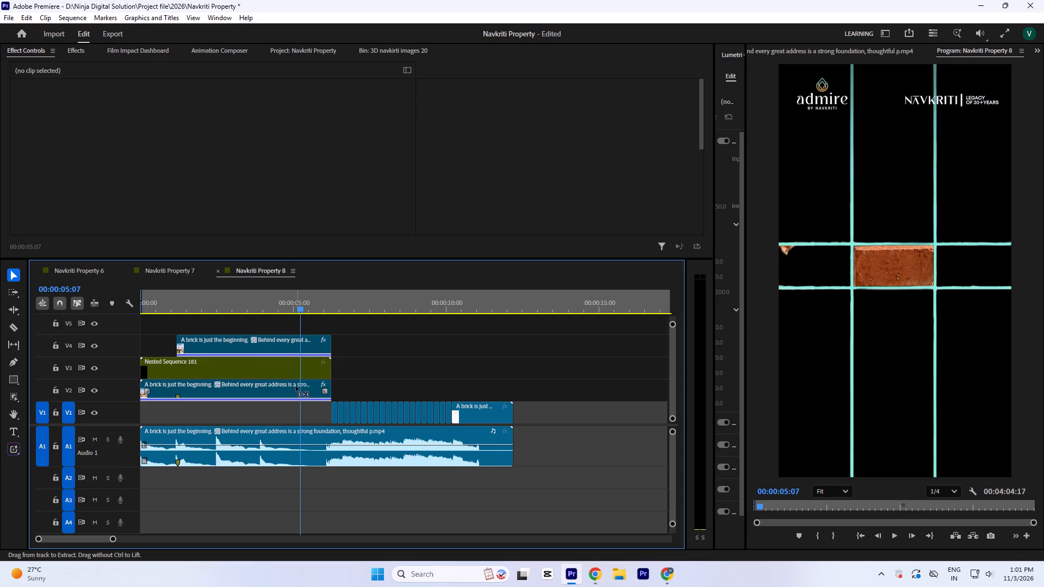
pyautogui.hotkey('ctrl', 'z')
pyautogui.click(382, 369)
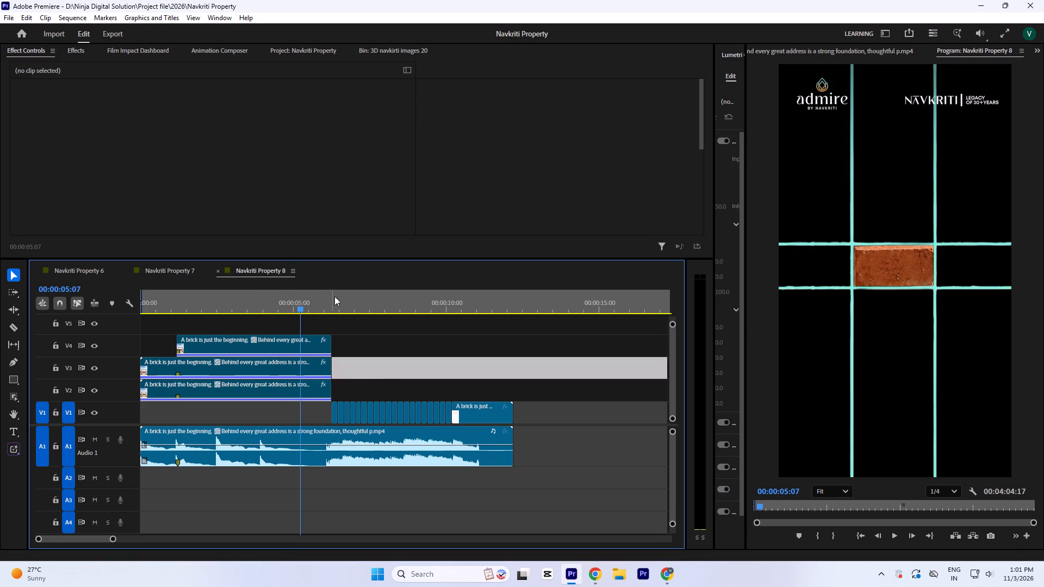
# Render the Navkriti Property 8 sequence's video previews and save the project.
pyautogui.moveTo(412, 304); pyautogui.dragTo(286, 308)
pyautogui.click(70, 23)
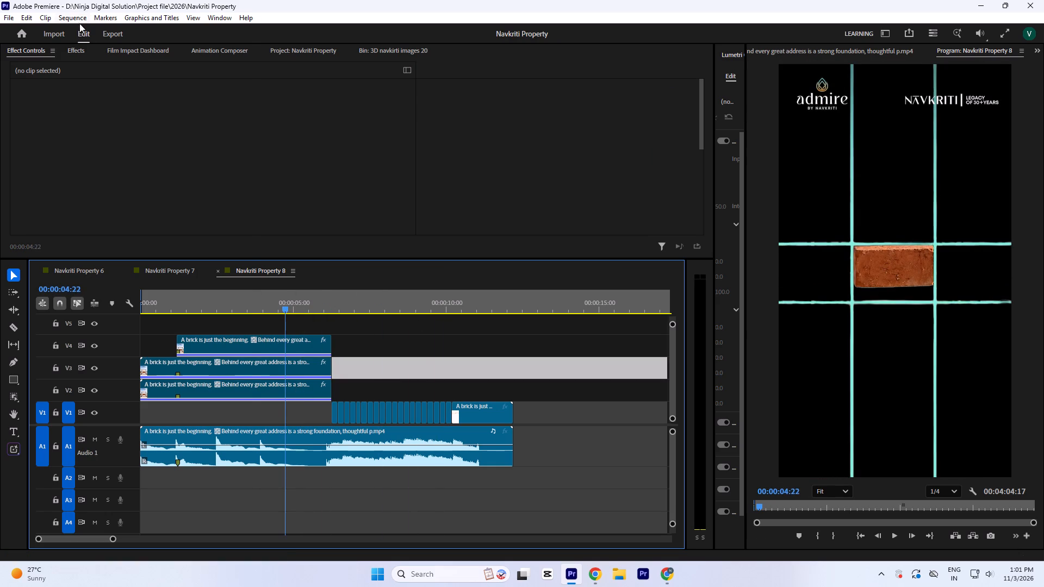
pyautogui.click(74, 19)
pyautogui.click(107, 55)
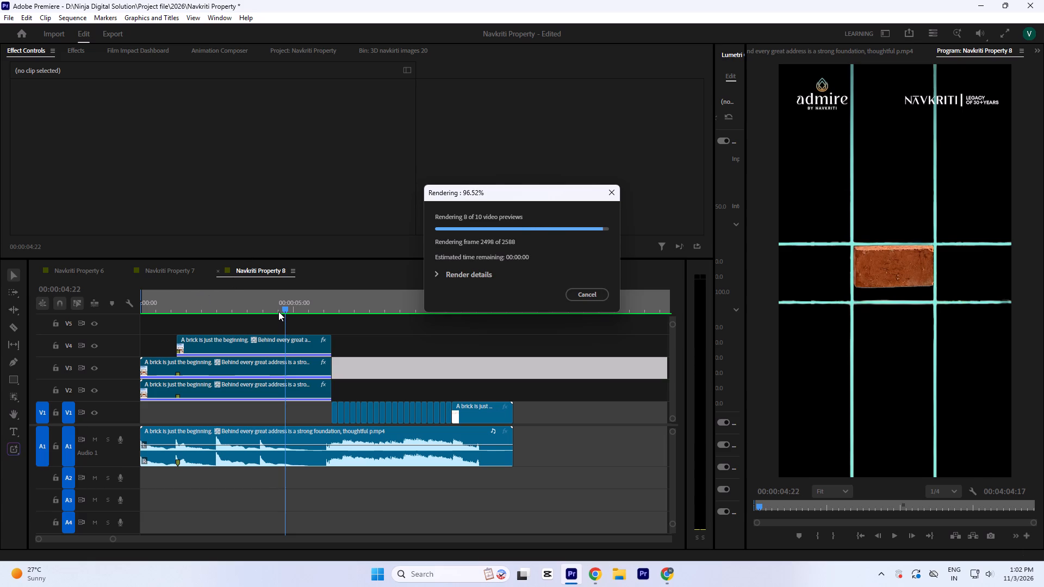
pyautogui.hotkey('ctrl', 's')
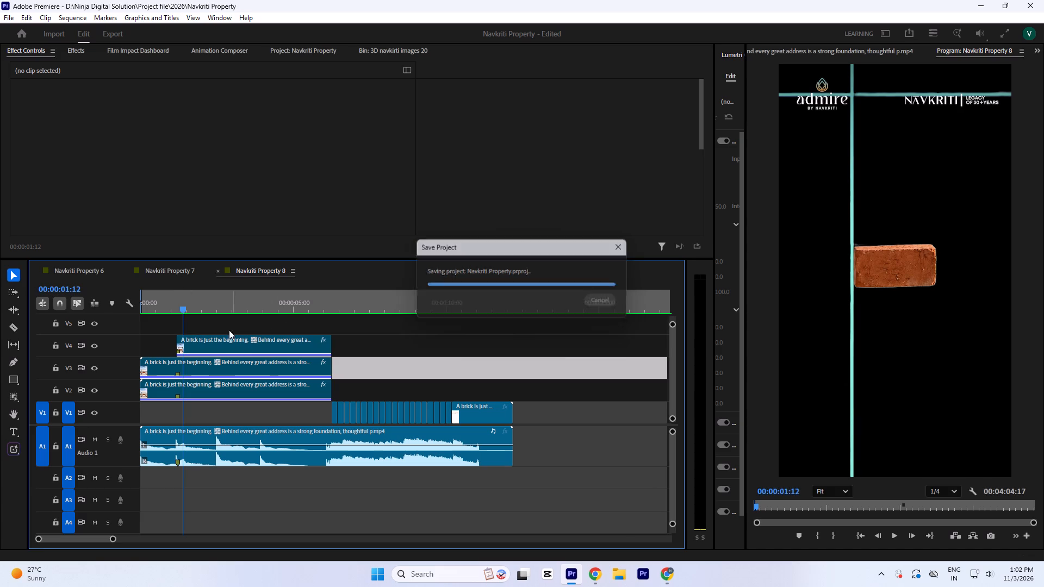
# Play the rendered opening from the start and scrub to where the first vertical line appears around 00:00:00:16.
pyautogui.moveTo(183, 304); pyautogui.dragTo(70, 322)
pyautogui.press('space')
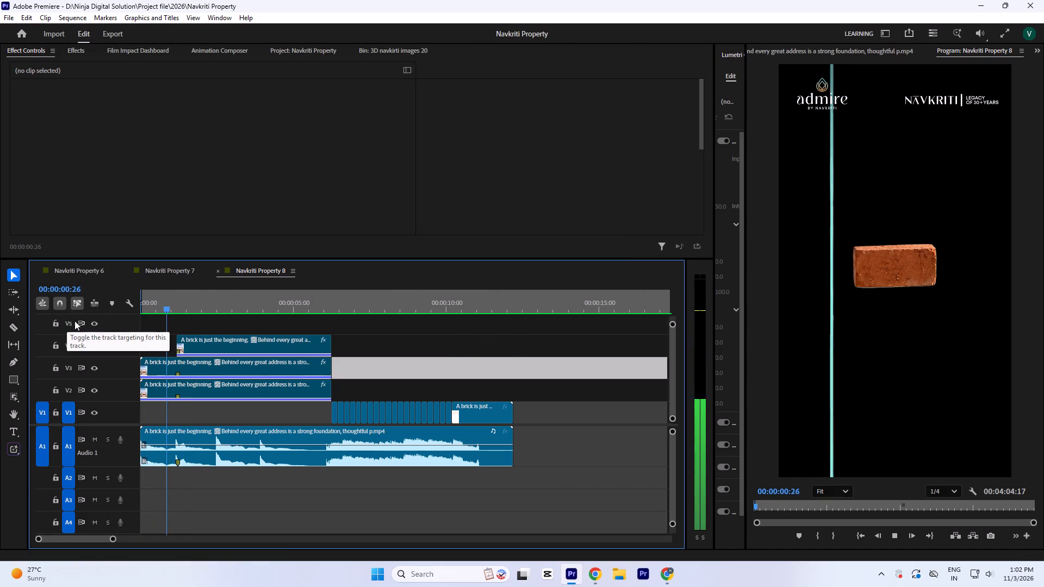
pyautogui.press('space')
pyautogui.moveTo(157, 296); pyautogui.dragTo(158, 306)
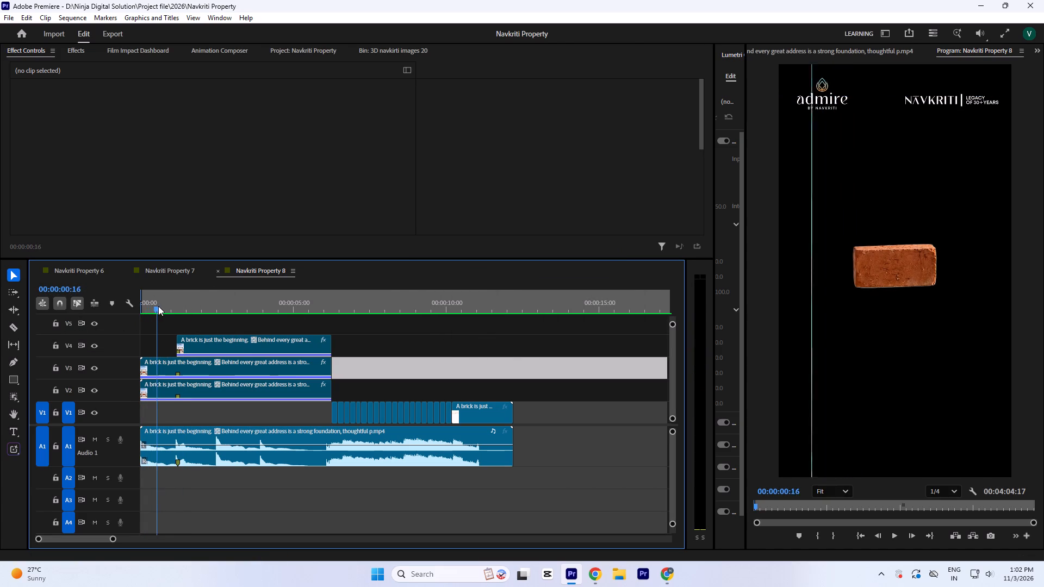
pyautogui.moveTo(158, 306); pyautogui.dragTo(157, 309)
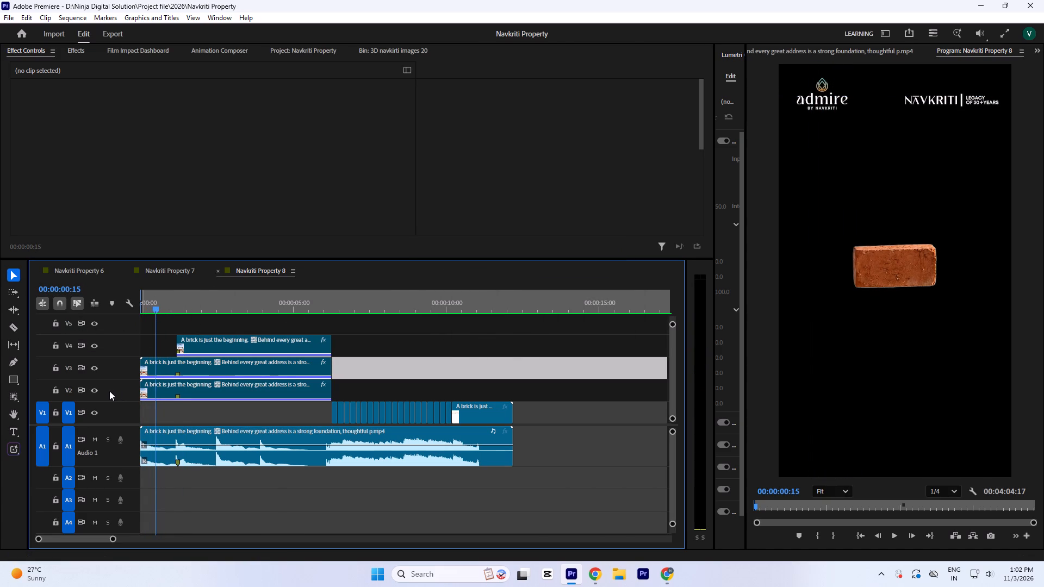
# Temporarily hide track V2 to examine the line clips without the brick between 00:00:00:00 and 00:00:02:19.
pyautogui.click(97, 391)
pyautogui.moveTo(160, 301); pyautogui.dragTo(132, 316)
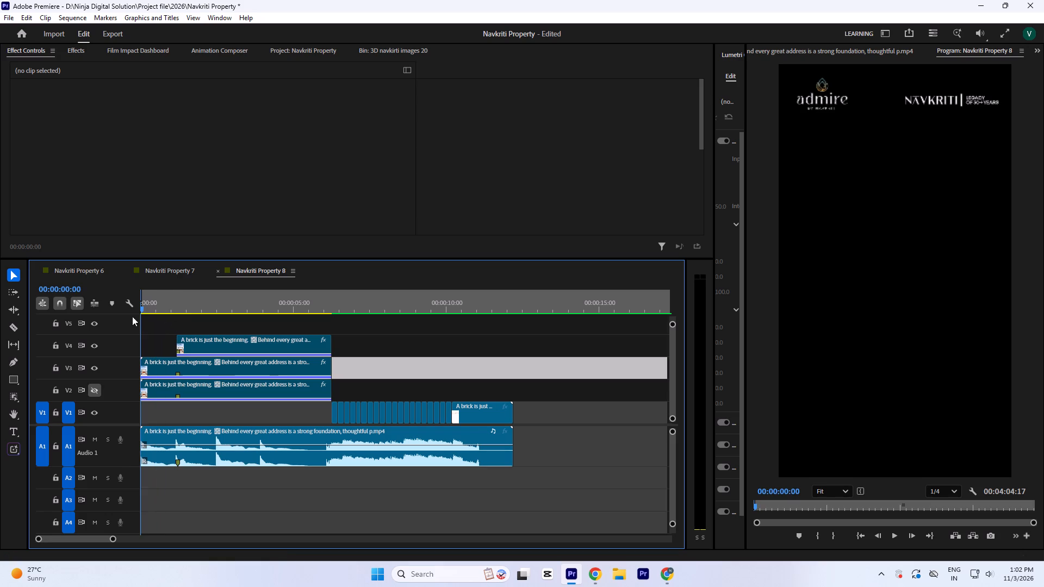
pyautogui.moveTo(132, 316); pyautogui.dragTo(161, 326)
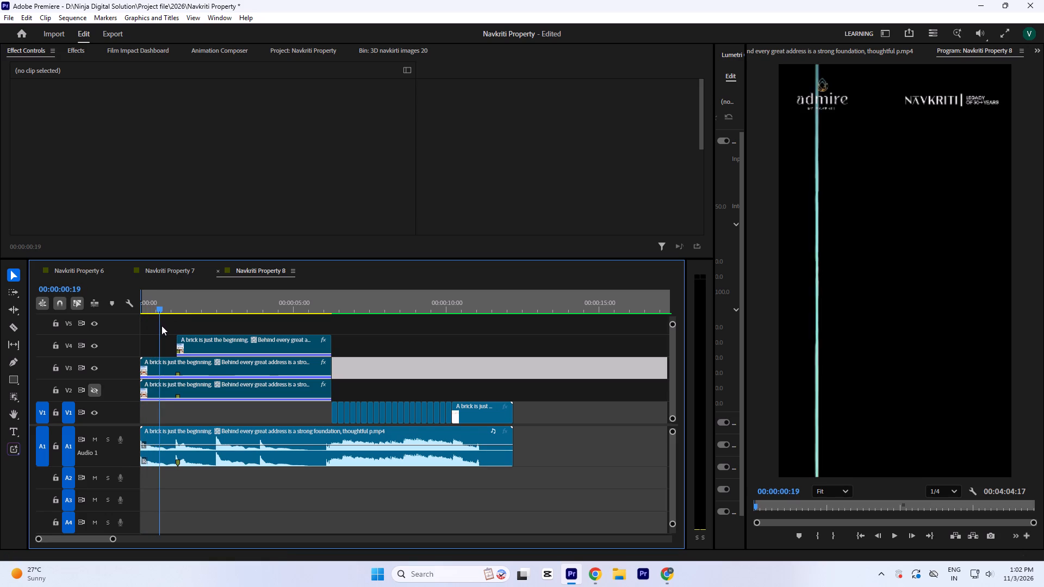
pyautogui.moveTo(161, 326); pyautogui.dragTo(159, 328)
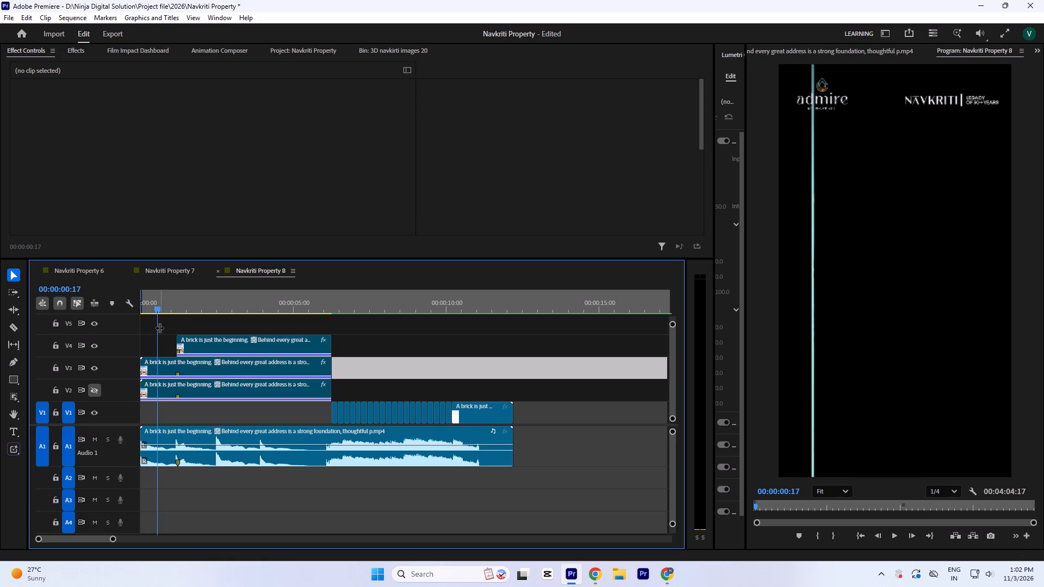
pyautogui.click(222, 300)
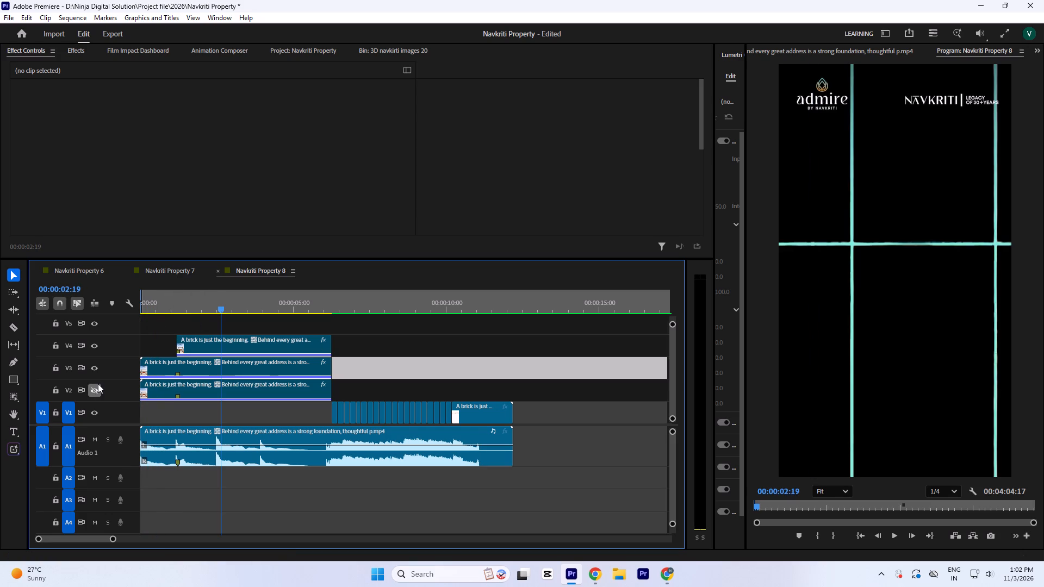
pyautogui.click(98, 384)
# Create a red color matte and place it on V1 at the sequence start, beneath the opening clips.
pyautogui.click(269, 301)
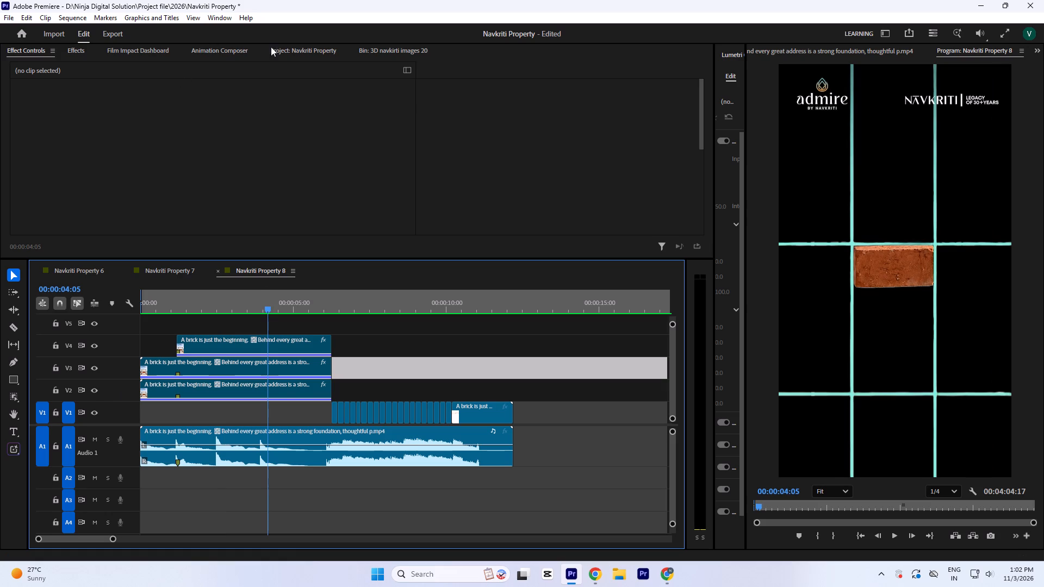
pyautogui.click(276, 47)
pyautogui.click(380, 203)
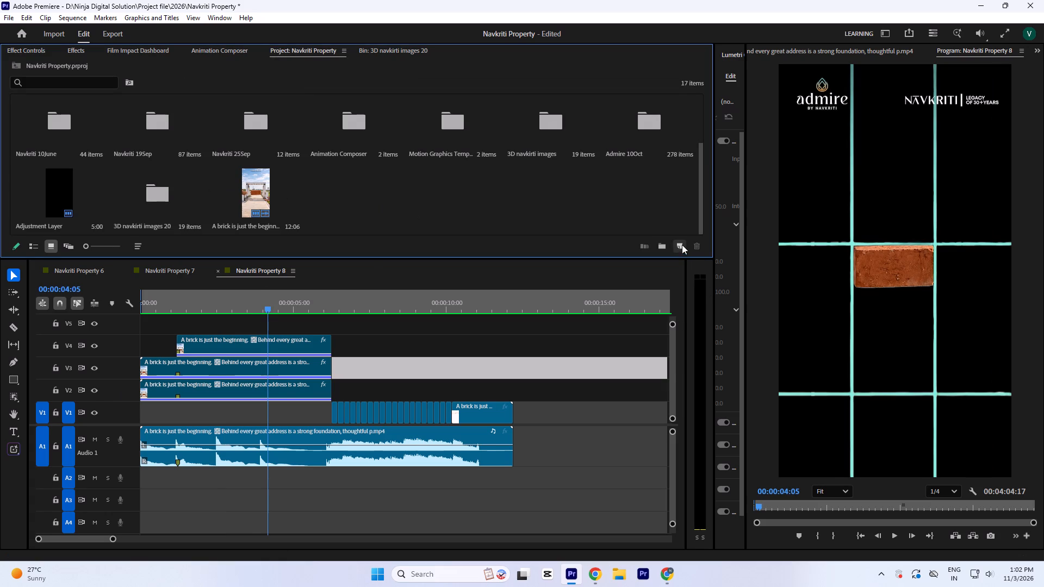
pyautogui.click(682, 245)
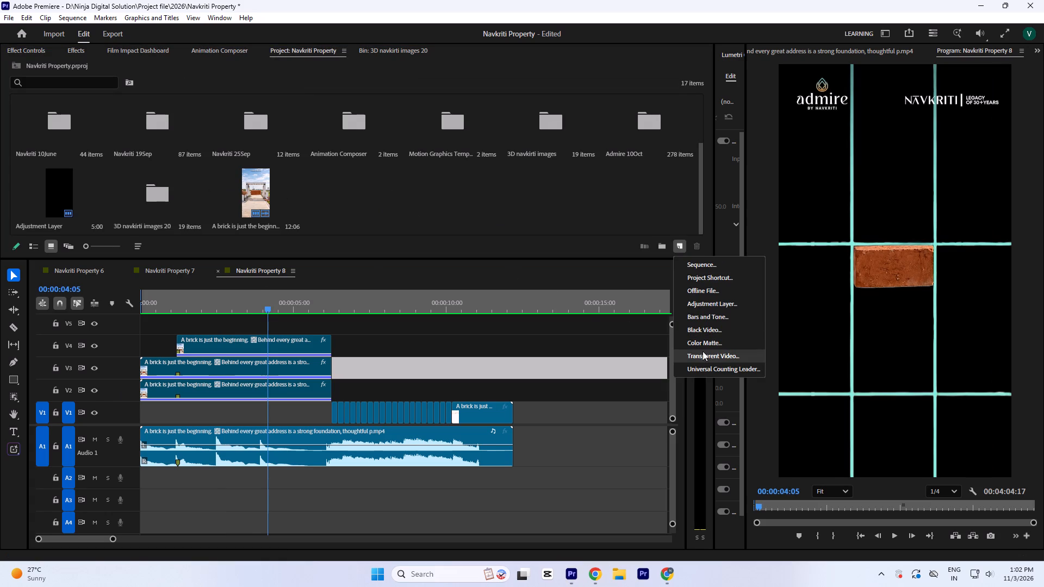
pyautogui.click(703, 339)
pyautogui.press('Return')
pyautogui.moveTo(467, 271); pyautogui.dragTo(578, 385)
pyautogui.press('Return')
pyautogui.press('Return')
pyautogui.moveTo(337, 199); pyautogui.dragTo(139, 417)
# Play the opening from the start over the red matte to inspect the brick and line edges up to 00:00:03:08.
pyautogui.click(235, 305)
pyautogui.moveTo(227, 303); pyautogui.dragTo(115, 336)
pyautogui.press('space')
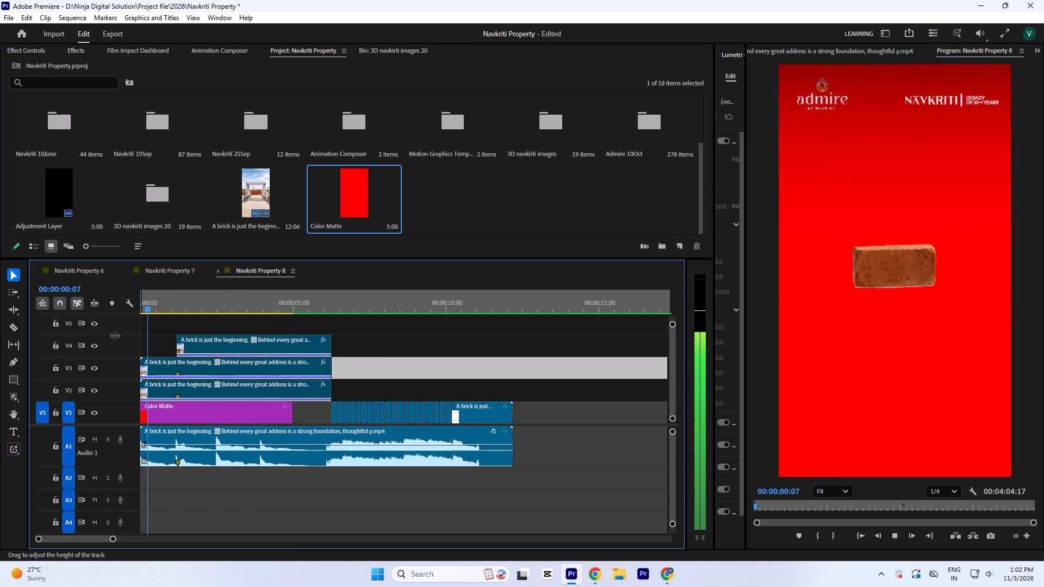
pyautogui.press('space')
pyautogui.press('space')
pyautogui.press('space')
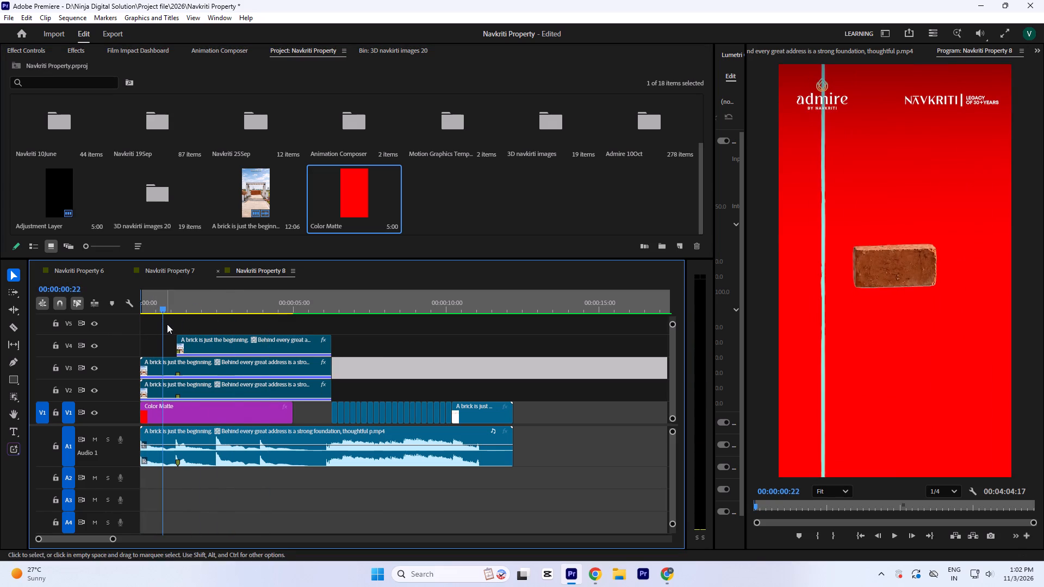
pyautogui.press('space')
pyautogui.press('space')
pyautogui.press('space')
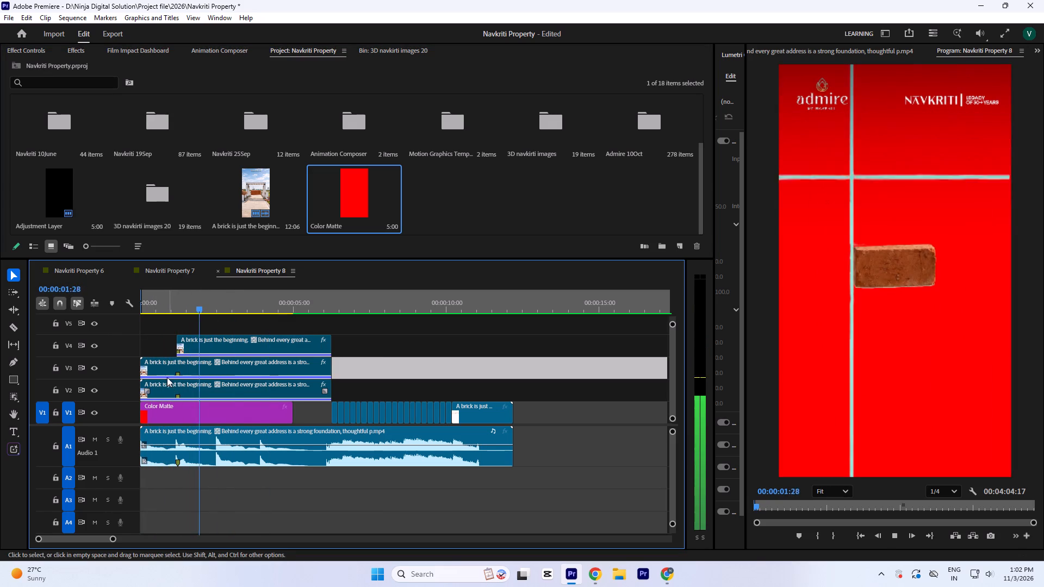
pyautogui.press('space')
pyautogui.press('space')
pyautogui.press('space')
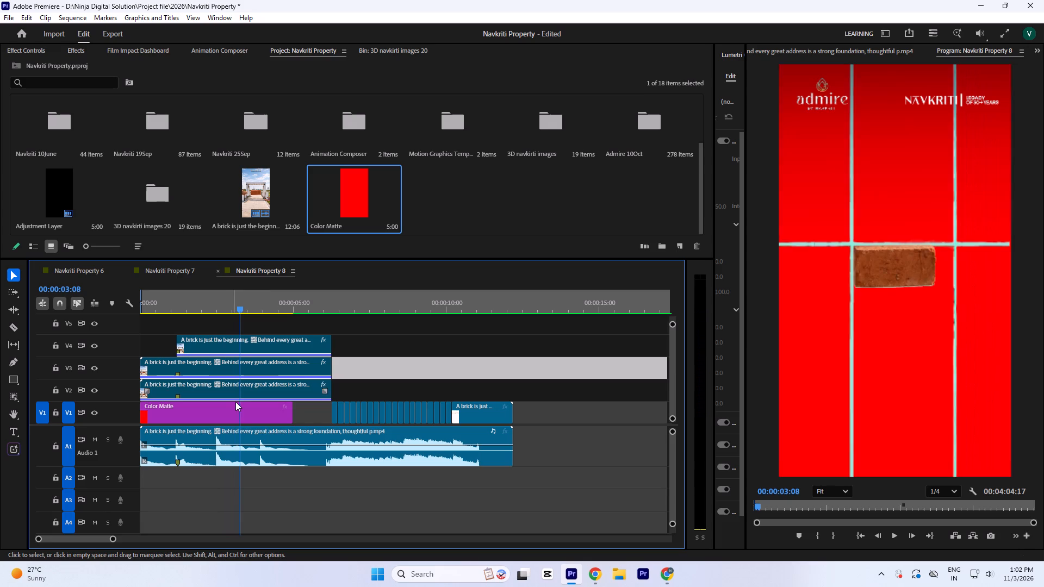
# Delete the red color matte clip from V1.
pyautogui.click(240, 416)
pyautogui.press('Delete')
# From the 3D navkirti images 20 bin, place 6335-03-AR-CAM-6-NIGHT.tif on V1 beneath the opening clips, near the sequence start.
pyautogui.click(396, 38)
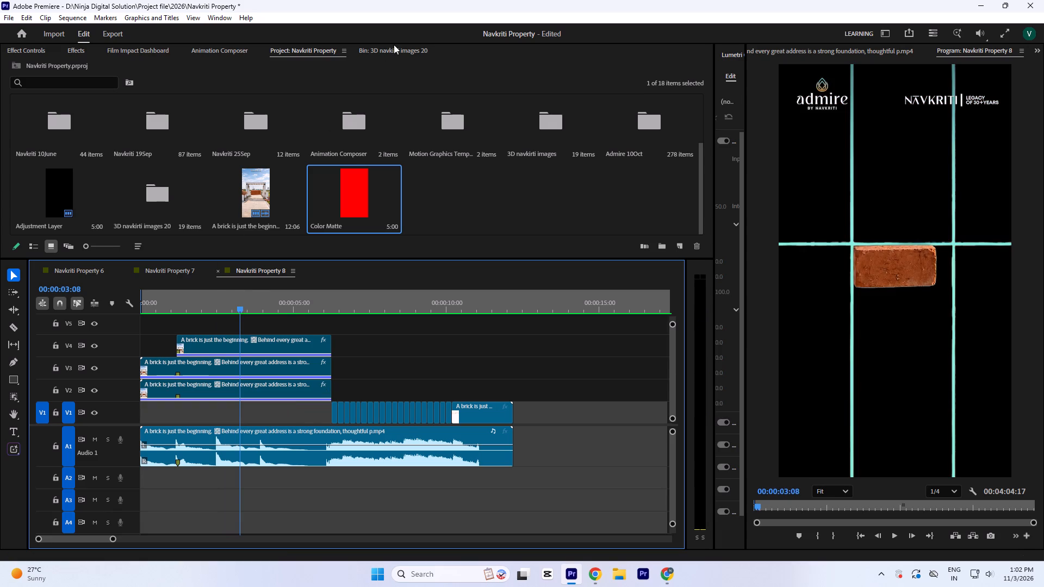
pyautogui.click(394, 45)
pyautogui.scroll(7, 370, 127)
pyautogui.doubleClick(61, 127)
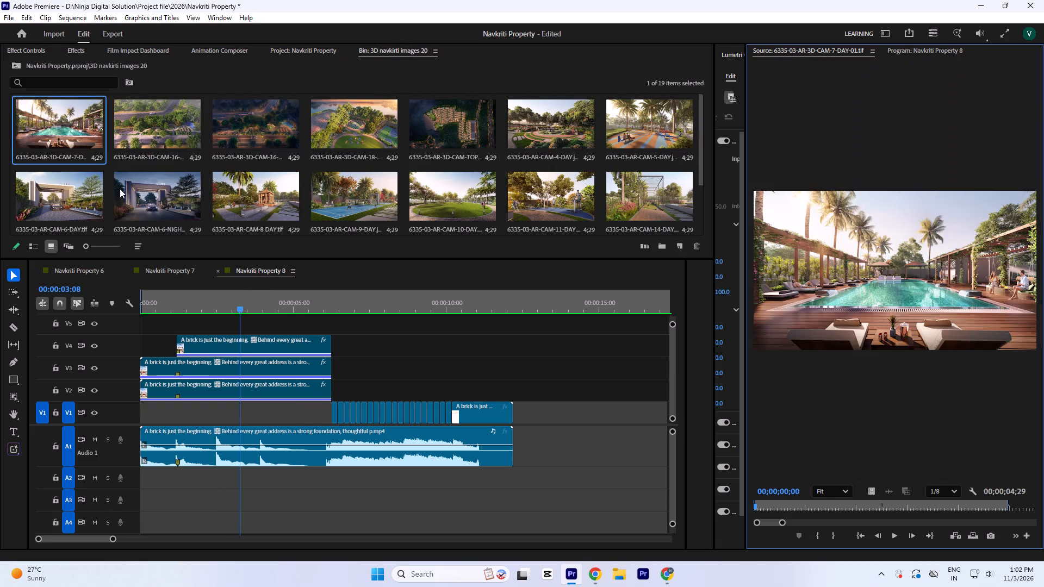
pyautogui.doubleClick(132, 193)
pyautogui.moveTo(134, 192); pyautogui.dragTo(208, 387)
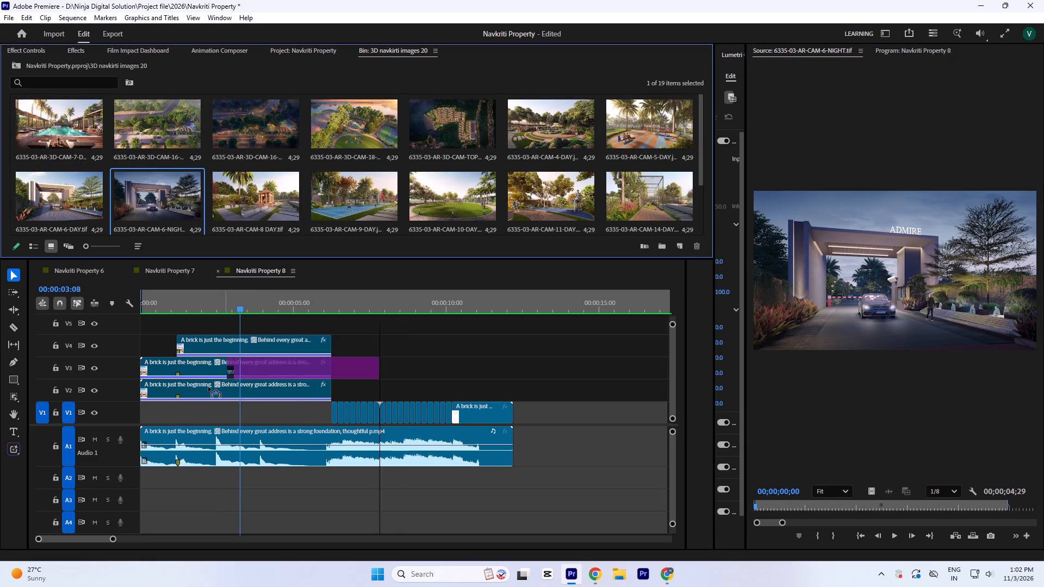
pyautogui.moveTo(208, 387); pyautogui.dragTo(152, 412)
# Scale the 6335-03-AR-CAM-6-NIGHT.tif clip on V1 to 317 so the image fills the vertical frame.
pyautogui.click(243, 405)
pyautogui.click(256, 307)
pyautogui.press('a')
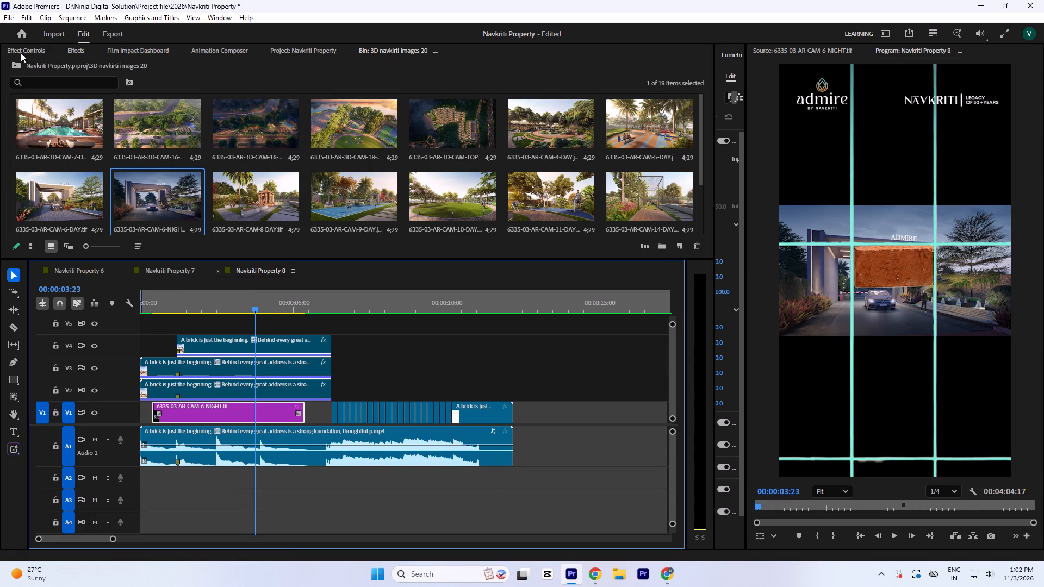
pyautogui.click(30, 48)
pyautogui.moveTo(220, 133); pyautogui.dragTo(216, 109)
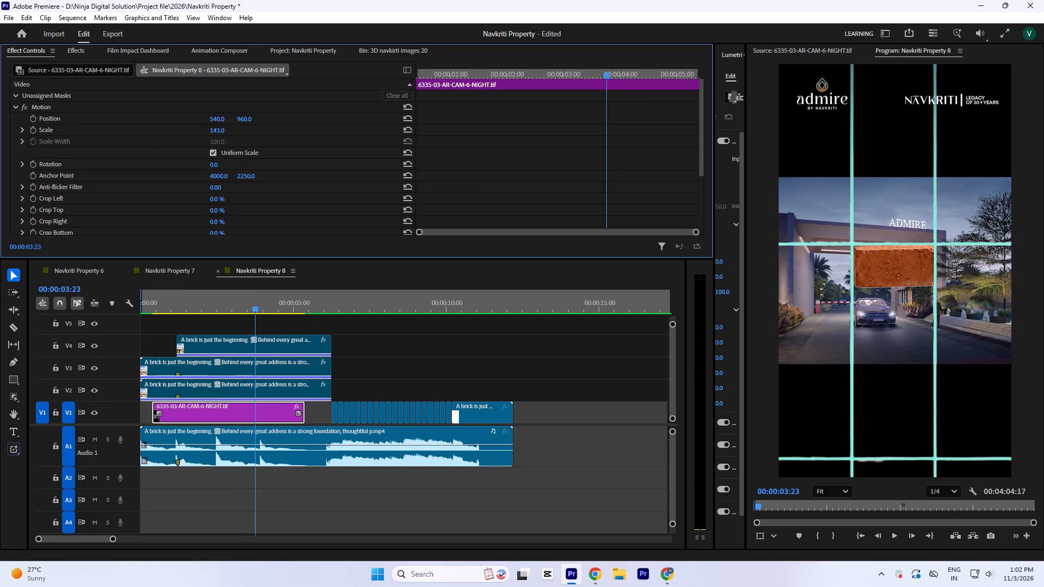
pyautogui.moveTo(216, 109); pyautogui.dragTo(218, 78)
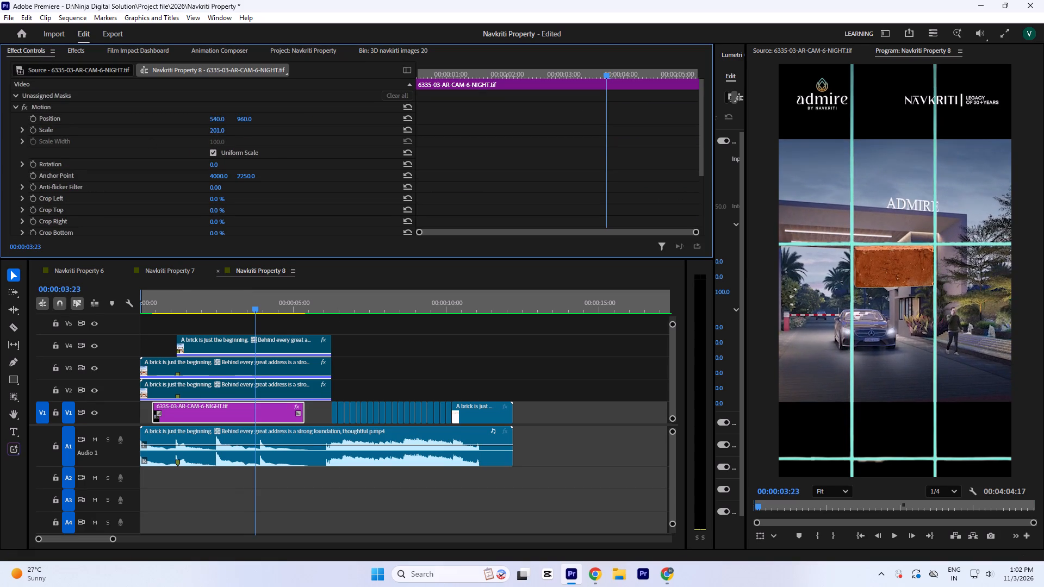
pyautogui.moveTo(218, 78); pyautogui.dragTo(221, 37)
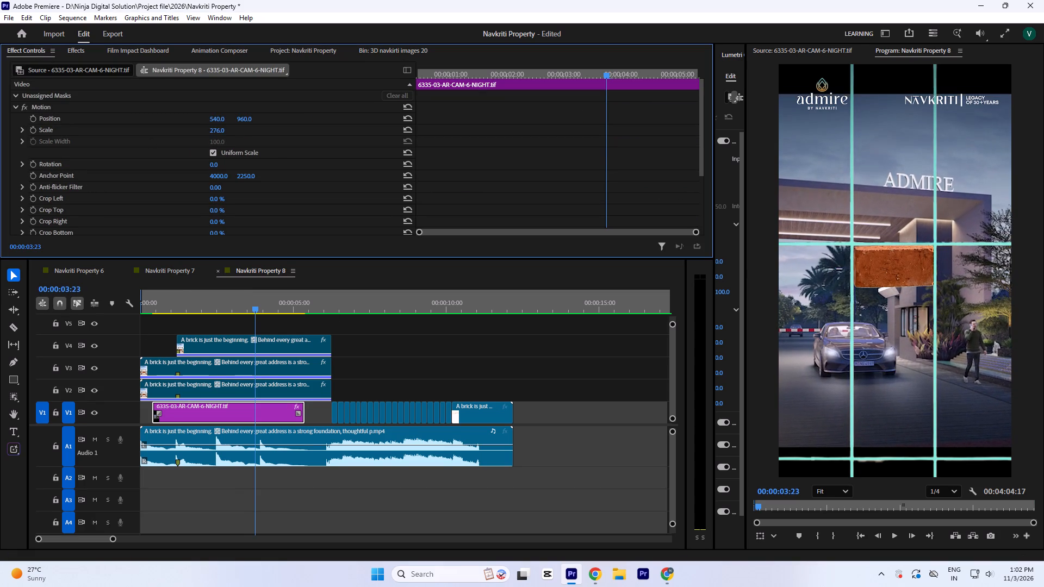
pyautogui.moveTo(221, 37); pyautogui.dragTo(221, 27)
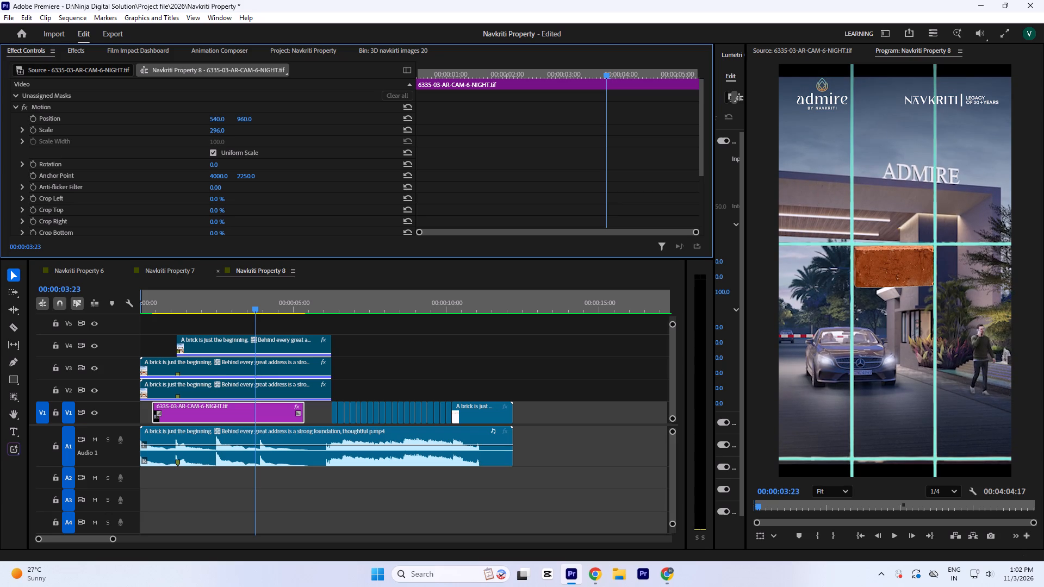
pyautogui.moveTo(221, 27); pyautogui.dragTo(220, 17)
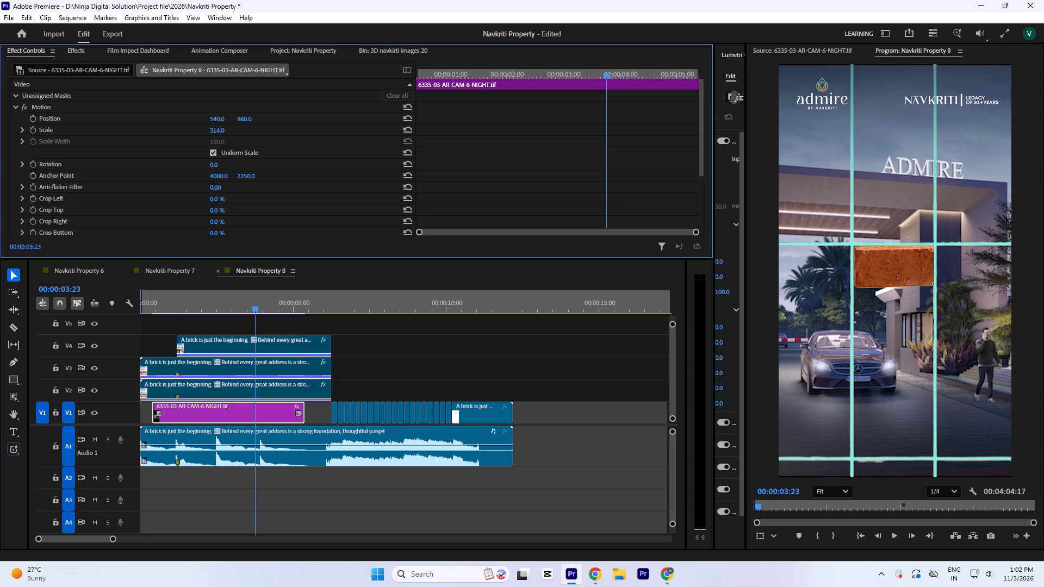
pyautogui.moveTo(220, 17); pyautogui.dragTo(220, 15)
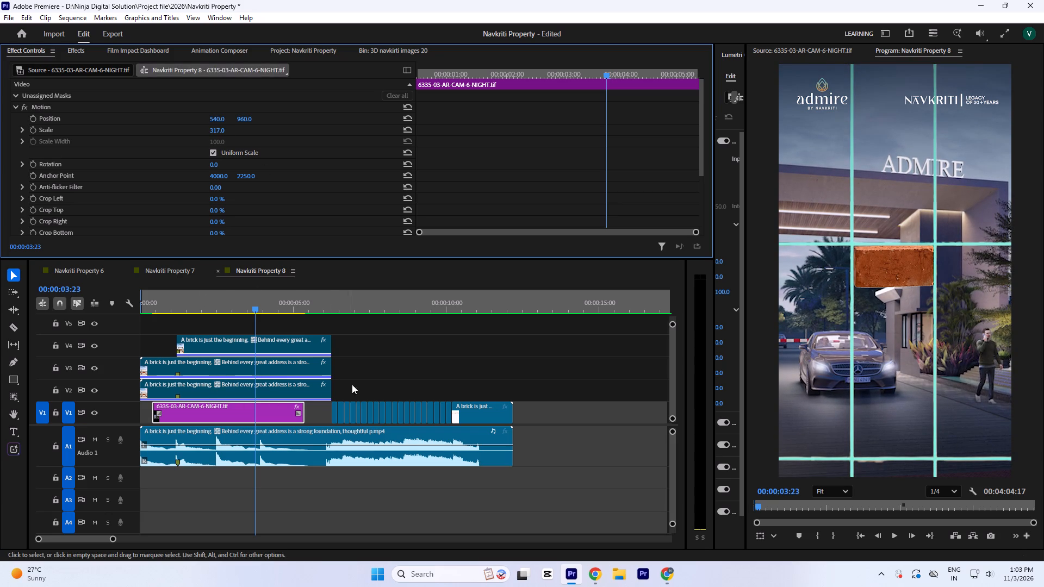
# Open the source brick video of the last V1 clip and play its opening for reference.
pyautogui.click(479, 421)
pyautogui.press('r')
pyautogui.doubleClick(260, 193)
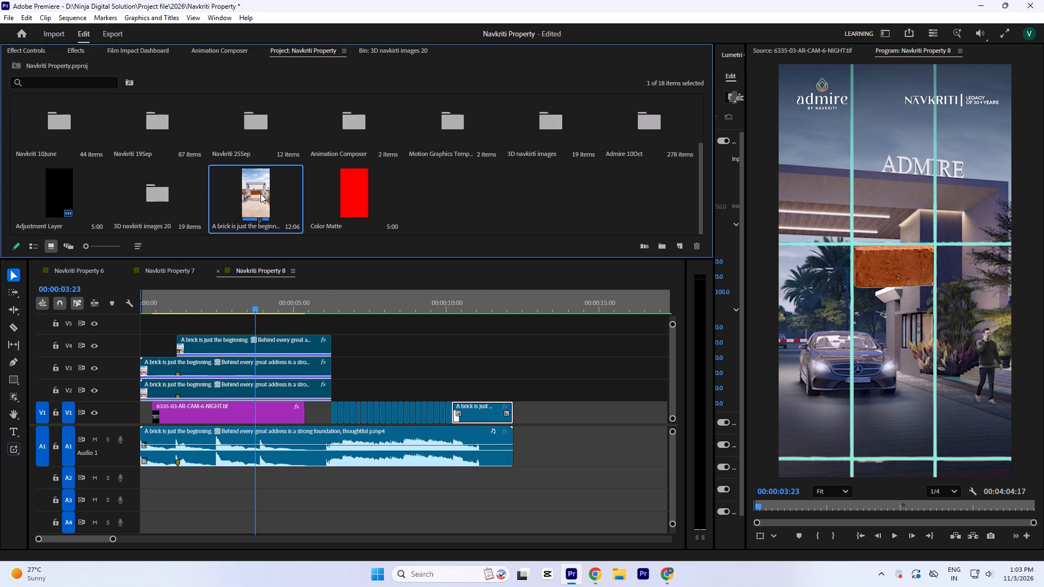
pyautogui.moveTo(783, 504); pyautogui.dragTo(699, 524)
pyautogui.press('space')
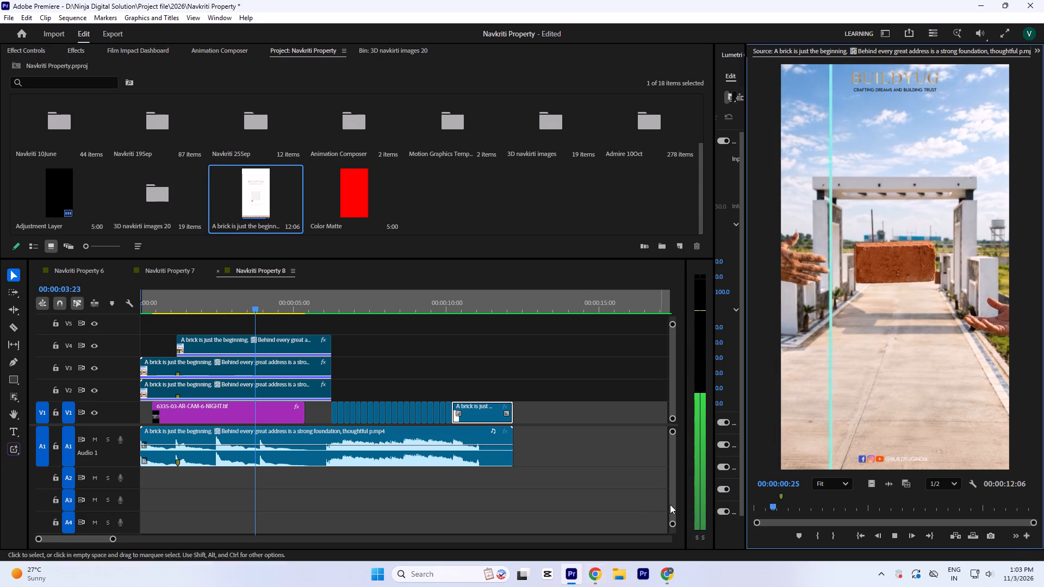
pyautogui.click(250, 312)
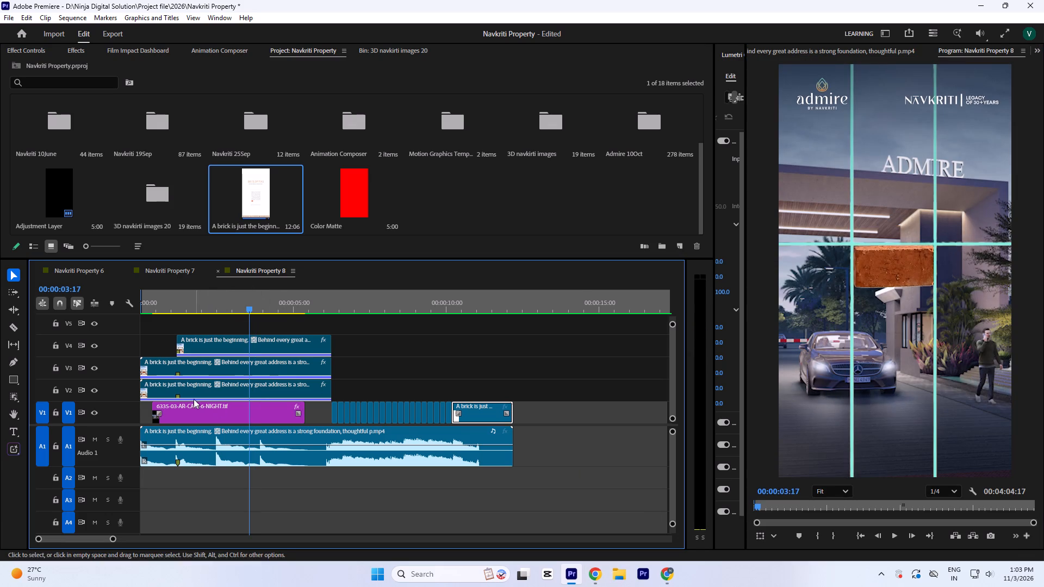
# Move the night image clip to the sequence start and extend its end to the first short V1 clip, a duration of 00:00:06:08.
pyautogui.click(274, 413)
pyautogui.moveTo(229, 417); pyautogui.dragTo(220, 417)
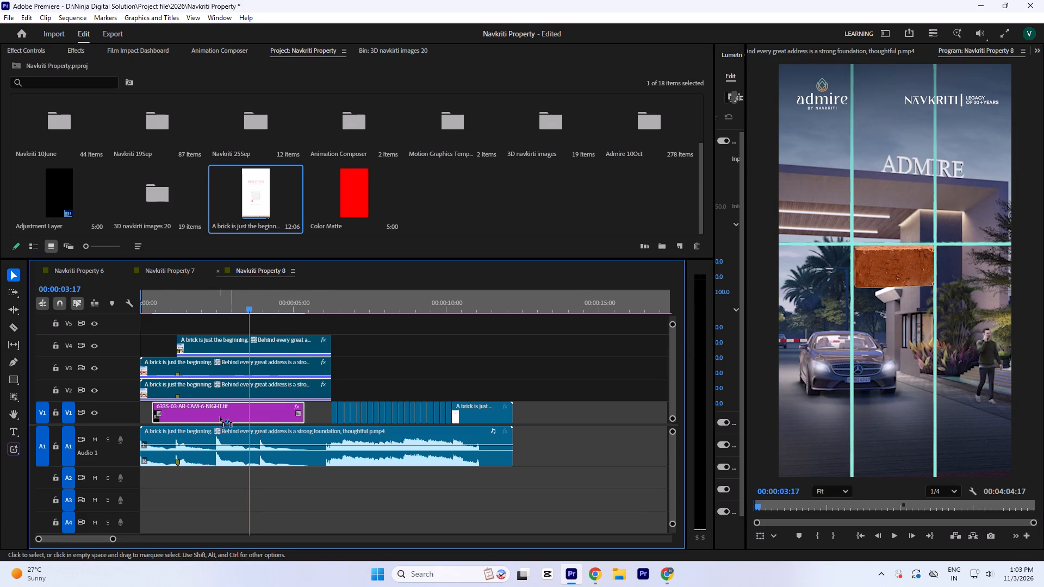
pyautogui.moveTo(220, 417); pyautogui.dragTo(201, 419)
pyautogui.moveTo(297, 417); pyautogui.dragTo(336, 424)
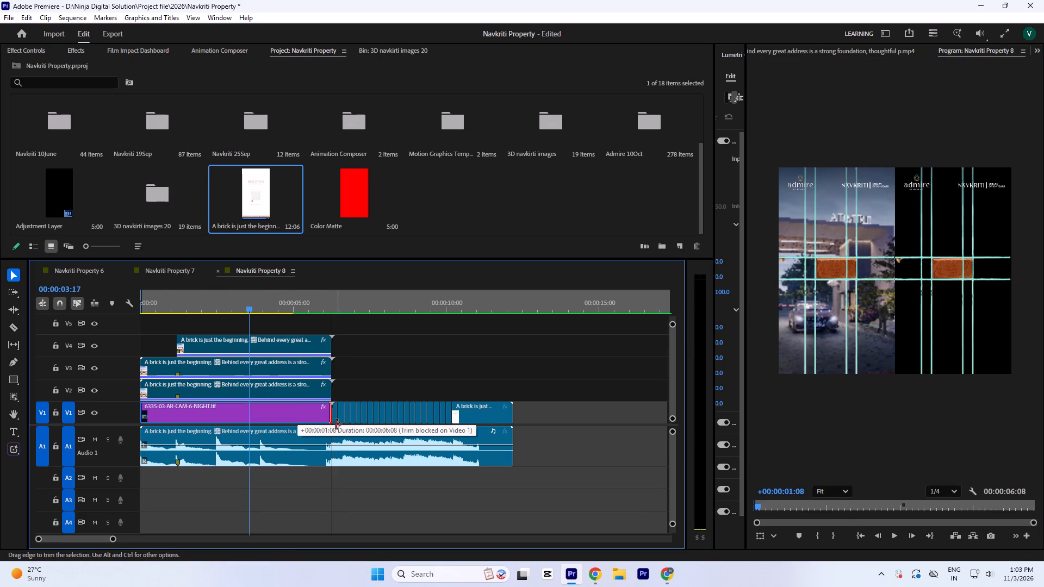
pyautogui.moveTo(336, 424); pyautogui.dragTo(337, 424)
# Set the night image's horizontal position to 695 so the whole ADMIRE sign sits in frame.
pyautogui.moveTo(285, 302); pyautogui.dragTo(300, 311)
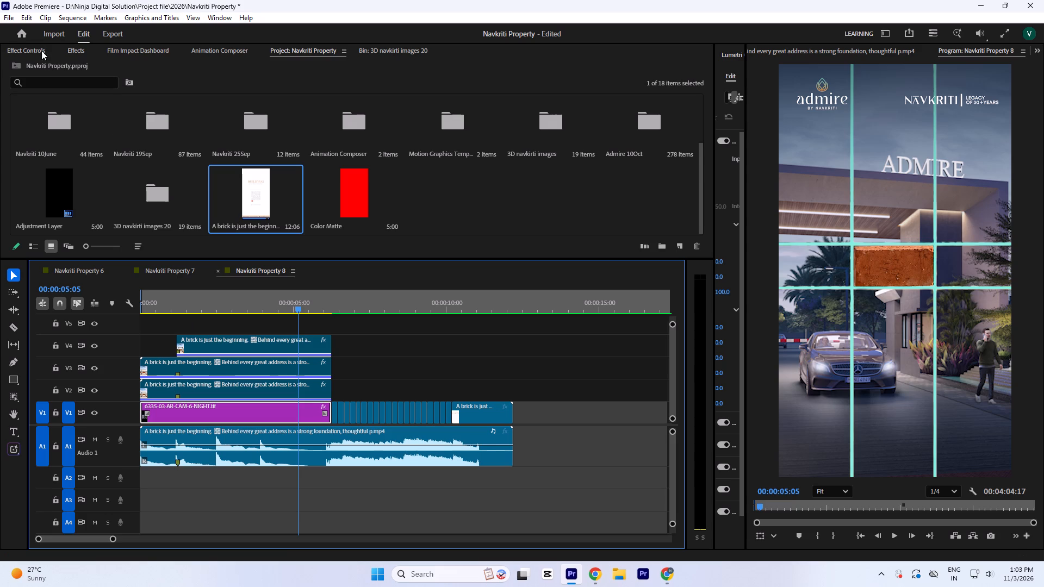
pyautogui.click(30, 51)
pyautogui.moveTo(215, 117); pyautogui.dragTo(213, 102)
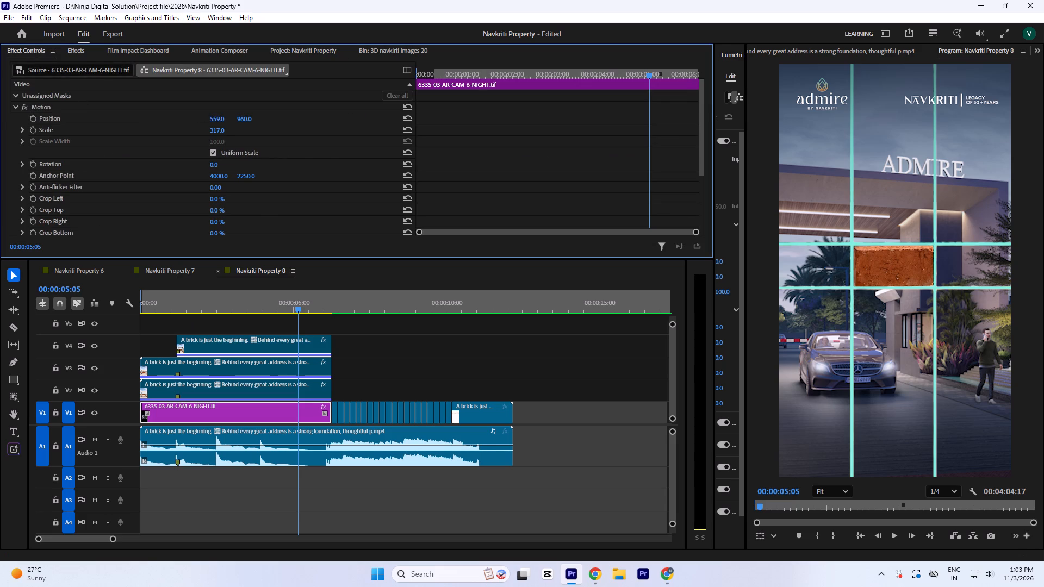
pyautogui.moveTo(213, 102); pyautogui.dragTo(210, 68)
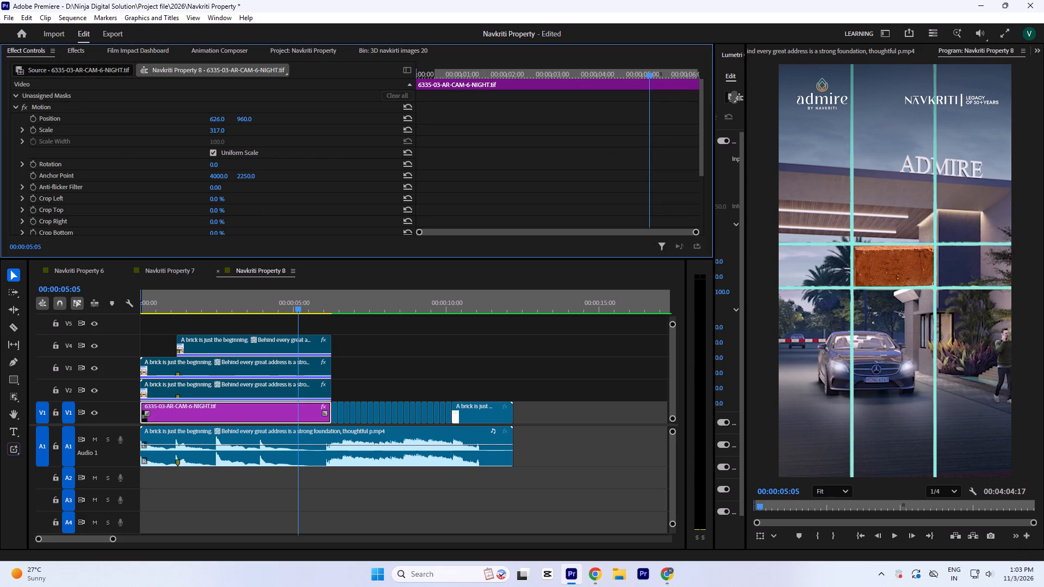
pyautogui.moveTo(210, 68); pyautogui.dragTo(209, 40)
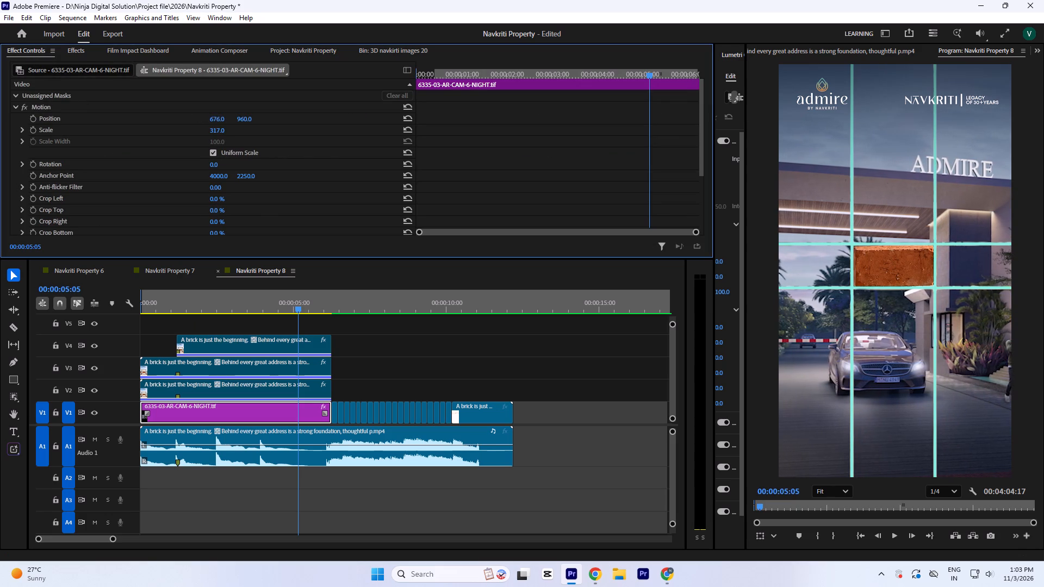
pyautogui.moveTo(209, 40); pyautogui.dragTo(209, 30)
# Play the opening from the sequence start to about 00:00:05:00 to check the brick and lines over the night image.
pyautogui.moveTo(183, 299); pyautogui.dragTo(54, 321)
pyautogui.press('space')
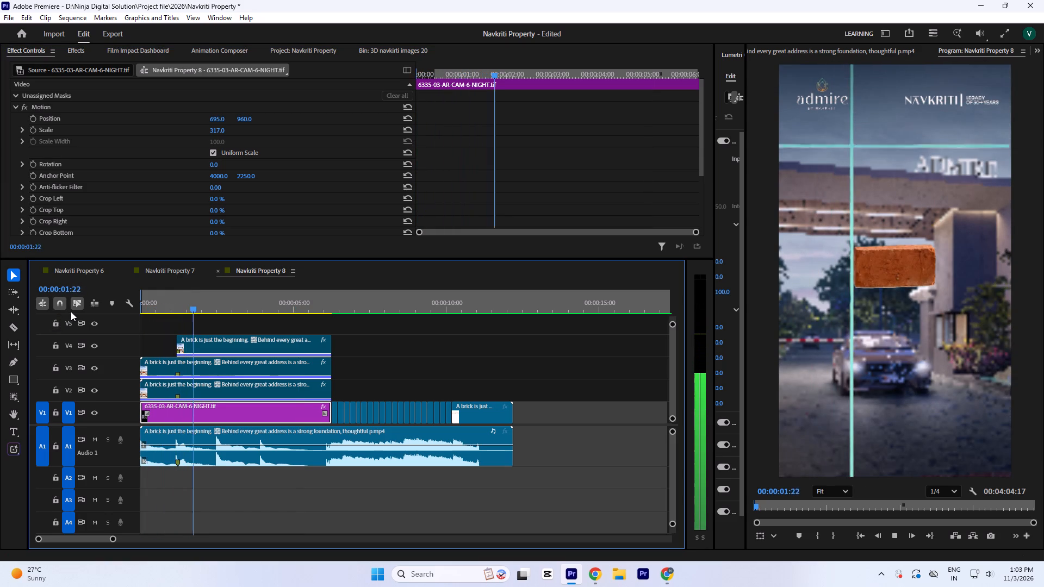
pyautogui.press('space')
pyautogui.press('space')
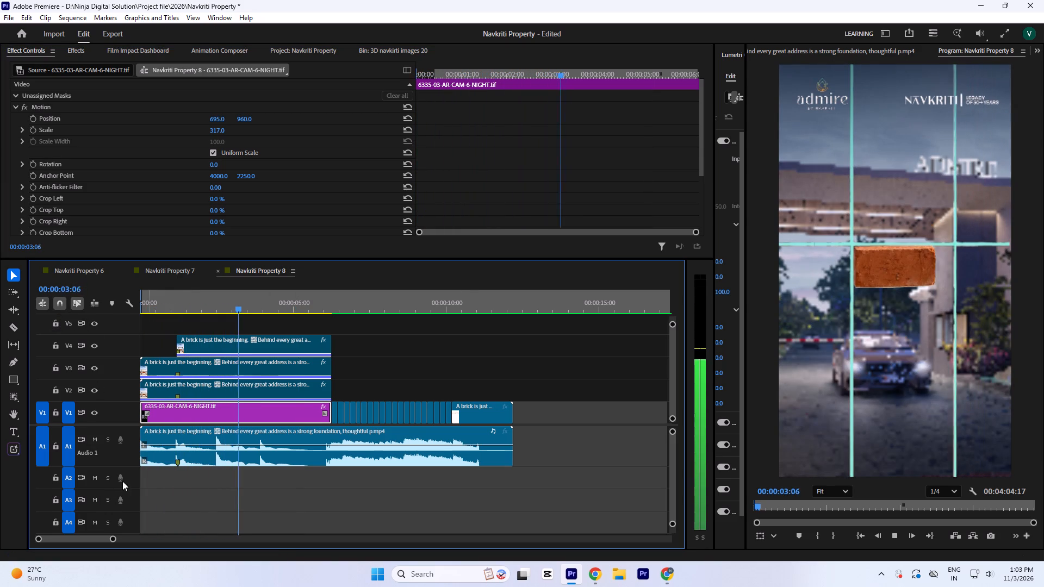
pyautogui.press('space')
pyautogui.press('space')
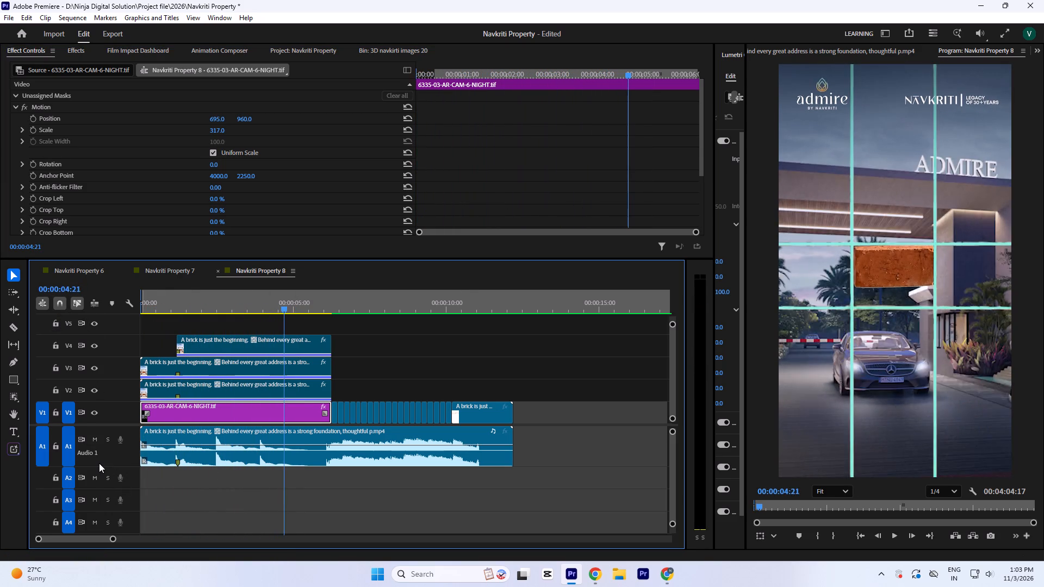
pyautogui.press('space')
# Save the project.
pyautogui.hotkey('ctrl', 's')
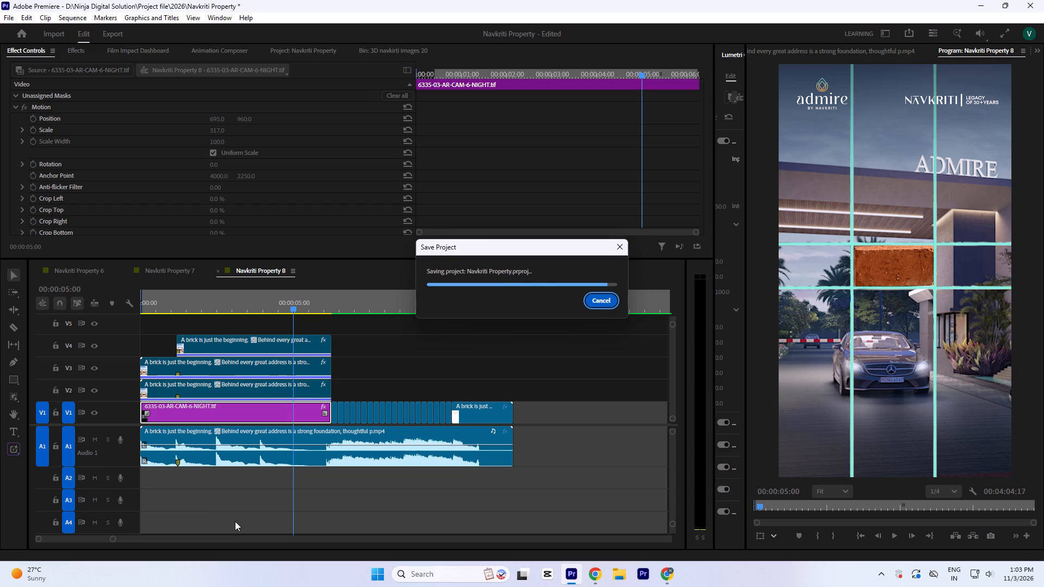
# Move the night image and the three opening clips up one track, placing the image on V2, and save the project.
pyautogui.press('space')
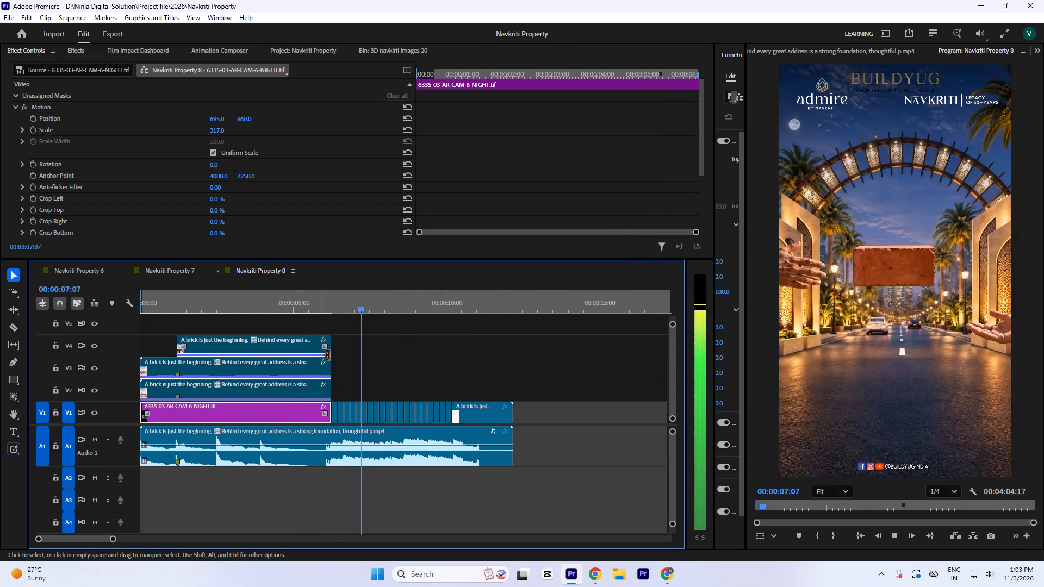
pyautogui.press('space')
pyautogui.moveTo(278, 319); pyautogui.dragTo(299, 386)
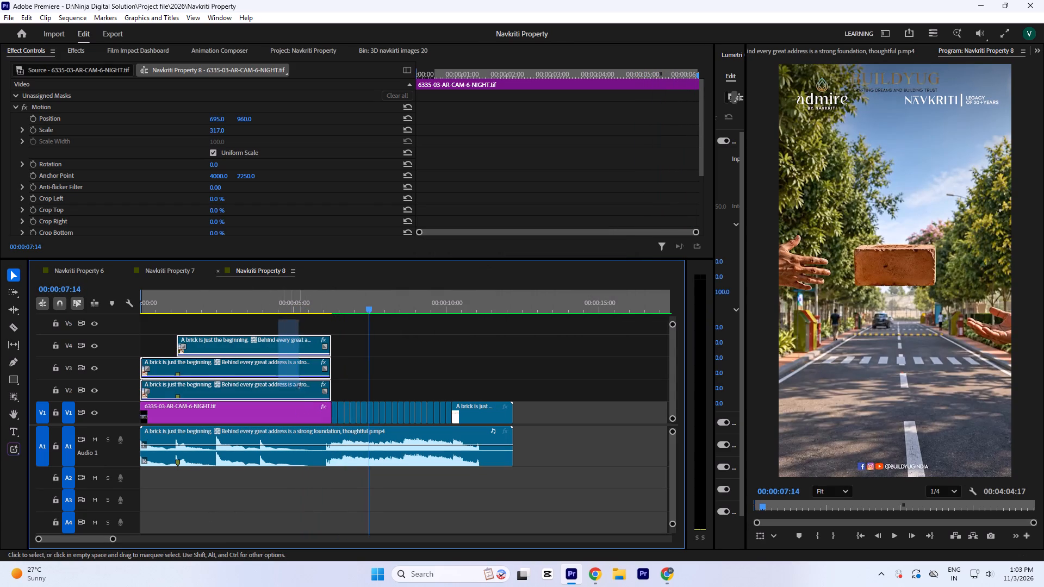
pyautogui.moveTo(299, 386); pyautogui.dragTo(302, 407)
pyautogui.moveTo(303, 412); pyautogui.dragTo(303, 394)
pyautogui.press('space')
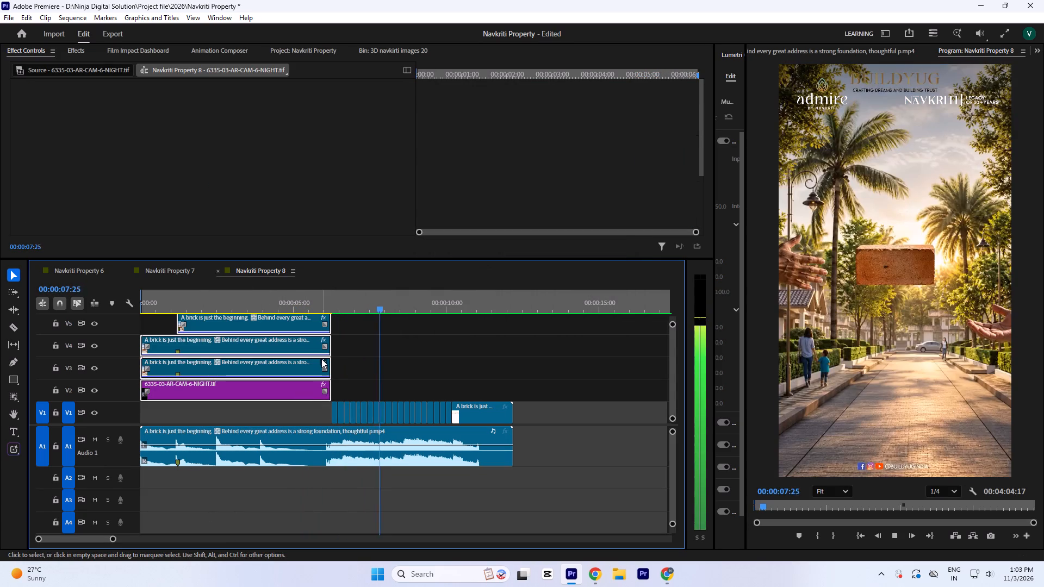
pyautogui.press('space')
pyautogui.hotkey('ctrl', 's')
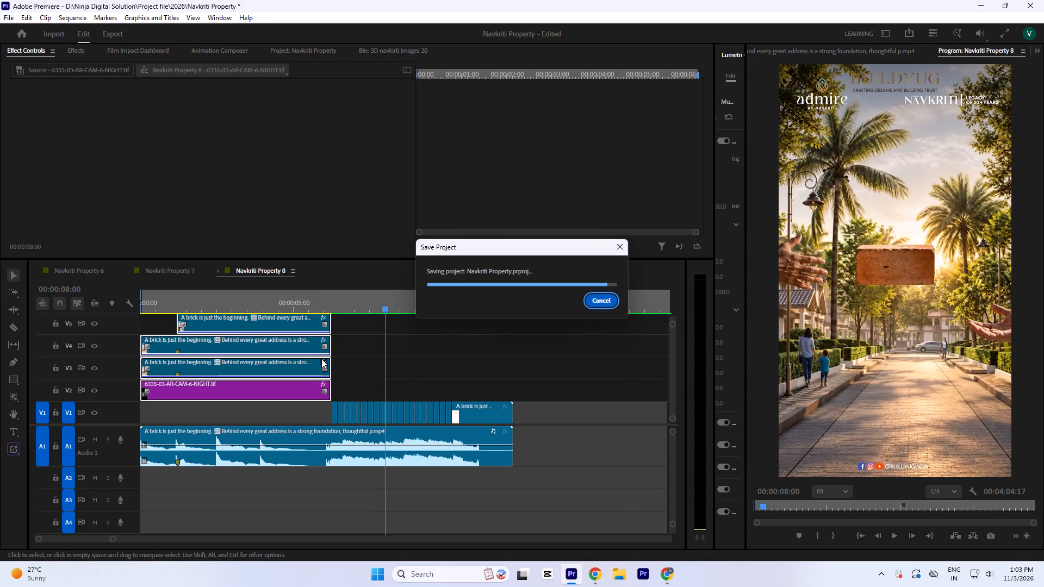
# Play the rest of the sequence into the end card, and replay the opening up to 00:00:01:02.
pyautogui.press('space')
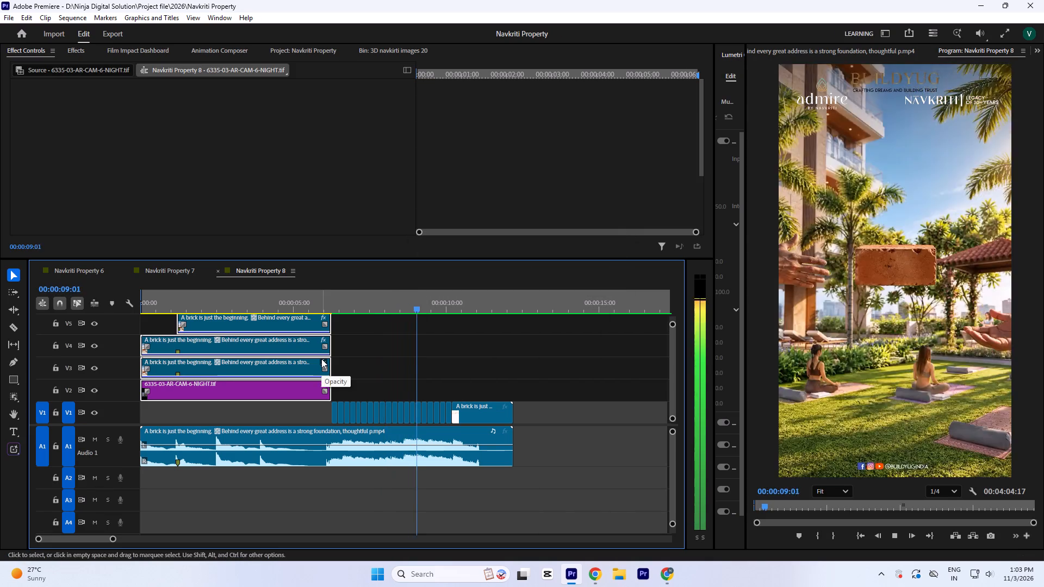
pyautogui.press('space')
pyautogui.press('space')
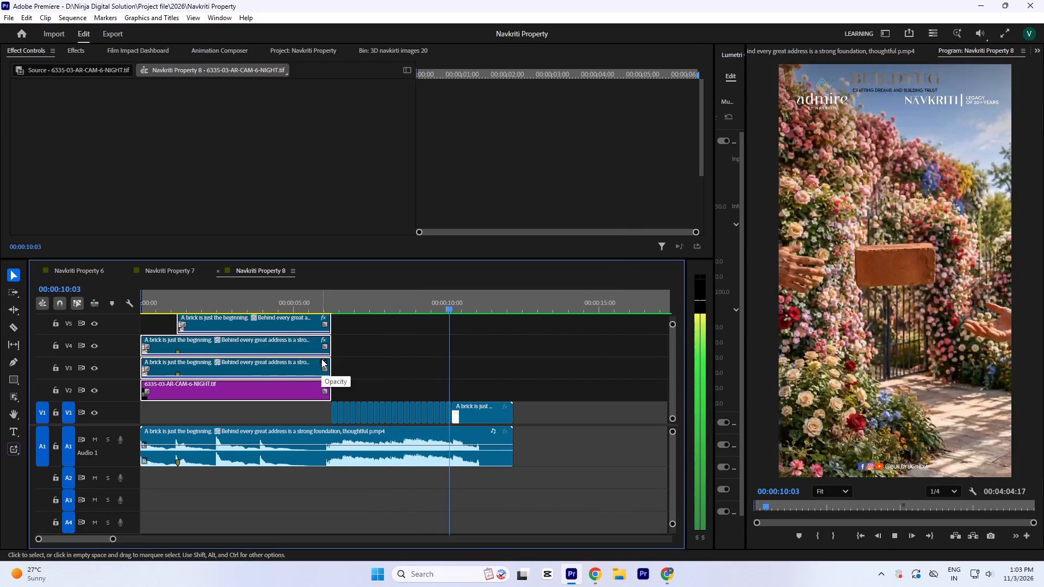
pyautogui.press('space')
pyautogui.press('space')
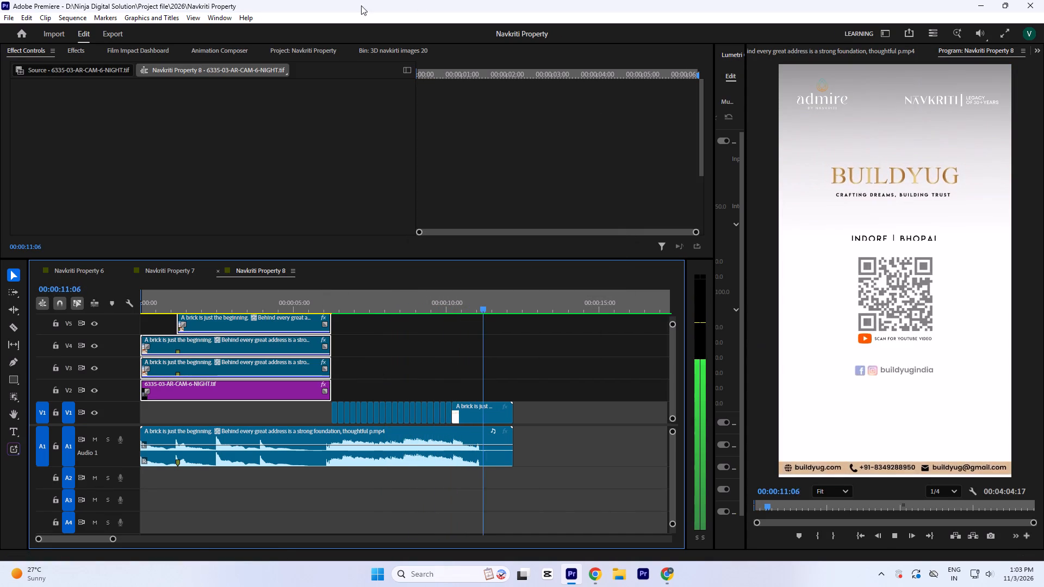
pyautogui.press('space')
pyautogui.press('Return')
pyautogui.click(434, 365)
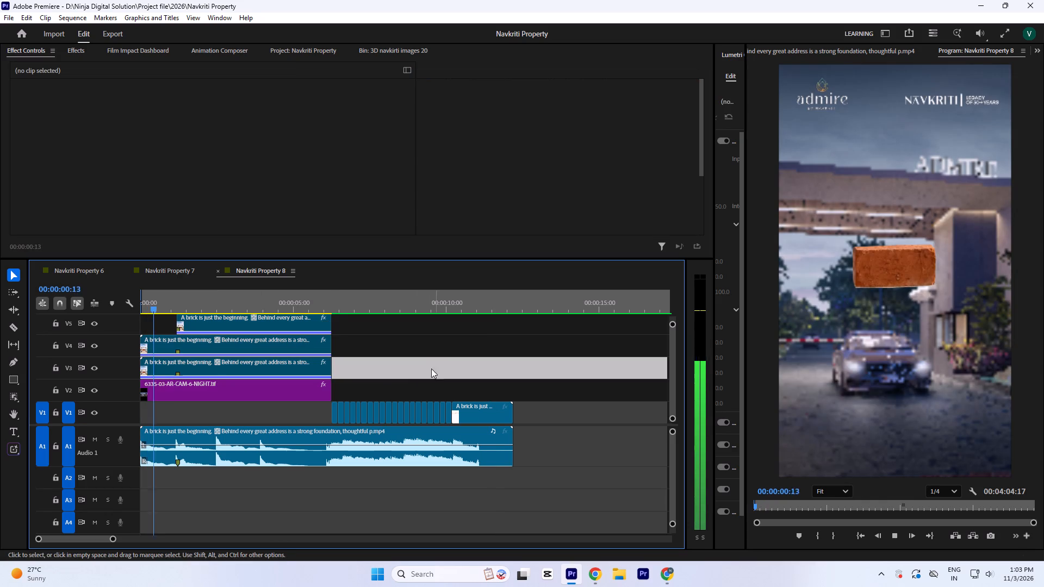
pyautogui.press('space')
# Set the night image's horizontal position to 1083, keyframe Position, and place that keyframe at the clip's start.
pyautogui.click(264, 389)
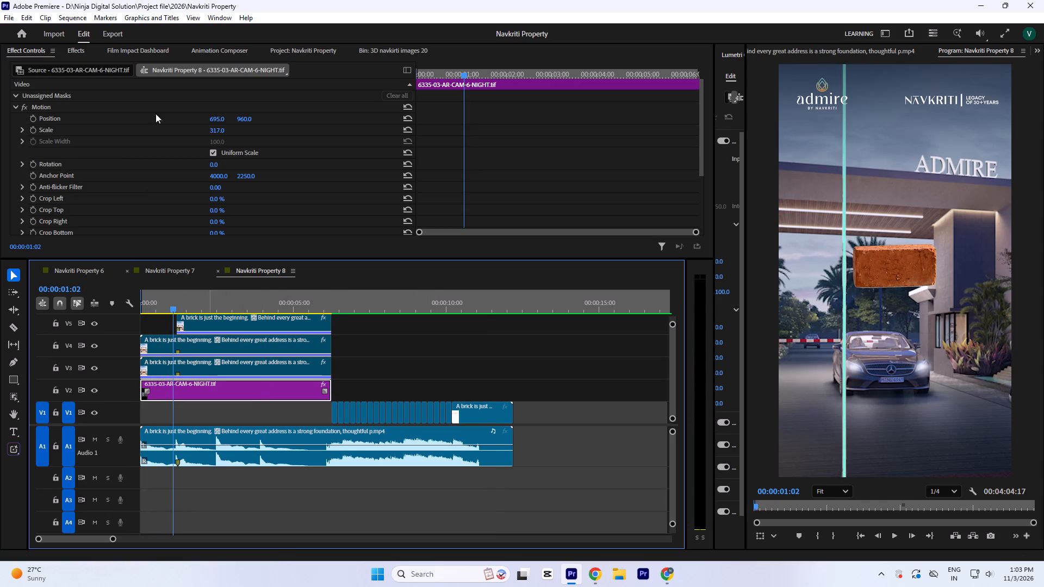
pyautogui.moveTo(217, 122); pyautogui.dragTo(222, 98)
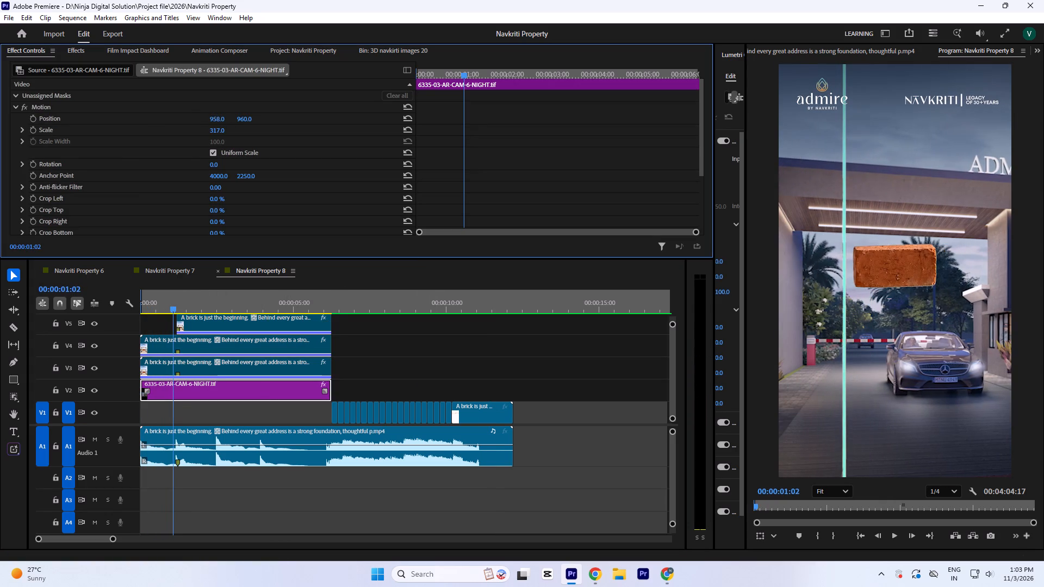
pyautogui.moveTo(222, 98); pyautogui.dragTo(239, 31)
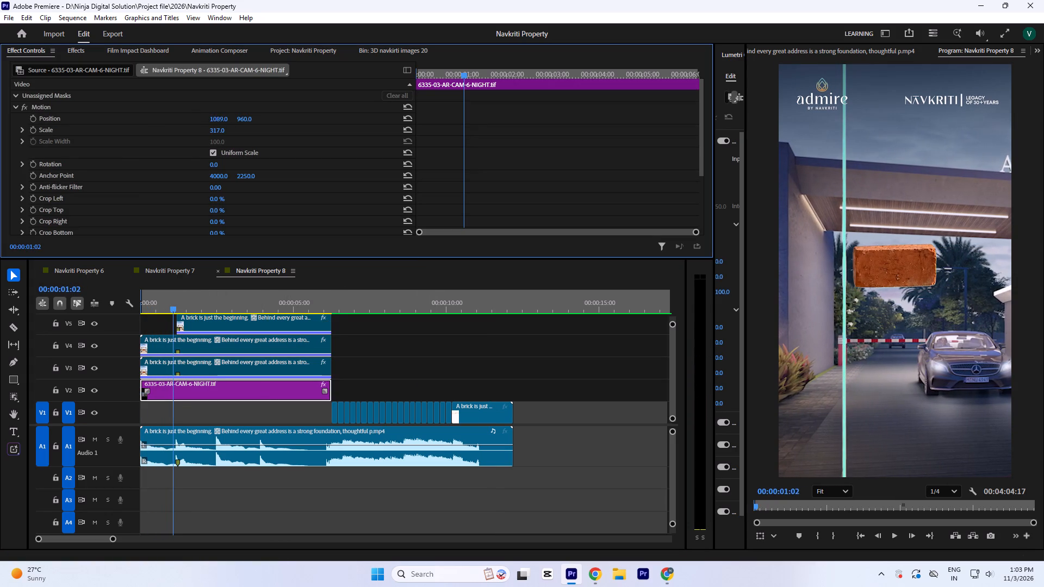
pyautogui.moveTo(239, 31); pyautogui.dragTo(239, 34)
pyautogui.click(33, 118)
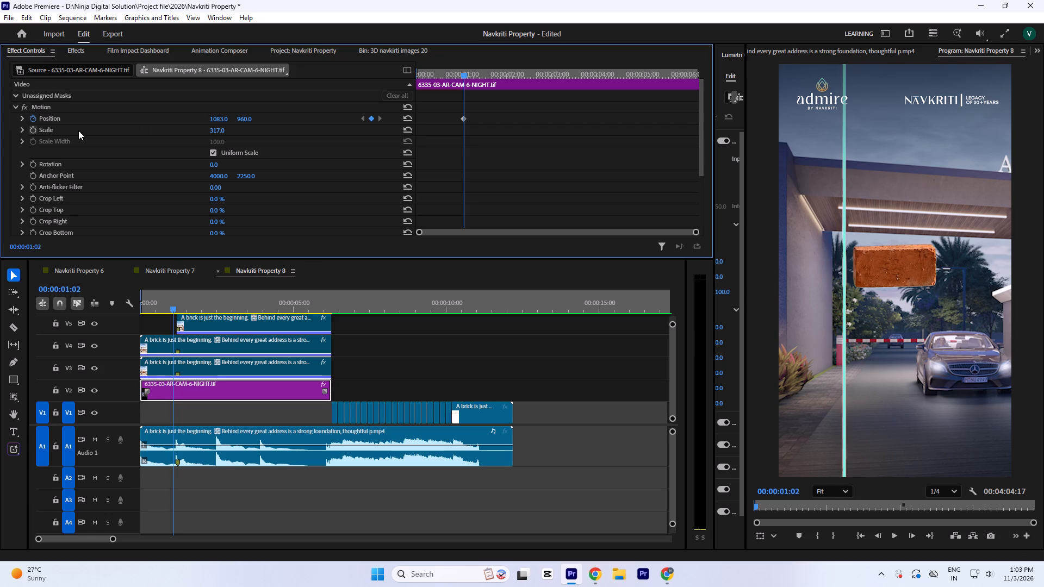
pyautogui.moveTo(462, 118); pyautogui.dragTo(106, 141)
# Add a second Position keyframe with the image shifted back until the full ADMIRE sign shows, and place it at the clip's end.
pyautogui.moveTo(218, 118); pyautogui.dragTo(202, 147)
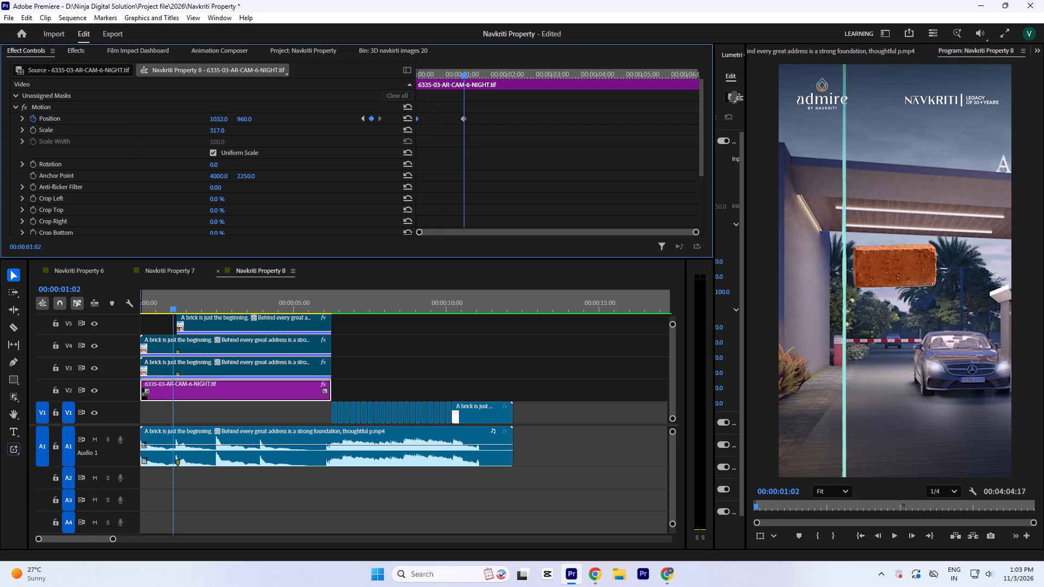
pyautogui.moveTo(202, 147); pyautogui.dragTo(126, 318)
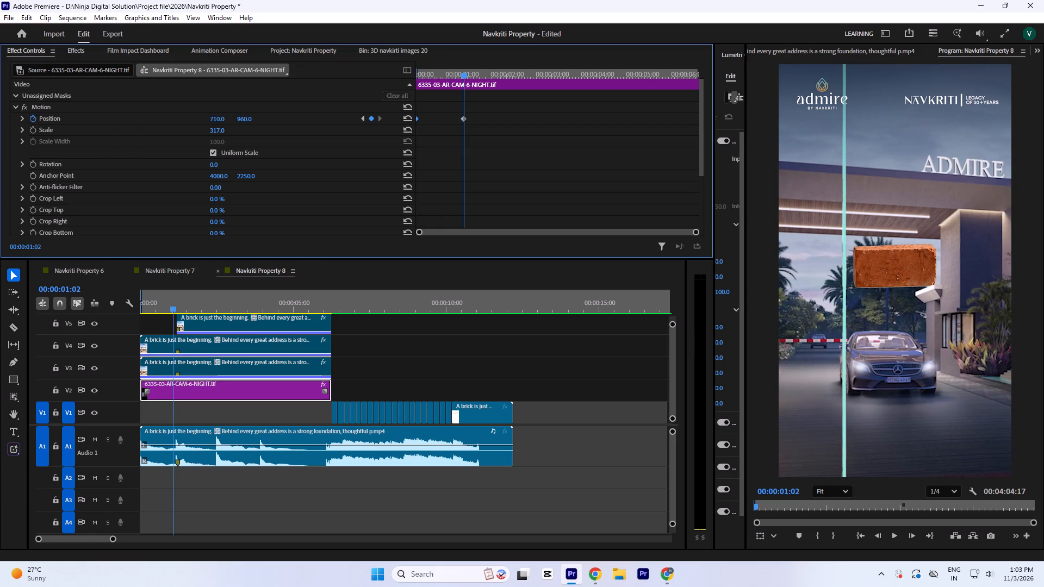
pyautogui.moveTo(126, 318); pyautogui.dragTo(122, 327)
pyautogui.moveTo(464, 120); pyautogui.dragTo(755, 153)
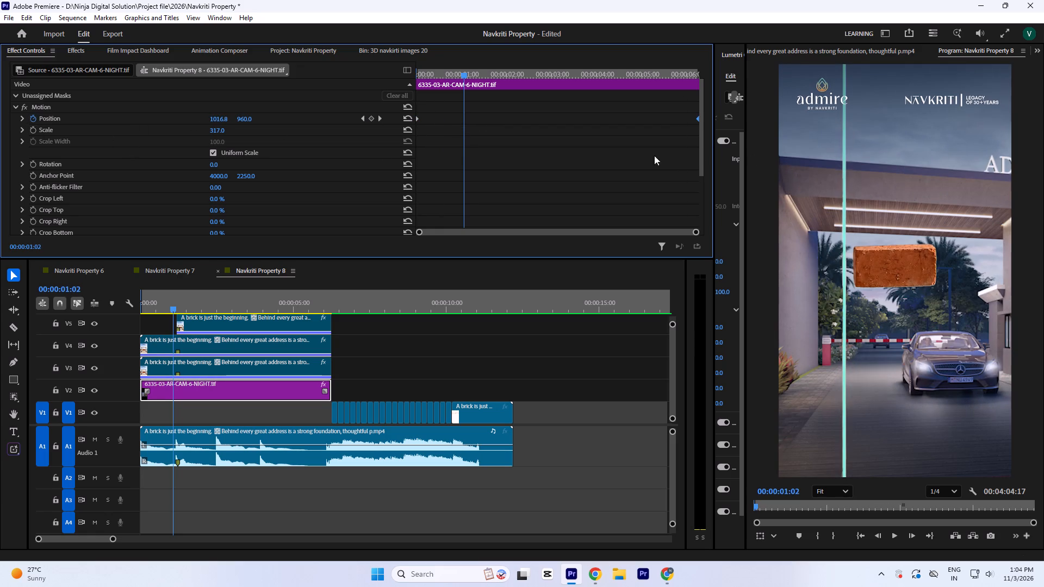
# Play the opening twice to check the night image's pan under the brick and cyan lines, and save the project.
pyautogui.click(617, 146)
pyautogui.press('-')
pyautogui.moveTo(182, 298); pyautogui.dragTo(78, 320)
pyautogui.press('space')
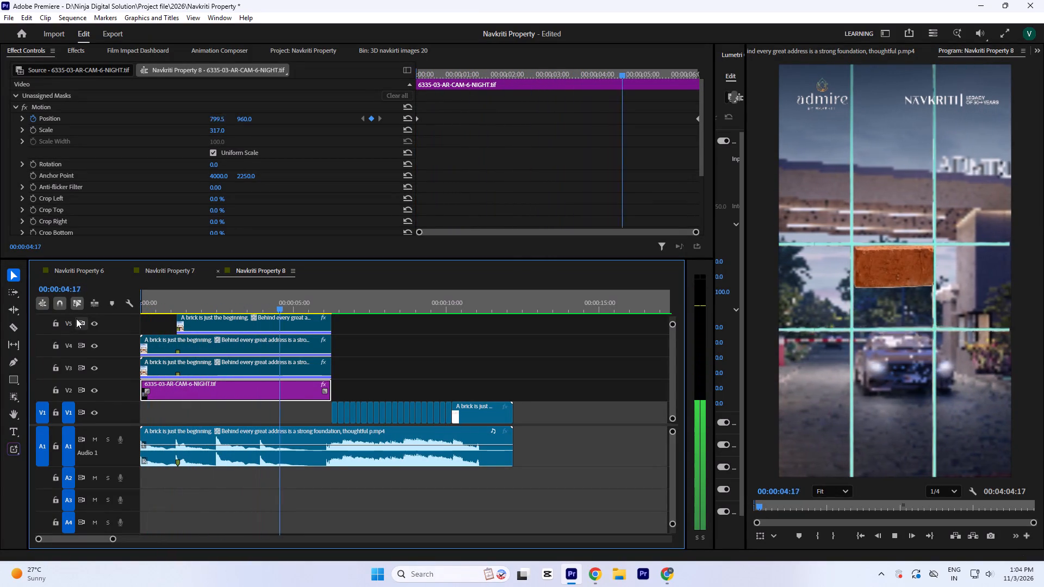
pyautogui.press('space')
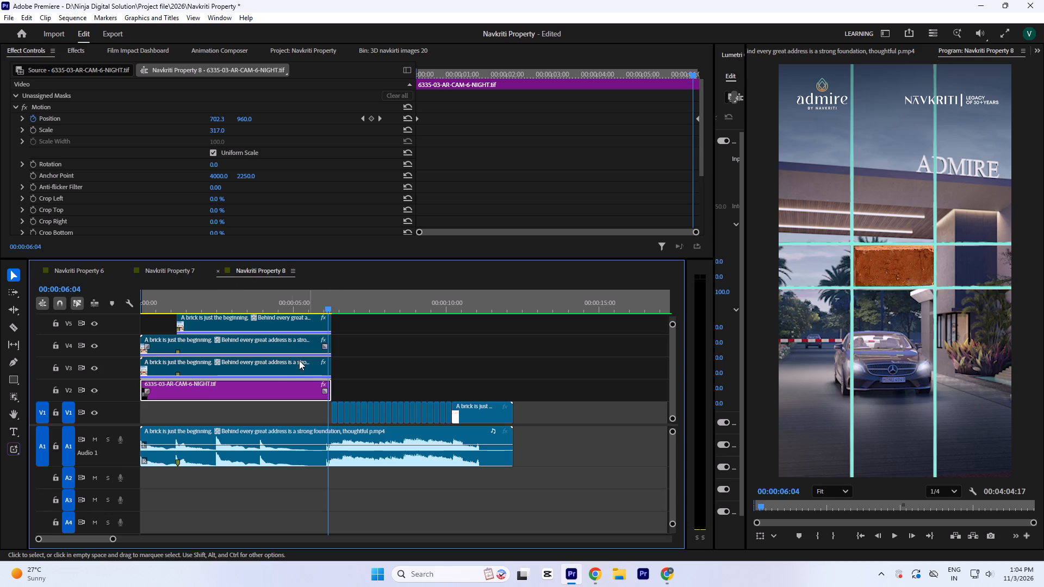
pyautogui.press('space')
pyautogui.press('space')
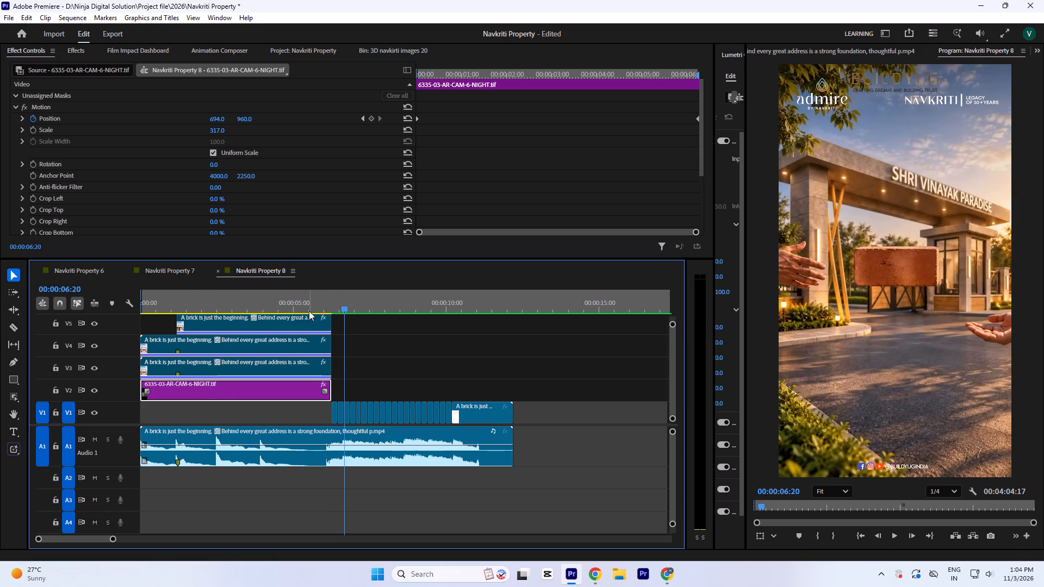
pyautogui.moveTo(325, 307); pyautogui.dragTo(80, 327)
pyautogui.press('space')
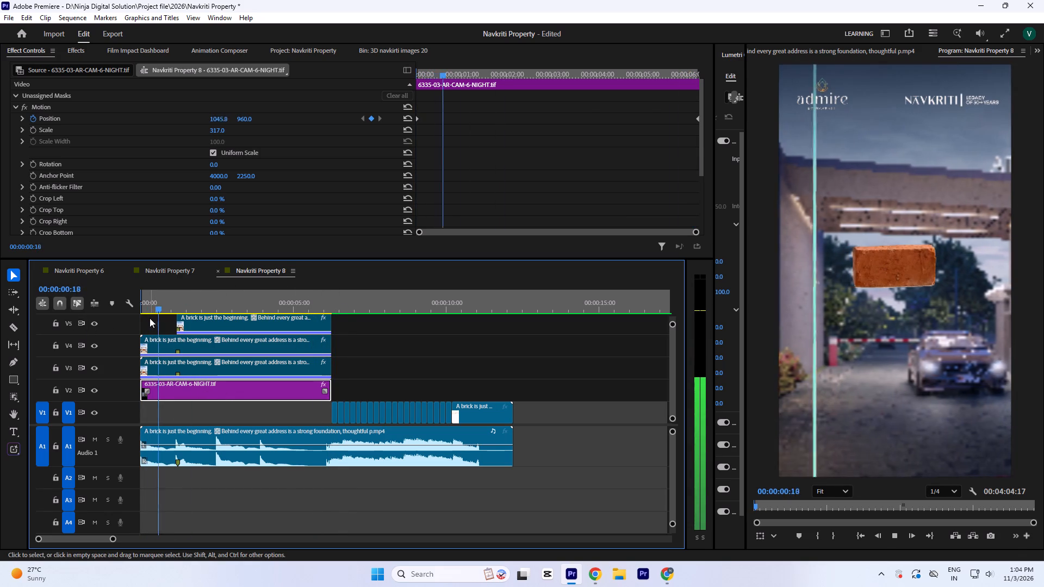
pyautogui.press('space')
pyautogui.hotkey('ctrl', 's')
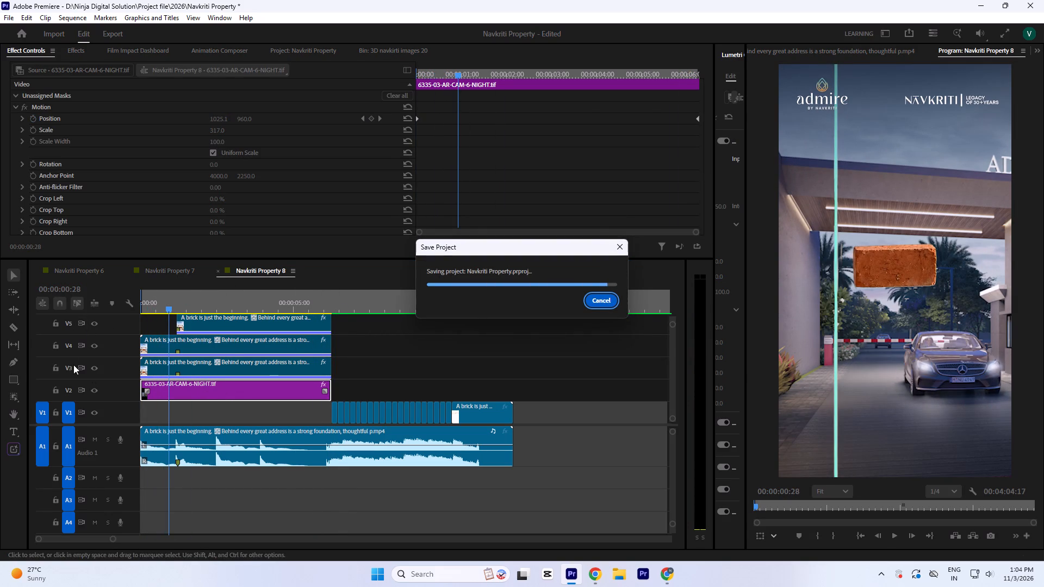
# Replay the opening, and open the end card clip's source video to compare its original brick shot and cyan lines.
pyautogui.press('space')
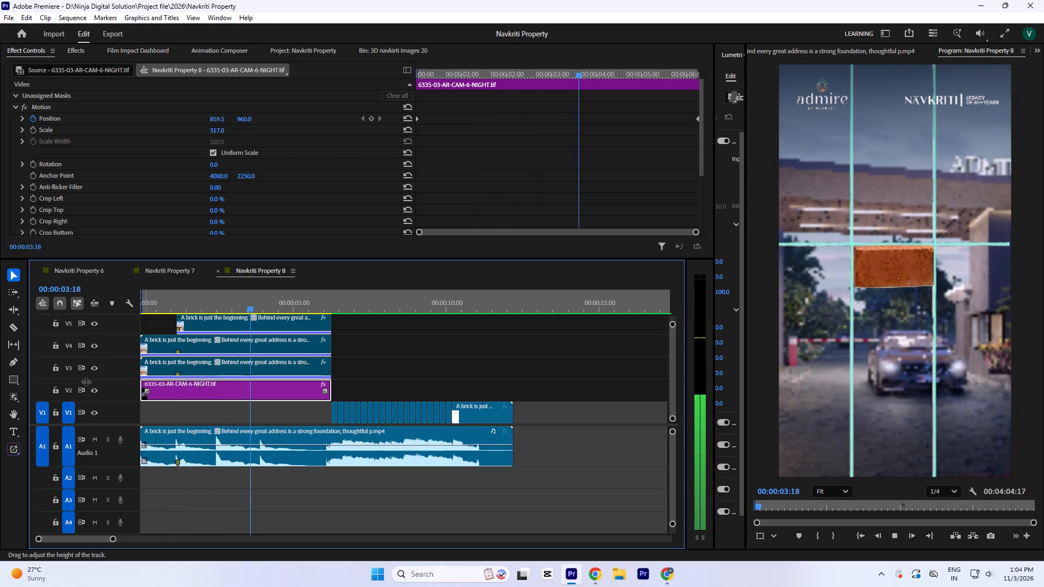
pyautogui.press('space')
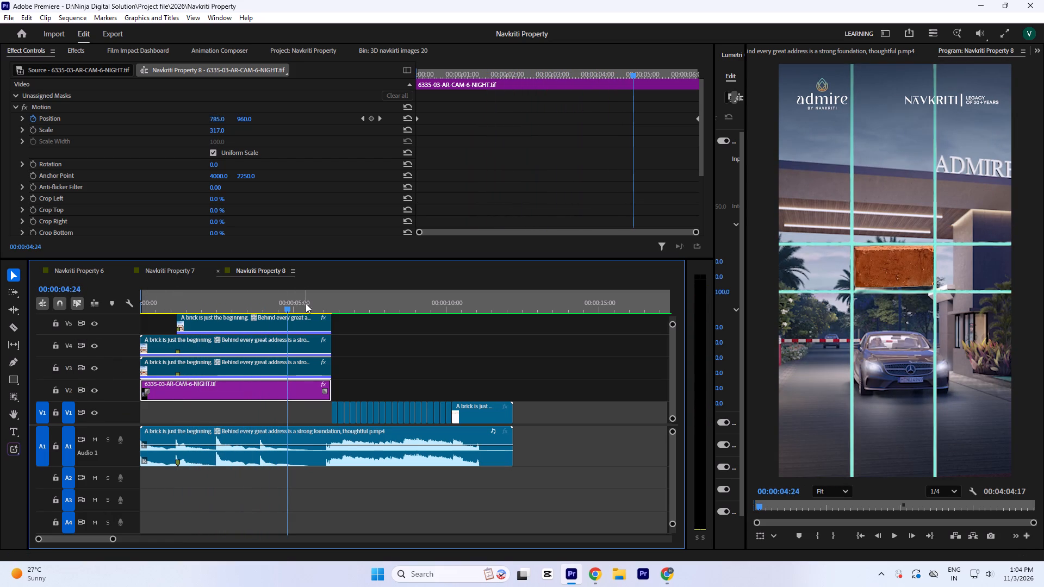
pyautogui.click(486, 419)
pyautogui.press('r')
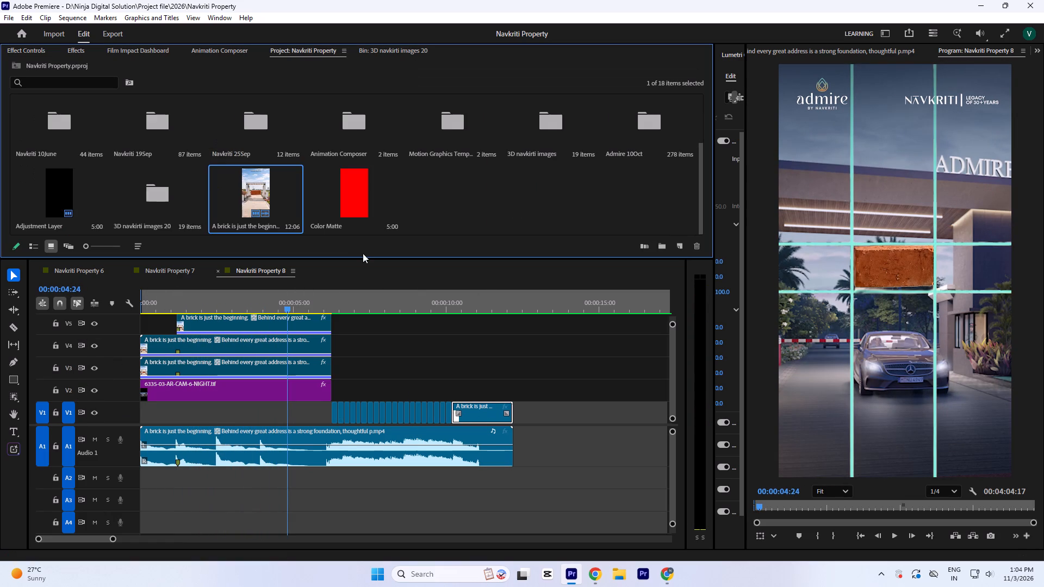
pyautogui.doubleClick(264, 190)
pyautogui.press('space')
pyautogui.moveTo(815, 502); pyautogui.dragTo(828, 505)
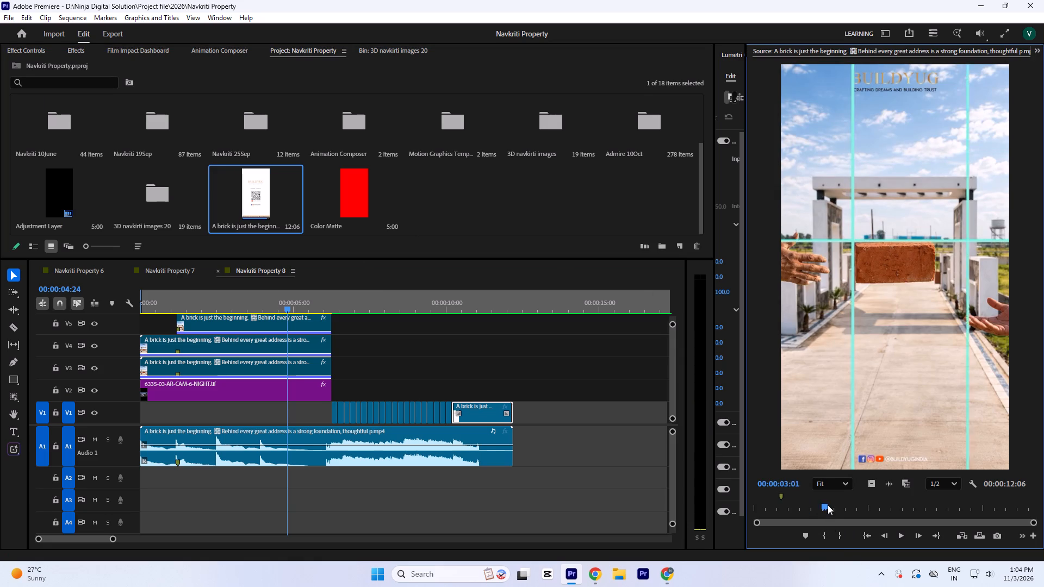
pyautogui.moveTo(828, 505); pyautogui.dragTo(366, 480)
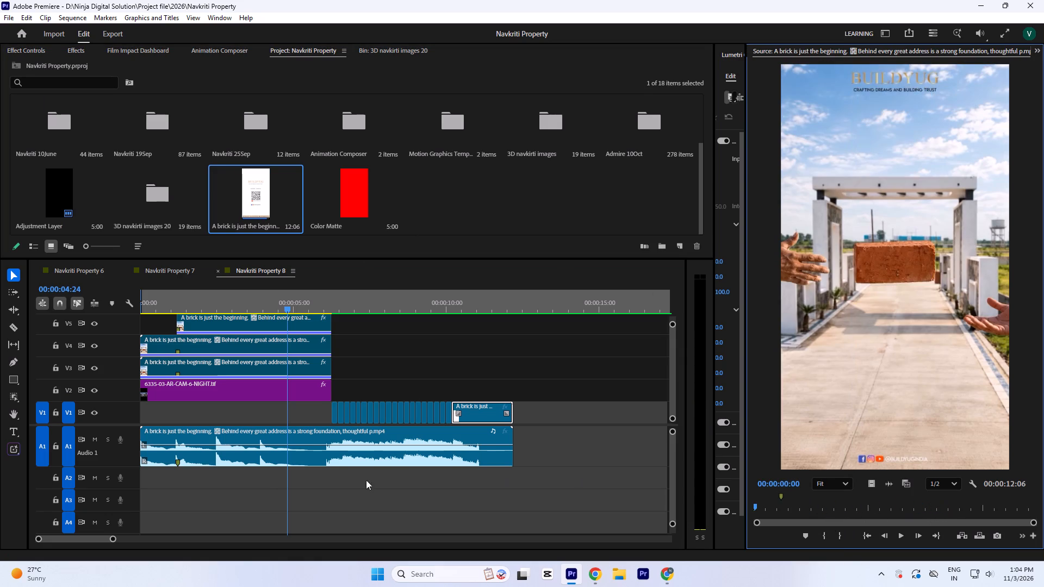
pyautogui.moveTo(366, 480); pyautogui.dragTo(265, 480)
# Replay the opening through into the first gate shots of the montage, saving the project along the way.
pyautogui.moveTo(239, 309); pyautogui.dragTo(94, 321)
pyautogui.press('space')
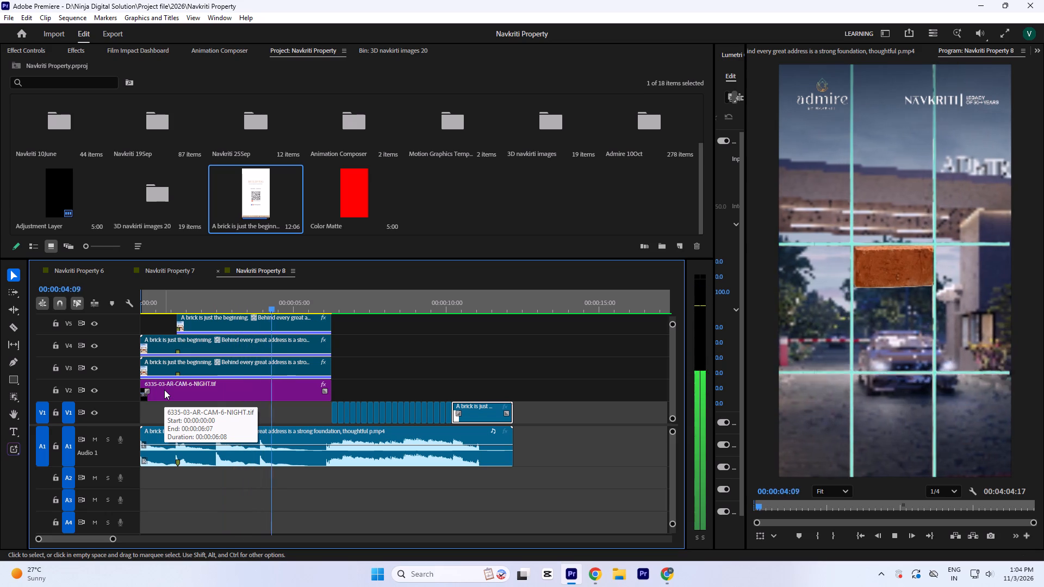
pyautogui.press('space')
pyautogui.hotkey('ctrl', 's')
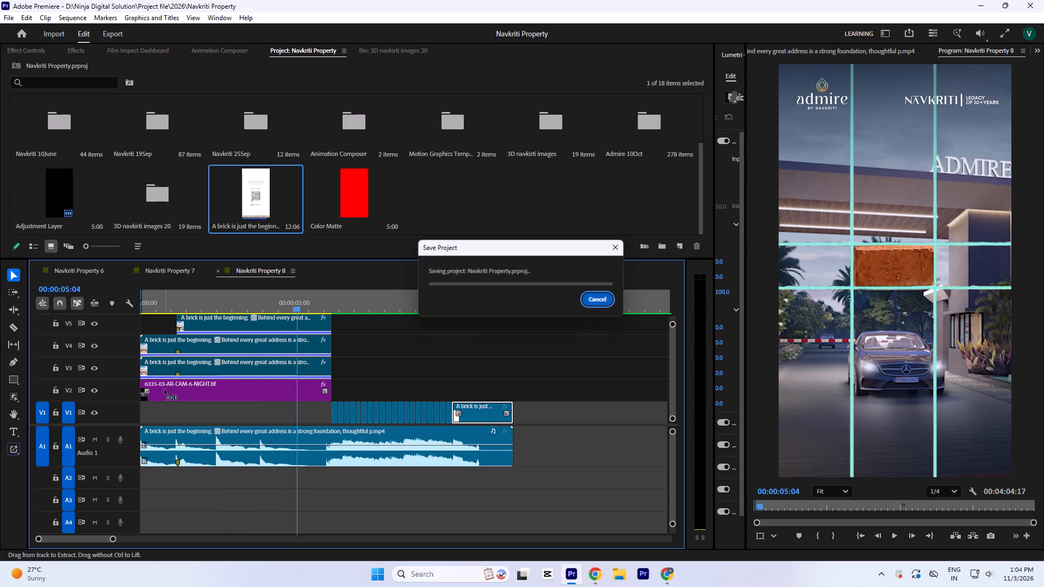
pyautogui.press('space')
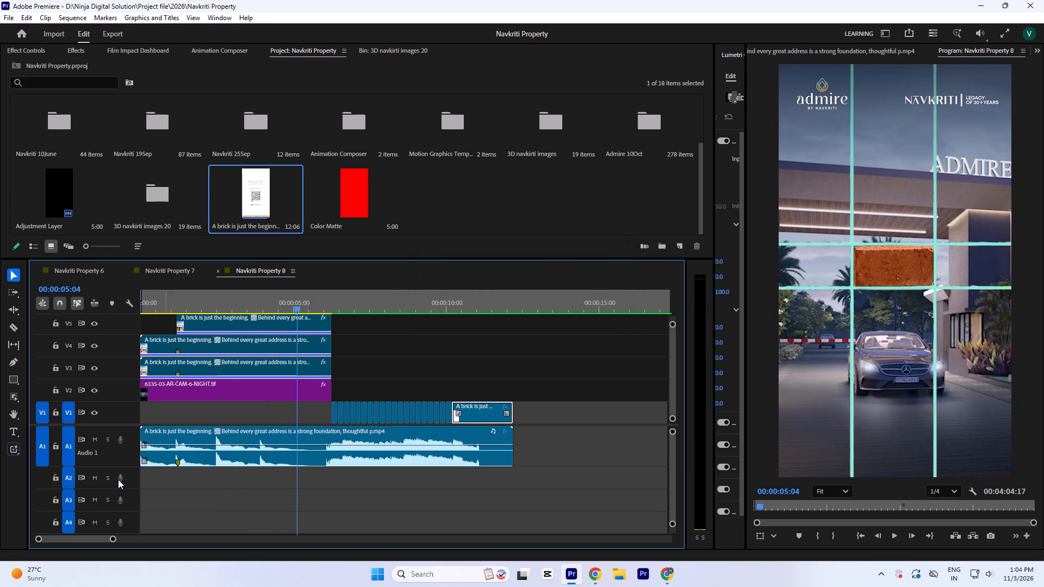
pyautogui.press('space')
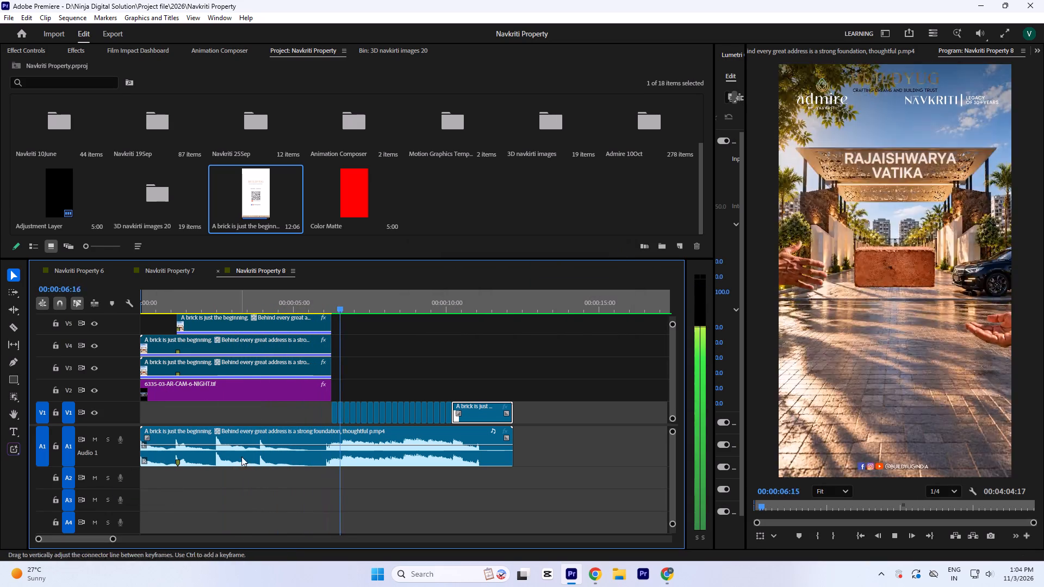
pyautogui.press('space')
# Extend the end of the masked brick clip on V3 across the gate montage and into the end card.
pyautogui.moveTo(328, 304); pyautogui.dragTo(338, 318)
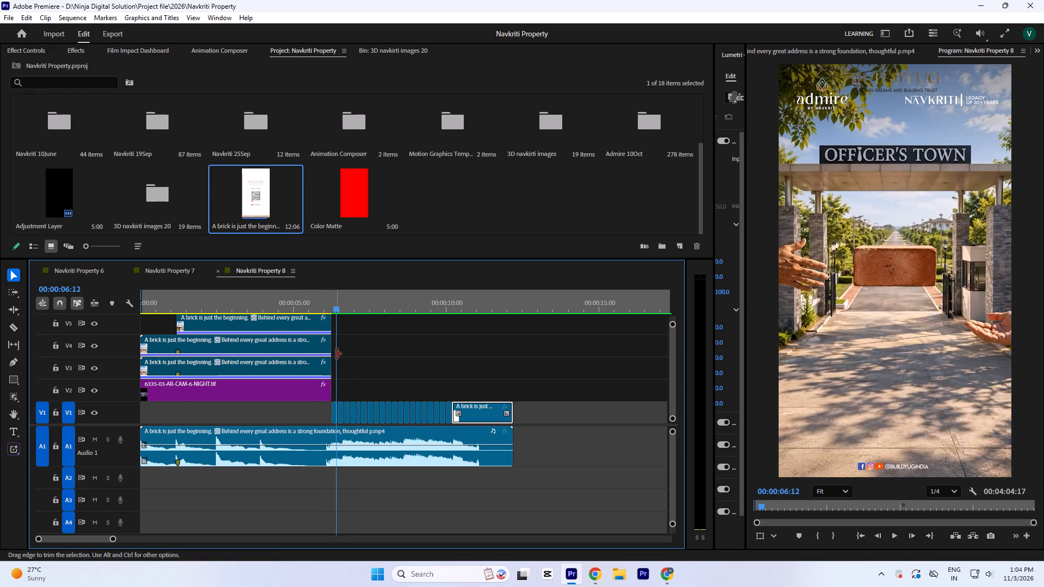
pyautogui.moveTo(335, 371); pyautogui.dragTo(492, 371)
pyautogui.press('space')
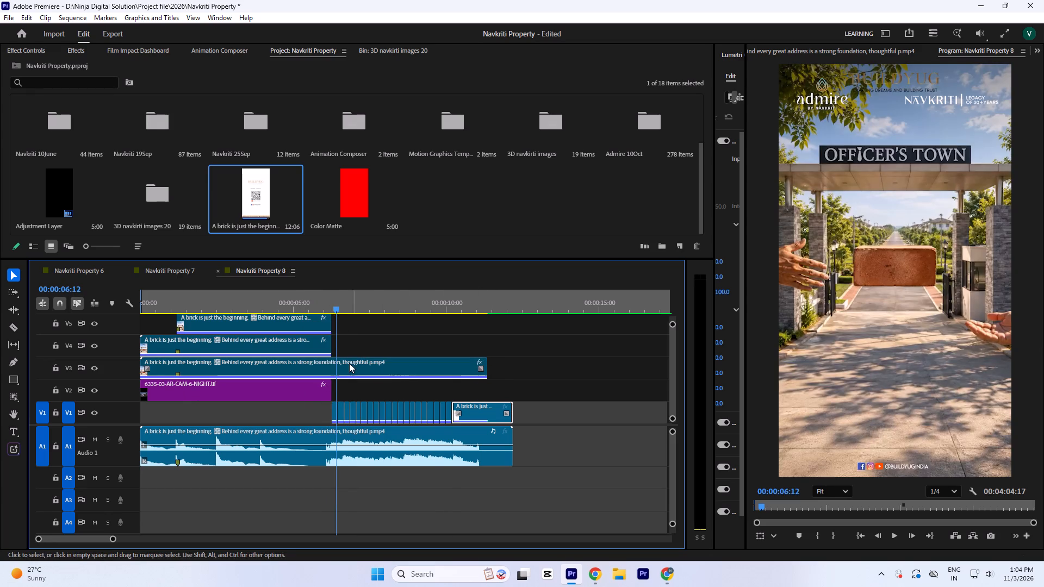
pyautogui.press('space')
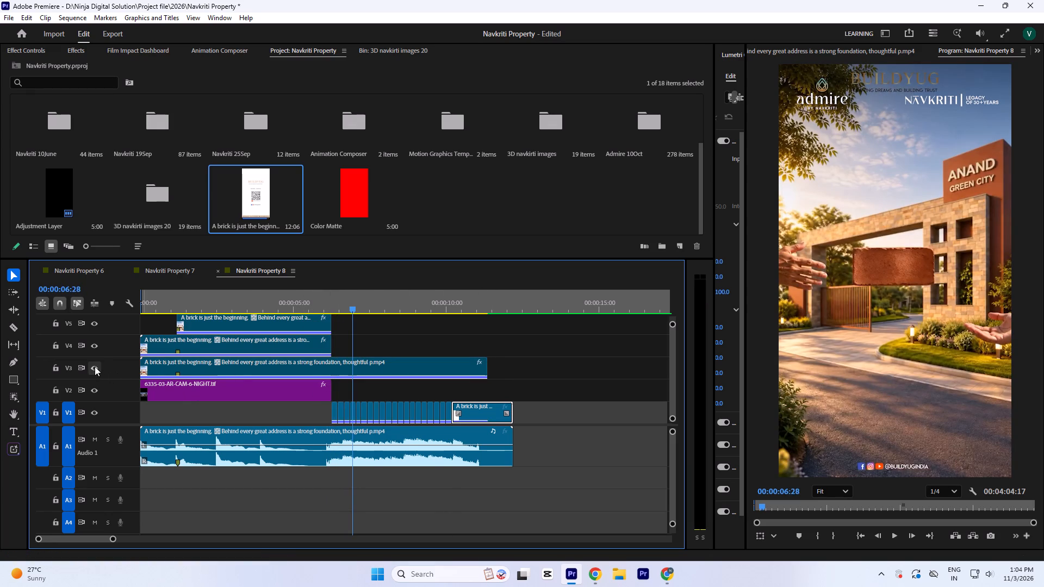
# Hide video track V1, keep V3 visible, and check the masked brick alone at 00:00:06:12.
pyautogui.click(95, 366)
pyautogui.click(100, 412)
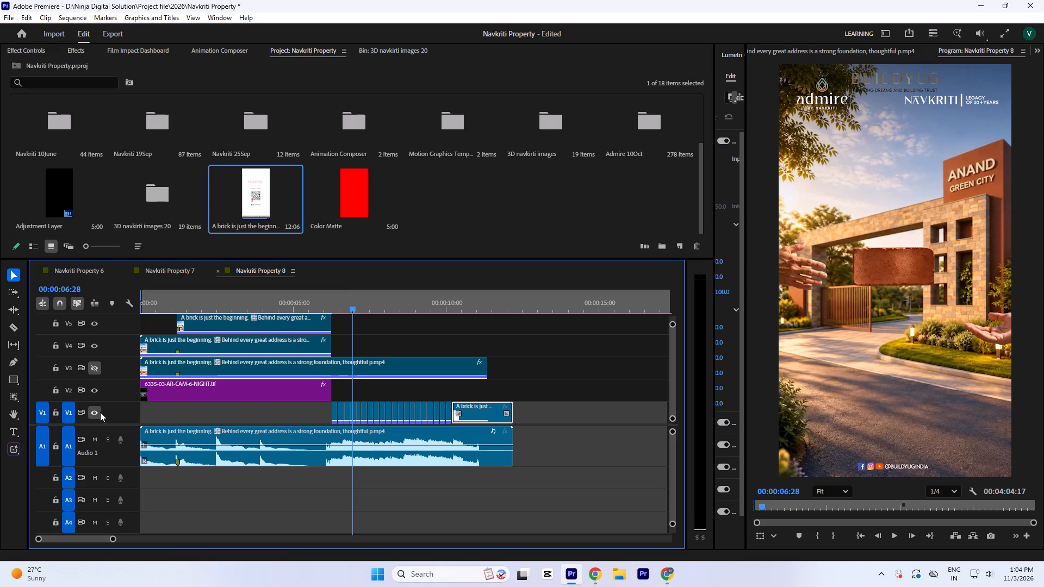
pyautogui.click(97, 368)
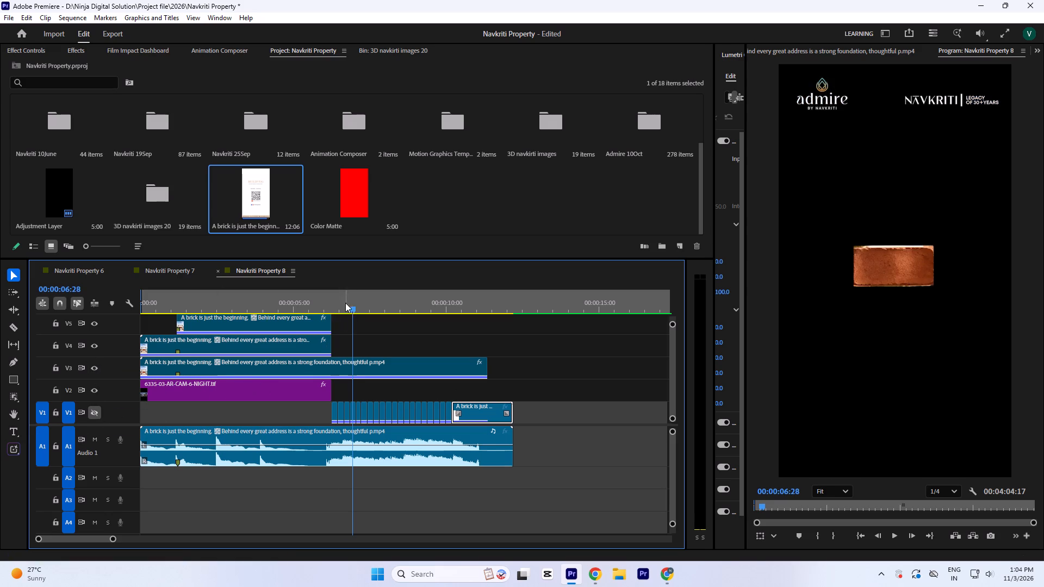
pyautogui.moveTo(345, 302); pyautogui.dragTo(337, 319)
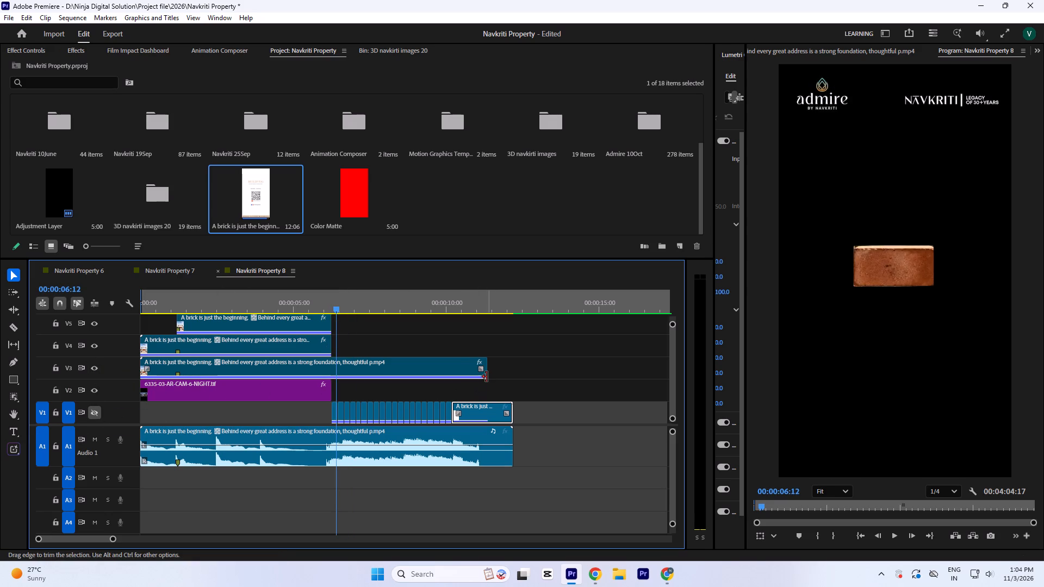
# Trim the V3 brick clip's end back to the start of the end card, and play across that cut.
pyautogui.moveTo(487, 377); pyautogui.dragTo(453, 378)
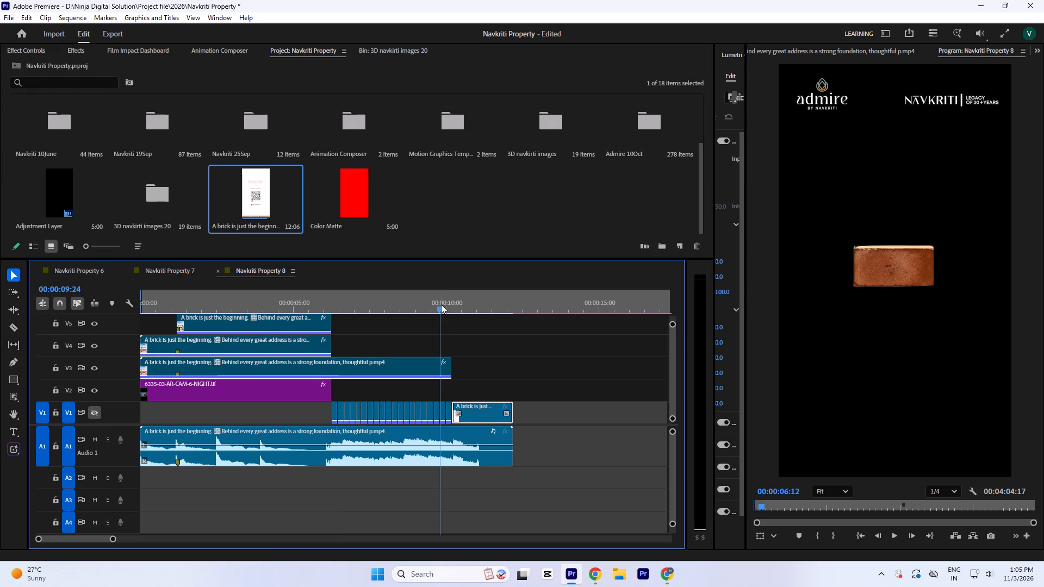
pyautogui.click(441, 304)
pyautogui.press('space')
pyautogui.press('=')
pyautogui.press('=')
pyautogui.press('=')
pyautogui.press('space')
pyautogui.click(351, 305)
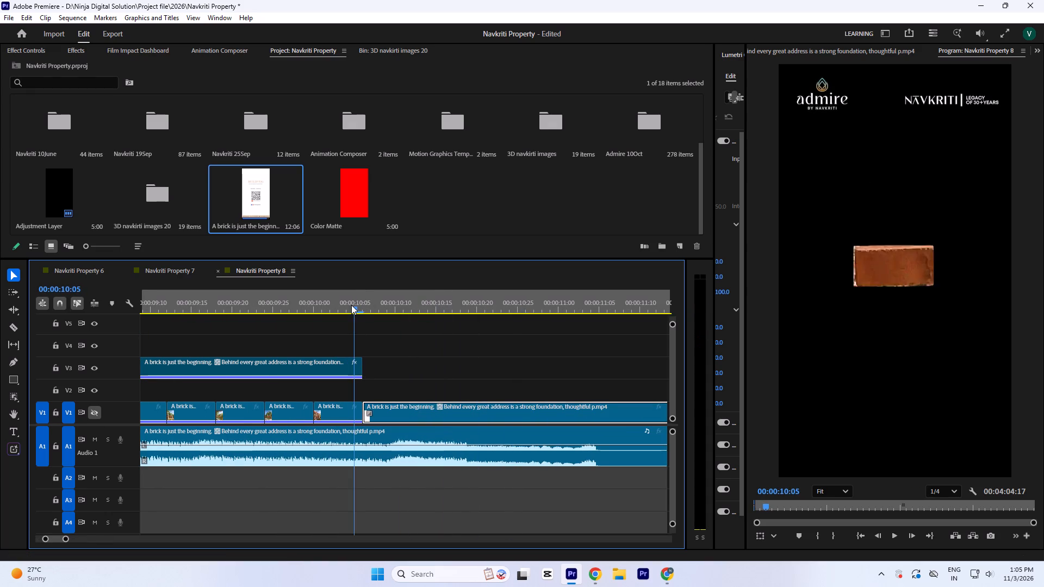
pyautogui.press('space')
pyautogui.press('space')
pyautogui.press('space')
pyautogui.press('space')
# Extend the V3 brick clip's end to 00:00:10:09, and check its frames around the start of the end card.
pyautogui.moveTo(396, 293); pyautogui.dragTo(389, 308)
pyautogui.press('=')
pyautogui.press('=')
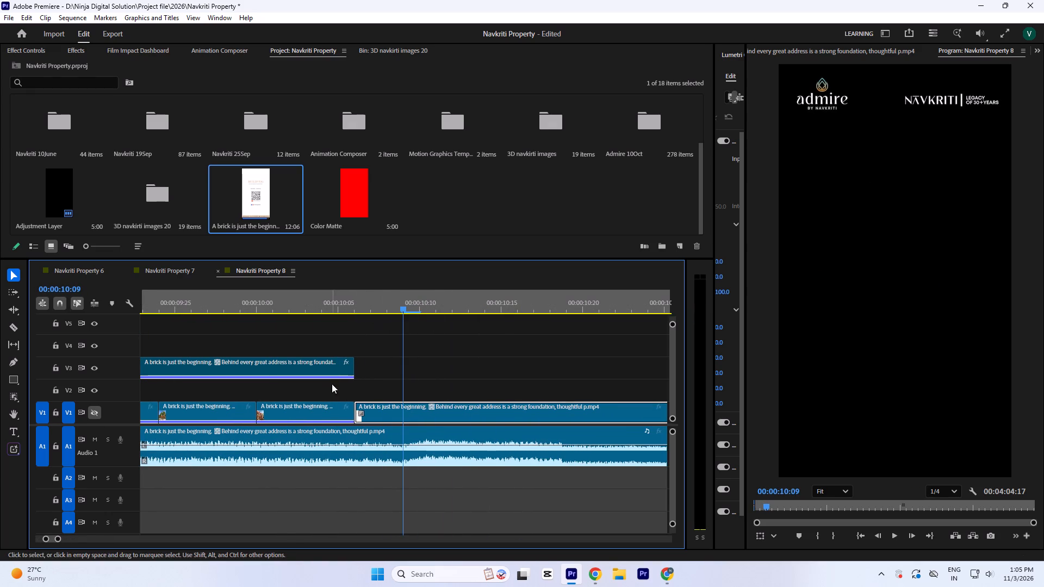
pyautogui.press('=')
pyautogui.press('=')
pyautogui.moveTo(353, 374); pyautogui.dragTo(408, 384)
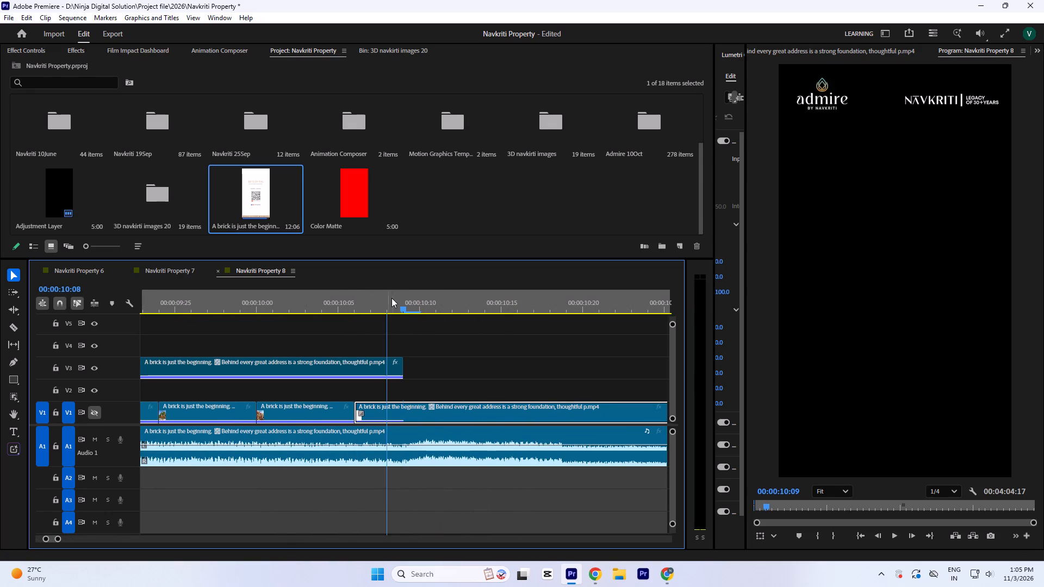
pyautogui.click(391, 298)
pyautogui.moveTo(386, 303); pyautogui.dragTo(353, 333)
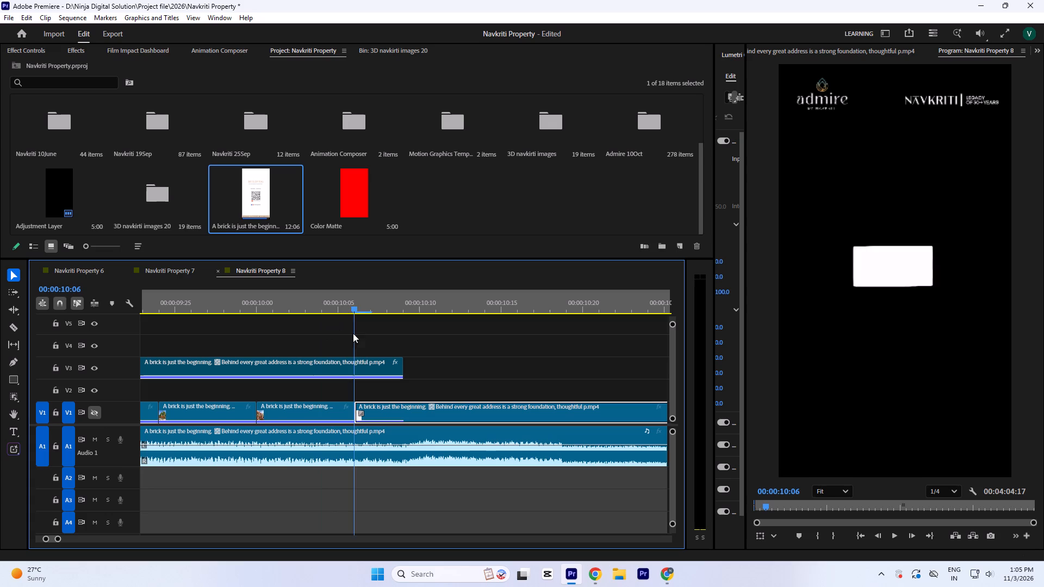
pyautogui.moveTo(353, 333); pyautogui.dragTo(354, 354)
# Add a frame hold to the V3 brick clip at 00:00:06:08, where the night image ends.
pyautogui.press('-')
pyautogui.write('--')
pyautogui.press('-')
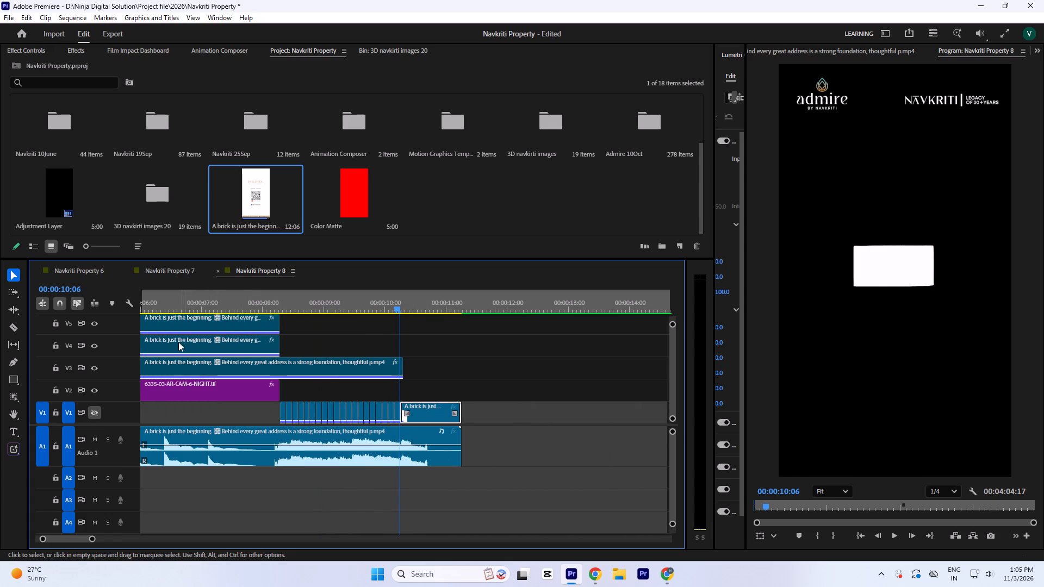
pyautogui.click(281, 303)
pyautogui.press('=')
pyautogui.press('=')
pyautogui.press('=')
pyautogui.press('=')
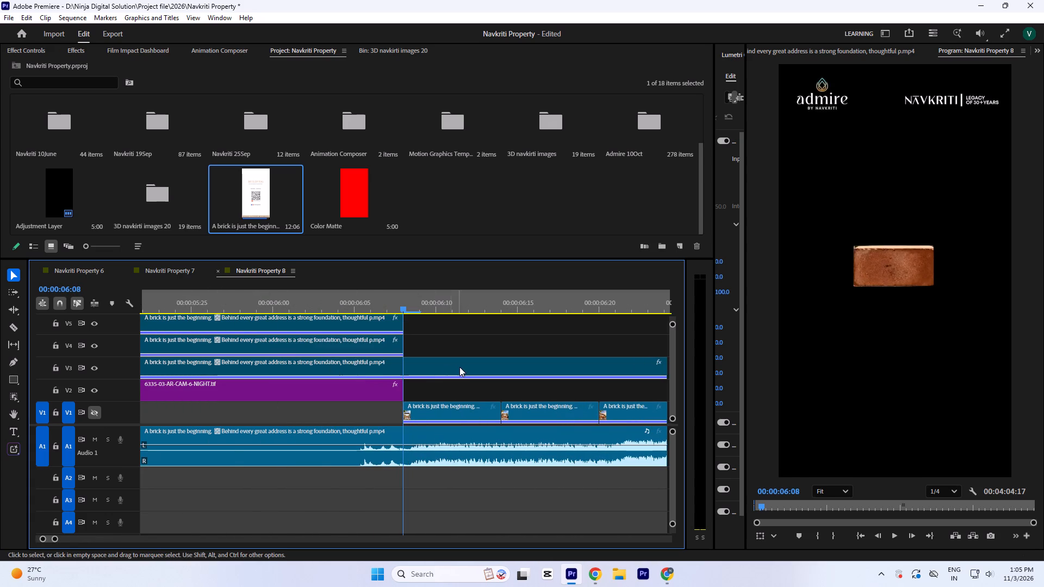
pyautogui.rightClick(439, 374)
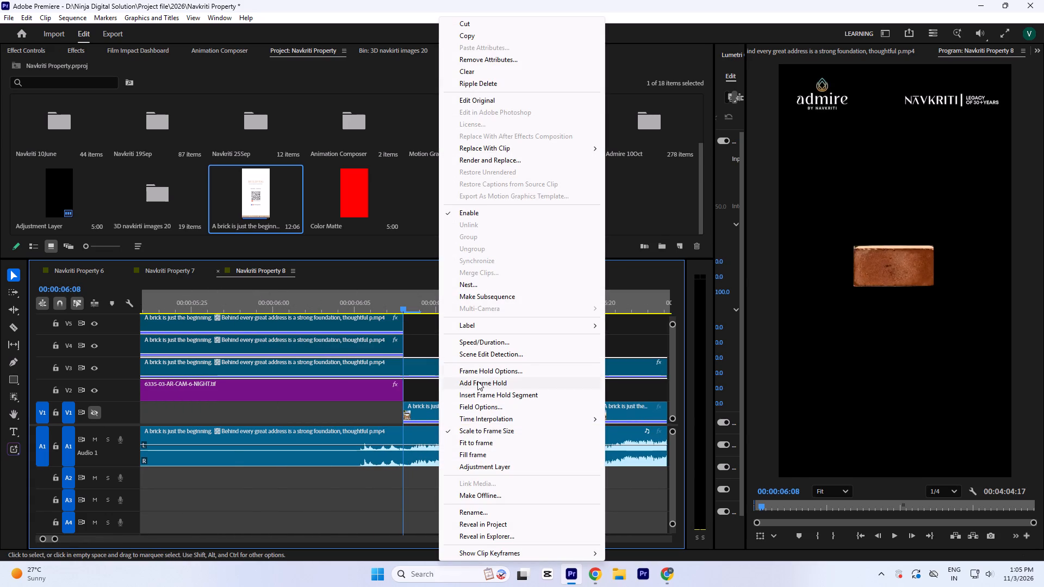
pyautogui.click(477, 381)
pyautogui.click(406, 307)
pyautogui.press('-')
pyautogui.press('-')
pyautogui.press('-')
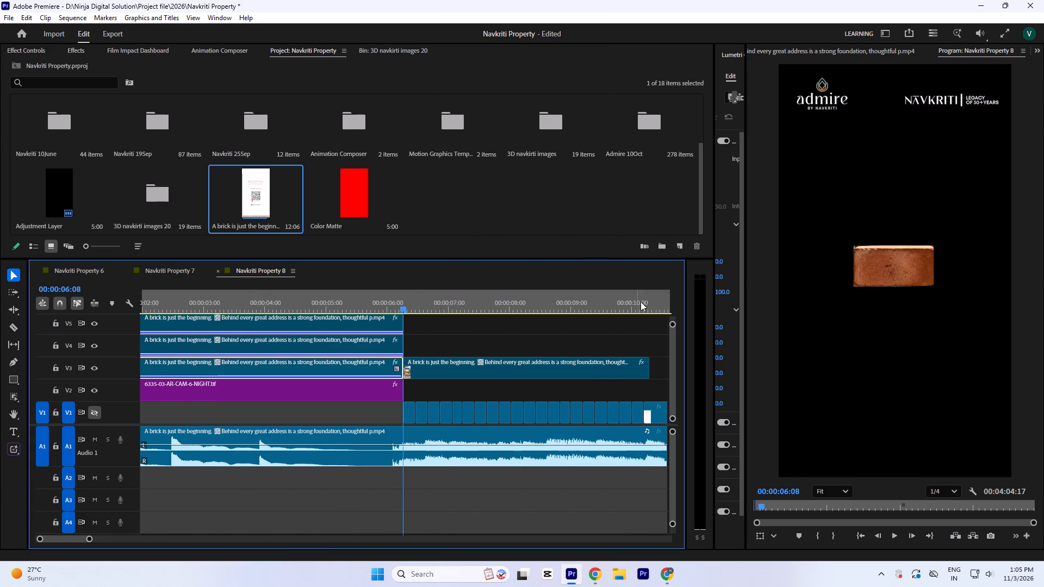
# Examine the held brick clip's end at 00:00:10:09, playing across it to check its timing against the audio.
pyautogui.click(641, 302)
pyautogui.press('=')
pyautogui.press('=')
pyautogui.press('=')
pyautogui.press('=')
pyautogui.moveTo(448, 302); pyautogui.dragTo(479, 331)
pyautogui.press('-')
pyautogui.press('-')
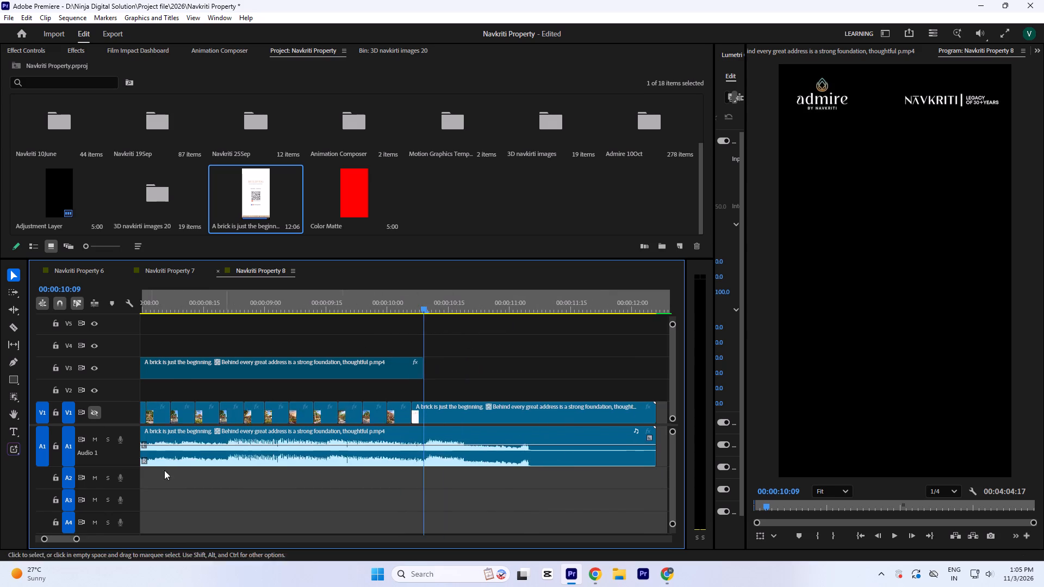
pyautogui.press('-')
pyautogui.press('space')
pyautogui.press('space')
pyautogui.click(391, 295)
pyautogui.press('space')
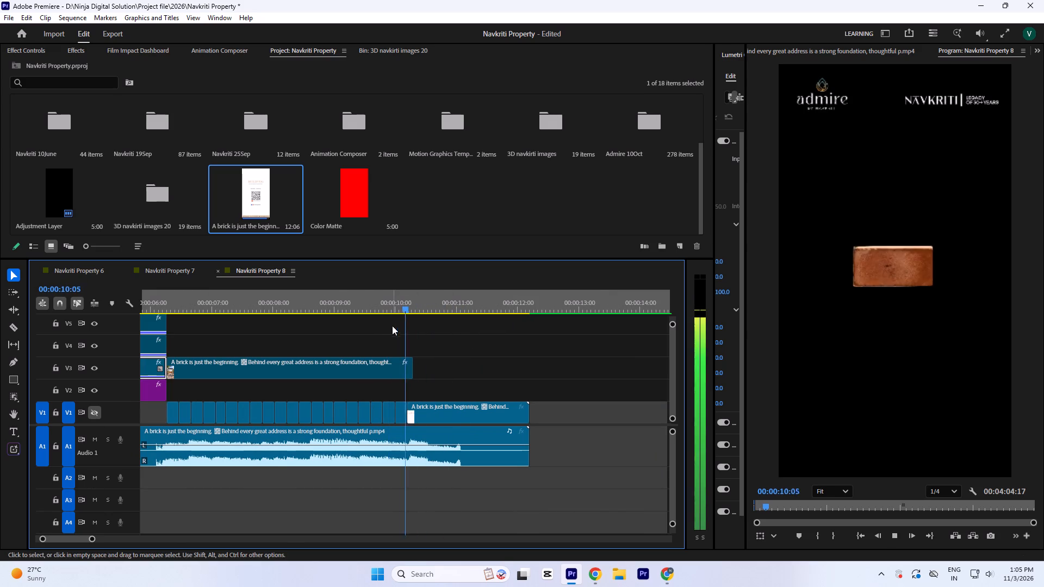
pyautogui.press('space')
pyautogui.press('=')
pyautogui.press('=')
pyautogui.press('=')
pyautogui.press('=')
pyautogui.press('=')
pyautogui.click(388, 301)
pyautogui.press('space')
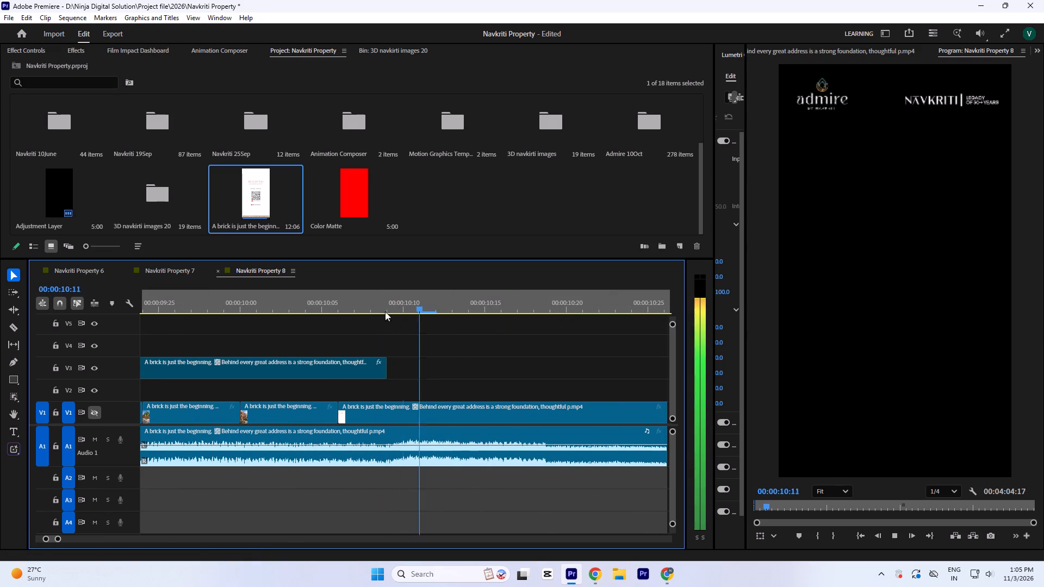
pyautogui.press('-')
pyautogui.press('-')
pyautogui.press('space')
# Trim the A1 audio clip's end to about 00:00:11:04, apply the default fade there, and play the ending.
pyautogui.click(493, 457)
pyautogui.press('-')
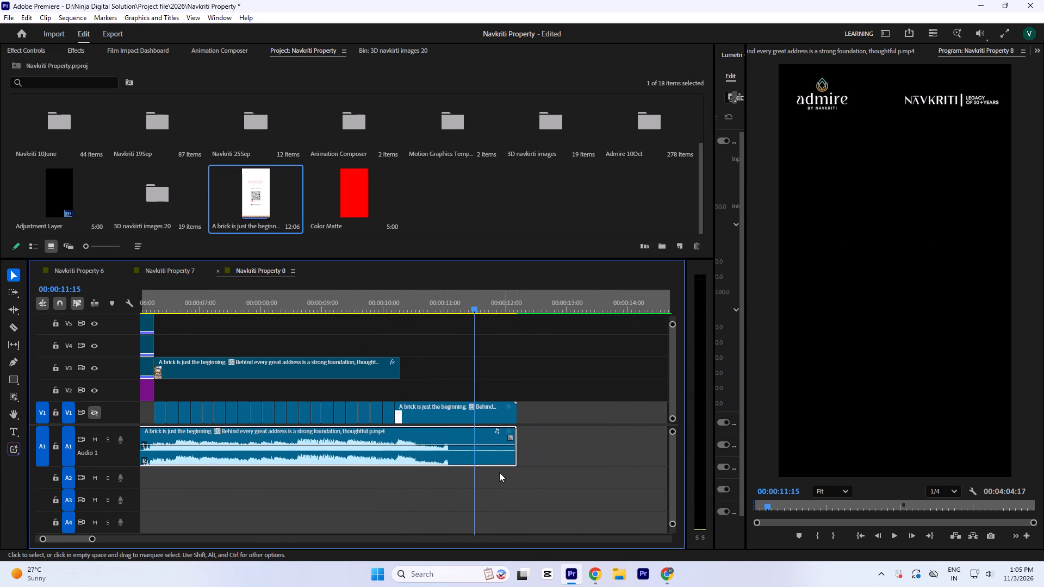
pyautogui.moveTo(520, 461); pyautogui.dragTo(456, 468)
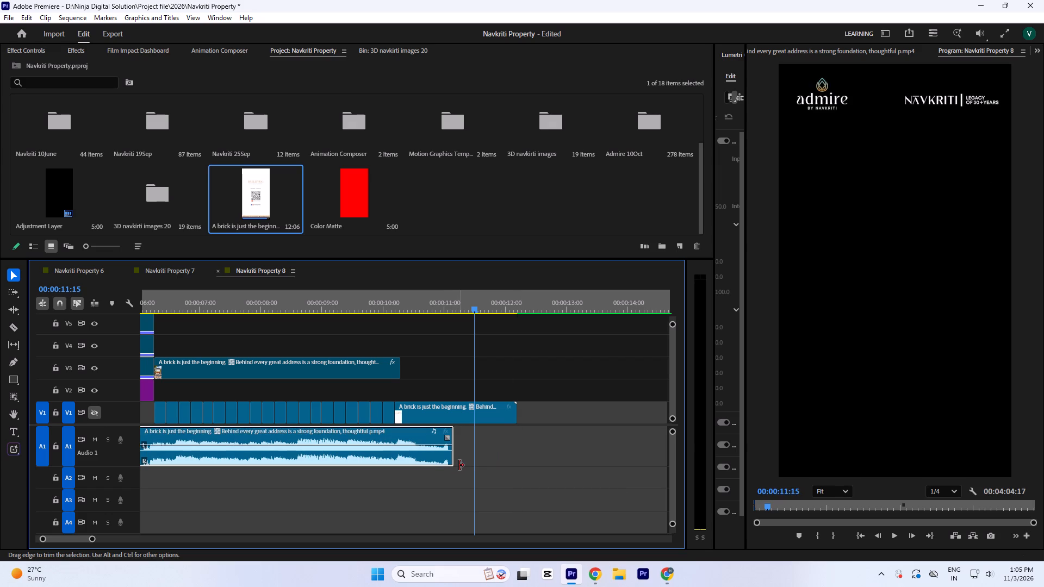
pyautogui.hotkey('shift', 'd')
pyautogui.click(395, 310)
pyautogui.press('space')
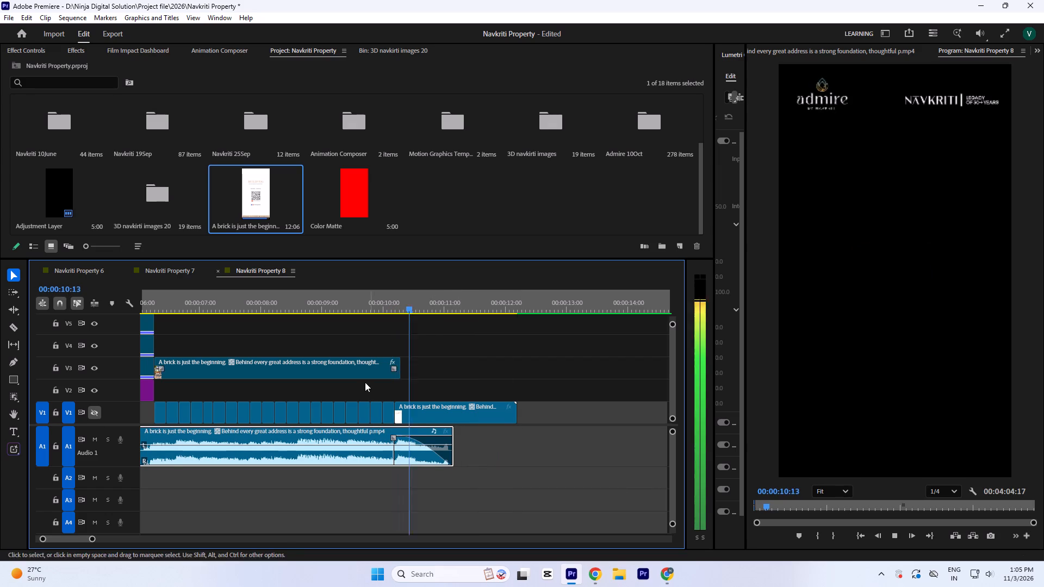
# Lengthen the fade at the A1 audio's end so it starts at about 00:00:09:02, play the ending, and save the project.
pyautogui.press('space')
pyautogui.moveTo(392, 438); pyautogui.dragTo(325, 441)
pyautogui.click(357, 308)
pyautogui.press('space')
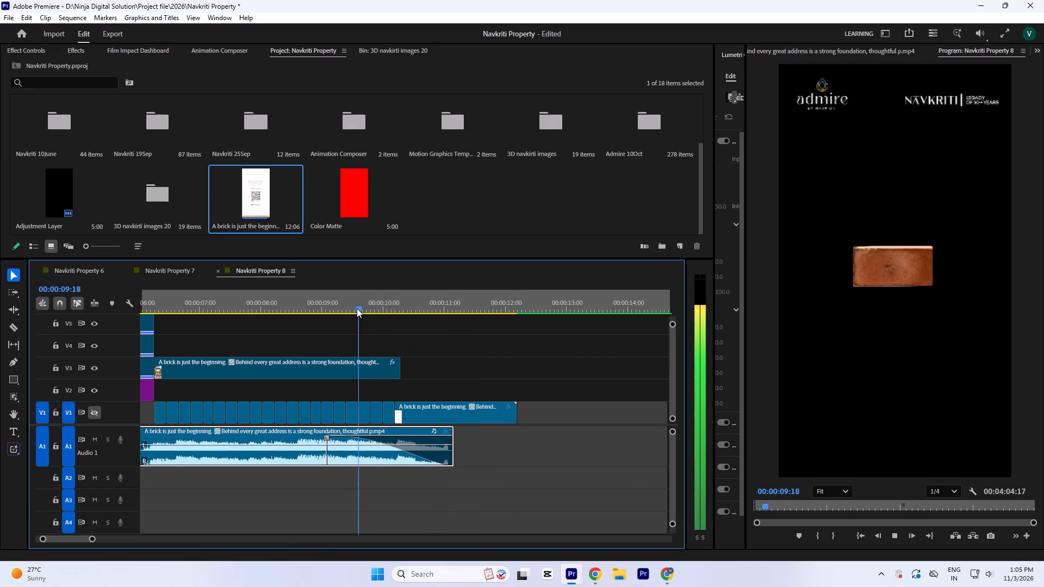
pyautogui.press('space')
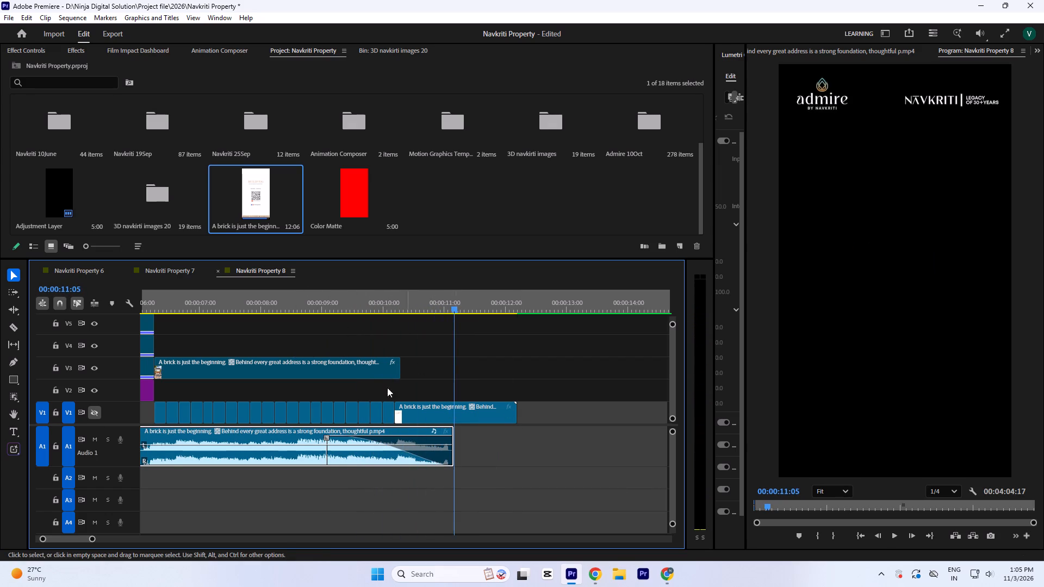
pyautogui.press('space')
pyautogui.press('space')
pyautogui.click(340, 305)
pyautogui.hotkey('ctrl', 's')
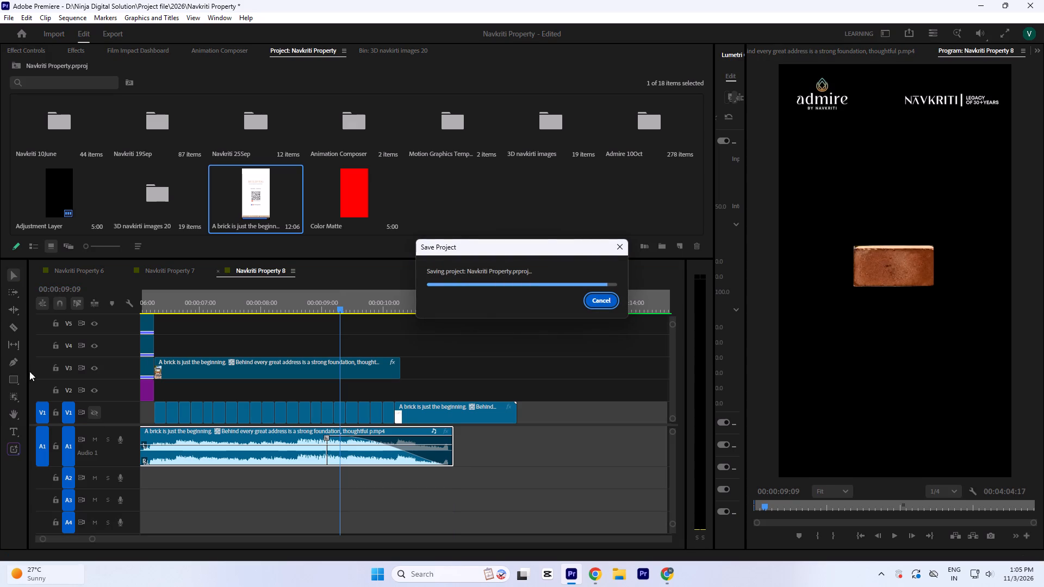
# Place 6335-03-AR-CAM-14-DAY.jpg from the 3D navkirti images 20 bin on V2, directly after the night image.
pyautogui.click(397, 51)
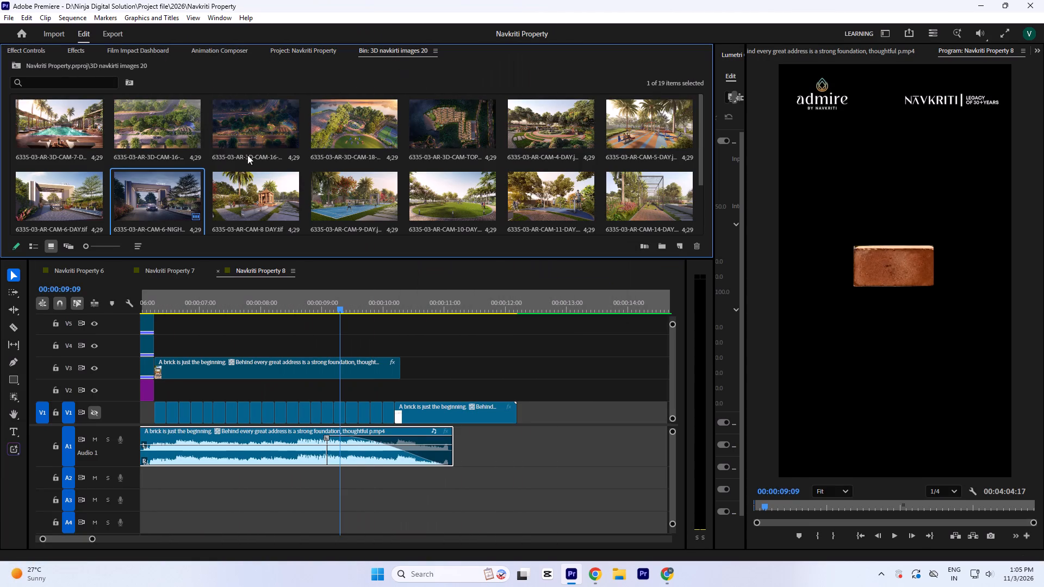
pyautogui.click(163, 307)
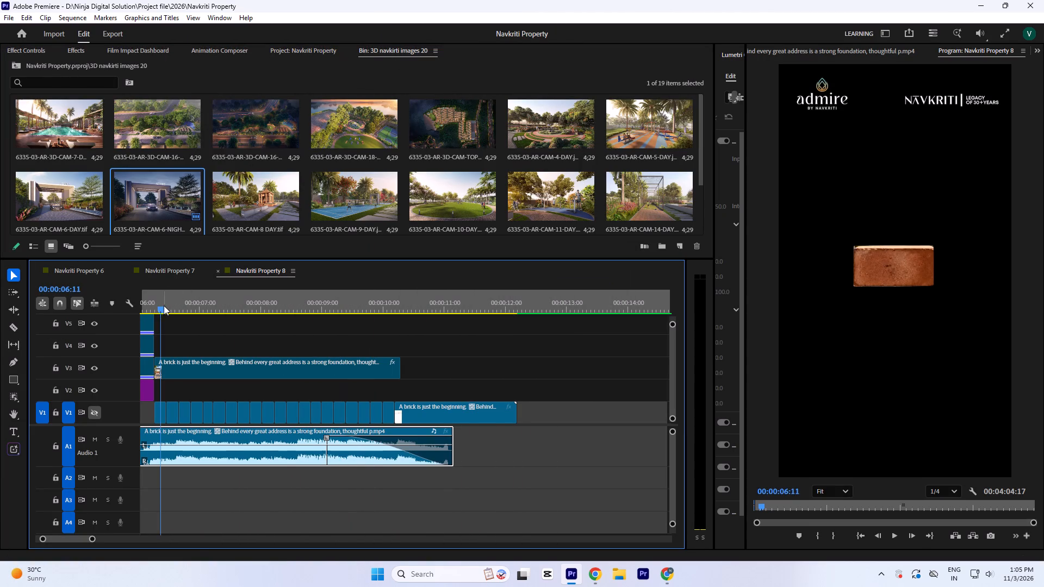
pyautogui.press('=')
pyautogui.press('=')
pyautogui.press('=')
pyautogui.press('-')
pyautogui.press('-')
pyautogui.press('-')
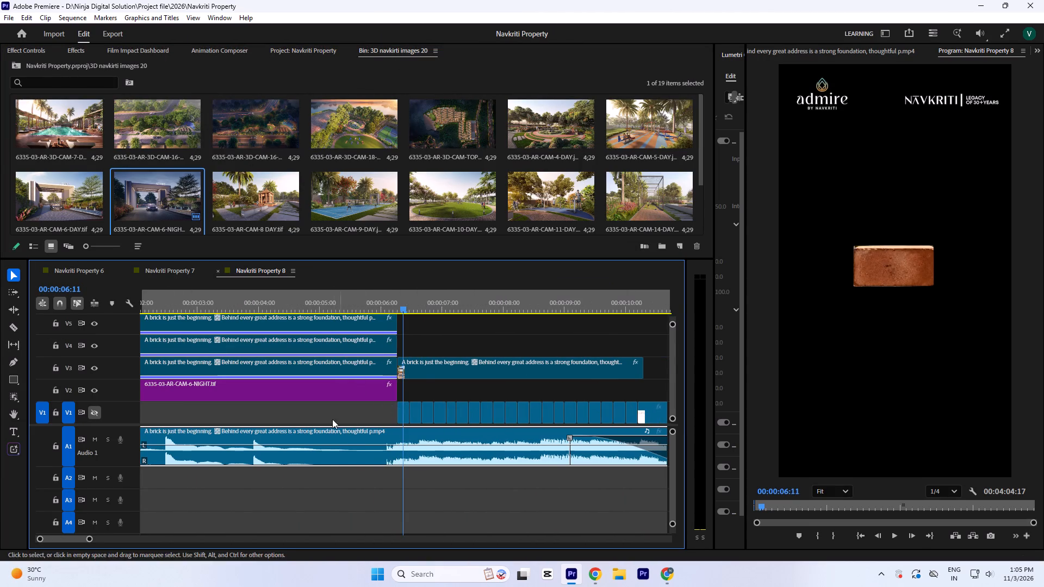
pyautogui.scroll(2, 93, 157)
pyautogui.moveTo(71, 128); pyautogui.dragTo(149, 164)
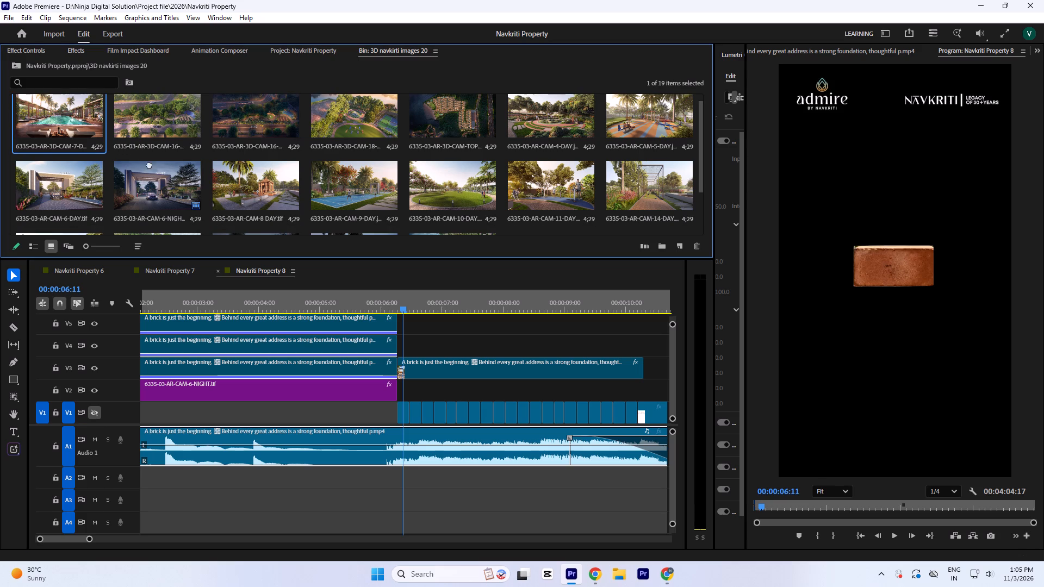
pyautogui.moveTo(149, 164); pyautogui.dragTo(133, 150)
pyautogui.scroll(2, 158, 174)
pyautogui.scroll(-2, 595, 202)
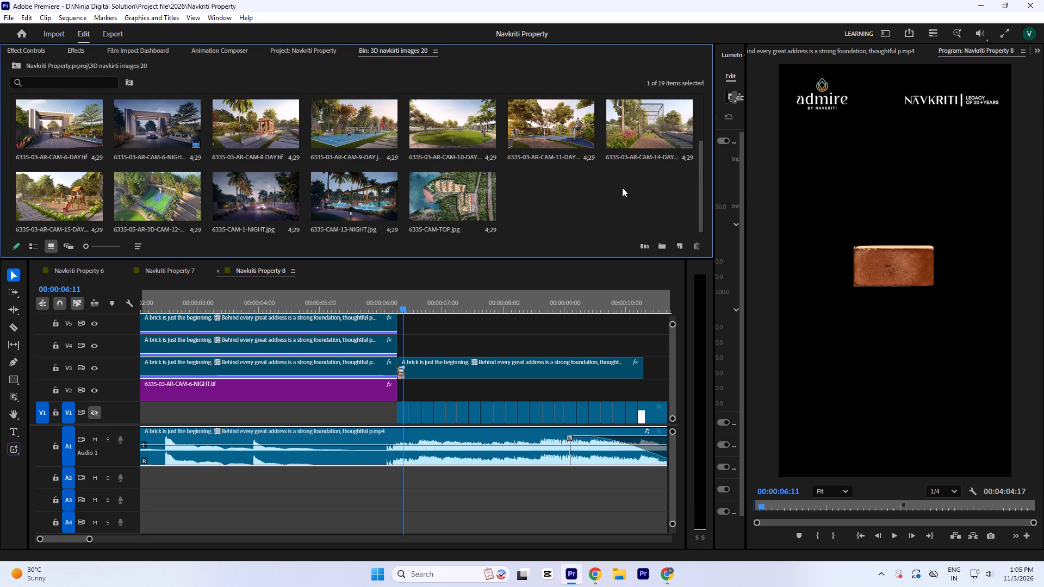
pyautogui.moveTo(642, 124); pyautogui.dragTo(412, 386)
pyautogui.press('=')
pyautogui.press('=')
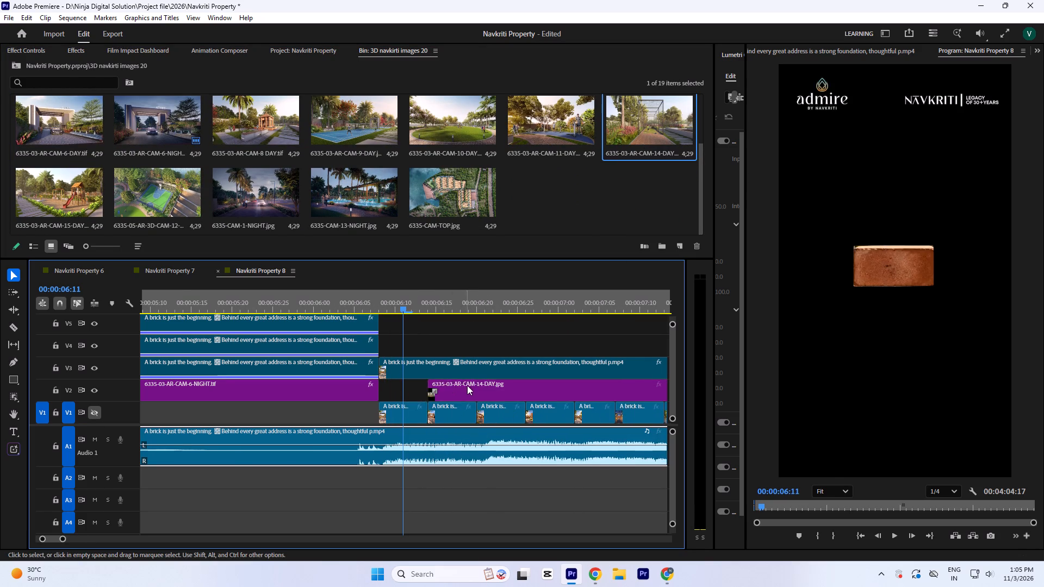
pyautogui.moveTo(465, 390); pyautogui.dragTo(419, 394)
# Trim the end of the V2 CAM-14-DAY clip back to the first cut in the V1 montage.
pyautogui.press('-')
pyautogui.press('-')
pyautogui.press('-')
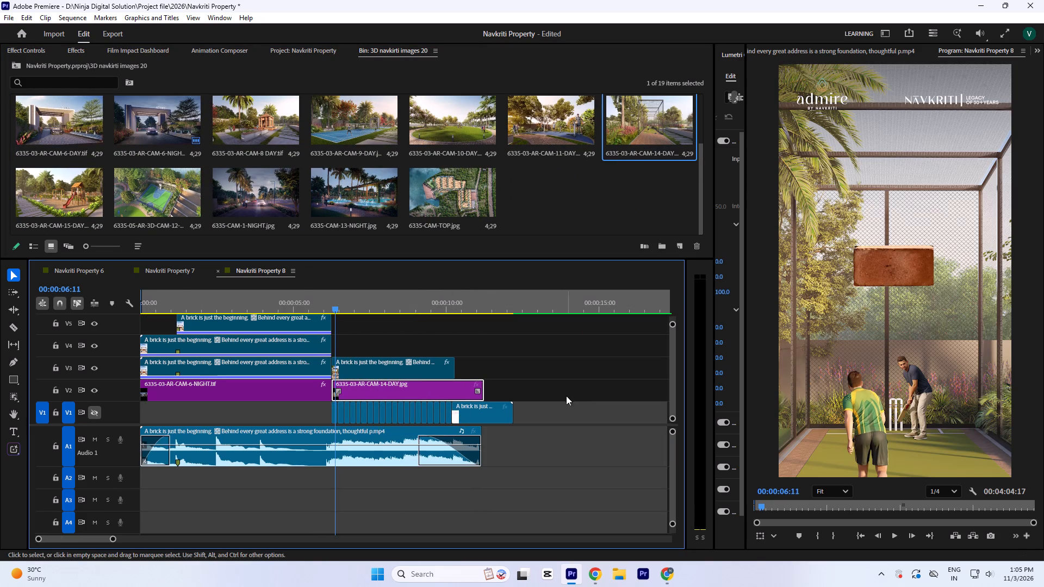
pyautogui.moveTo(487, 389); pyautogui.dragTo(342, 391)
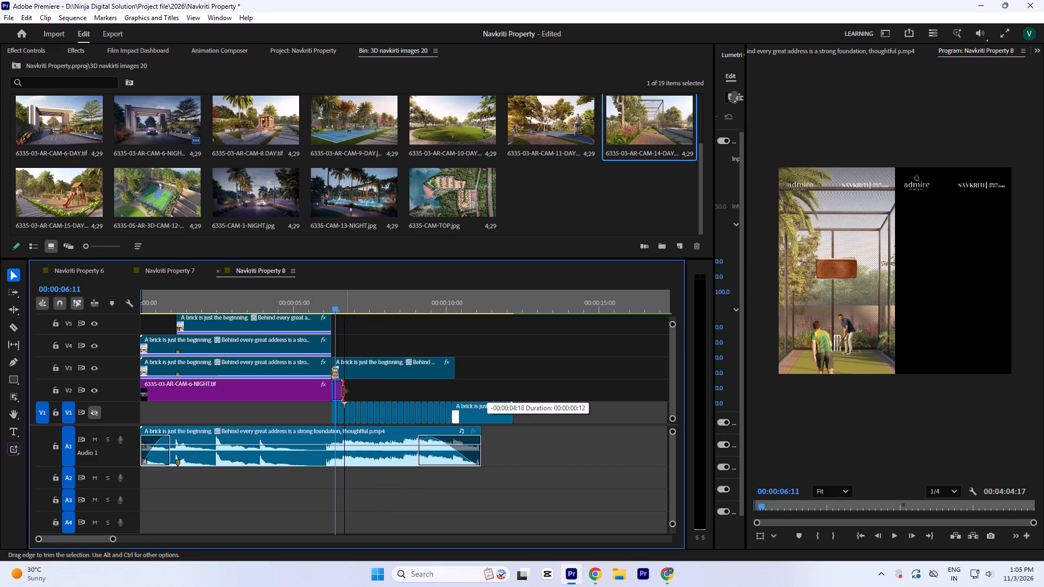
pyautogui.moveTo(342, 391); pyautogui.dragTo(340, 392)
pyautogui.press('=')
pyautogui.press('=')
pyautogui.press('-')
pyautogui.press('-')
# Delete the fade at the start of the A1 audio clip.
pyautogui.click(146, 445)
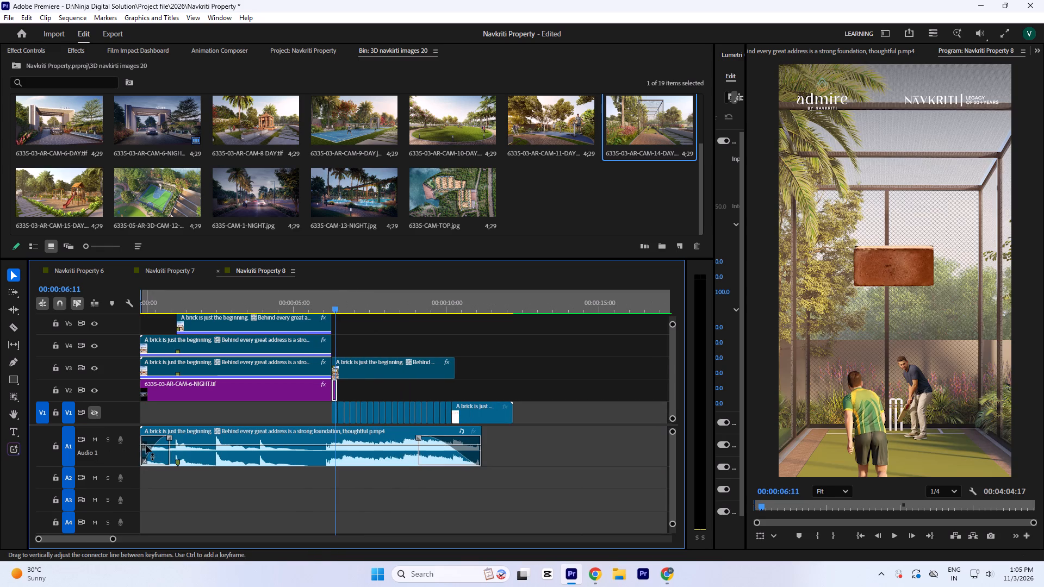
pyautogui.click(145, 449)
pyautogui.click(148, 451)
pyautogui.press('Delete')
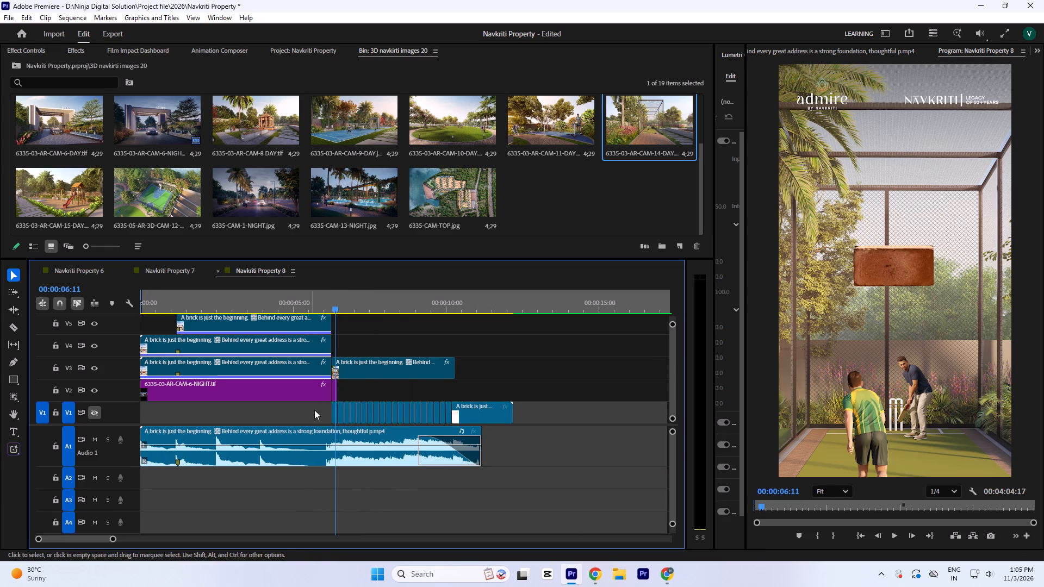
# Move the short CAM-14-DAY clip along V2 to about 00:00:13:06, past the end card.
pyautogui.press('=')
pyautogui.moveTo(405, 391); pyautogui.dragTo(548, 385)
pyautogui.press('-')
# Preview the pool, playground, top-view, lawn and aerial night images as montage candidates, and look over the Navkriti Property 7 sequence.
pyautogui.scroll(3, 358, 199)
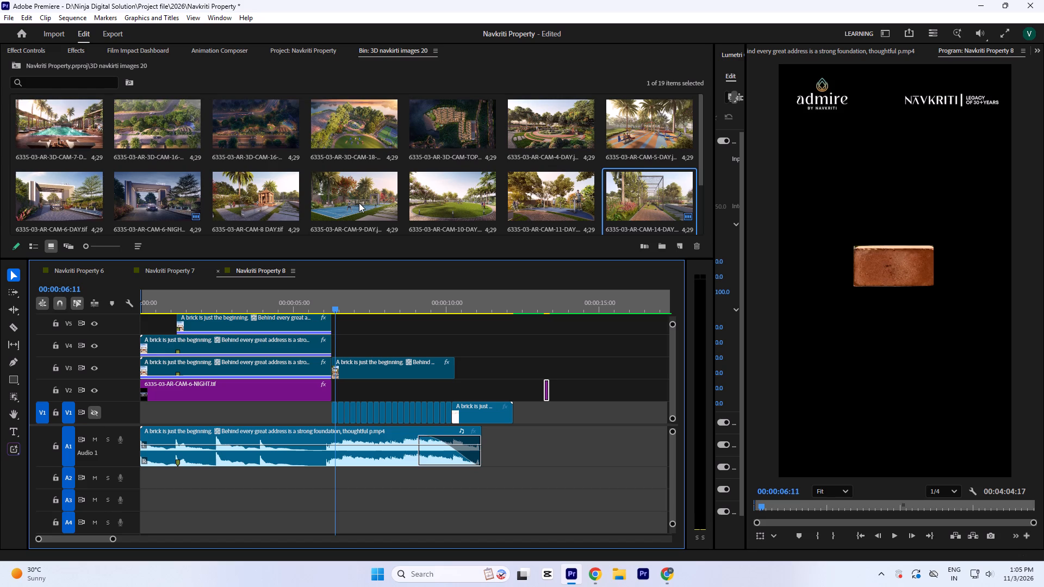
pyautogui.scroll(4, 359, 203)
pyautogui.scroll(-1, 341, 210)
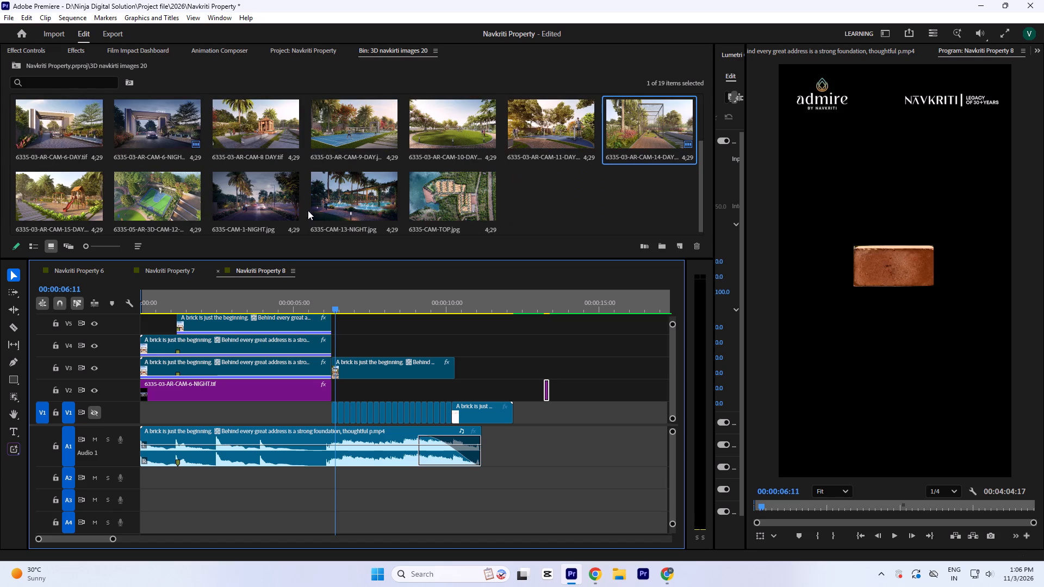
pyautogui.scroll(4, 178, 193)
pyautogui.scroll(-2, 192, 164)
pyautogui.doubleClick(346, 193)
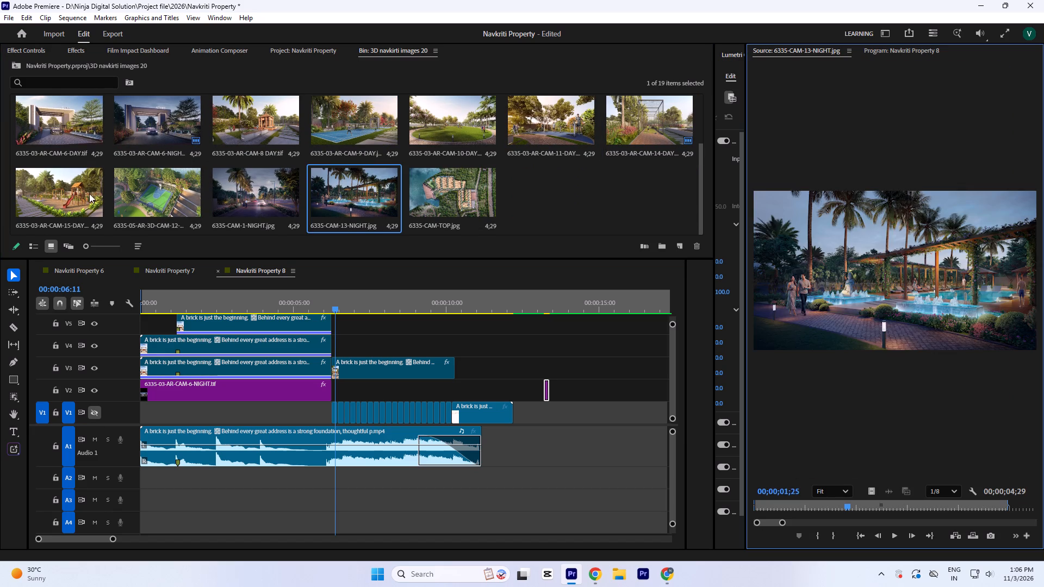
pyautogui.doubleClick(67, 192)
pyautogui.doubleClick(450, 203)
pyautogui.scroll(2, 450, 203)
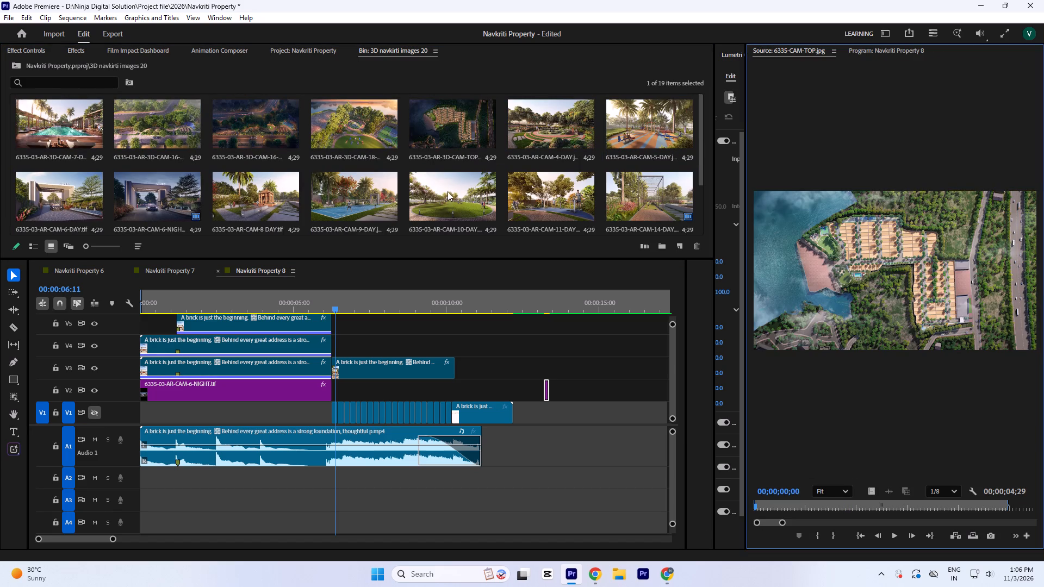
pyautogui.doubleClick(448, 193)
pyautogui.scroll(3, 461, 212)
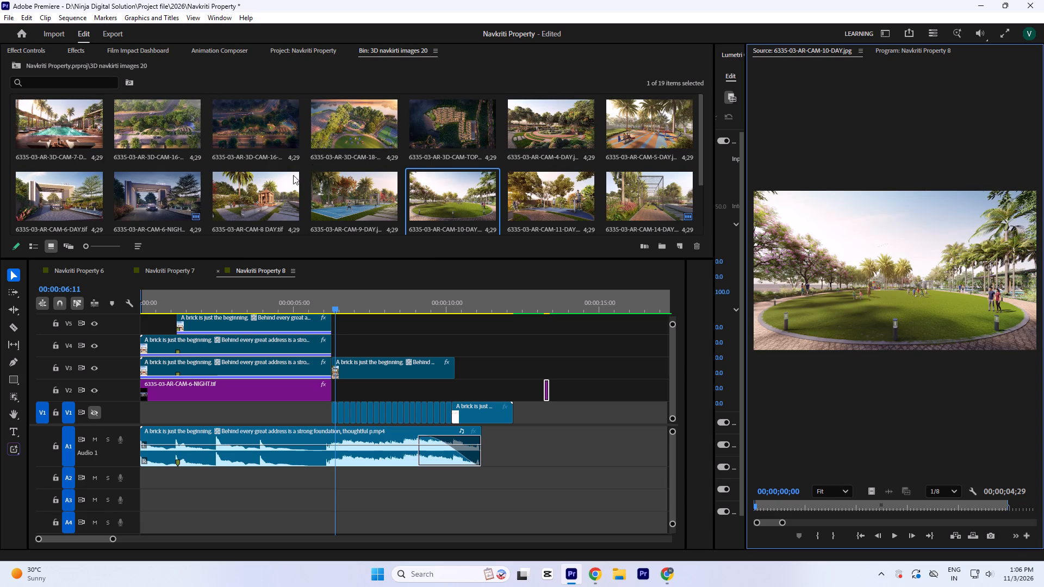
pyautogui.doubleClick(250, 128)
pyautogui.click(167, 270)
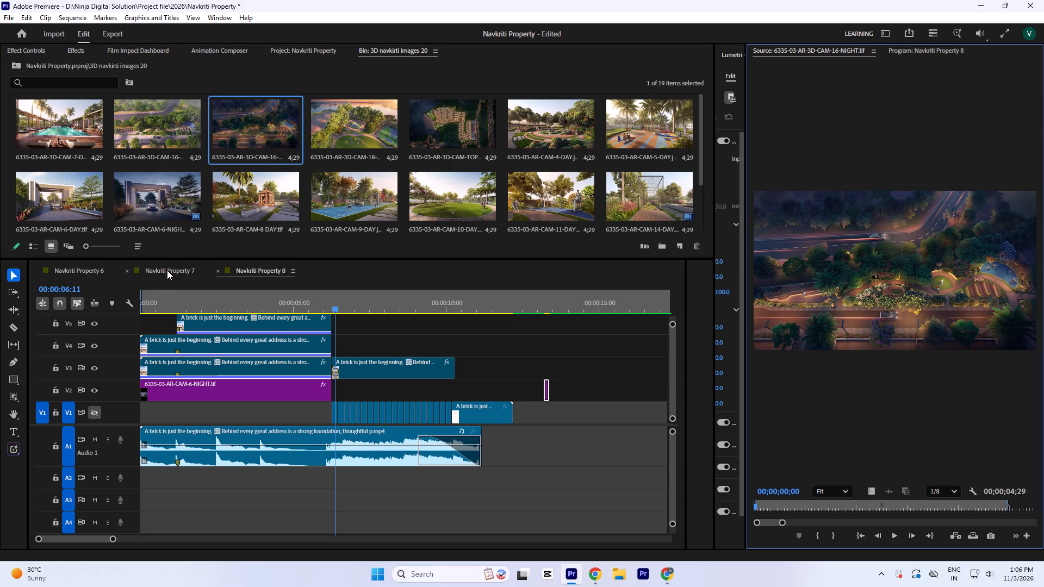
pyautogui.press('-')
pyautogui.moveTo(232, 309); pyautogui.dragTo(346, 386)
pyautogui.press('-')
pyautogui.click(268, 273)
# Preview the aerial day, garden, sports court and lawn images in the bin as candidates for the first montage shot.
pyautogui.scroll(3, 240, 214)
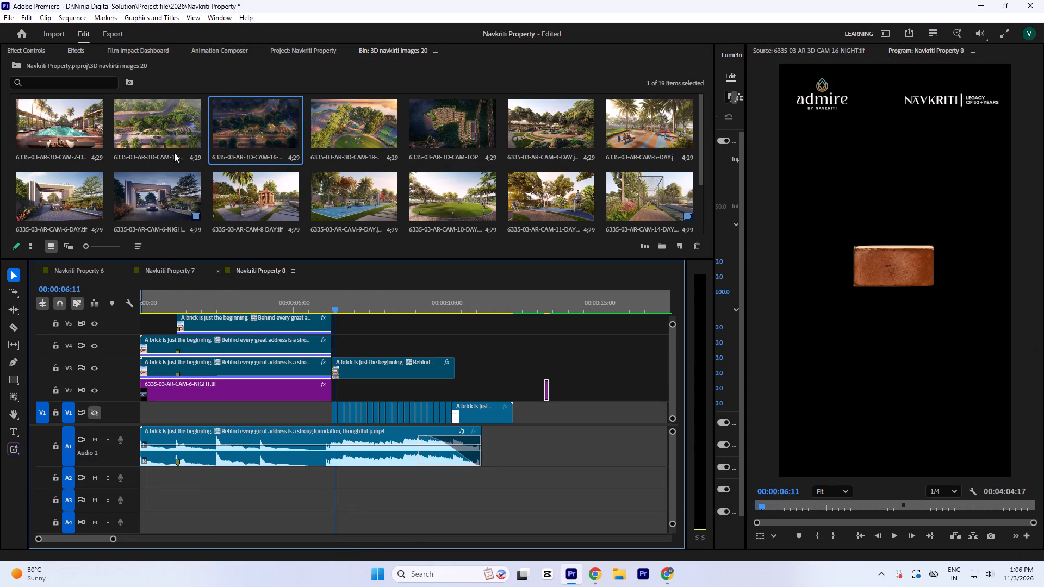
pyautogui.doubleClick(149, 132)
pyautogui.doubleClick(349, 132)
pyautogui.doubleClick(542, 130)
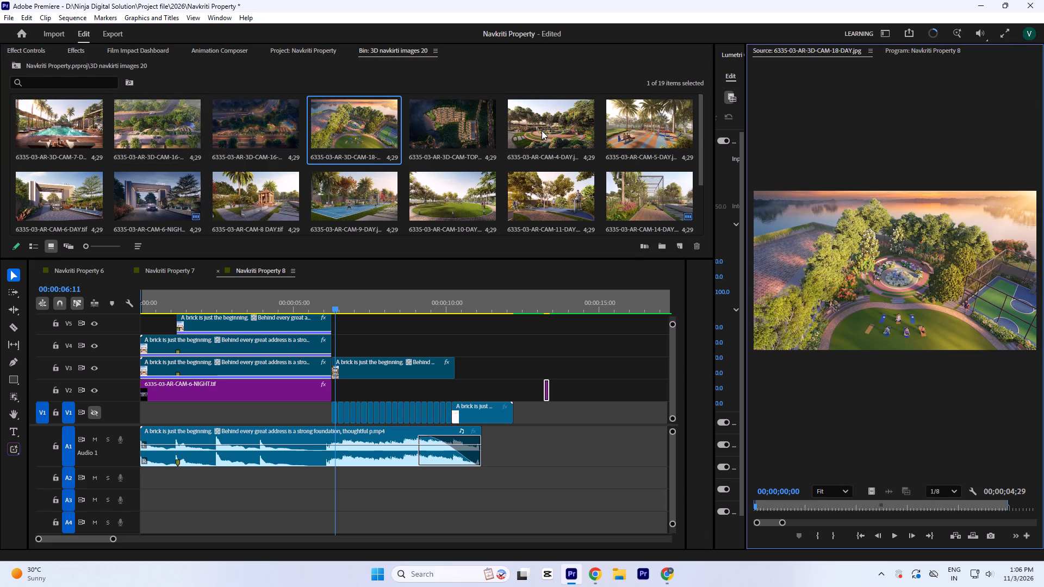
pyautogui.scroll(2, 630, 167)
pyautogui.scroll(-3, 590, 193)
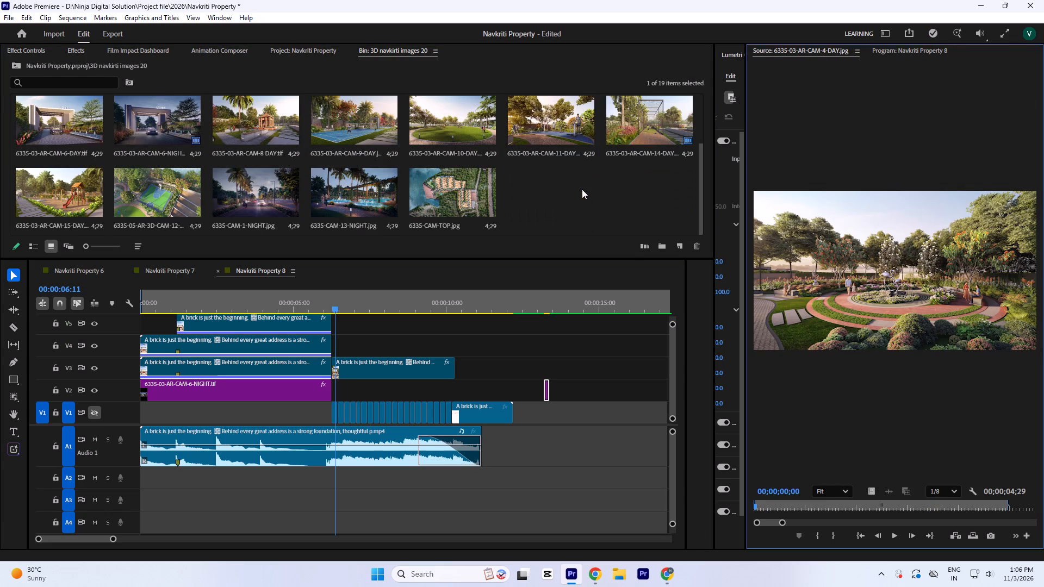
pyautogui.scroll(3, 388, 188)
pyautogui.scroll(2, 256, 153)
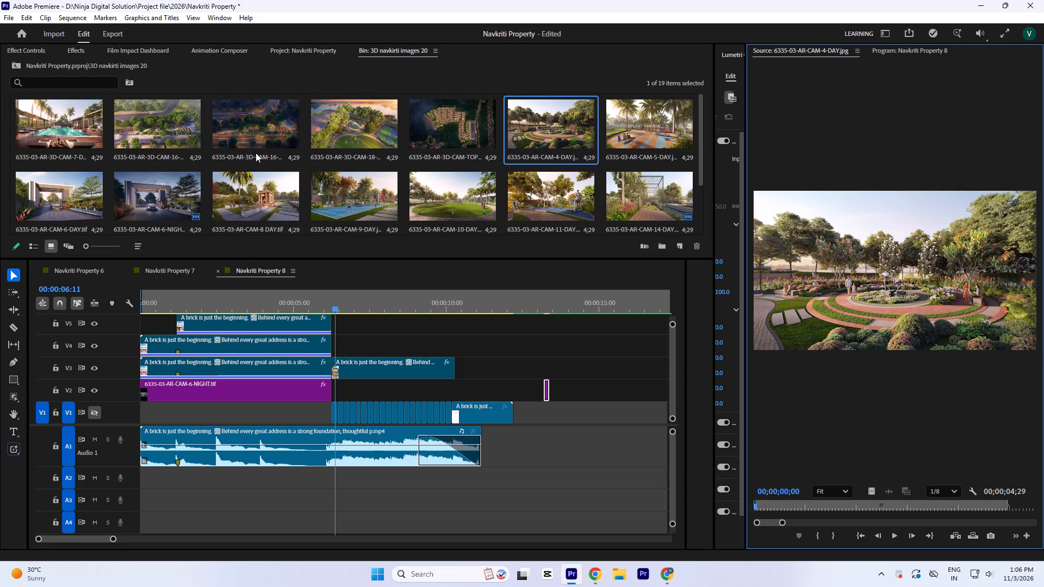
pyautogui.doubleClick(336, 194)
pyautogui.doubleClick(445, 201)
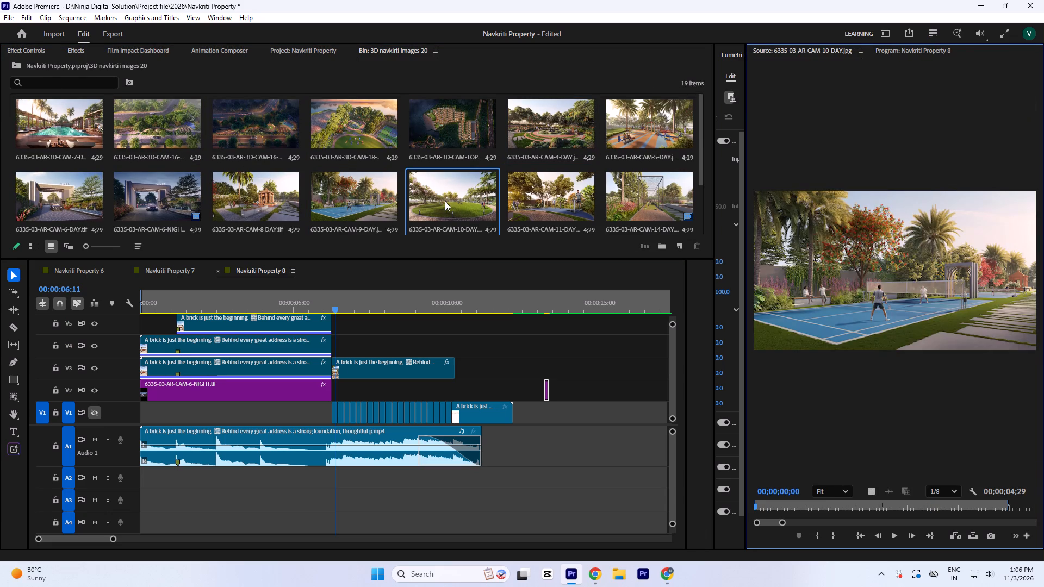
pyautogui.scroll(-1, 473, 168)
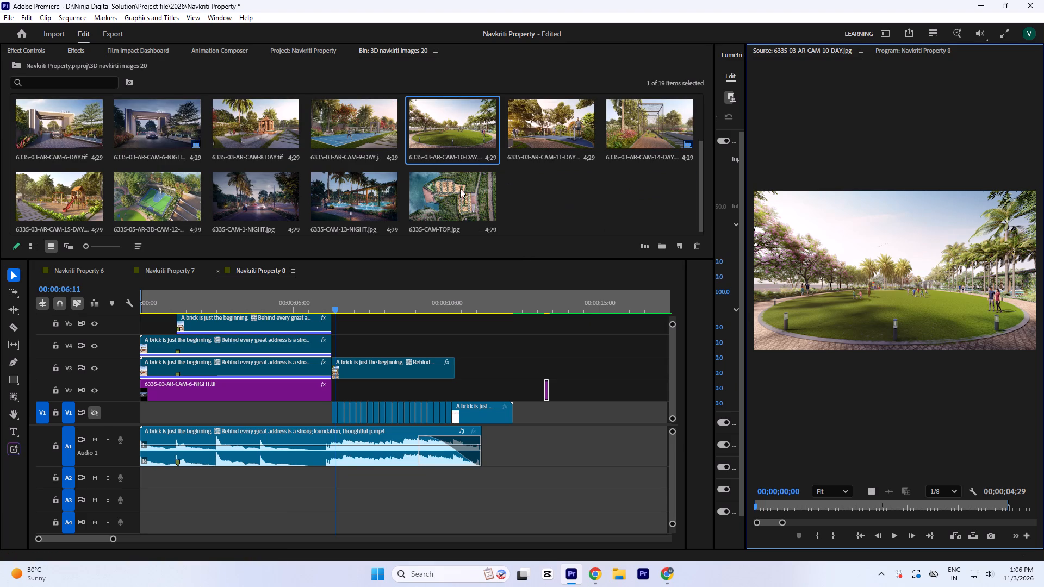
pyautogui.scroll(1, 451, 185)
# Place 6335-03-AR-CAM-11-DAY.jpg on V2, starting where the night image ends at 00:00:06:08.
pyautogui.doubleClick(537, 195)
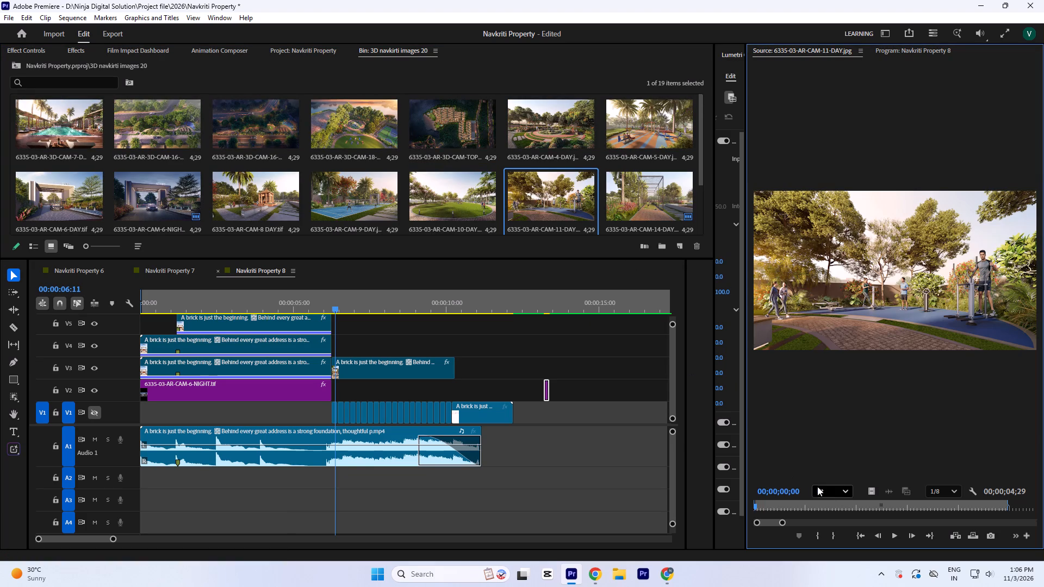
pyautogui.moveTo(868, 494); pyautogui.dragTo(338, 390)
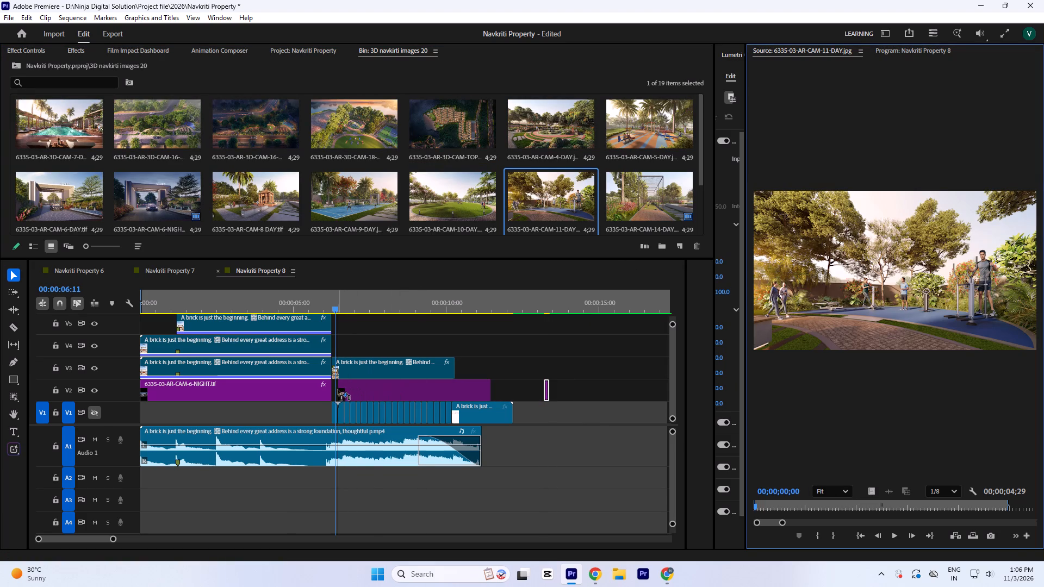
pyautogui.moveTo(338, 390); pyautogui.dragTo(337, 390)
pyautogui.press('=')
pyautogui.press('=')
pyautogui.press('=')
pyautogui.moveTo(460, 390); pyautogui.dragTo(415, 393)
pyautogui.click(416, 312)
# Trim the V2 CAM-11-DAY clip's end to about 00:00:06:14, matching the first cut in the V1 montage.
pyautogui.press('-')
pyautogui.press('-')
pyautogui.press('-')
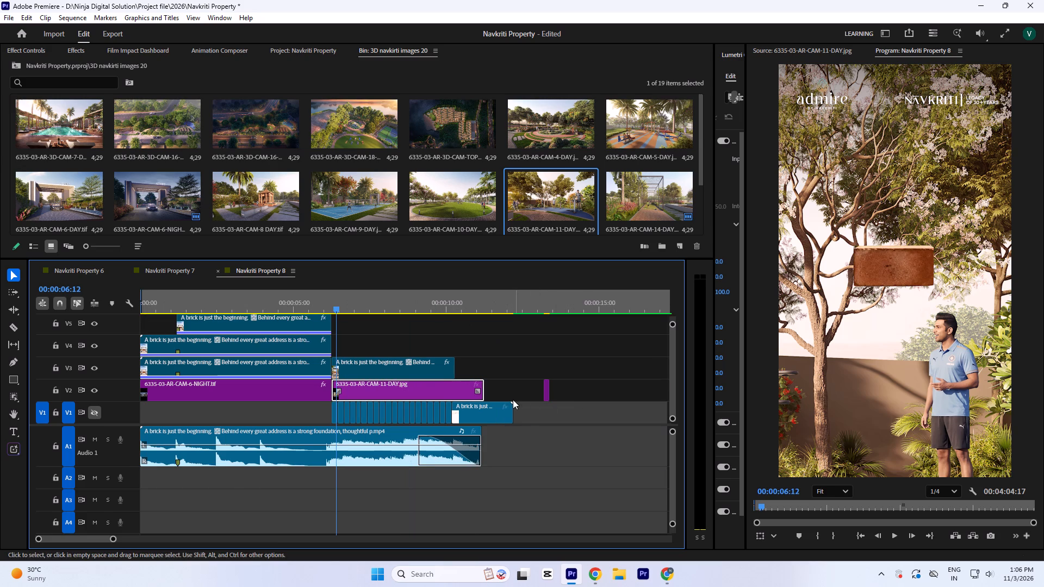
pyautogui.moveTo(488, 391); pyautogui.dragTo(344, 395)
pyautogui.press('=')
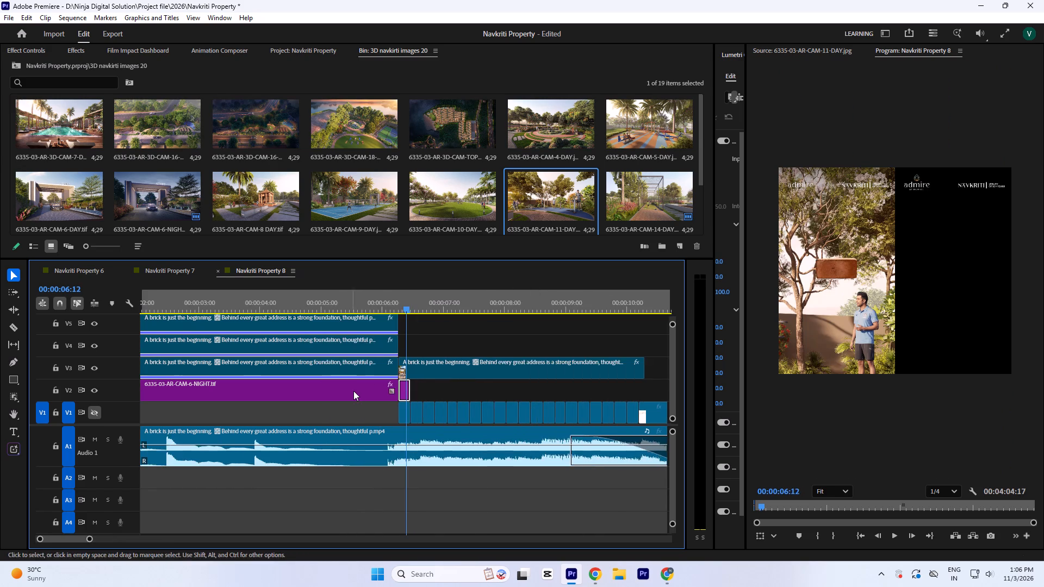
pyautogui.press('=')
pyautogui.press('=')
pyautogui.press('=')
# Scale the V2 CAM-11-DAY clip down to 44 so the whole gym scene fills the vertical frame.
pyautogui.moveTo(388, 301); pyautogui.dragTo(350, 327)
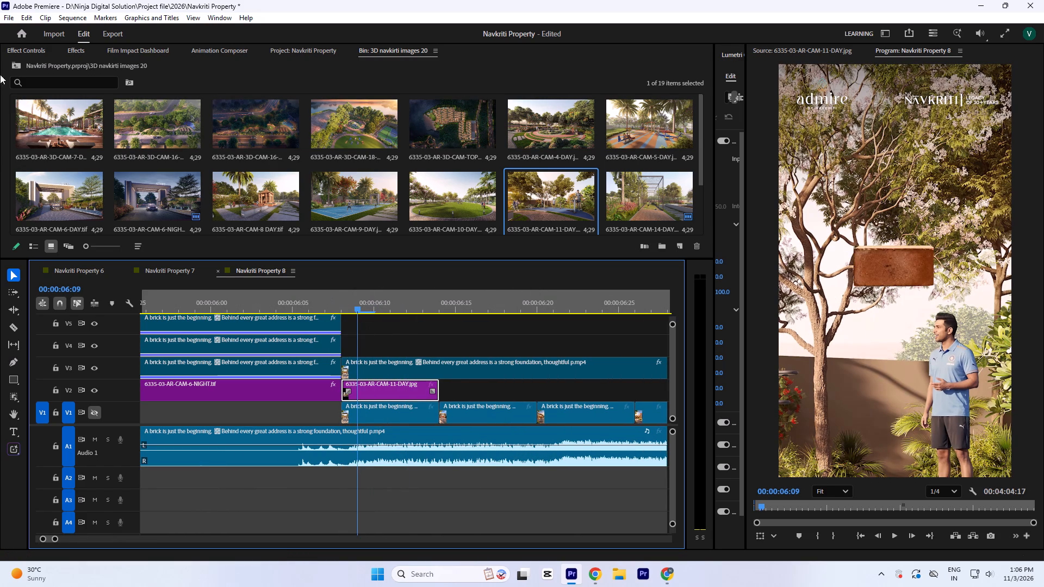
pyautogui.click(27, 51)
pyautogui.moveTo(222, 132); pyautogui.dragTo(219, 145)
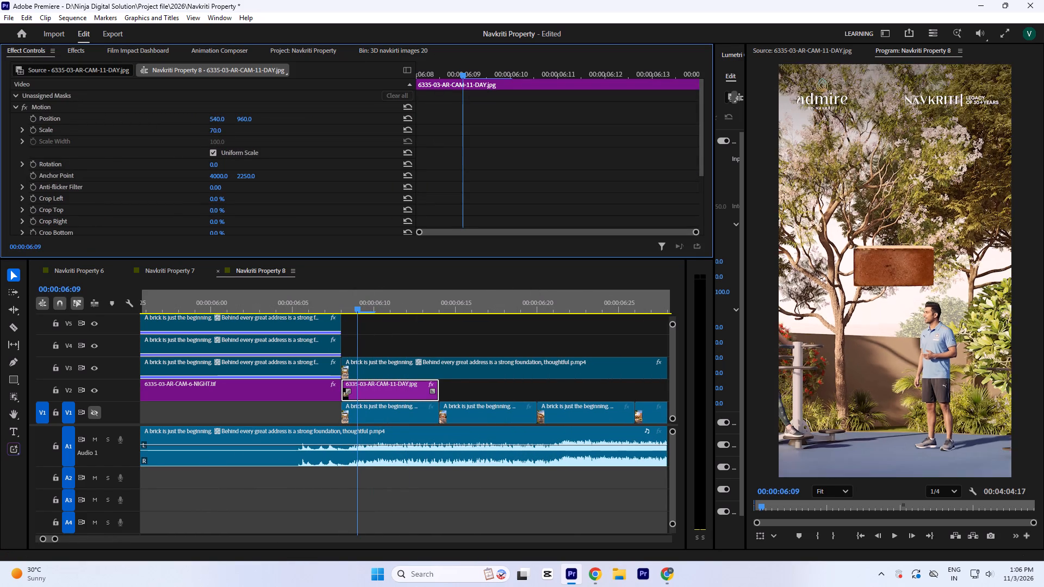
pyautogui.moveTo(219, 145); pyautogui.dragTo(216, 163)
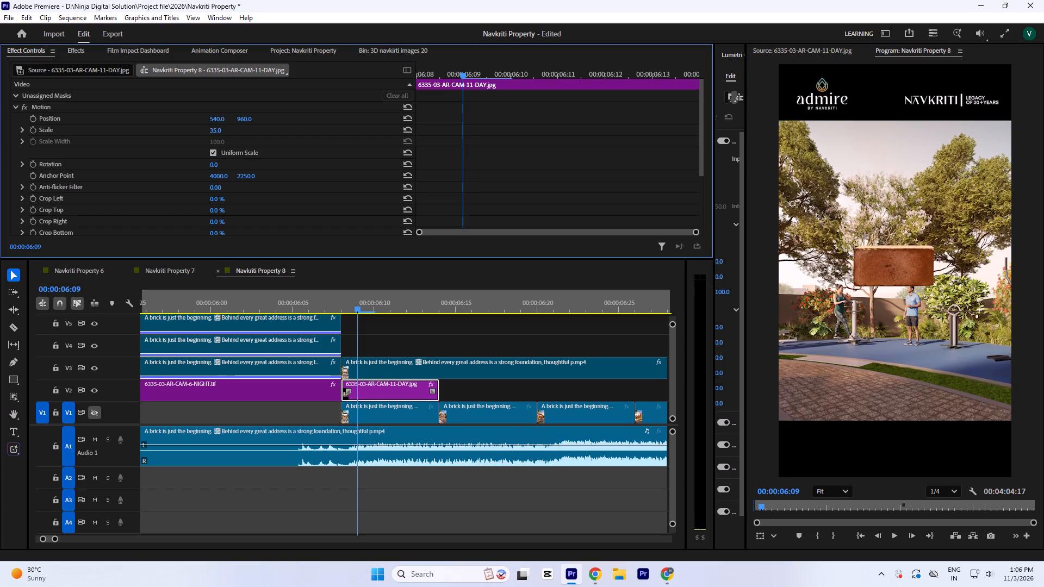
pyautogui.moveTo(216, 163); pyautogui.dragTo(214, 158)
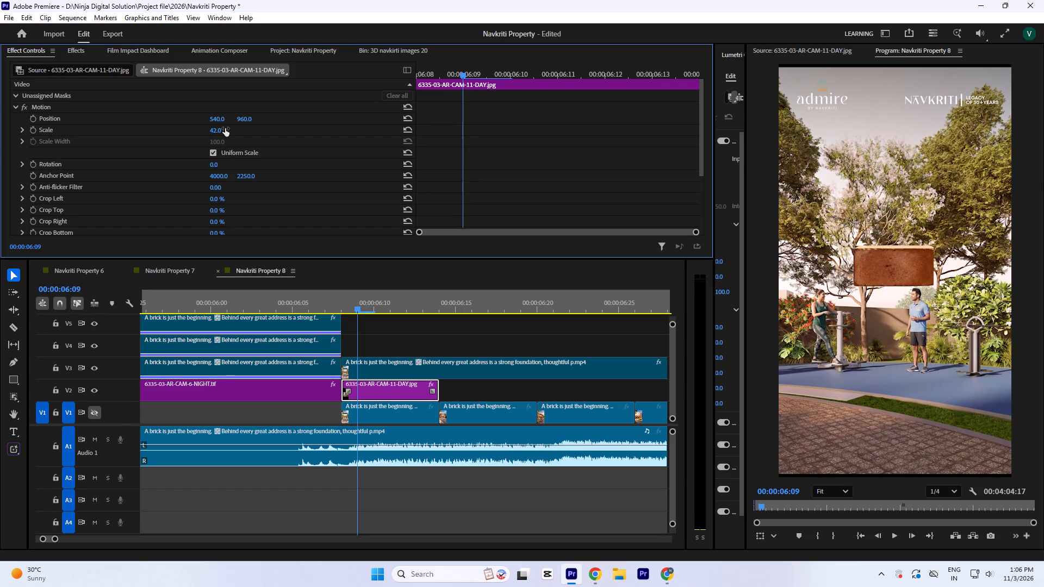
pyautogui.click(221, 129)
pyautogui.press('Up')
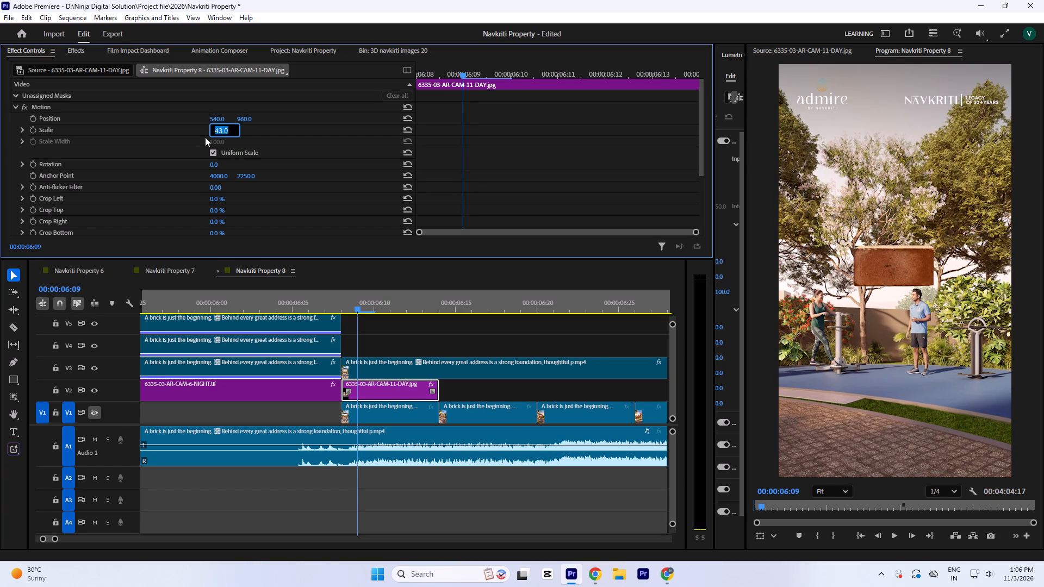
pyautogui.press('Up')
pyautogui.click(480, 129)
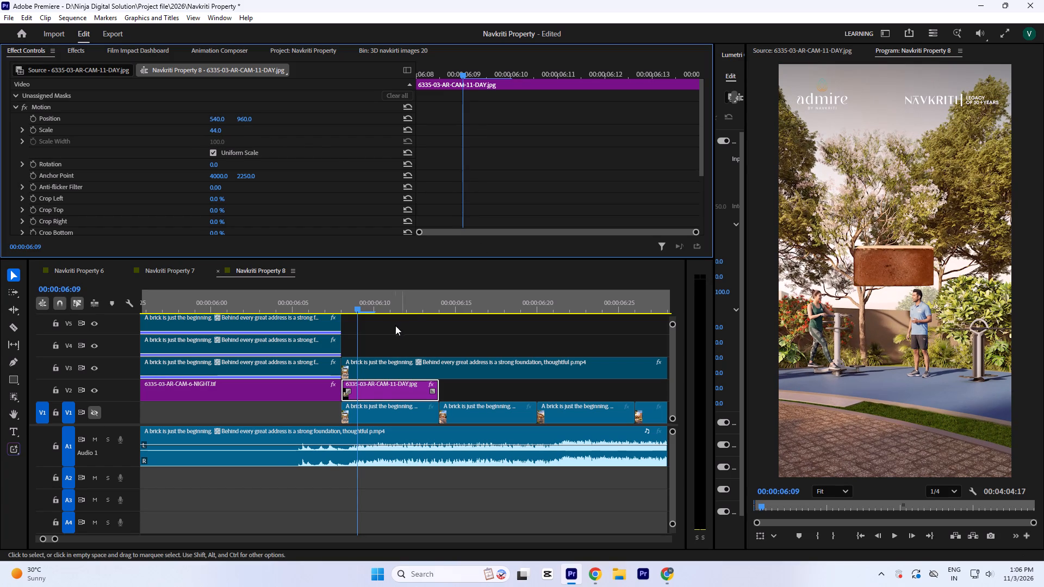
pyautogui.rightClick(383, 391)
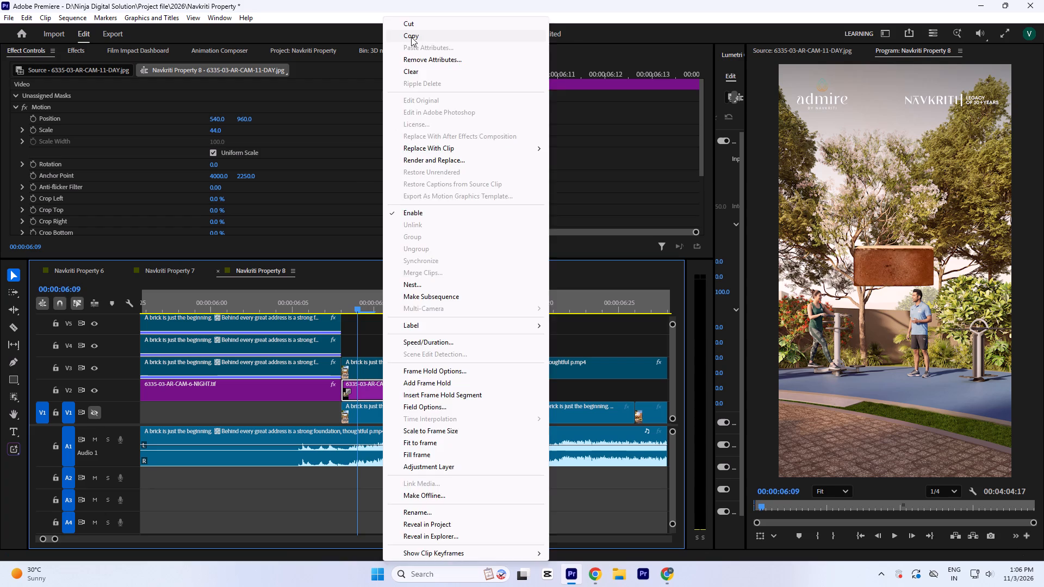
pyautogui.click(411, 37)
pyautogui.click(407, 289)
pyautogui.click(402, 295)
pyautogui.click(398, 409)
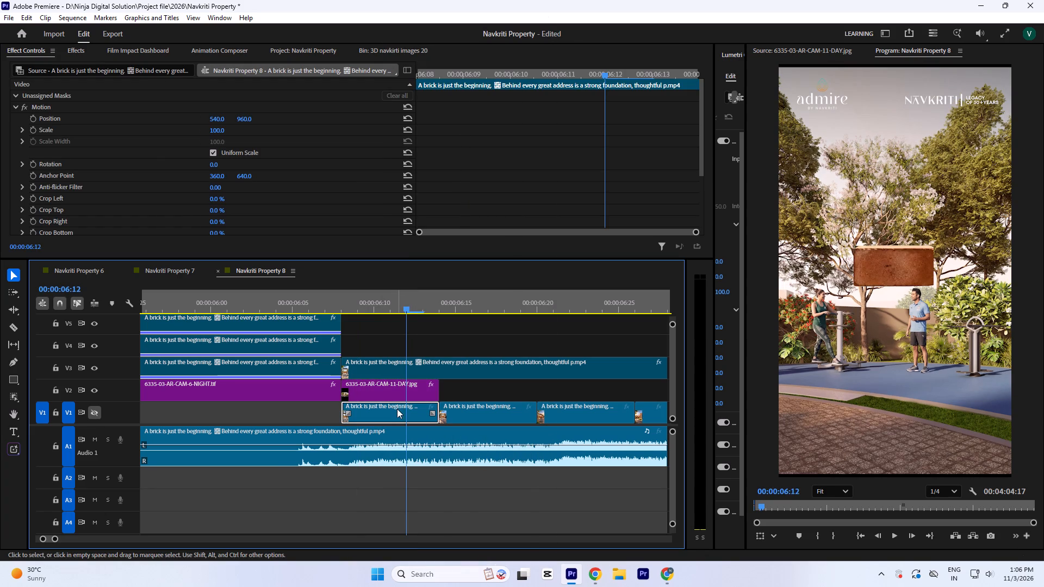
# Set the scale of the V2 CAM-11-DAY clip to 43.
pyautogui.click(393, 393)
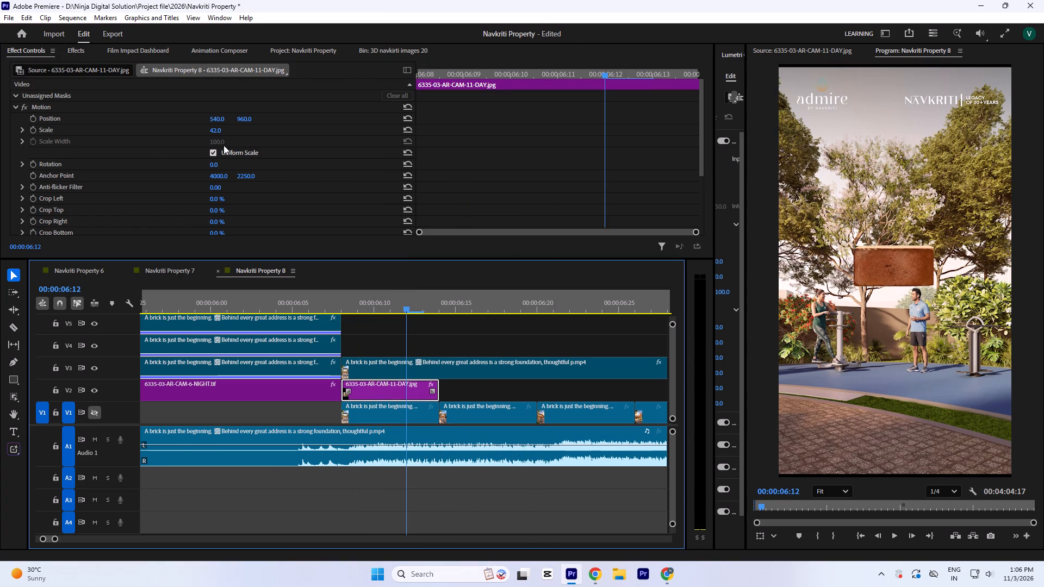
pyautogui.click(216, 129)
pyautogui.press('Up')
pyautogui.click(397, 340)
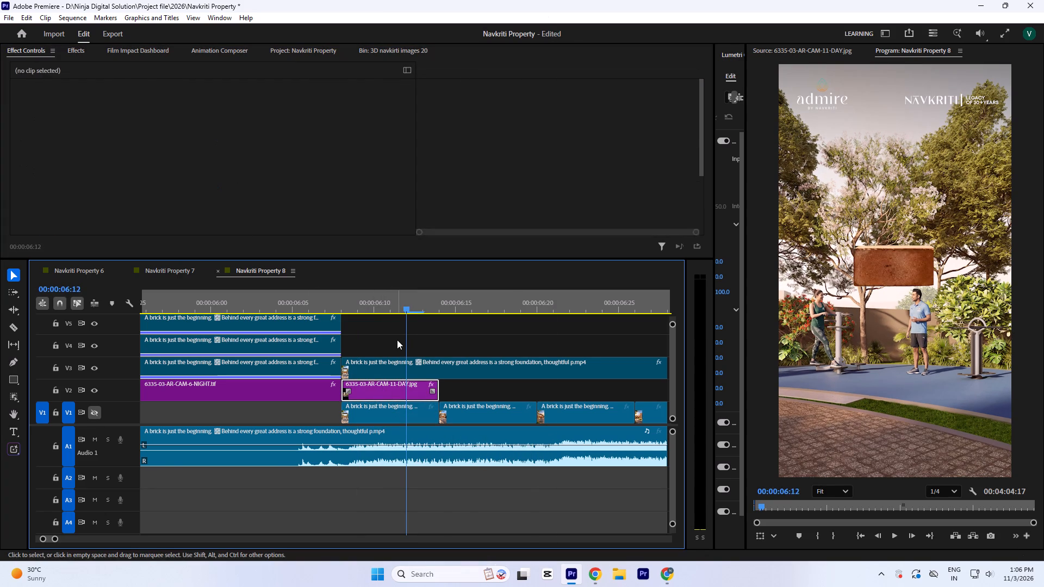
# Open the source video of the second V1 montage clip and play its montage section, checking it against the start of the new montage.
pyautogui.click(464, 289)
pyautogui.click(468, 407)
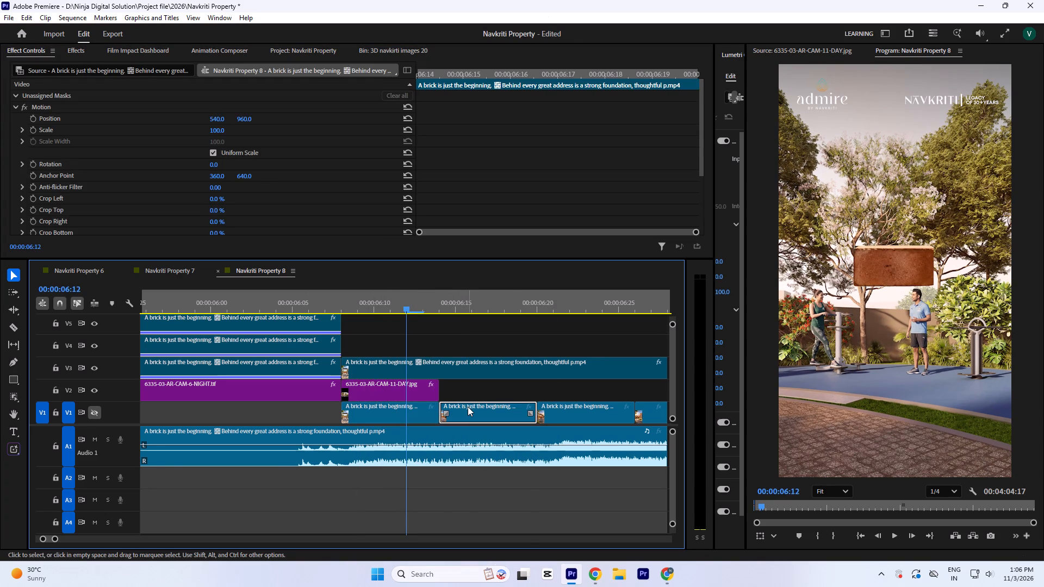
pyautogui.press('r')
pyautogui.doubleClick(254, 205)
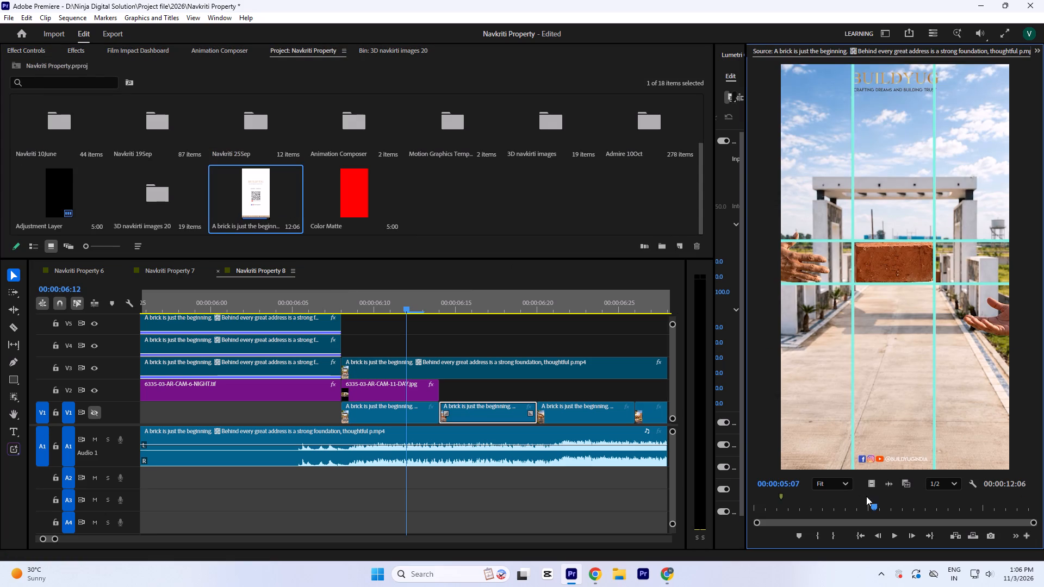
pyautogui.moveTo(866, 497); pyautogui.dragTo(887, 508)
pyautogui.press('space')
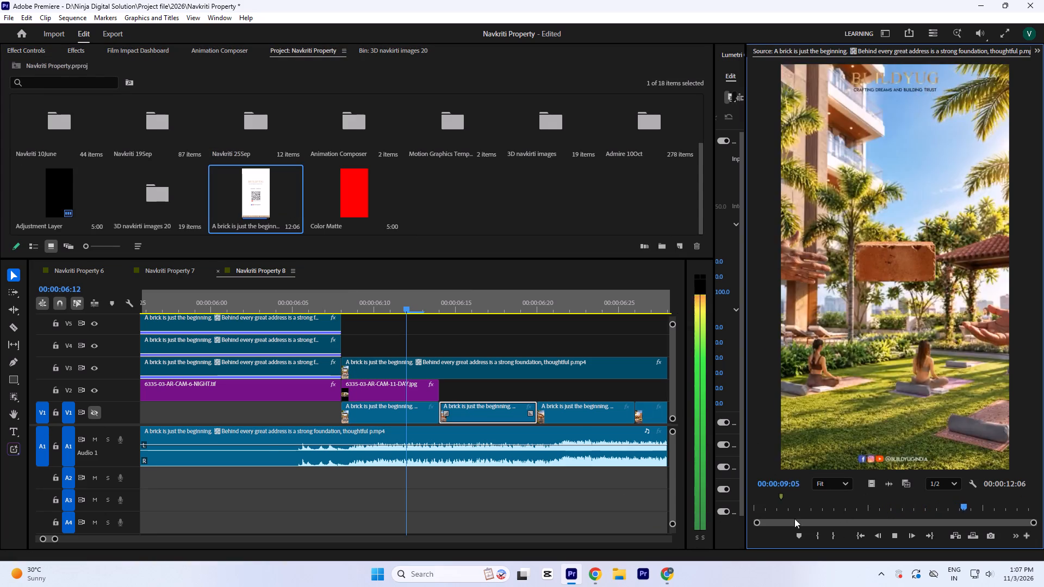
pyautogui.click(348, 293)
pyautogui.click(336, 302)
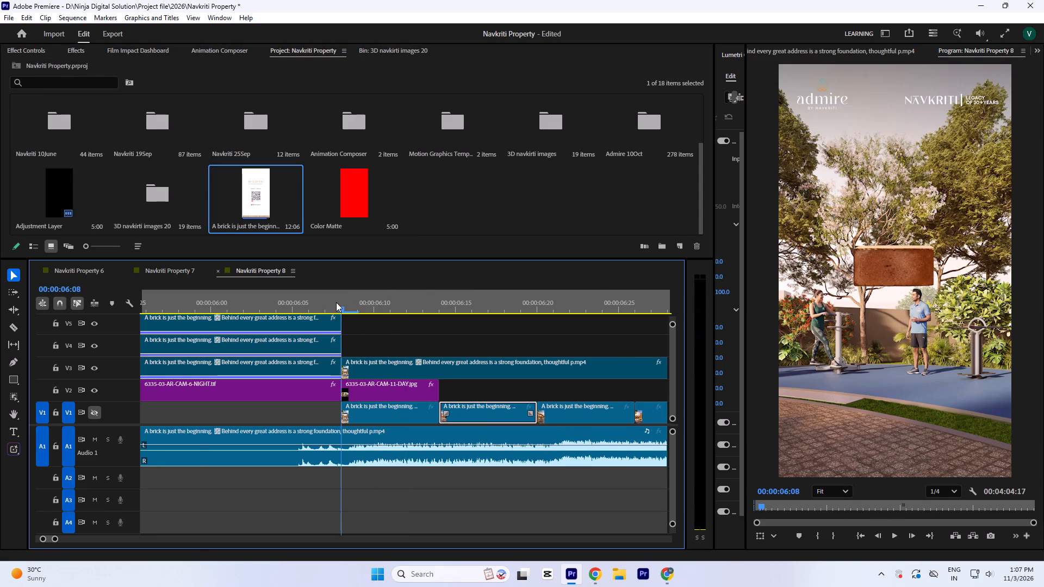
pyautogui.press('-')
pyautogui.press('-')
pyautogui.press('space')
pyautogui.press('space')
pyautogui.click(403, 302)
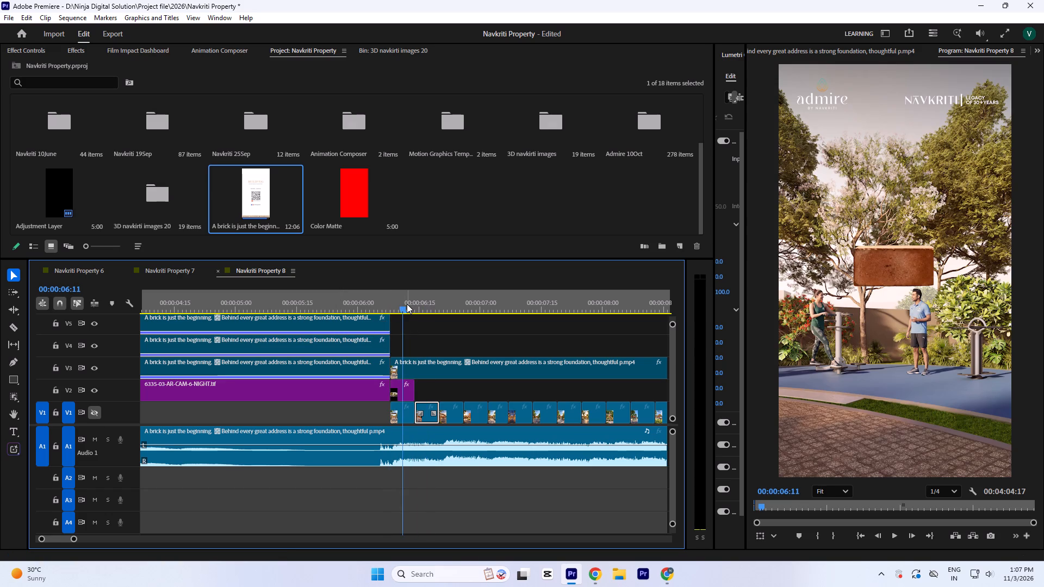
# Place 6335-03-AR-CAM-4-DAY.jpg on V2 directly after the CAM-11-DAY clip.
pyautogui.click(379, 54)
pyautogui.scroll(3, 346, 154)
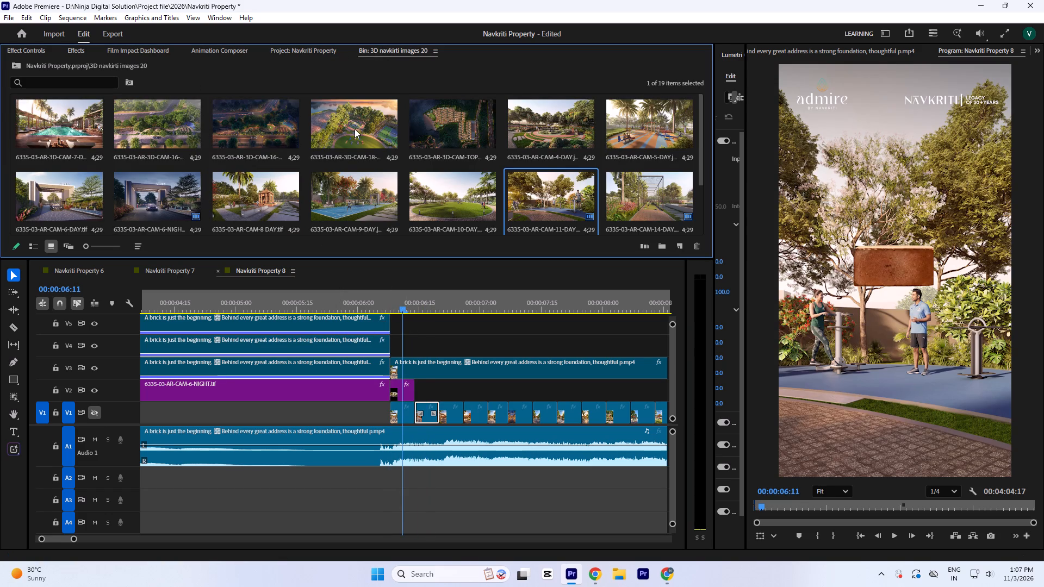
pyautogui.moveTo(548, 133); pyautogui.dragTo(422, 388)
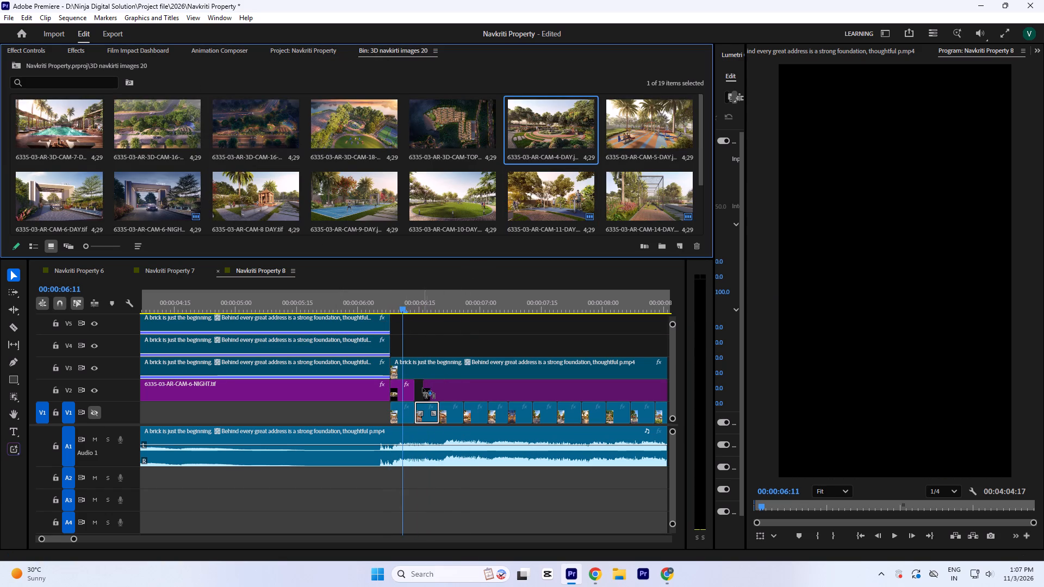
pyautogui.moveTo(422, 388); pyautogui.dragTo(420, 388)
# Trim the V2 CAM-4-DAY clip's end to about 00:00:06:20, matching the second cut in the V1 montage.
pyautogui.press('-')
pyautogui.press('-')
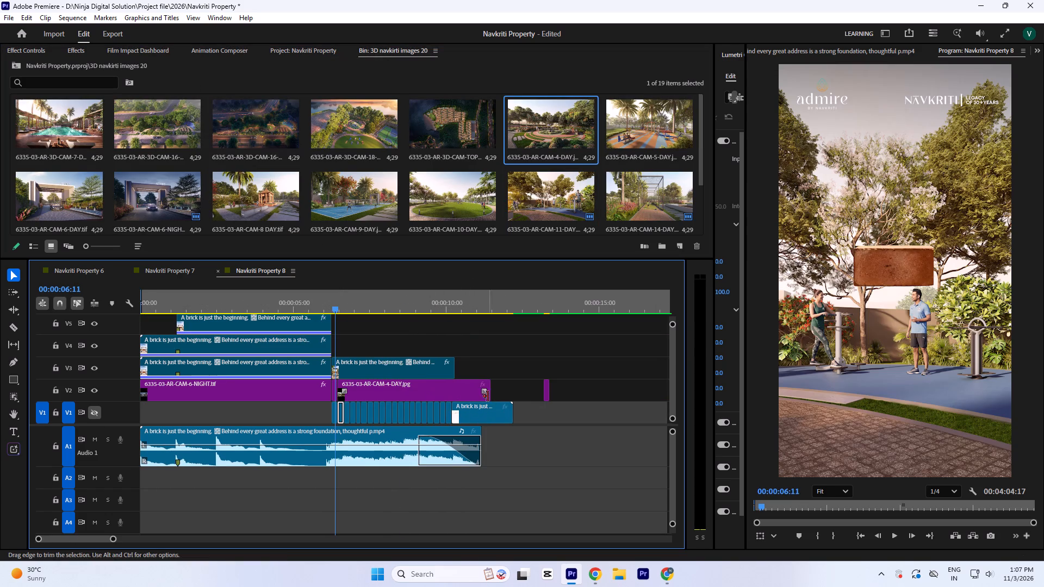
pyautogui.moveTo(496, 394); pyautogui.dragTo(351, 398)
pyautogui.press('=')
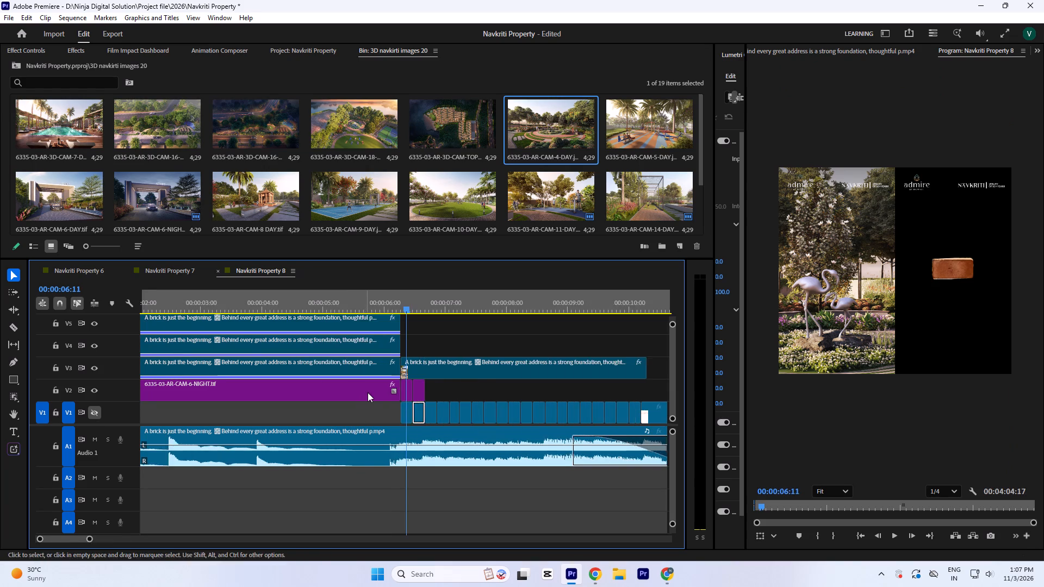
pyautogui.press('=')
pyautogui.press('=')
pyautogui.press('=')
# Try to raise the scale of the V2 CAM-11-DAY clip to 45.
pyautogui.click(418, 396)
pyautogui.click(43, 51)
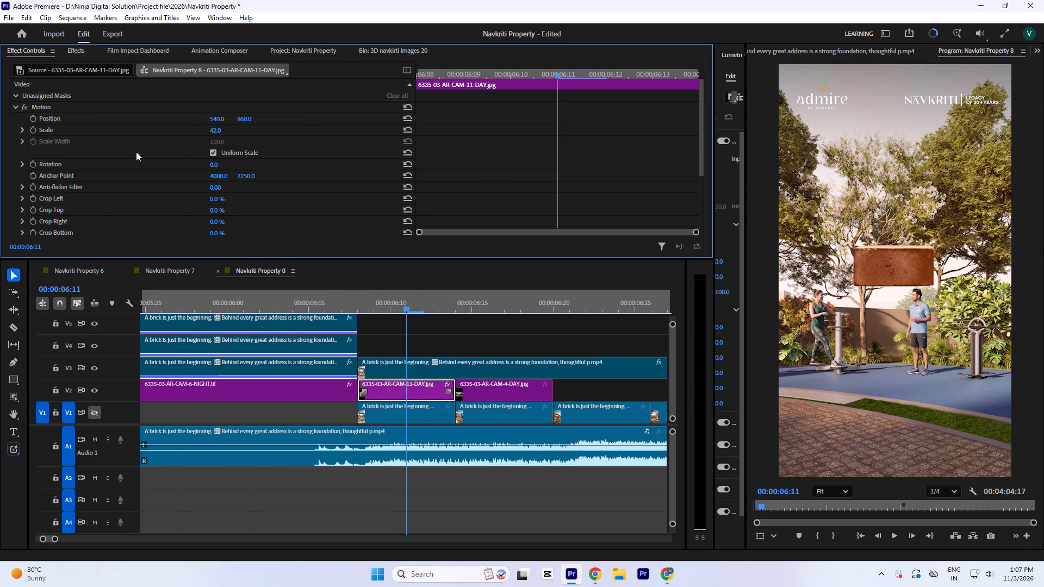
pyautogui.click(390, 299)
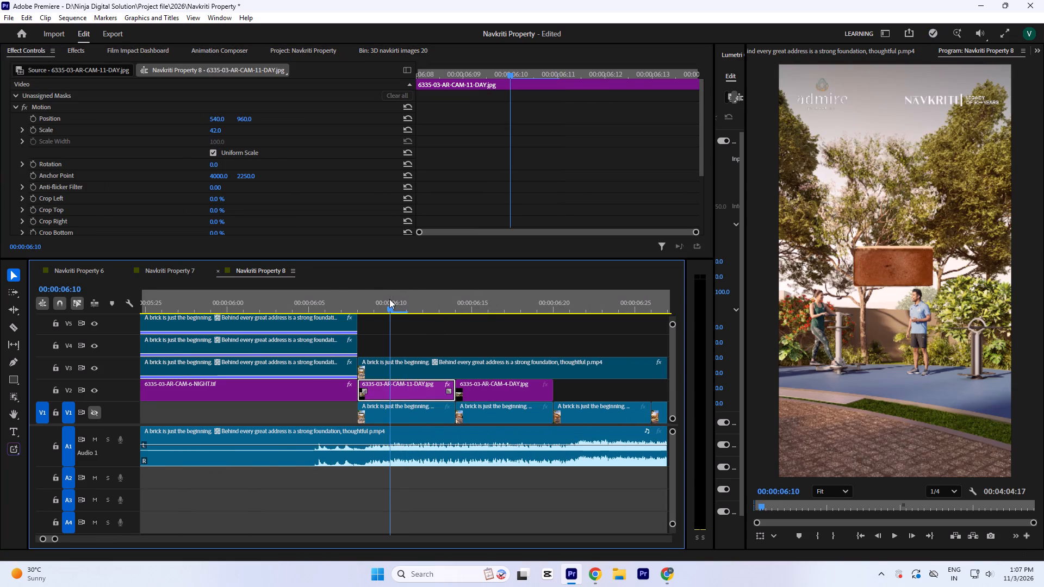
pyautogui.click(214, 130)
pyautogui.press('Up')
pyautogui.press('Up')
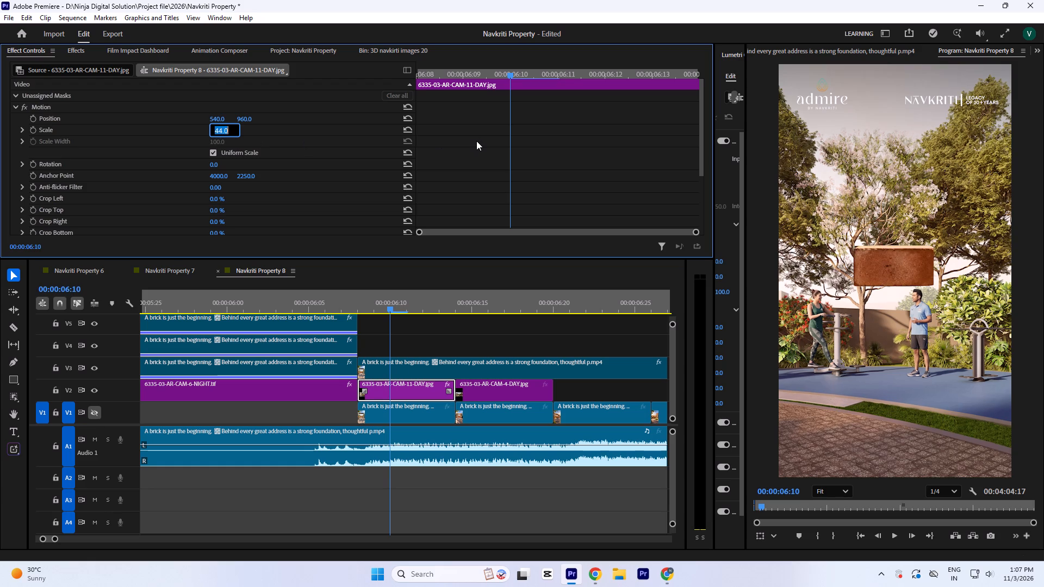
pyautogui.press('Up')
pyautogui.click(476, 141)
# Set the scale of the V2 CAM-4-DAY clip to 45.
pyautogui.click(499, 281)
pyautogui.click(494, 303)
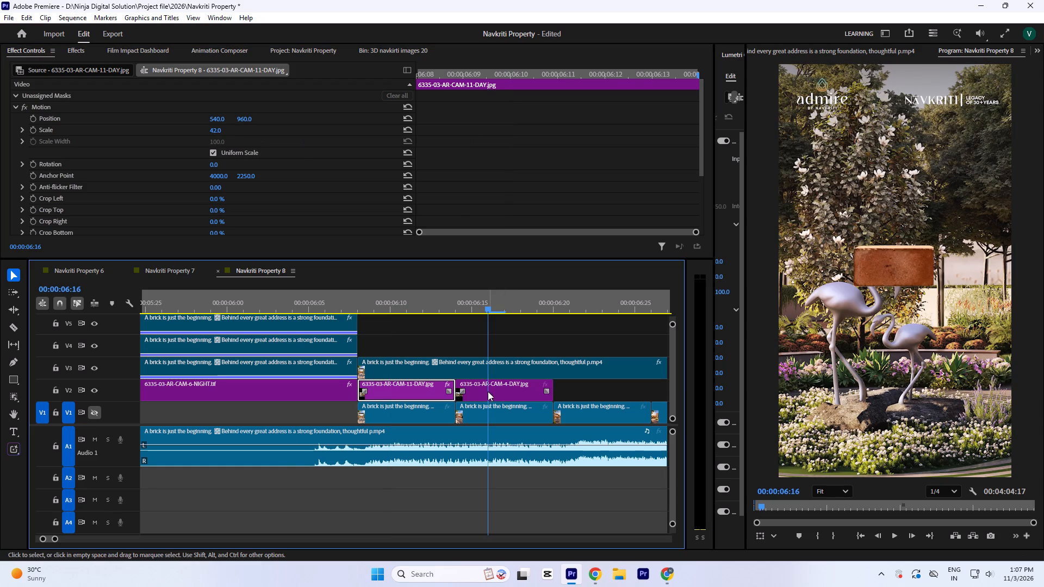
pyautogui.click(487, 391)
pyautogui.click(218, 129)
pyautogui.press('4')
pyautogui.press('5')
pyautogui.click(499, 125)
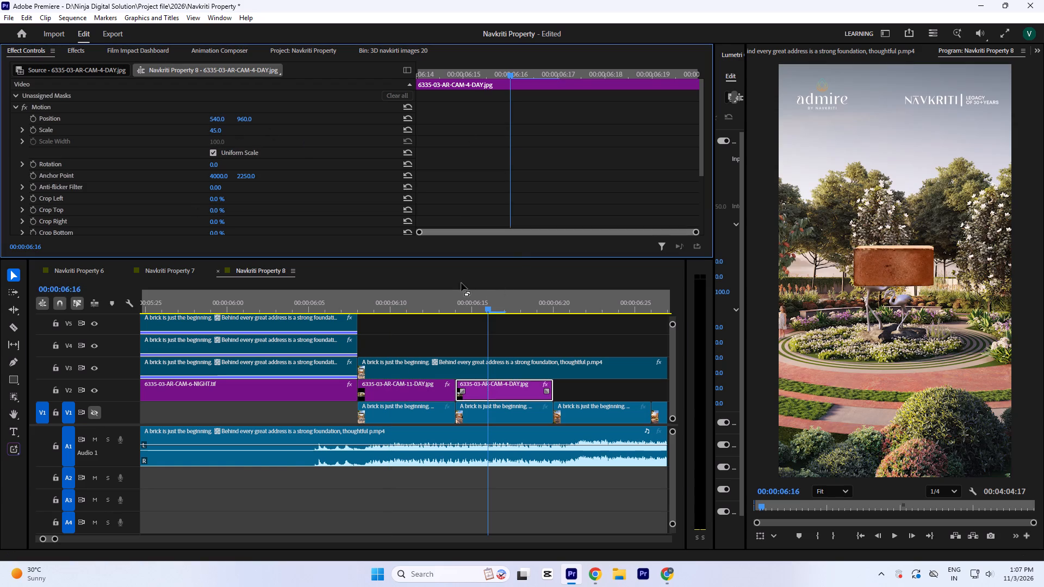
# Set the scale of the V2 CAM-11-DAY clip to 45.
pyautogui.click(405, 330)
pyautogui.click(401, 305)
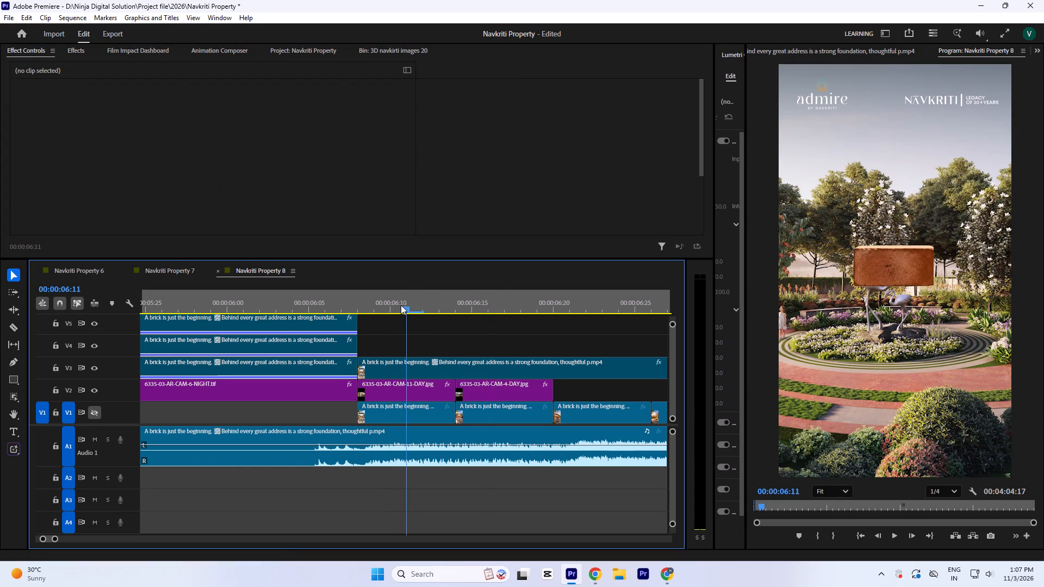
pyautogui.click(405, 384)
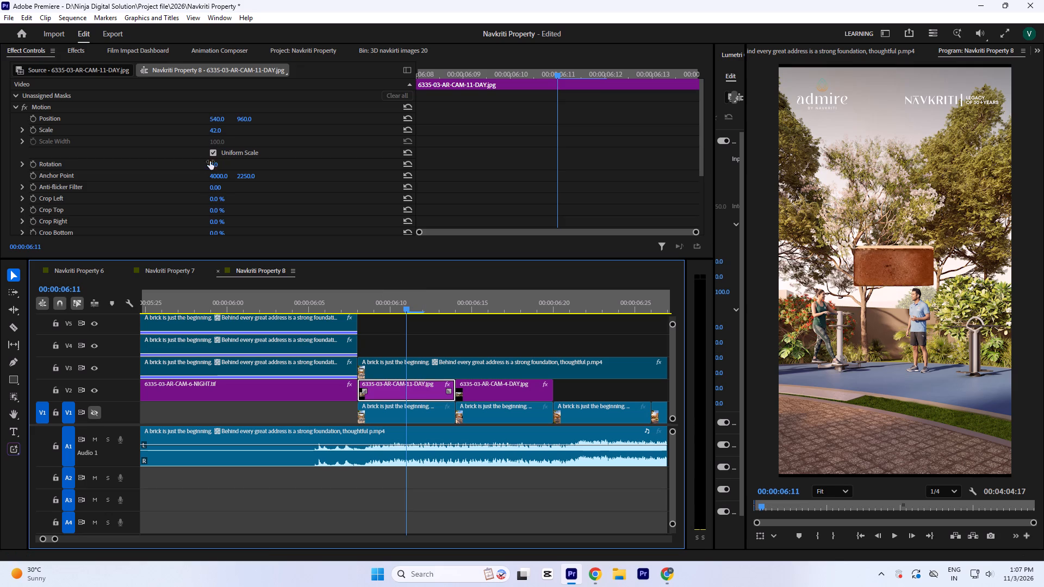
pyautogui.click(216, 129)
pyautogui.press('4')
pyautogui.press('5')
pyautogui.click(487, 118)
pyautogui.click(418, 347)
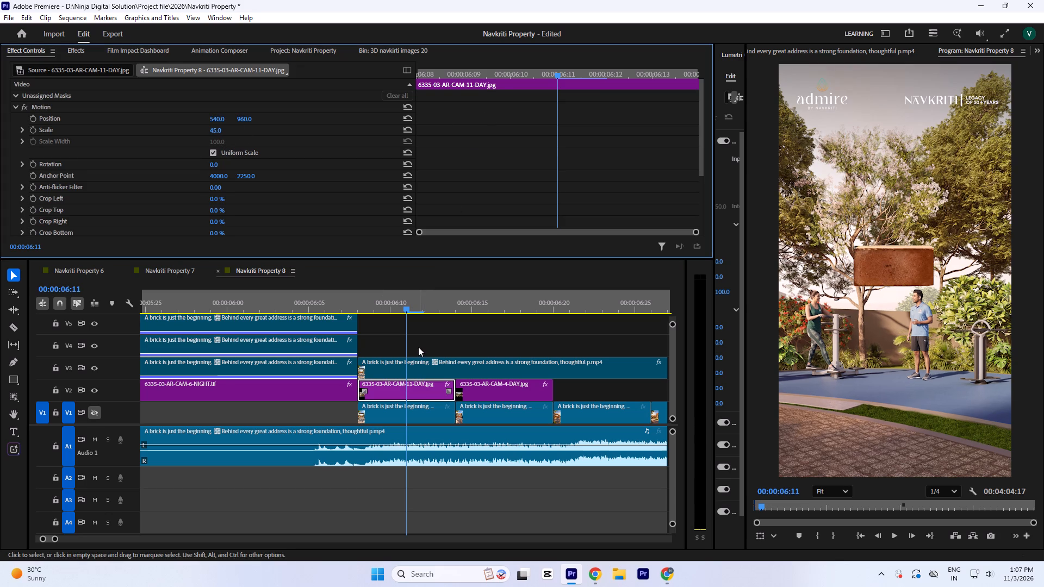
# Nest the V2 CAM-11-DAY clip into its own sequence, keeping the default name.
pyautogui.click(420, 381)
pyautogui.press('n')
pyautogui.press('Return')
pyautogui.click(417, 384)
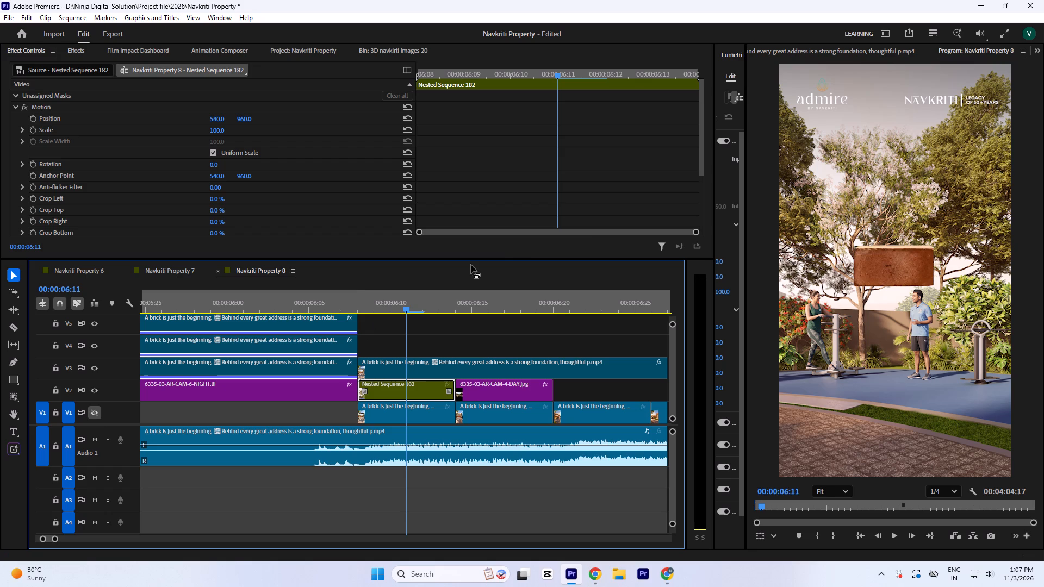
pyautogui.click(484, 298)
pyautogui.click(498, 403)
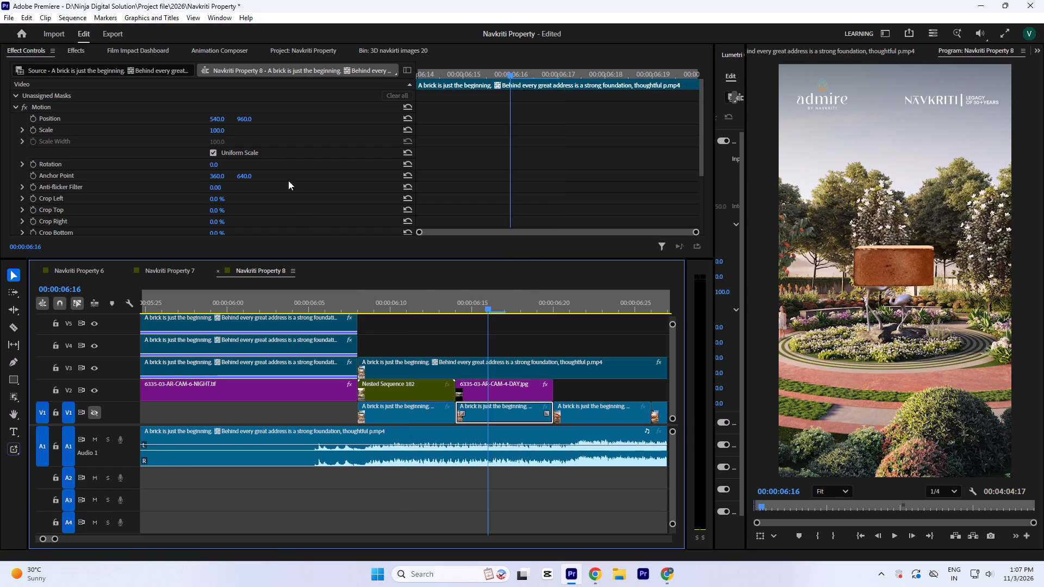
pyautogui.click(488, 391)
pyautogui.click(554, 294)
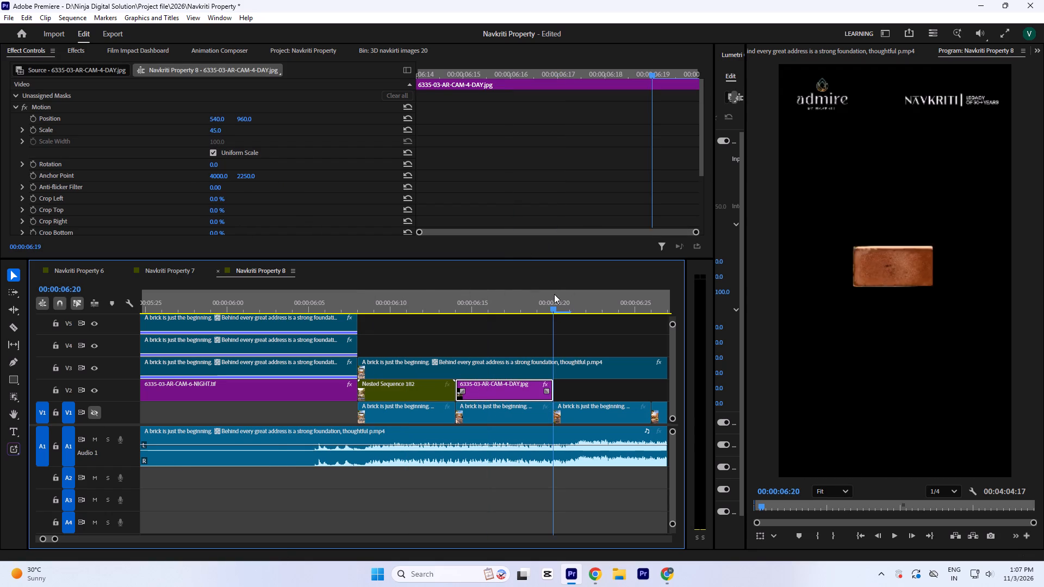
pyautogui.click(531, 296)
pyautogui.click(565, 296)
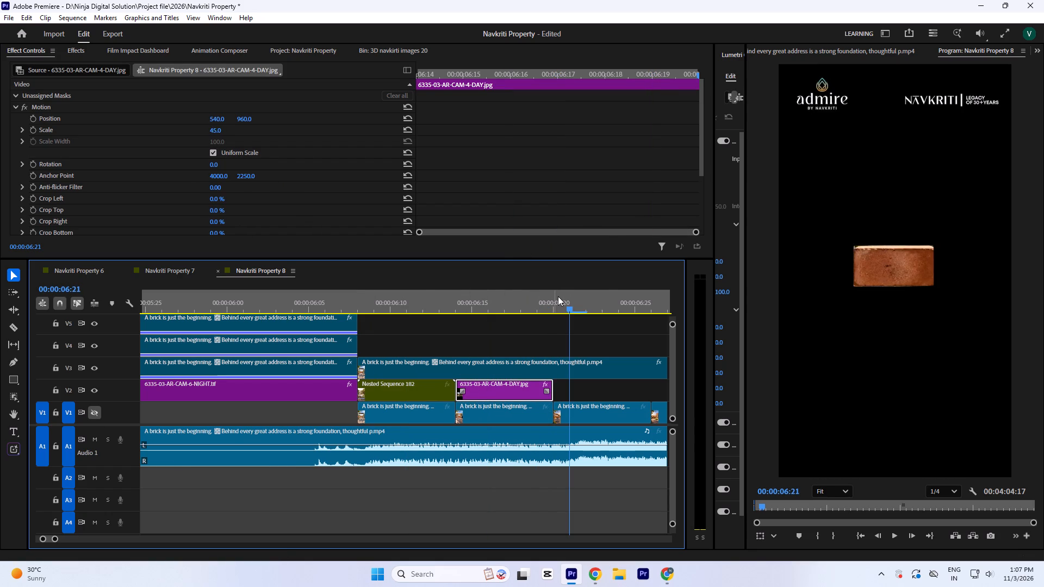
# Save the project.
pyautogui.hotkey('ctrl', 's')
pyautogui.write('--')
pyautogui.press('-')
pyautogui.press('-')
pyautogui.press('-')
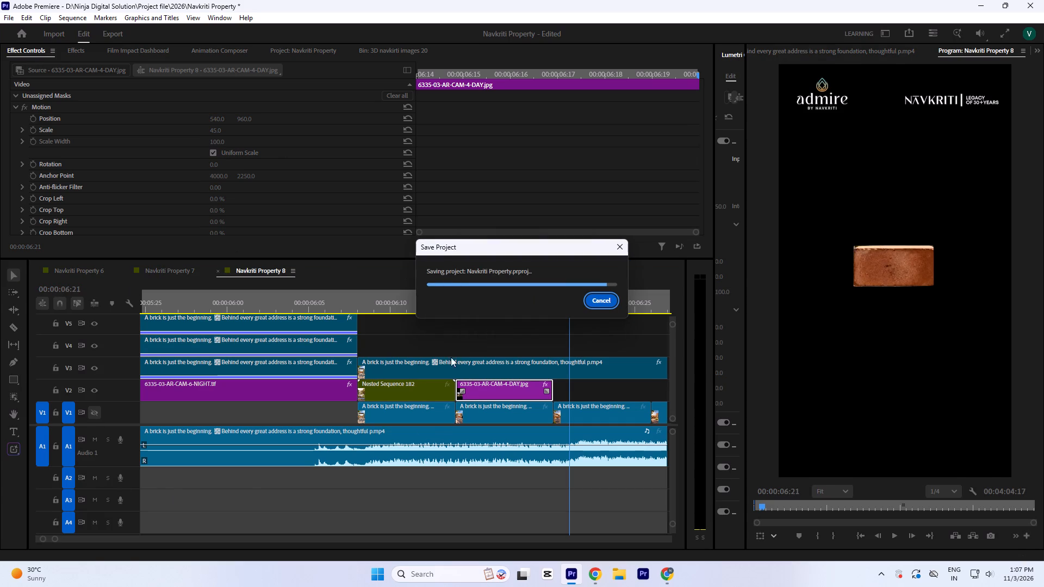
# Preview candidate property images from the bin and place 6335-03-AR-CAM-5-DAY.jpg on V2 directly after the CAM-4-DAY clip.
pyautogui.click(556, 305)
pyautogui.press('-')
pyautogui.click(394, 44)
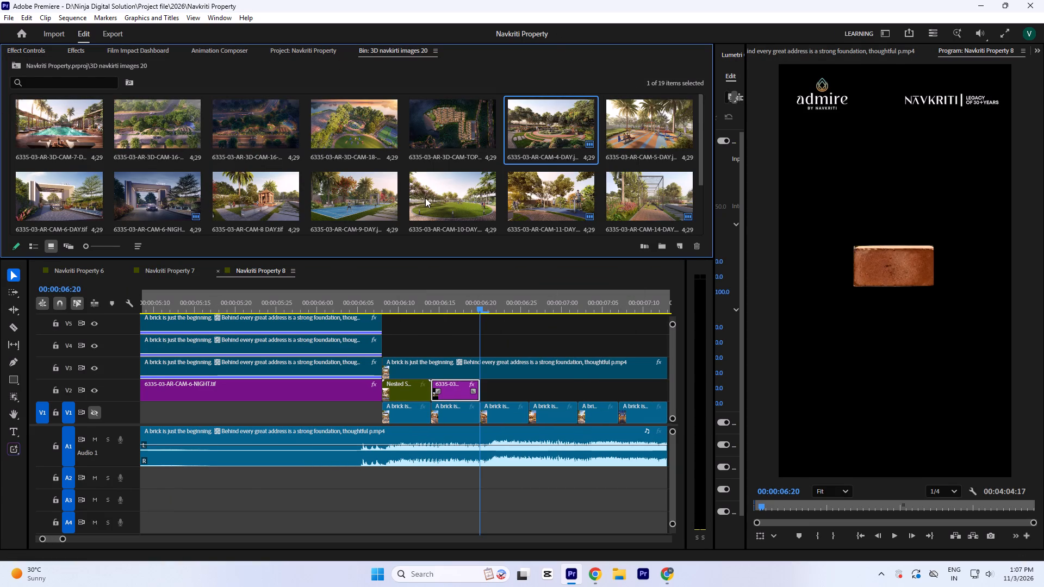
pyautogui.doubleClick(440, 202)
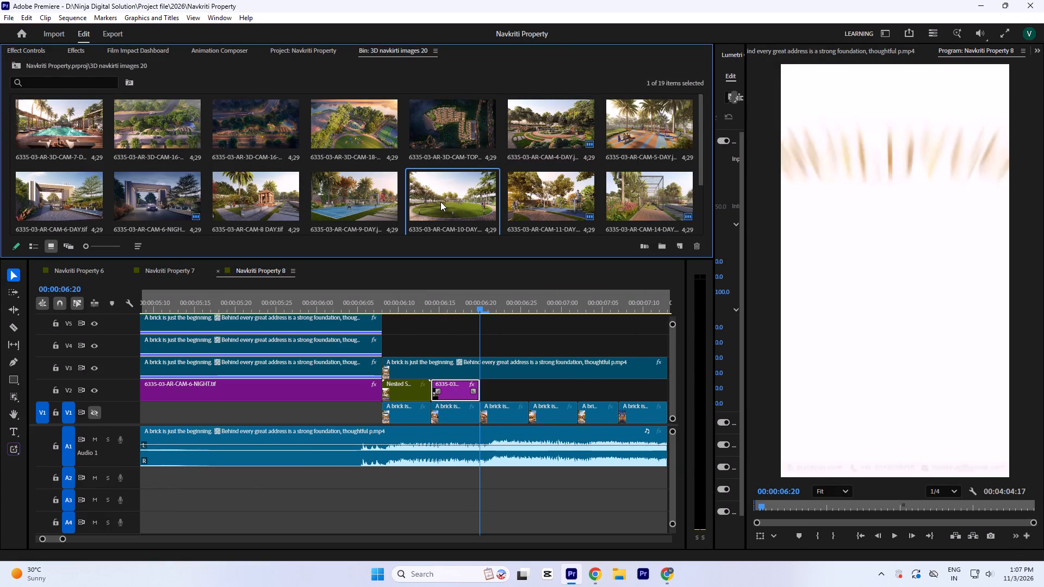
pyautogui.doubleClick(540, 202)
pyautogui.doubleClick(440, 199)
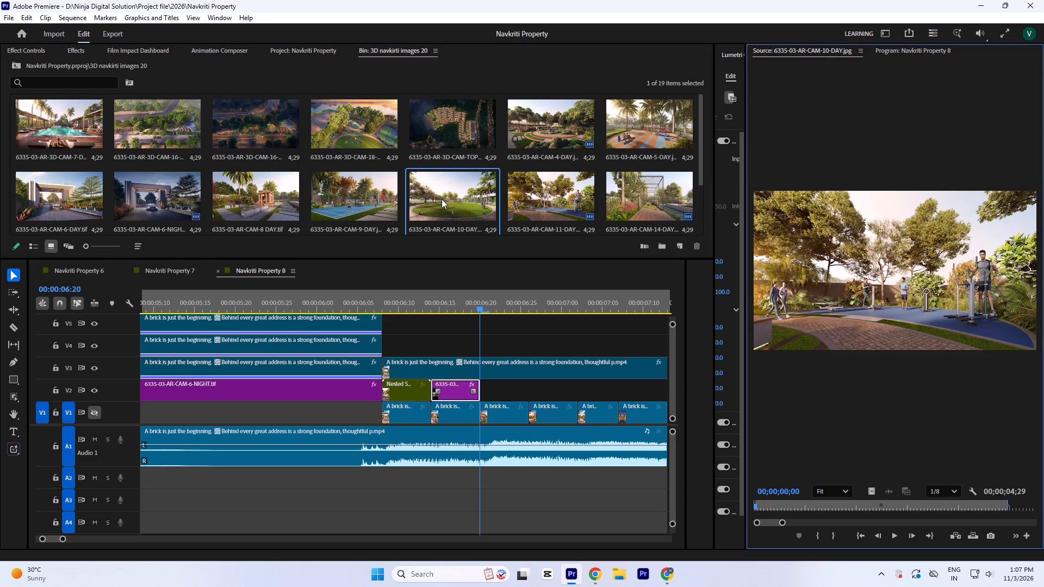
pyautogui.scroll(2, 600, 189)
pyautogui.doubleClick(637, 134)
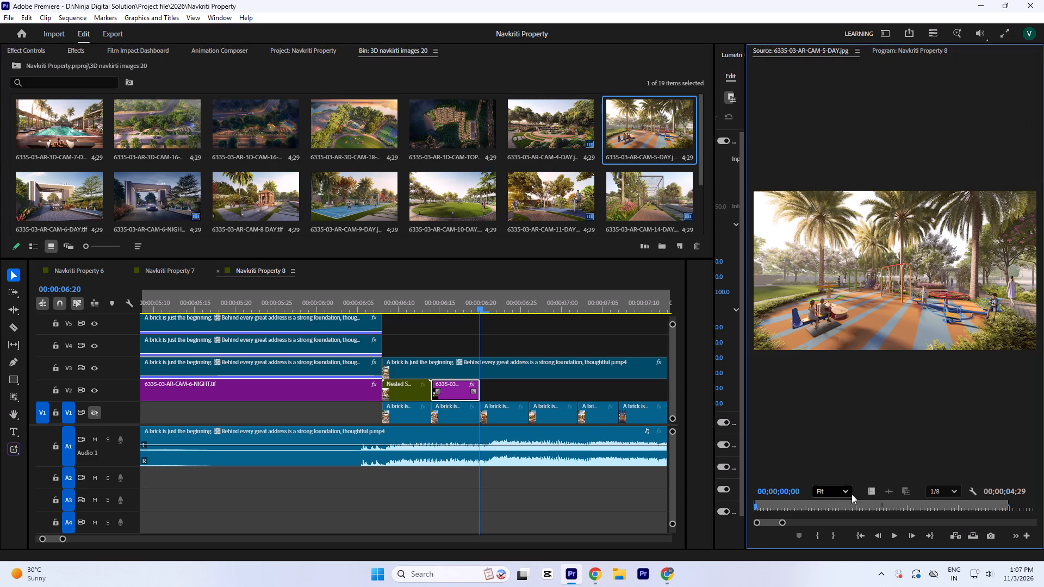
pyautogui.scroll(3, 479, 179)
pyautogui.scroll(-3, 479, 177)
pyautogui.scroll(4, 501, 186)
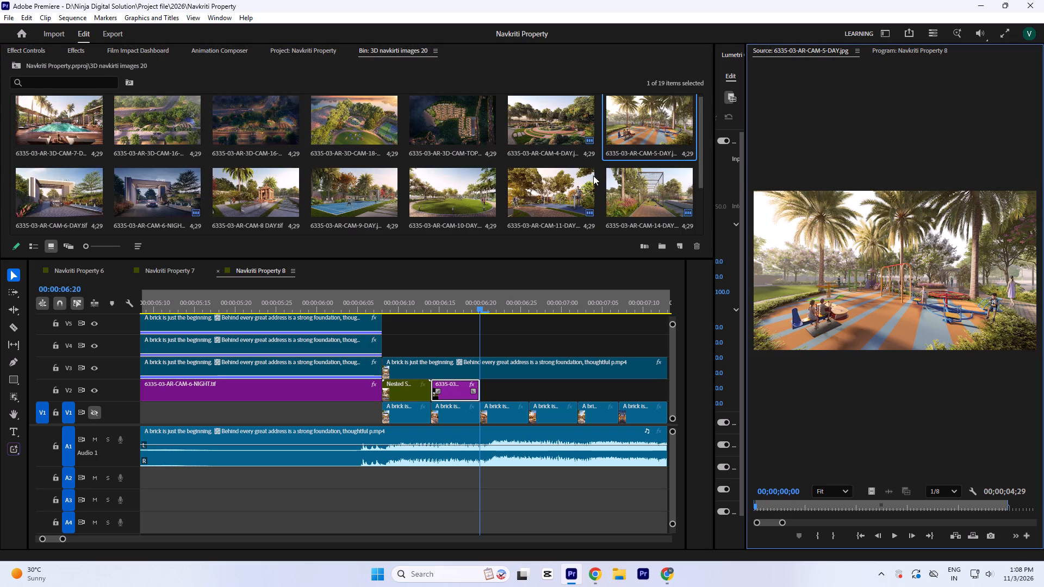
pyautogui.scroll(-4, 506, 173)
pyautogui.scroll(3, 459, 194)
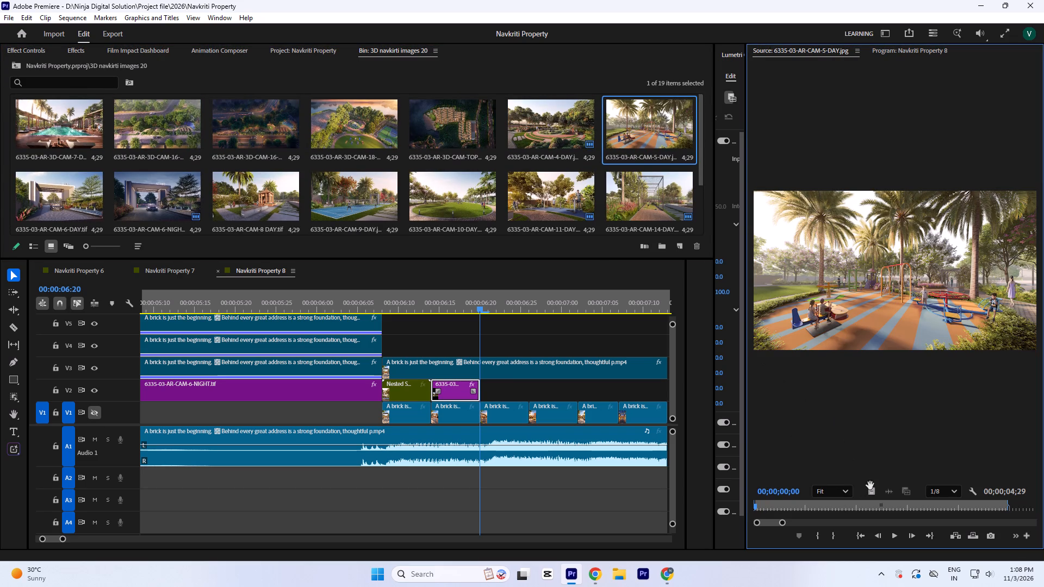
pyautogui.moveTo(870, 485); pyautogui.dragTo(483, 393)
pyautogui.click(503, 392)
# Trim the end of the V2 CAM-5-DAY clip to 00:00:06:26, matching the V1 shot below it.
pyautogui.press('-')
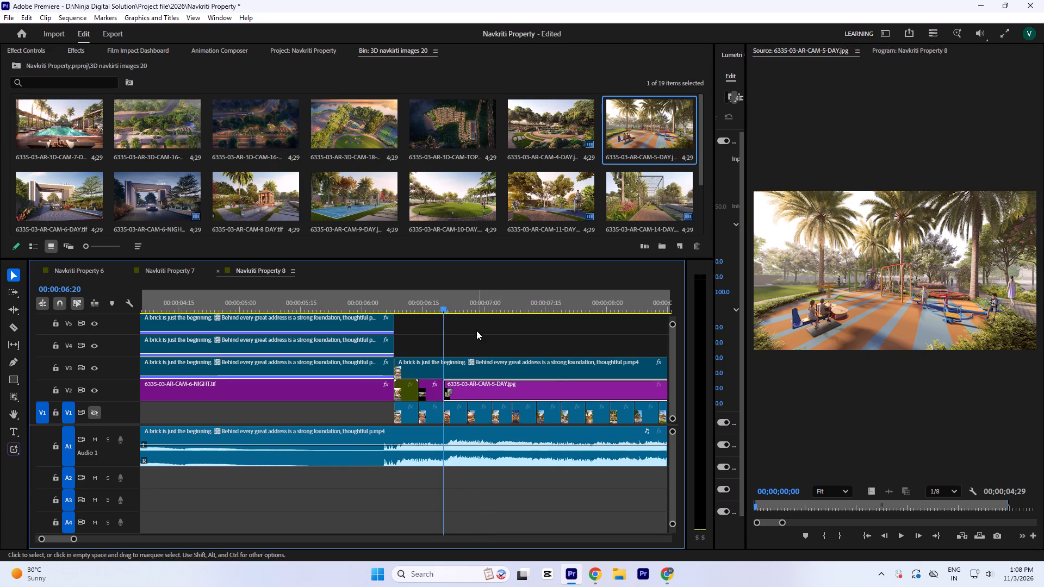
pyautogui.click(468, 308)
pyautogui.press('-')
pyautogui.press('-')
pyautogui.moveTo(496, 390); pyautogui.dragTo(488, 391)
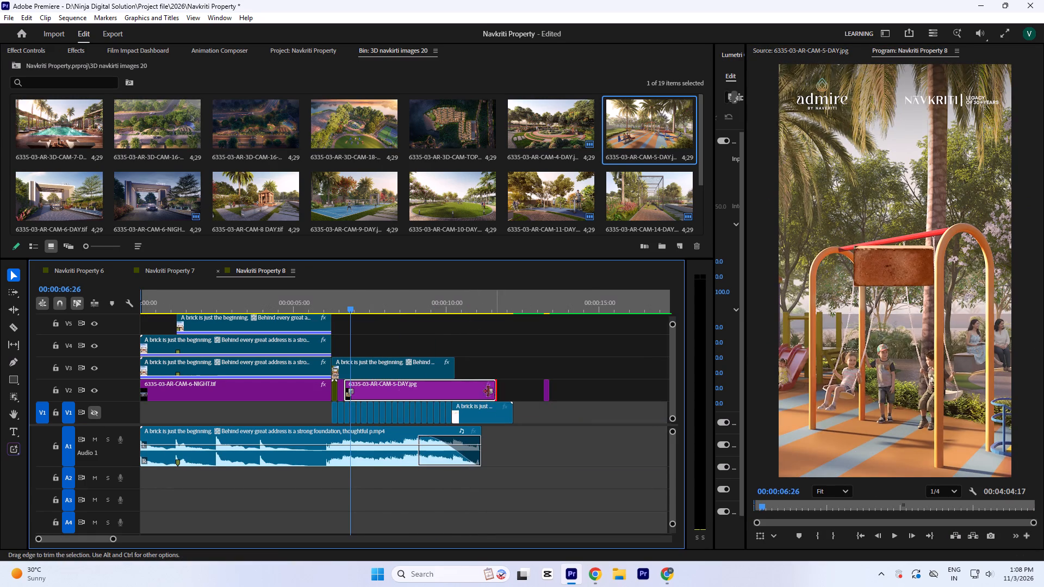
pyautogui.moveTo(488, 391); pyautogui.dragTo(355, 393)
pyautogui.press('=')
pyautogui.press('=')
pyautogui.press('=')
pyautogui.press('=')
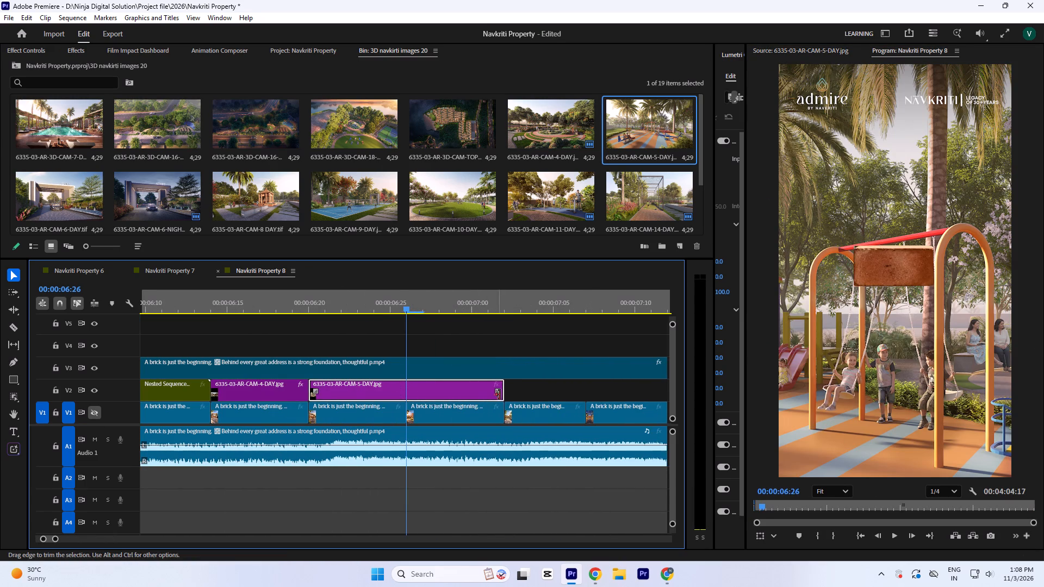
pyautogui.moveTo(507, 395); pyautogui.dragTo(409, 402)
# Set the scale of the V2 CAM-5-DAY clip to 45.
pyautogui.click(383, 311)
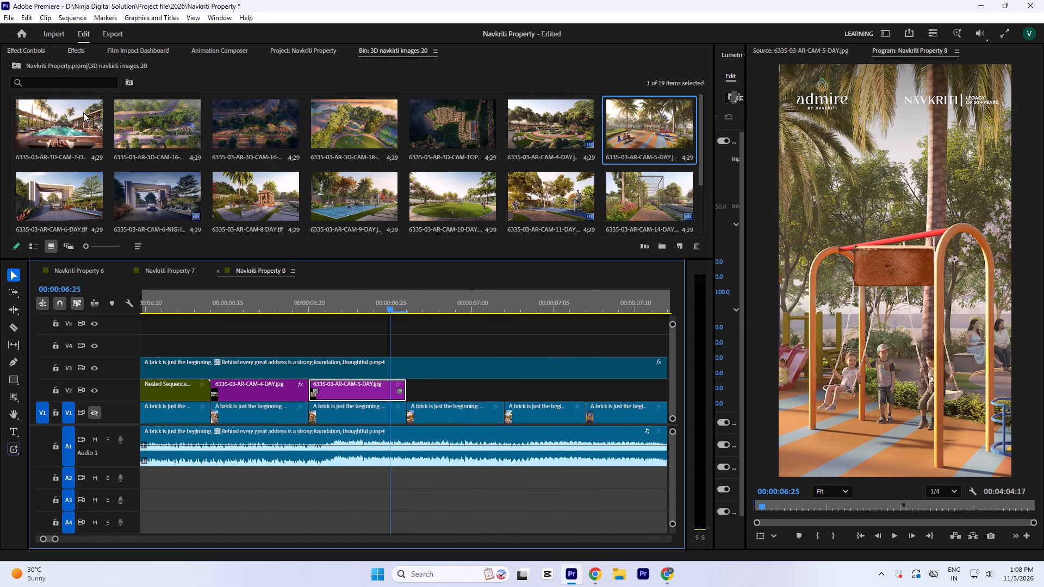
pyautogui.click(37, 52)
pyautogui.click(216, 129)
pyautogui.press('4')
pyautogui.press('5')
pyautogui.click(512, 133)
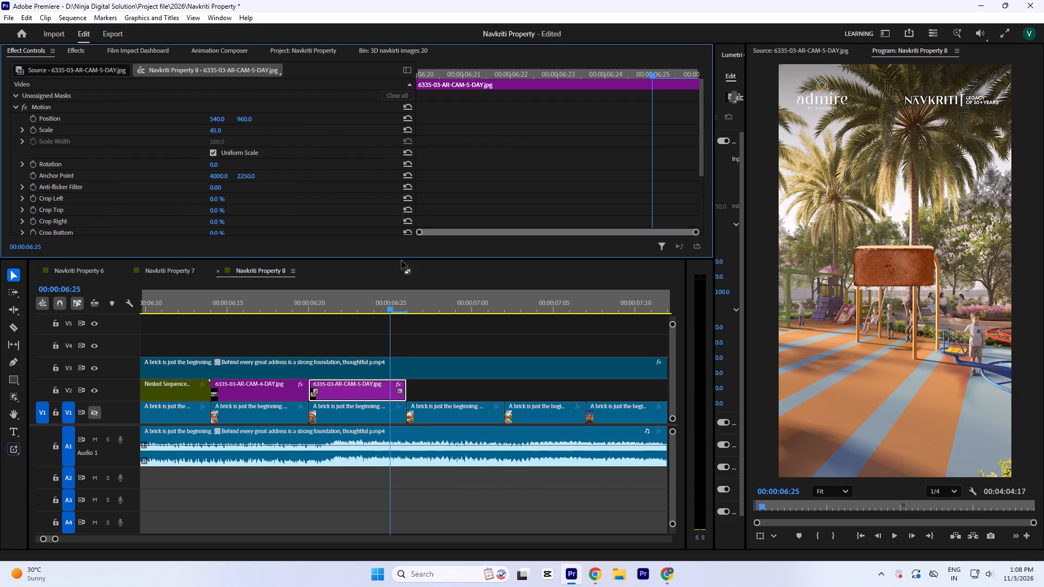
# Shift the V2 CAM-5-DAY clip horizontally to an X position of 387.
pyautogui.click(436, 395)
pyautogui.click(352, 395)
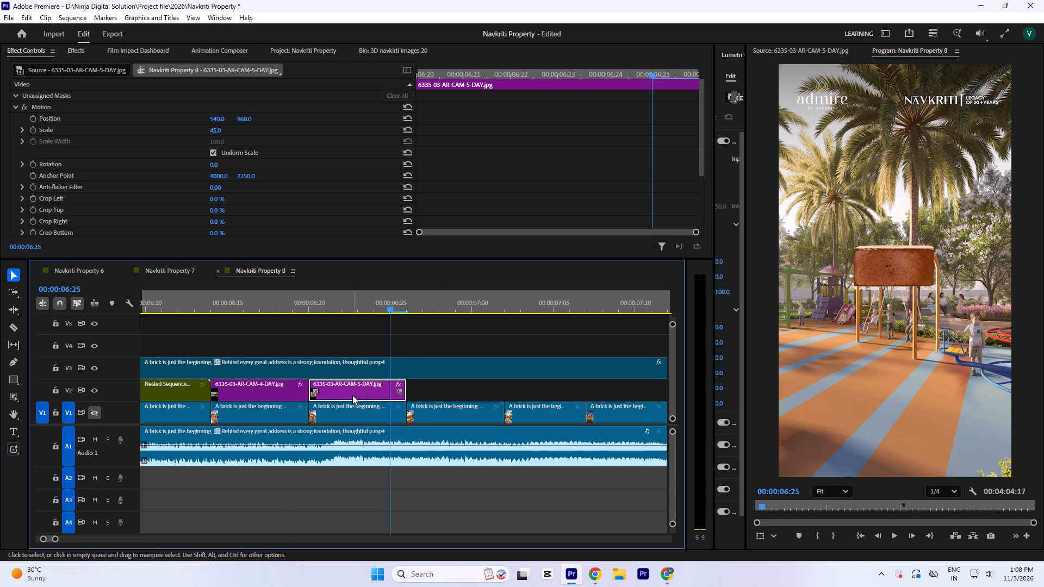
pyautogui.moveTo(215, 117); pyautogui.dragTo(192, 178)
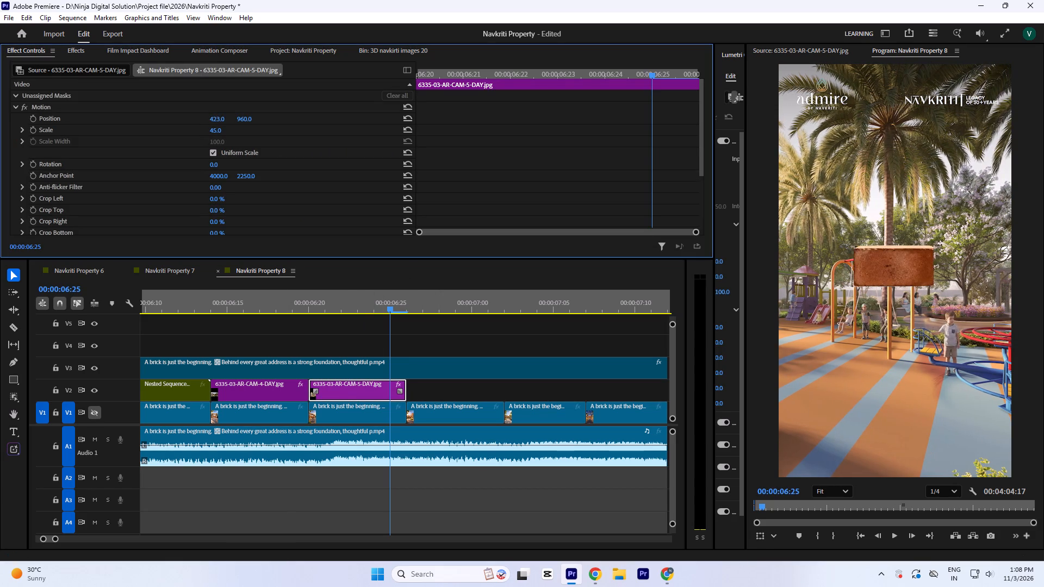
pyautogui.moveTo(192, 178); pyautogui.dragTo(185, 195)
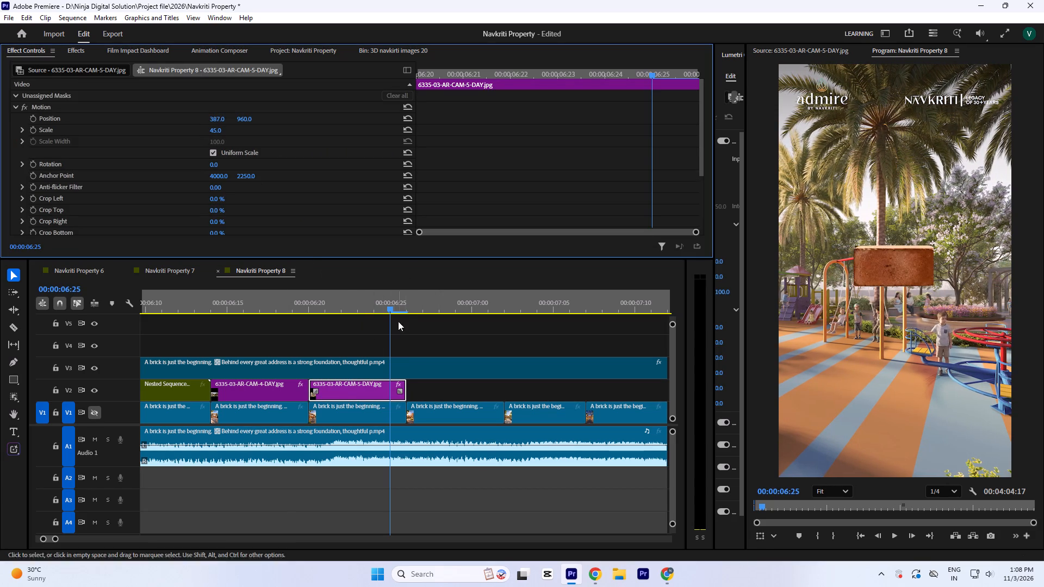
# Preview further bin images and place 6335-03-AR-3D-CAM-7-DAY-01.tif on V2 directly after the CAM-5-DAY clip.
pyautogui.click(409, 307)
pyautogui.click(387, 51)
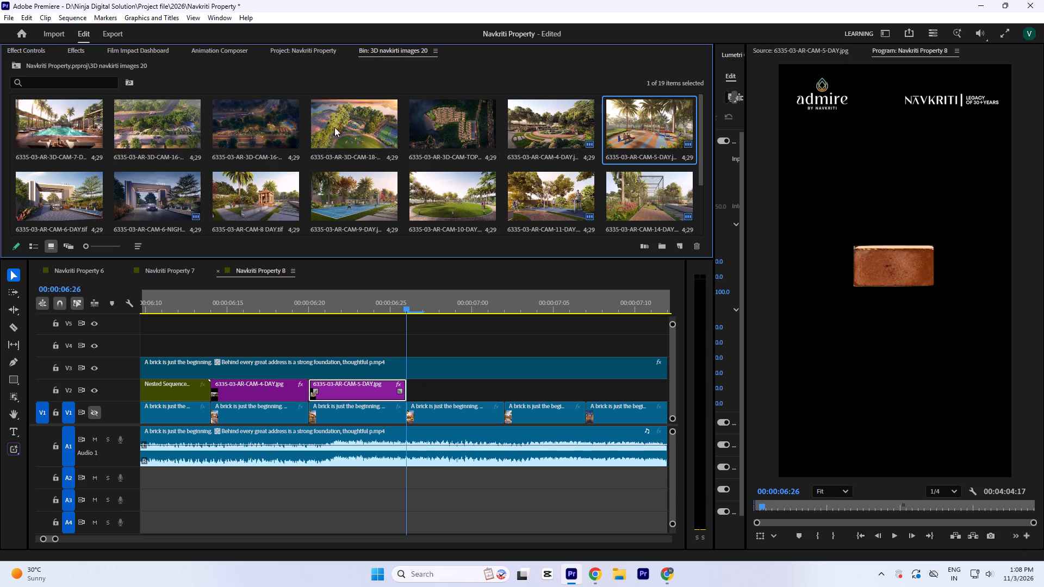
pyautogui.doubleClick(338, 125)
pyautogui.doubleClick(170, 121)
pyautogui.doubleClick(86, 122)
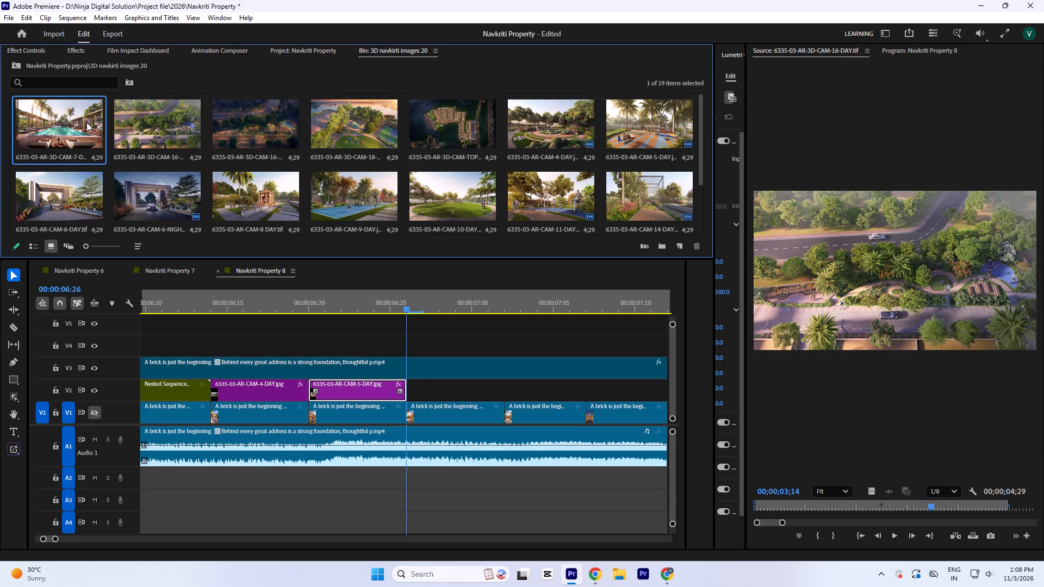
pyautogui.moveTo(873, 490); pyautogui.dragTo(424, 394)
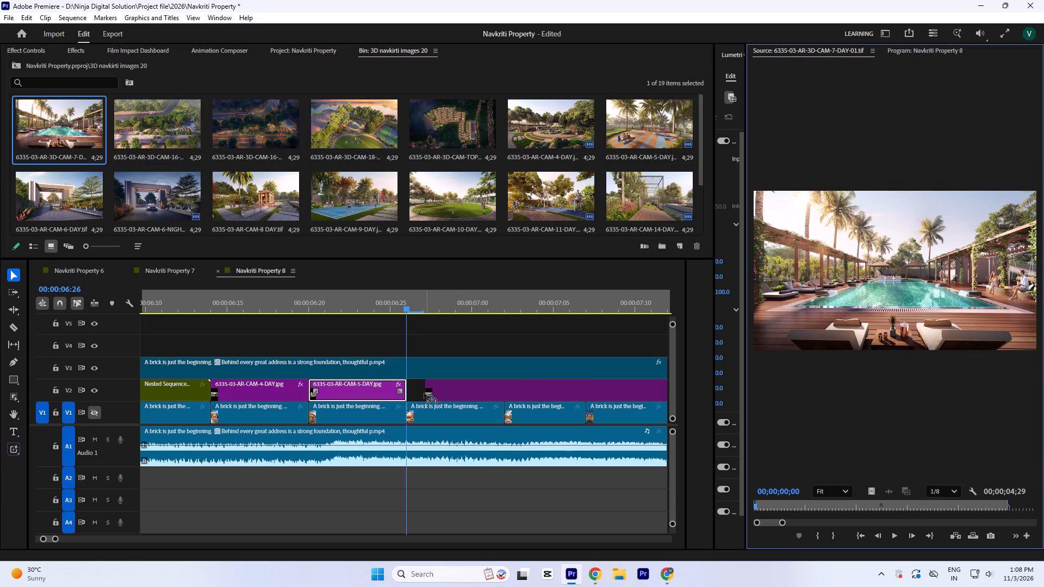
pyautogui.moveTo(424, 394); pyautogui.dragTo(412, 395)
pyautogui.click(444, 394)
# Set the scale of the V2 CAM-7-DAY-01 clip to 45.
pyautogui.click(440, 306)
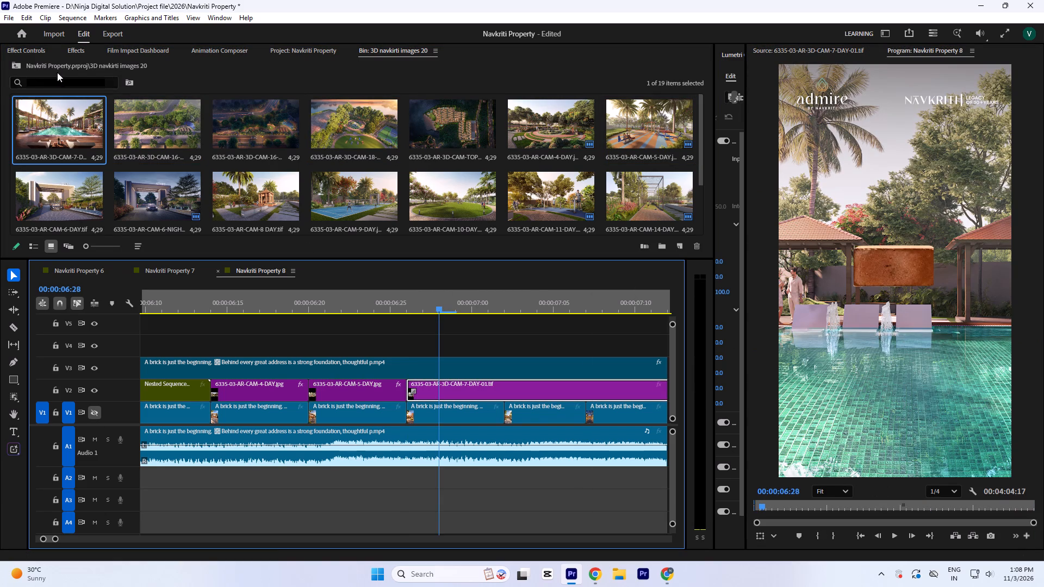
pyautogui.moveTo(43, 53); pyautogui.dragTo(52, 58)
pyautogui.click(216, 130)
pyautogui.press('4')
pyautogui.press('5')
pyautogui.click(456, 123)
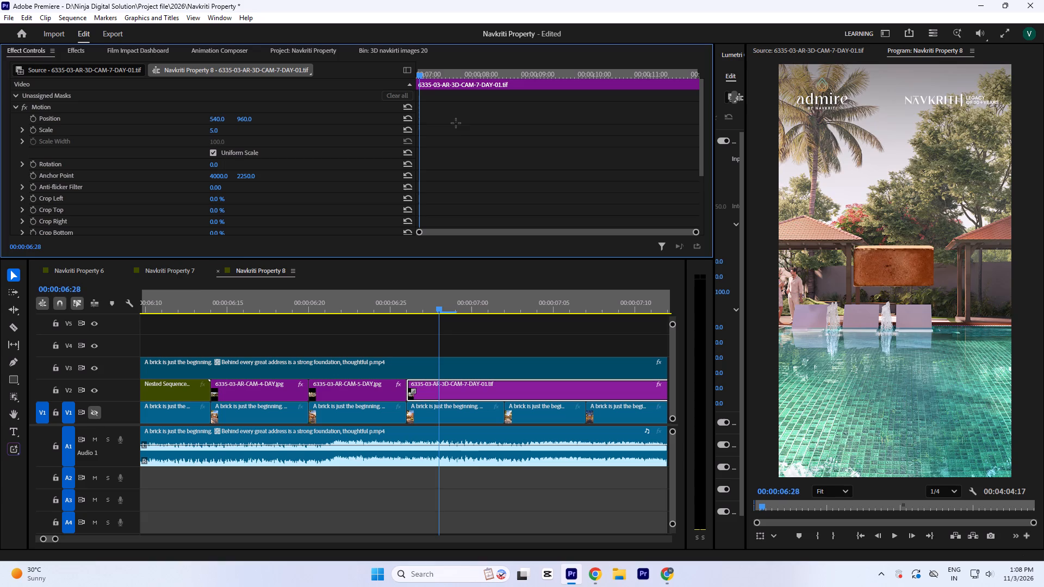
pyautogui.click(446, 302)
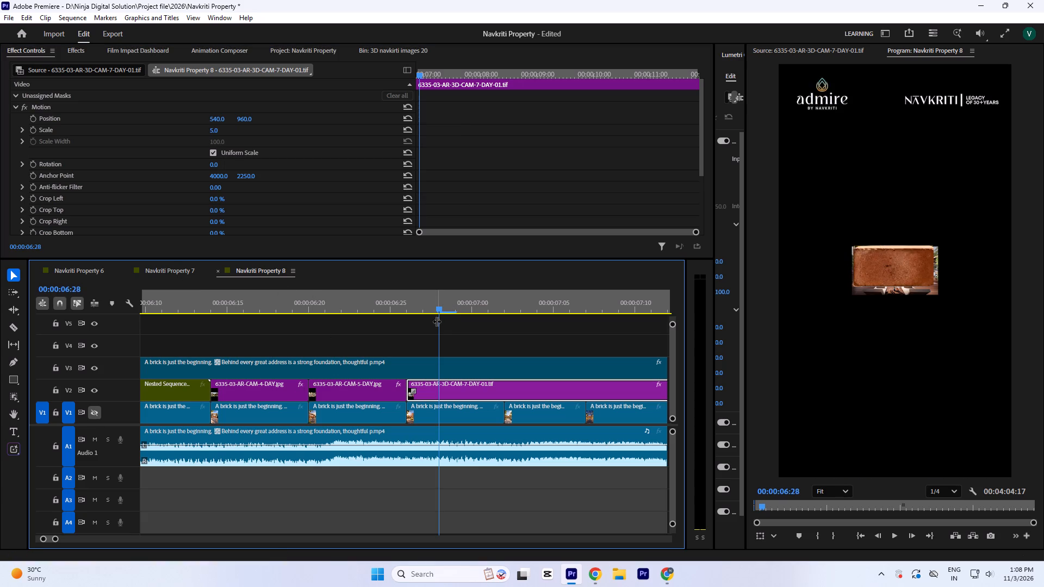
pyautogui.click(214, 128)
pyautogui.press('4')
pyautogui.press('5')
pyautogui.click(511, 140)
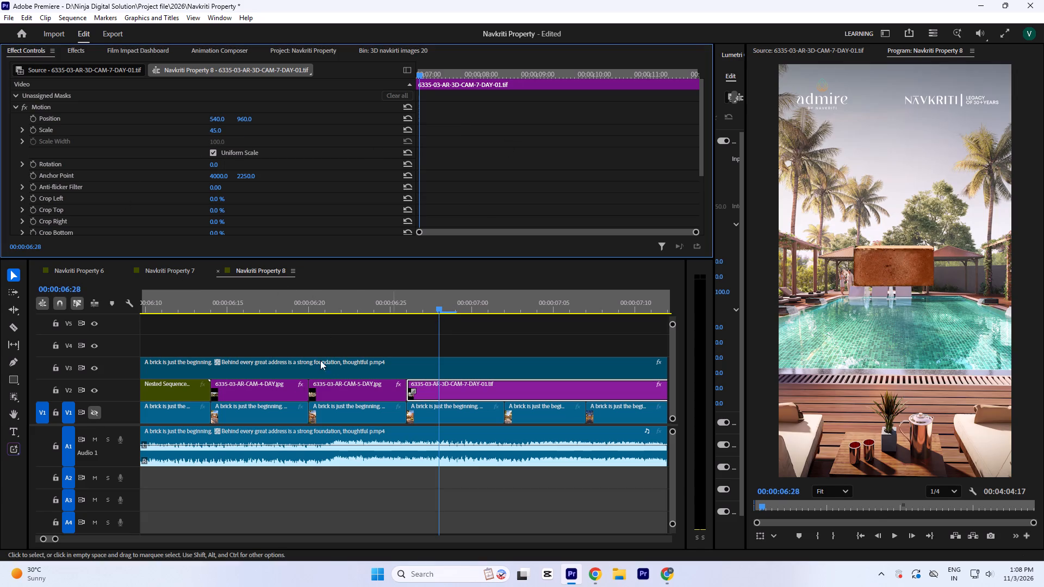
# Trim the end of the V2 CAM-7-DAY-01 clip to match the end of the V1 shot below it.
pyautogui.click(449, 304)
pyautogui.press('-')
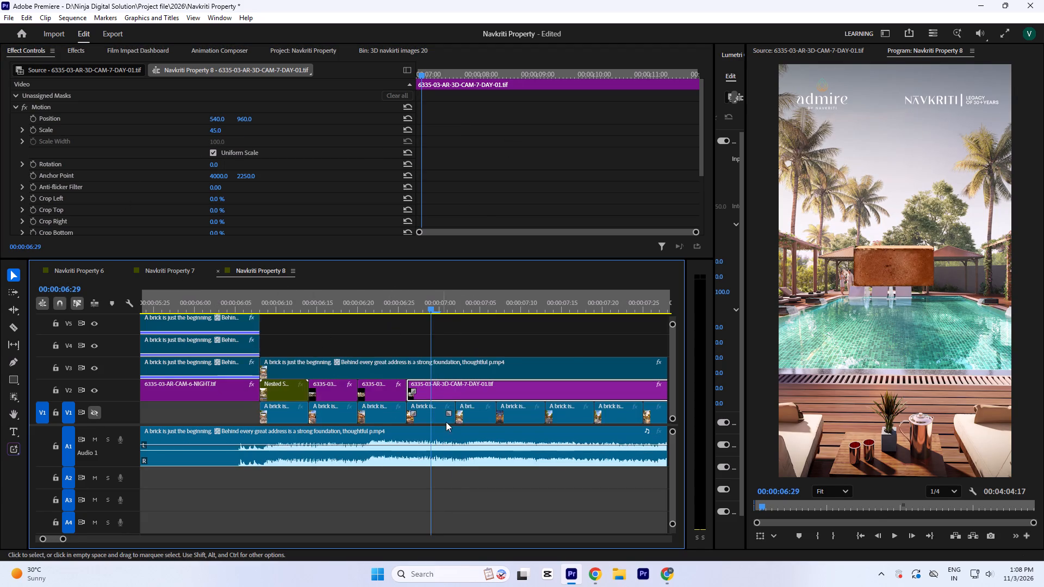
pyautogui.press('-')
pyautogui.press('-')
pyautogui.press('-')
pyautogui.moveTo(504, 395); pyautogui.dragTo(484, 395)
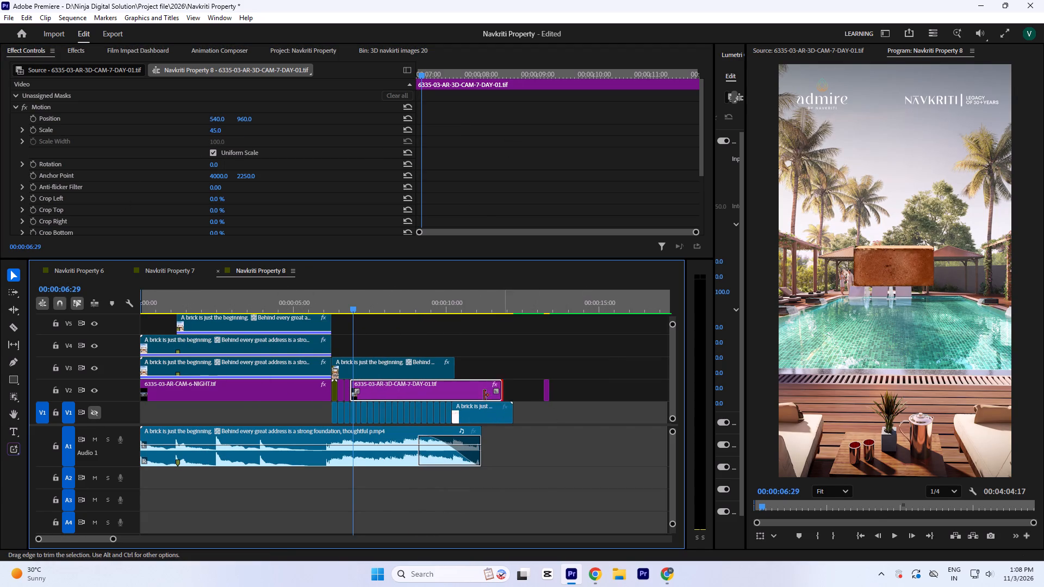
pyautogui.moveTo(484, 395); pyautogui.dragTo(364, 392)
pyautogui.press('=')
pyautogui.press('=')
pyautogui.press('=')
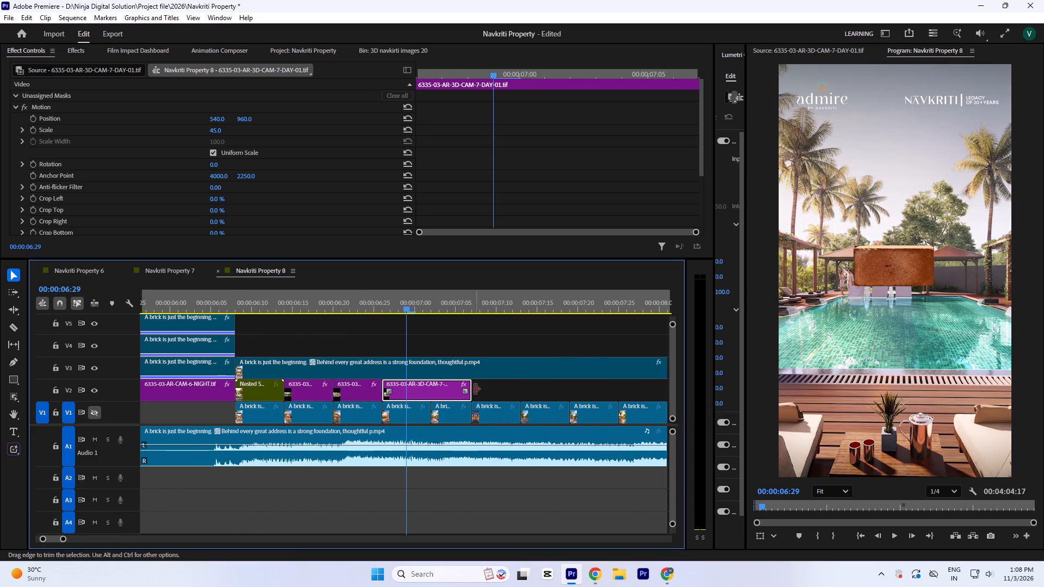
pyautogui.moveTo(474, 389); pyautogui.dragTo(431, 392)
# Place 6335-03-AR-CAM-8 DAY.tif from the 3D images bin on V2 directly after the CAM-7-DAY-01 clip.
pyautogui.click(436, 299)
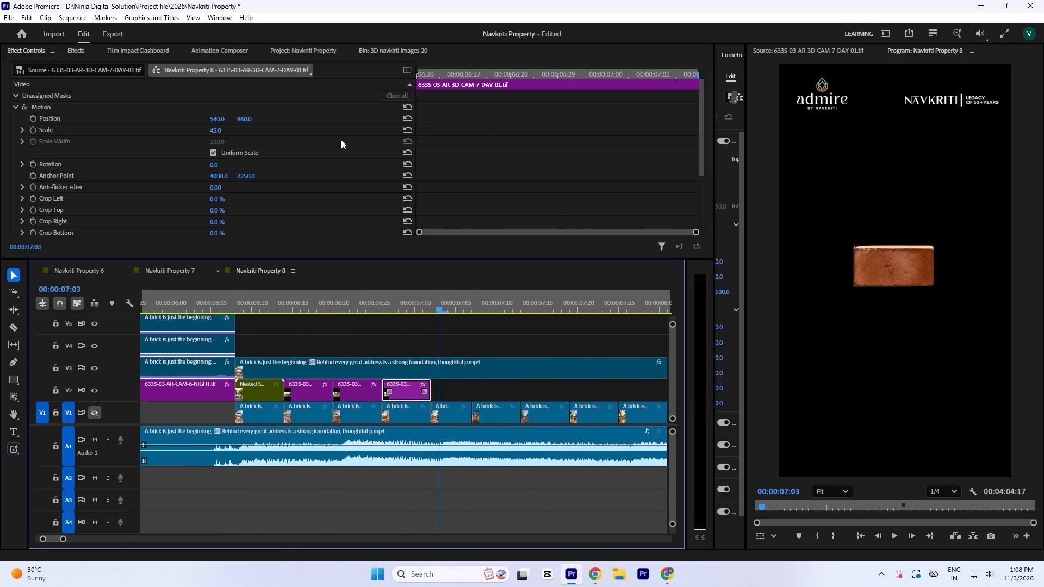
pyautogui.click(390, 45)
pyautogui.scroll(-1, 239, 181)
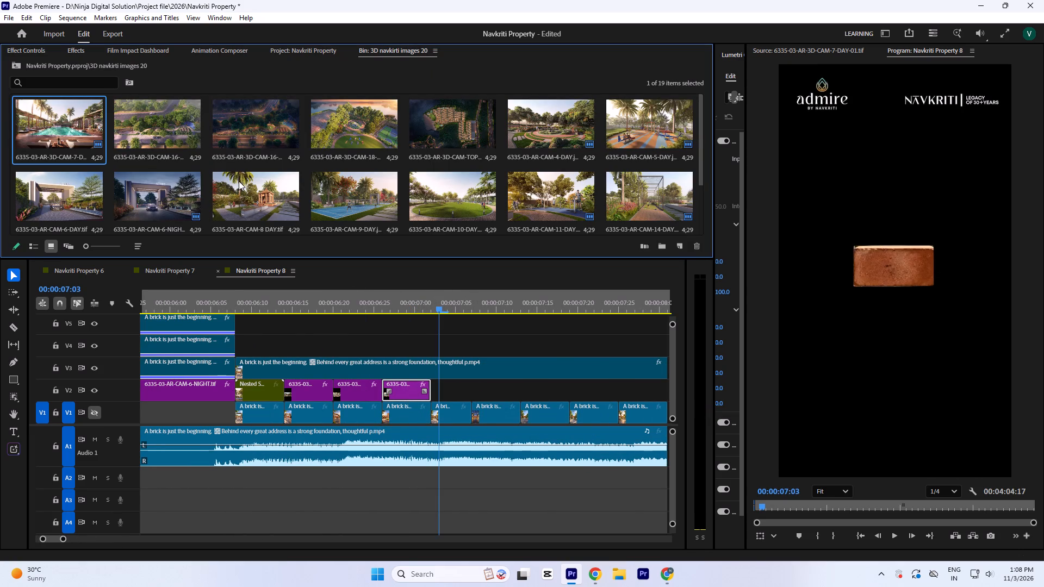
pyautogui.doubleClick(243, 130)
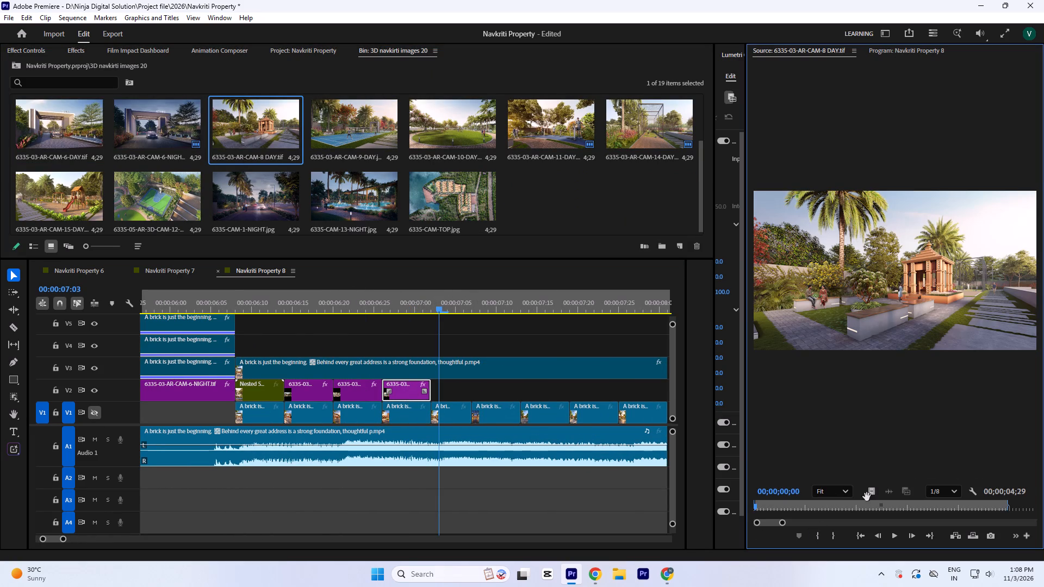
pyautogui.moveTo(868, 495); pyautogui.dragTo(433, 398)
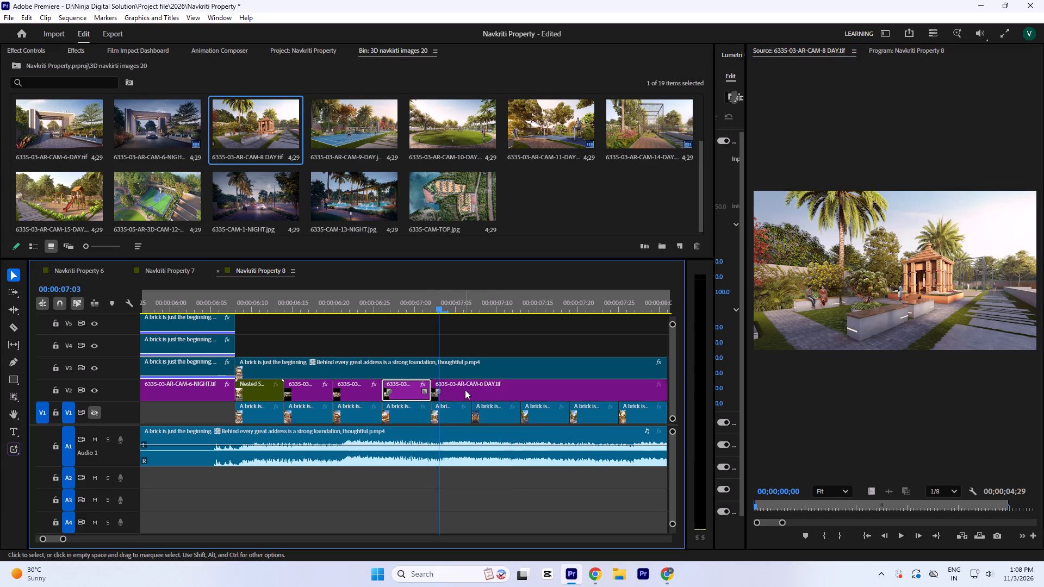
pyautogui.click(465, 390)
# Set the scale of the V2 CAM-8 DAY clip to 45.
pyautogui.click(456, 302)
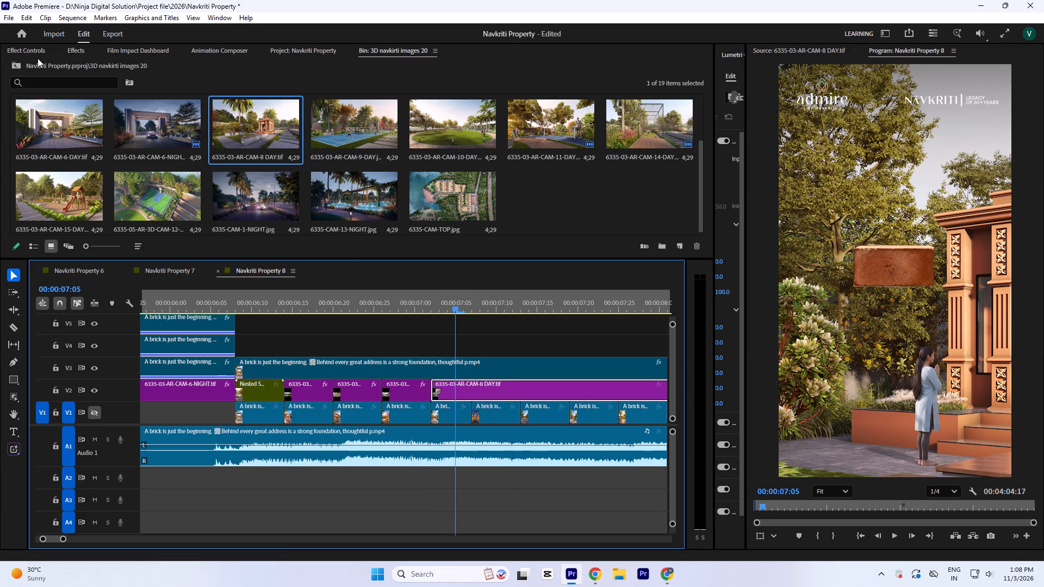
pyautogui.click(38, 57)
pyautogui.click(40, 51)
pyautogui.click(220, 134)
pyautogui.press('4')
pyautogui.press('5')
pyautogui.click(514, 121)
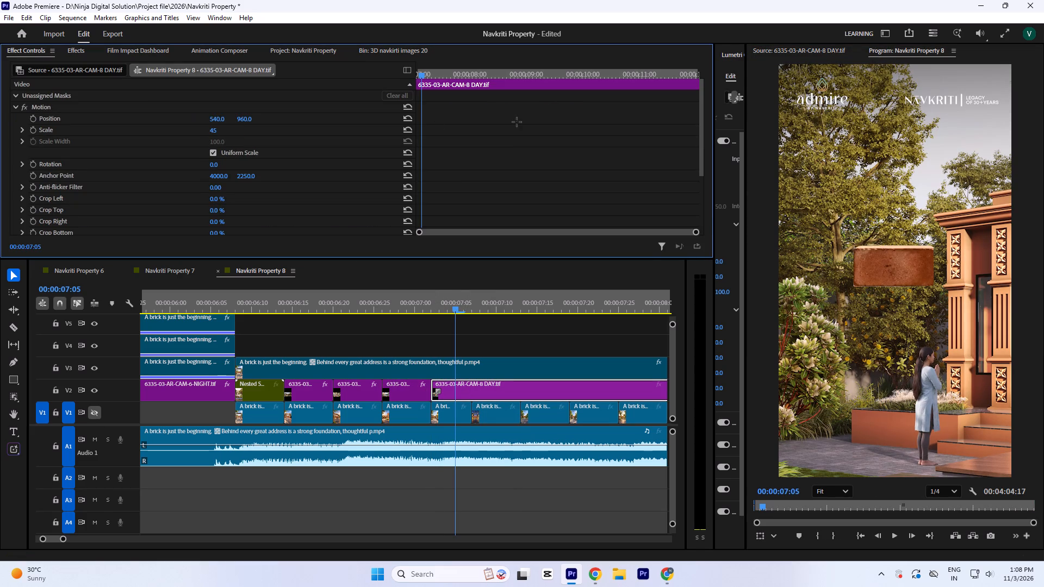
# Shift the V2 CAM-8 DAY clip horizontally to an X position of 152 so the temple sits behind the brick.
pyautogui.click(463, 299)
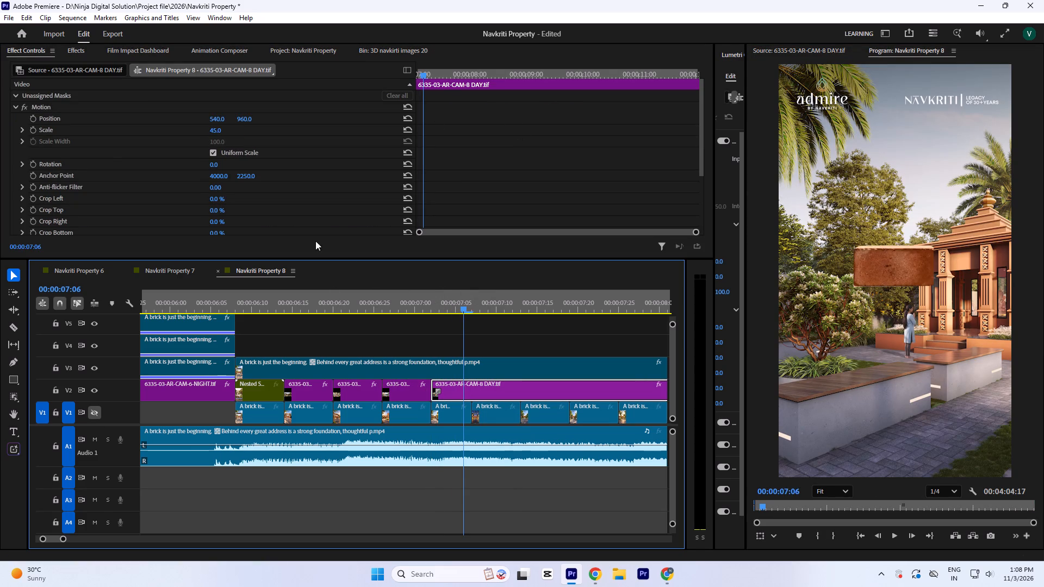
pyautogui.moveTo(216, 118); pyautogui.dragTo(134, 263)
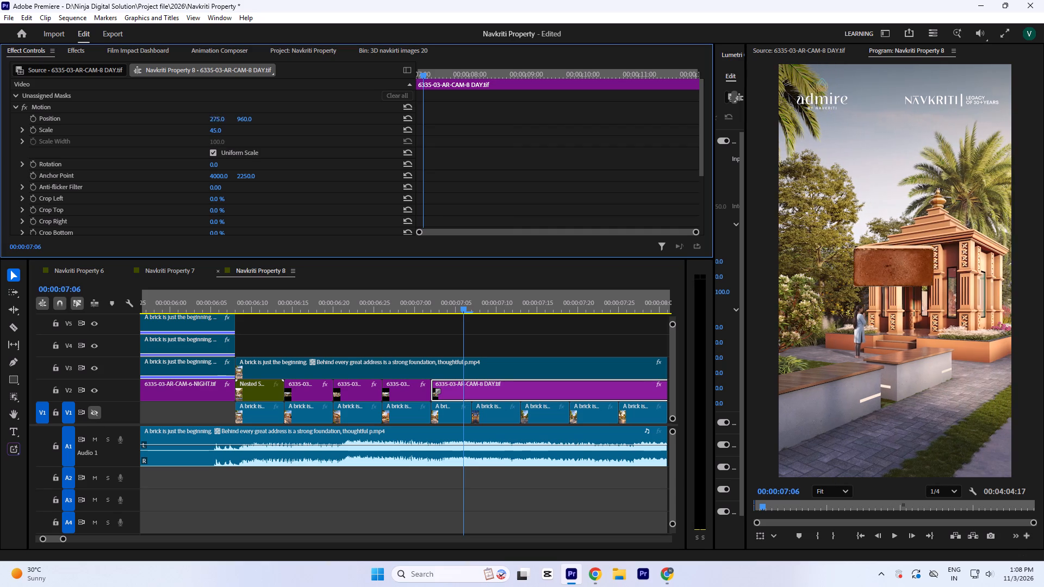
pyautogui.moveTo(134, 263); pyautogui.dragTo(110, 323)
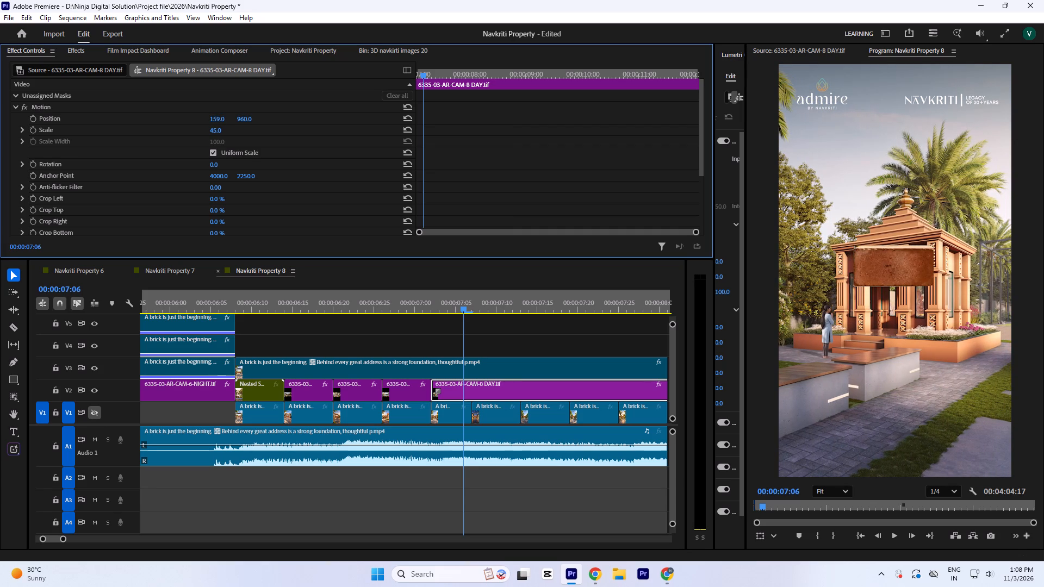
pyautogui.moveTo(110, 323); pyautogui.dragTo(109, 326)
# Trim the end of the V2 CAM-8 DAY clip to match the end of the V1 shot below it.
pyautogui.click(451, 298)
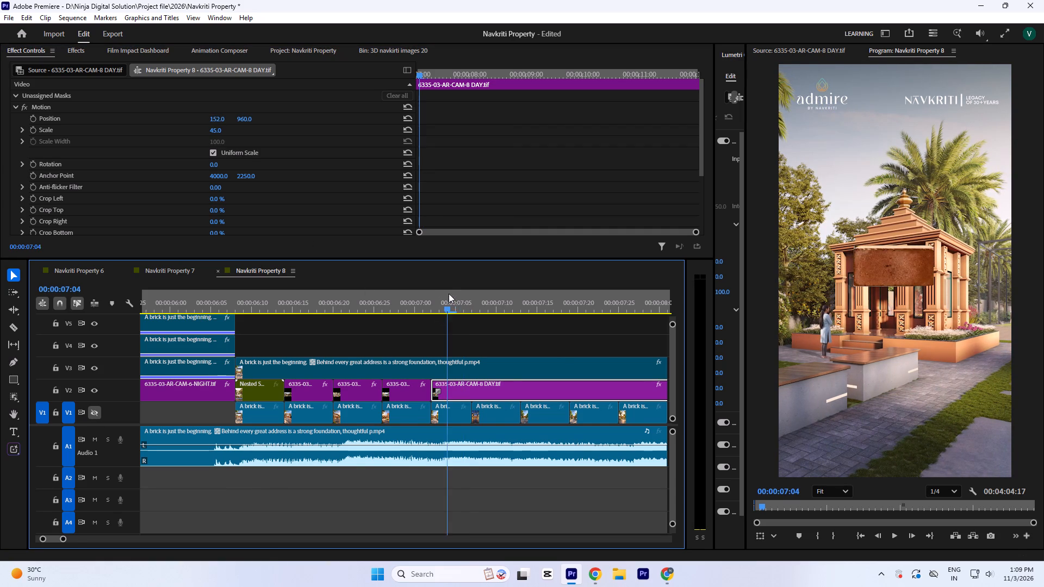
pyautogui.press('-')
pyautogui.press('-')
pyautogui.press('-')
pyautogui.moveTo(511, 394); pyautogui.dragTo(376, 382)
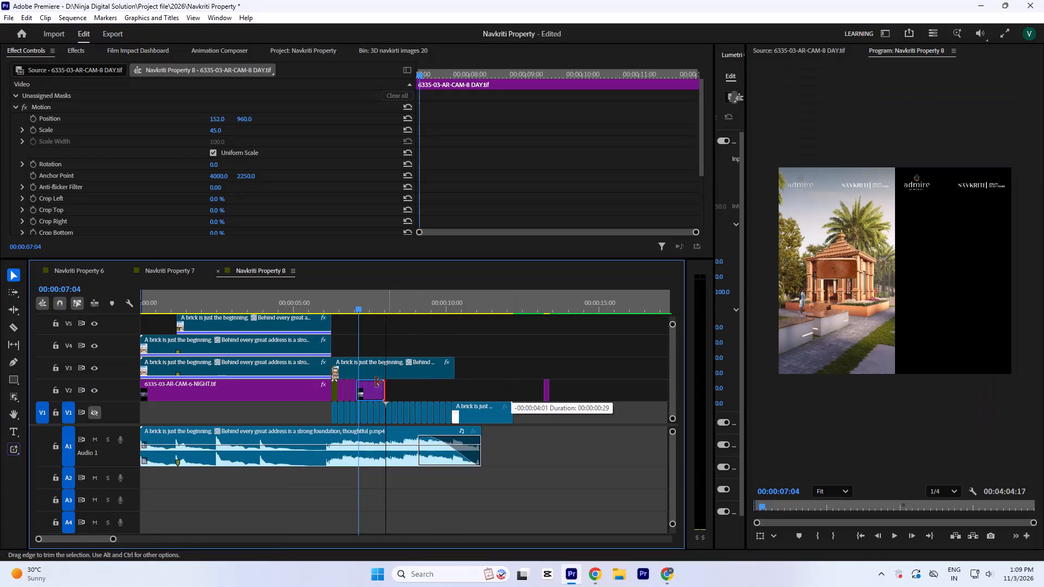
pyautogui.moveTo(376, 382); pyautogui.dragTo(364, 380)
pyautogui.press('=')
pyautogui.press('=')
pyautogui.press('=')
pyautogui.press('=')
pyautogui.press('=')
pyautogui.click(419, 305)
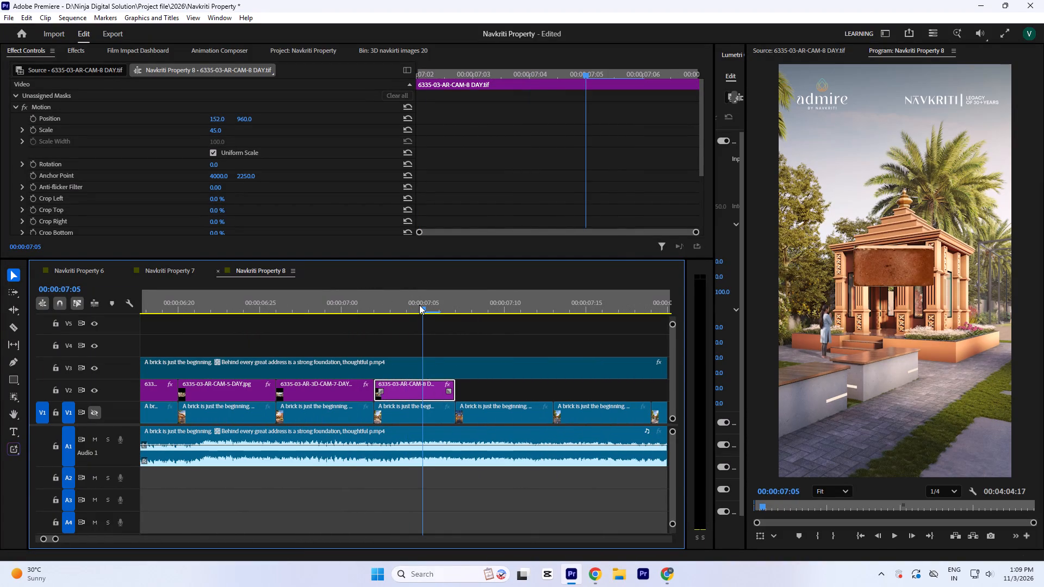
# Save the project.
pyautogui.hotkey('ctrl', 's')
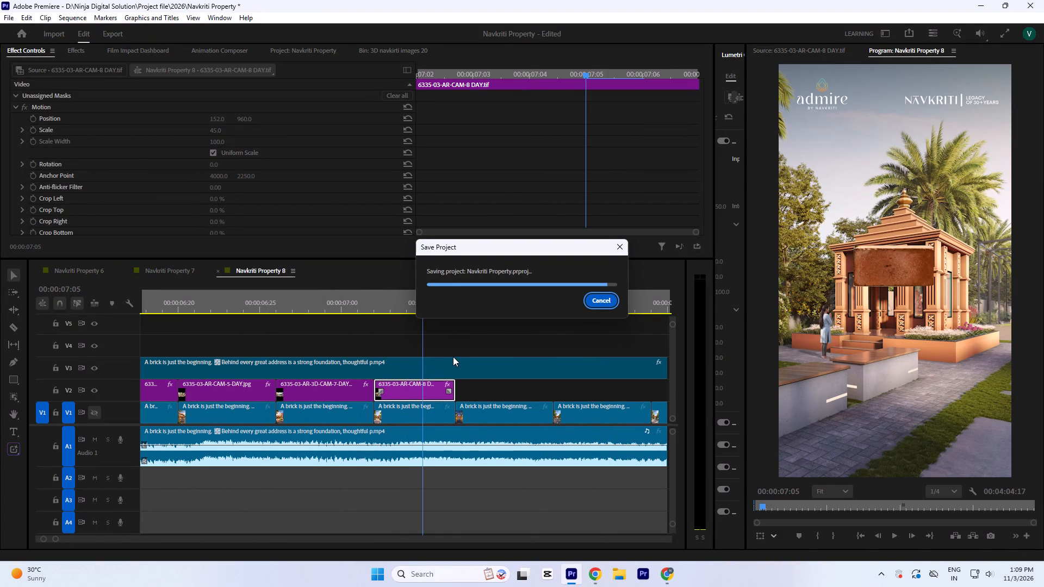
# Play the sequence from the start and replay the montage section to review the new property images behind the brick.
pyautogui.click(450, 349)
pyautogui.click(430, 298)
pyautogui.press('Return')
pyautogui.press('-')
pyautogui.press('-')
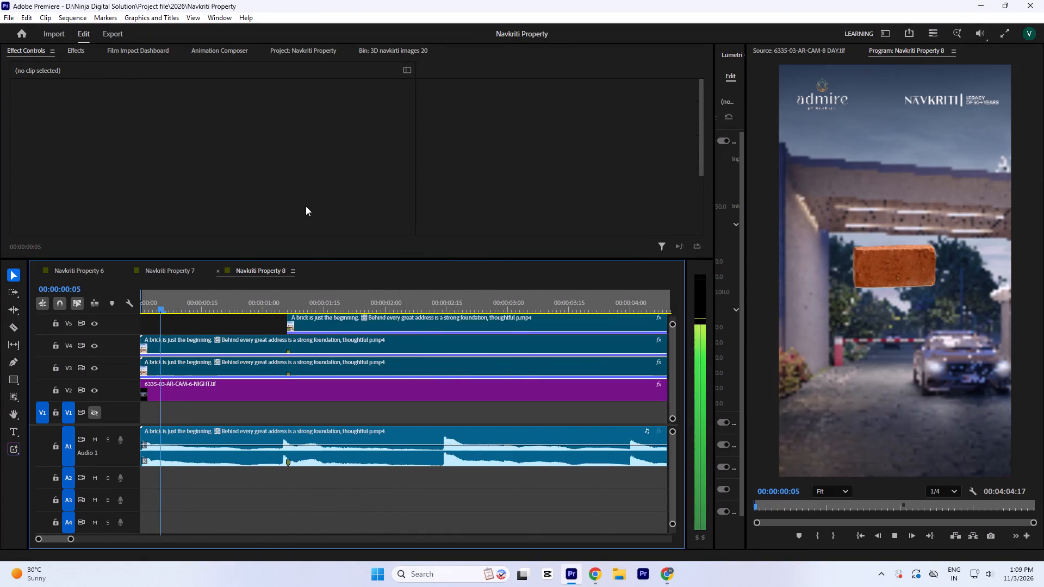
pyautogui.press('-')
pyautogui.press('space')
pyautogui.press('space')
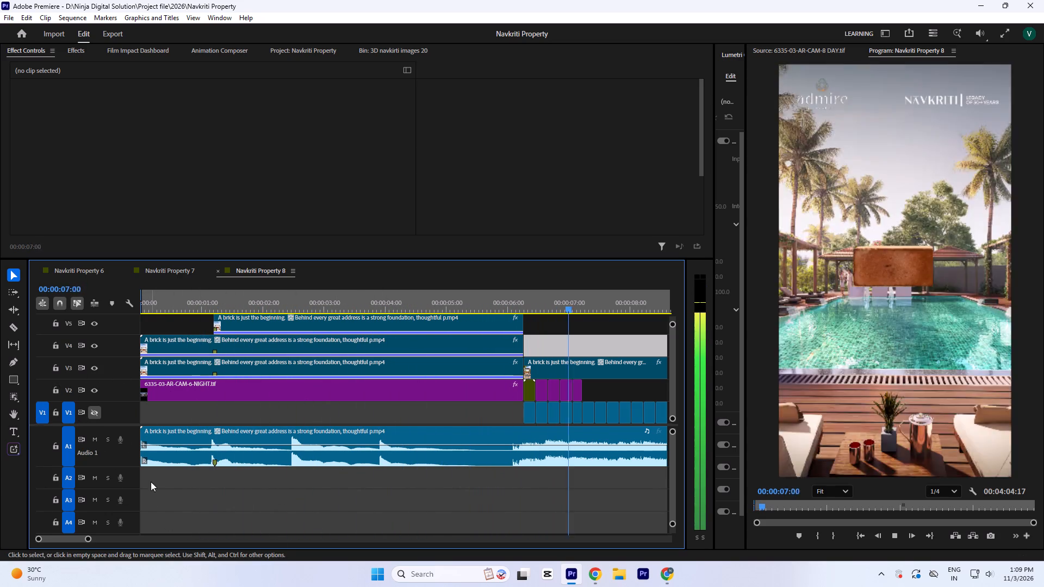
pyautogui.press('space')
pyautogui.press('-')
pyautogui.click(321, 299)
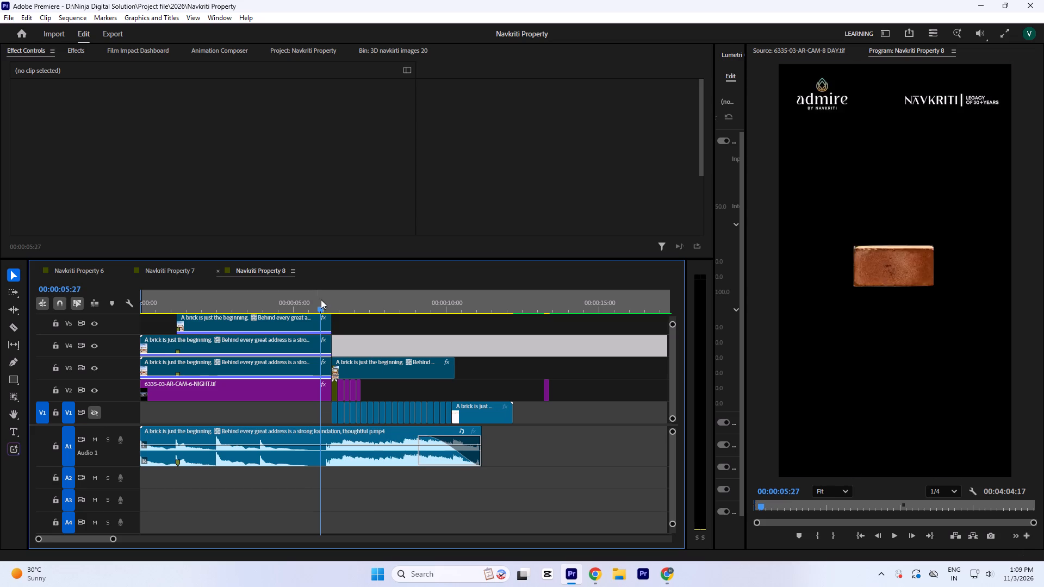
pyautogui.press('space')
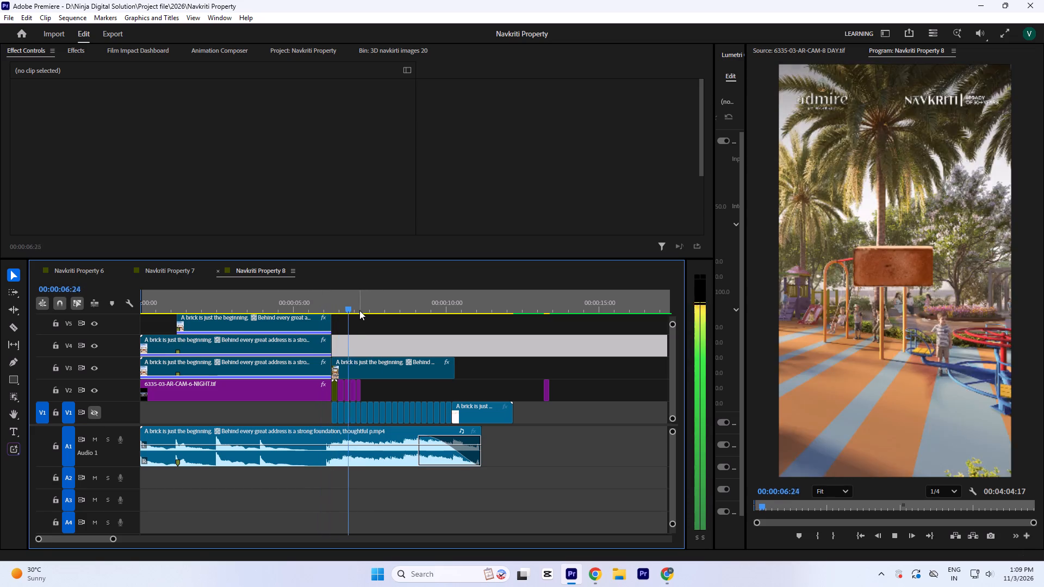
pyautogui.press('space')
pyautogui.press('space')
pyautogui.press('space')
# Place 6335-05-AR-3D-CAM-12-DAY.jpg from the 3D images bin on V2 directly after the CAM-8 DAY clip.
pyautogui.press('=')
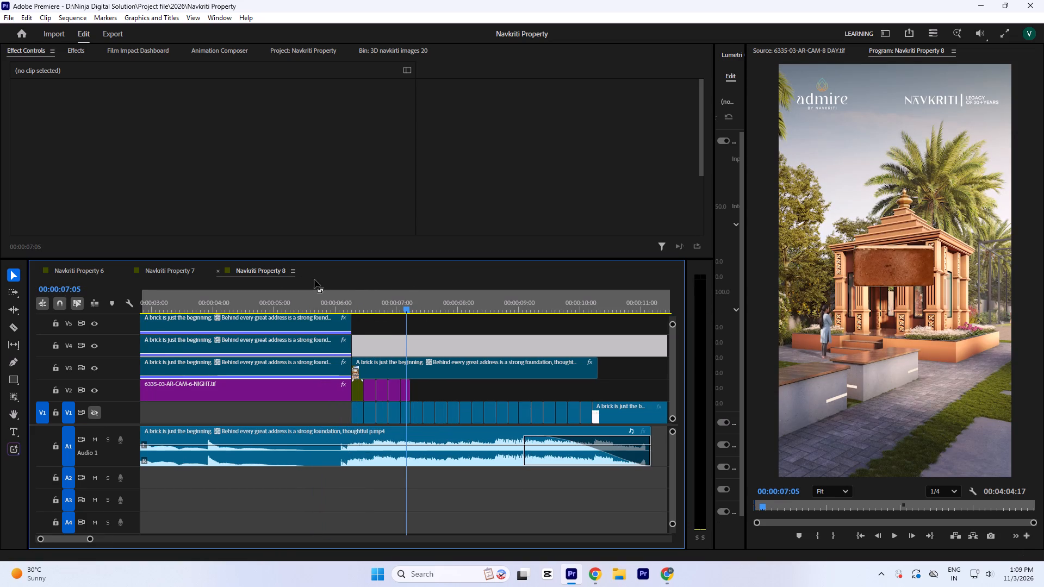
pyautogui.click(387, 57)
pyautogui.click(382, 40)
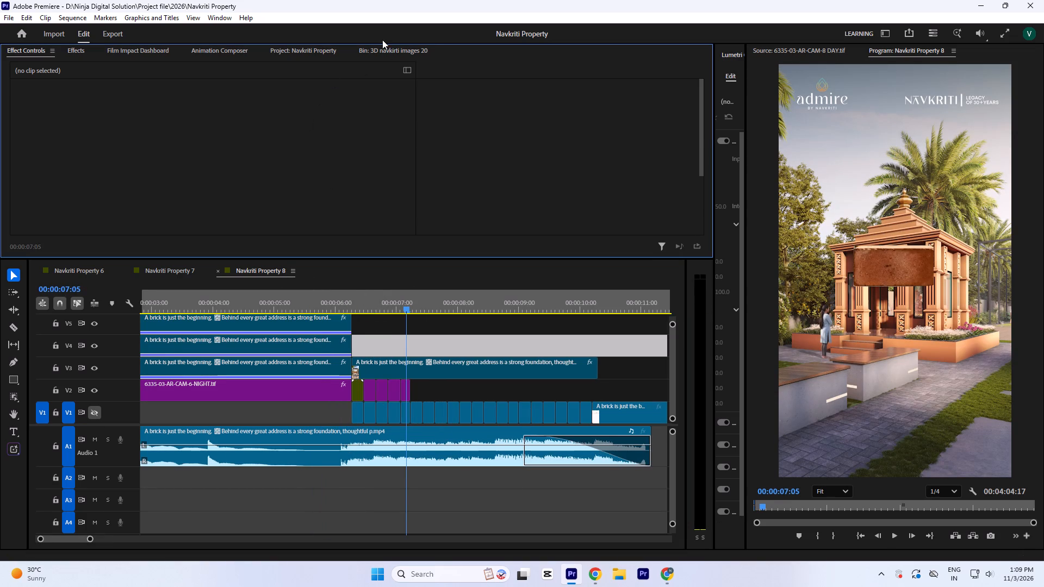
pyautogui.click(388, 47)
pyautogui.scroll(3, 398, 155)
pyautogui.scroll(-6, 400, 166)
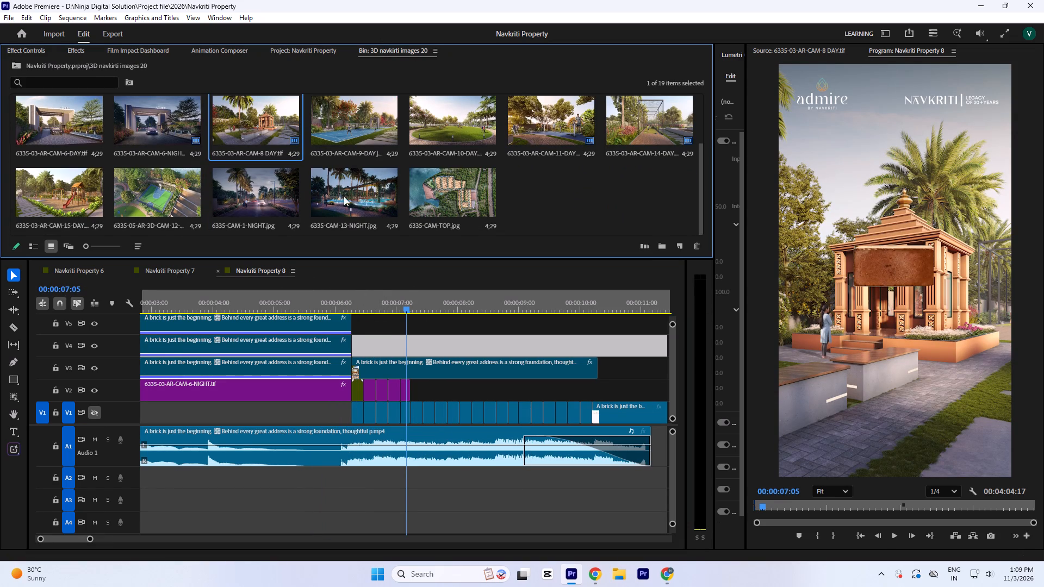
pyautogui.doubleClick(346, 186)
pyautogui.doubleClick(163, 189)
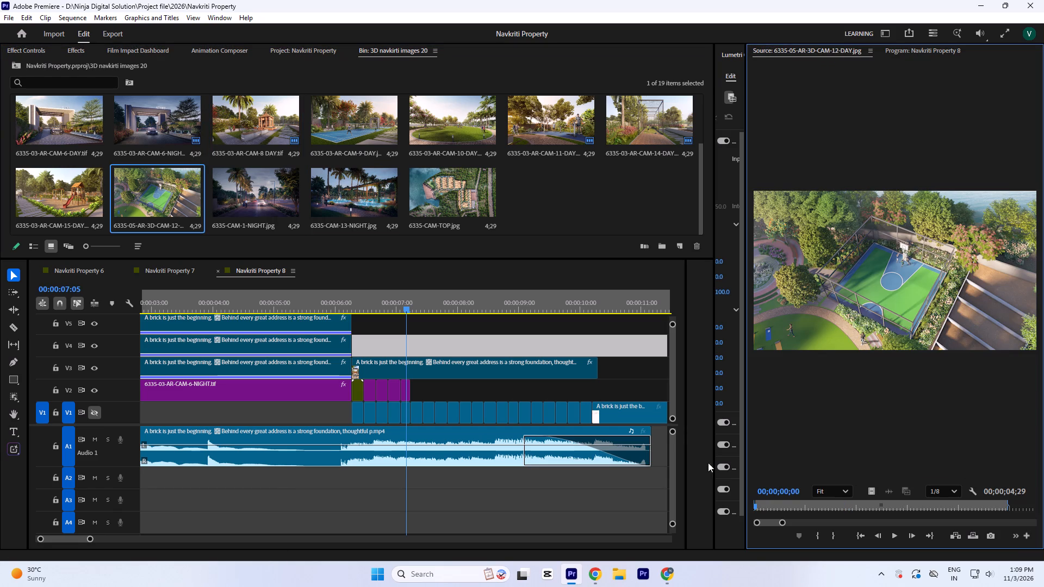
pyautogui.moveTo(869, 494); pyautogui.dragTo(412, 398)
pyautogui.click(426, 392)
# Set the scale of the V2 CAM-12-DAY basketball court clip to 45.
pyautogui.click(421, 308)
pyautogui.click(22, 49)
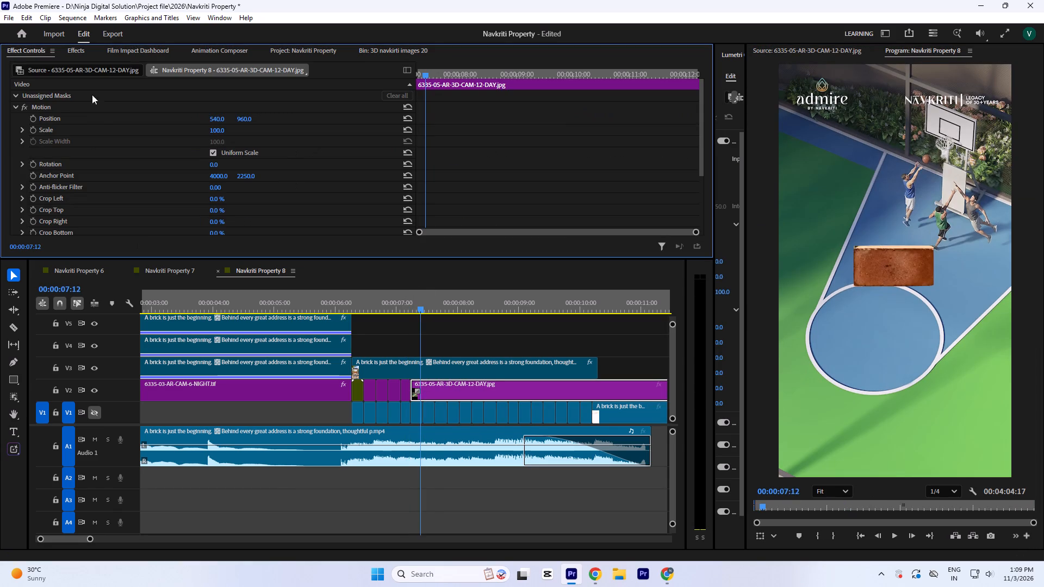
pyautogui.click(217, 128)
pyautogui.press('4')
pyautogui.press('5')
pyautogui.click(539, 126)
# Trim the end of the V2 CAM-12-DAY clip to match the end of the V1 shot below it.
pyautogui.click(421, 293)
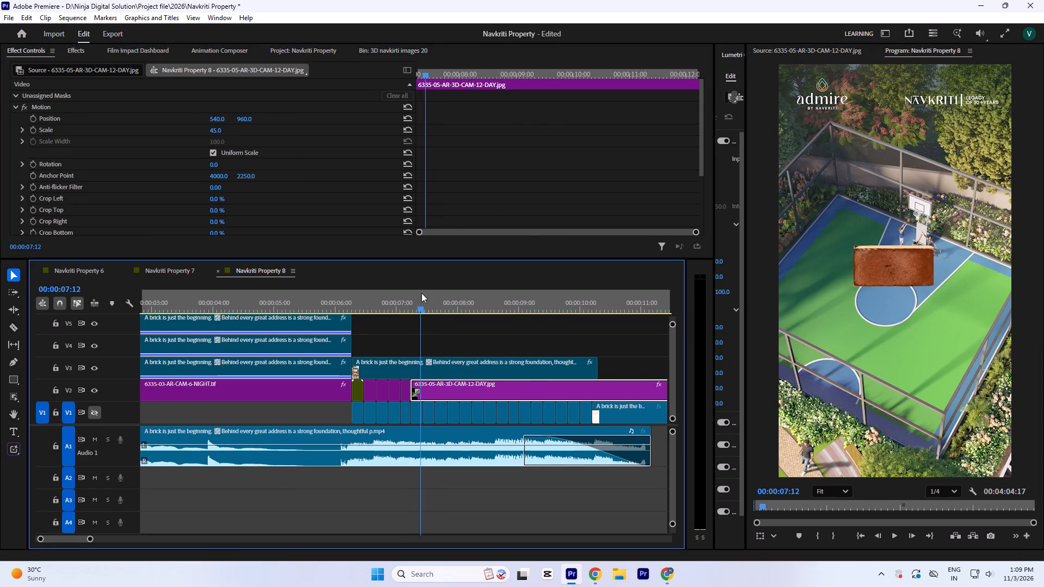
pyautogui.press('-')
pyautogui.moveTo(517, 392); pyautogui.dragTo(369, 384)
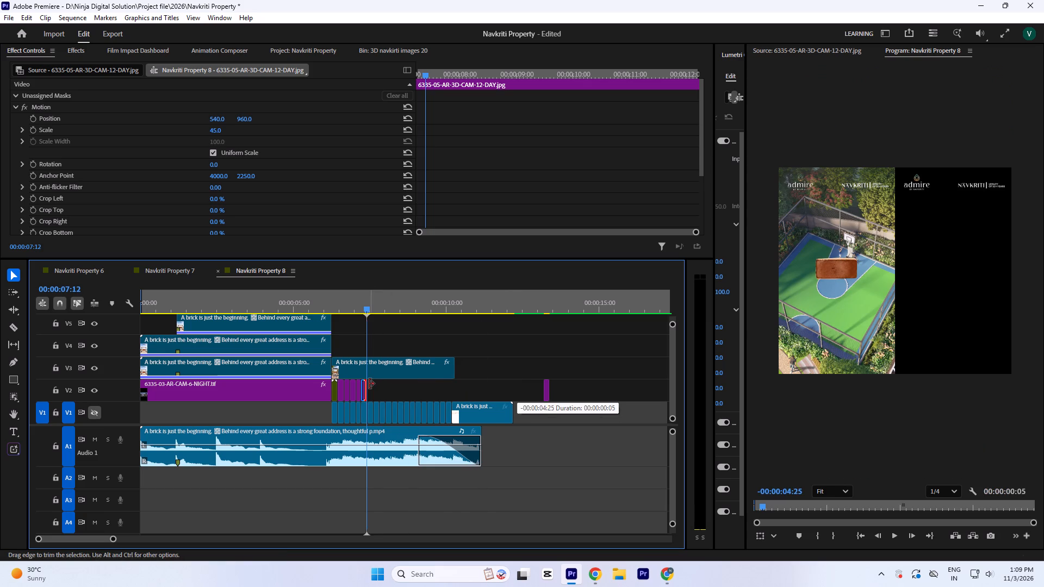
pyautogui.moveTo(369, 384); pyautogui.dragTo(374, 385)
pyautogui.press('=')
pyautogui.press('=')
pyautogui.press('=')
pyautogui.moveTo(466, 390); pyautogui.dragTo(456, 392)
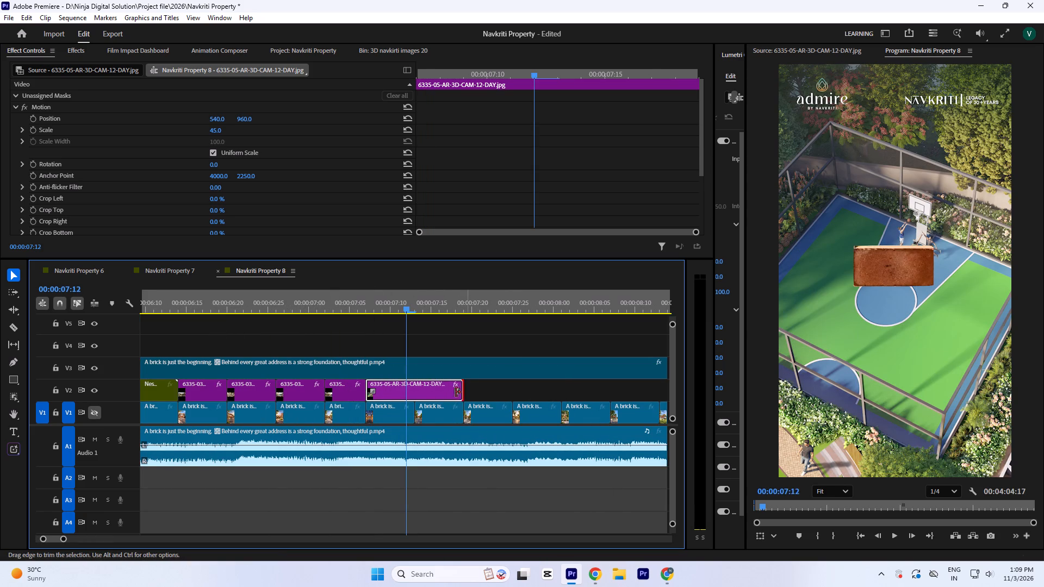
pyautogui.moveTo(456, 392); pyautogui.dragTo(415, 393)
pyautogui.click(415, 302)
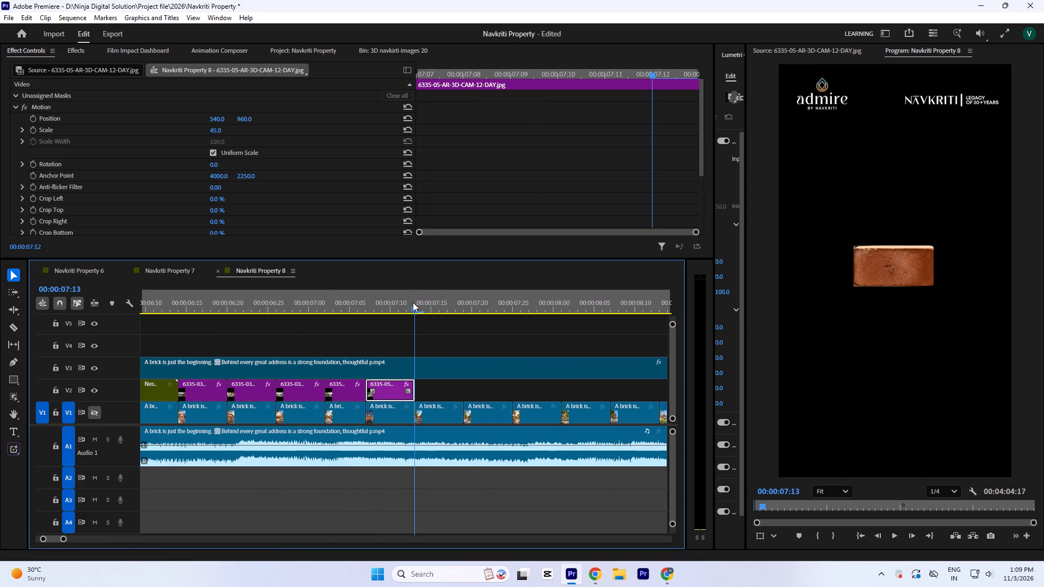
# Place 6335-03-AR-CAM-15-DAY.jpg from the 3D images bin on V2 directly after the CAM-12-DAY clip.
pyautogui.click(389, 58)
pyautogui.click(383, 48)
pyautogui.doubleClick(70, 195)
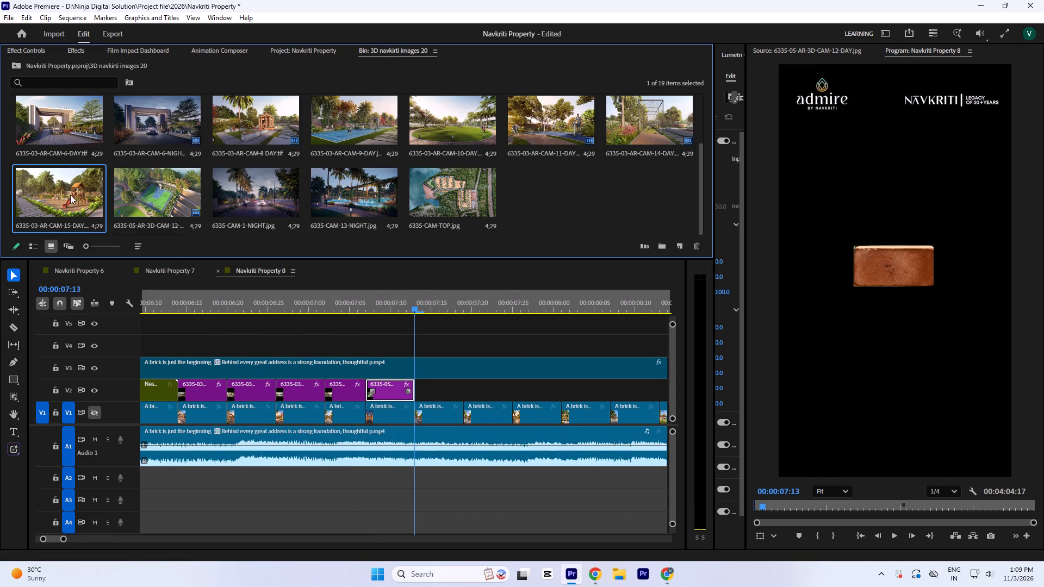
pyautogui.moveTo(866, 496); pyautogui.dragTo(422, 397)
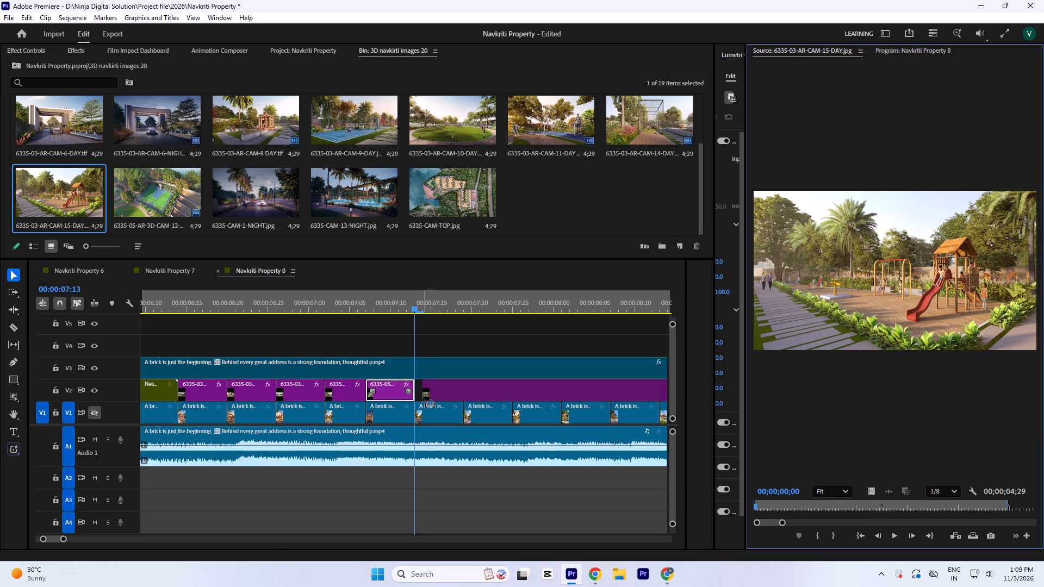
pyautogui.moveTo(422, 397); pyautogui.dragTo(418, 395)
pyautogui.click(441, 392)
# Set the scale of the V2 CAM-15-DAY playground clip to 45.
pyautogui.click(435, 288)
pyautogui.click(440, 307)
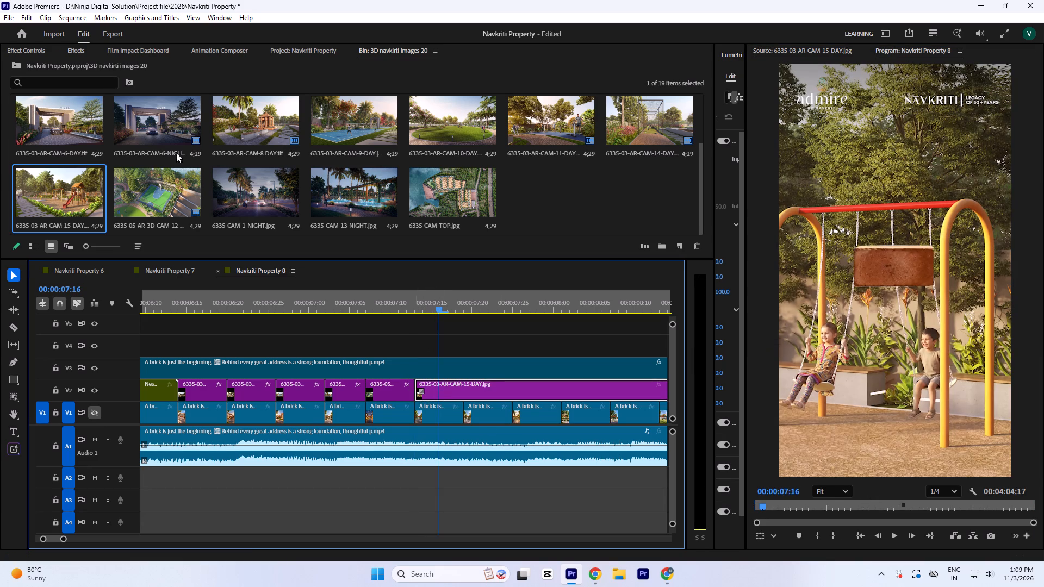
pyautogui.click(38, 46)
pyautogui.click(216, 127)
pyautogui.press('4')
pyautogui.press('5')
pyautogui.click(458, 134)
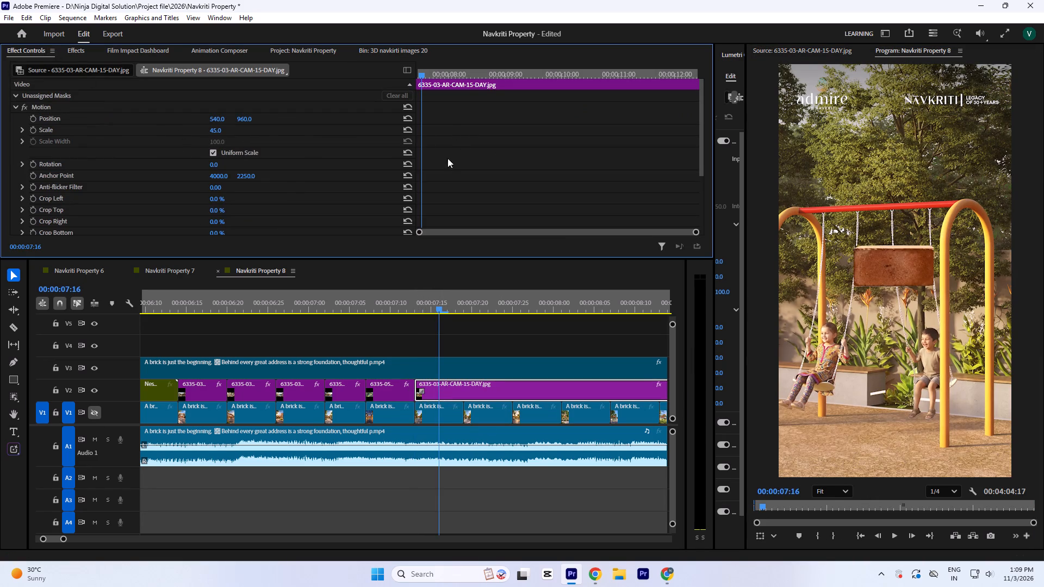
# Trim the end of the V2 CAM-15-DAY clip to match the end of the V1 shot below it.
pyautogui.click(442, 298)
pyautogui.press('-')
pyautogui.press('-')
pyautogui.press('-')
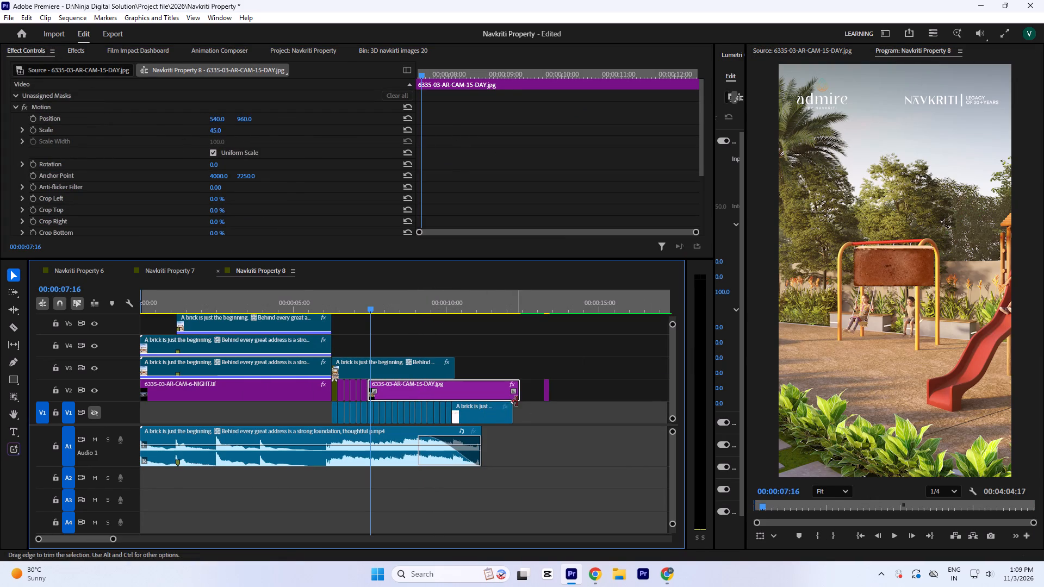
pyautogui.moveTo(526, 395); pyautogui.dragTo(481, 395)
pyautogui.moveTo(519, 392); pyautogui.dragTo(382, 391)
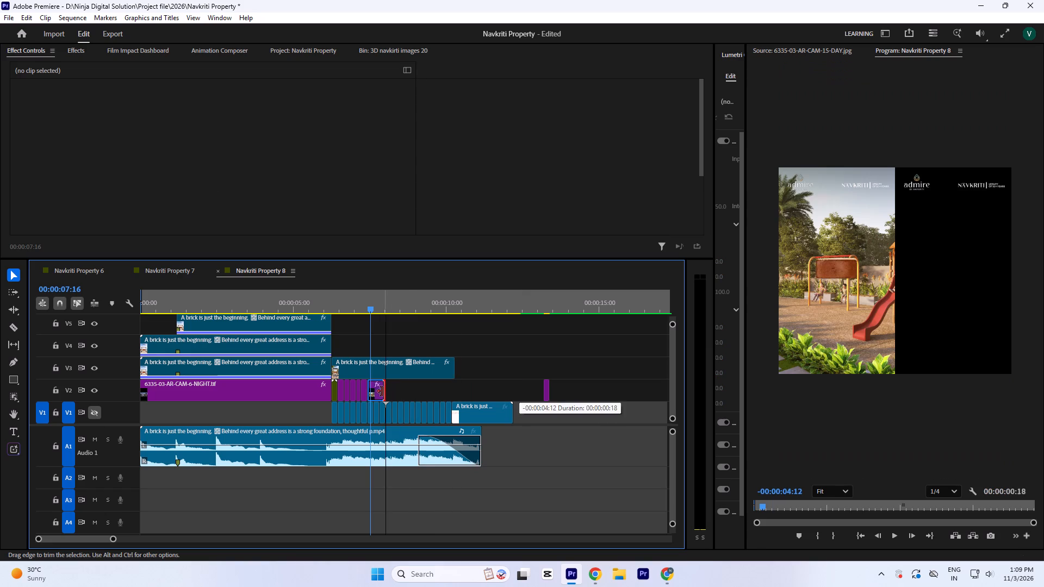
pyautogui.moveTo(382, 391); pyautogui.dragTo(376, 391)
pyautogui.press('=')
pyautogui.press('=')
pyautogui.press('=')
pyautogui.moveTo(482, 391); pyautogui.dragTo(430, 394)
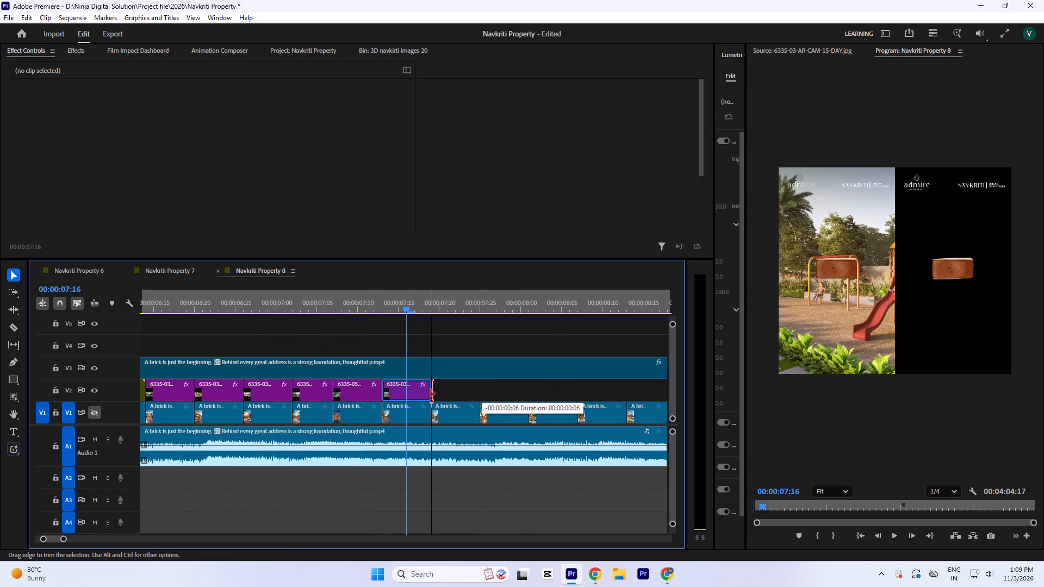
pyautogui.moveTo(430, 394); pyautogui.dragTo(433, 395)
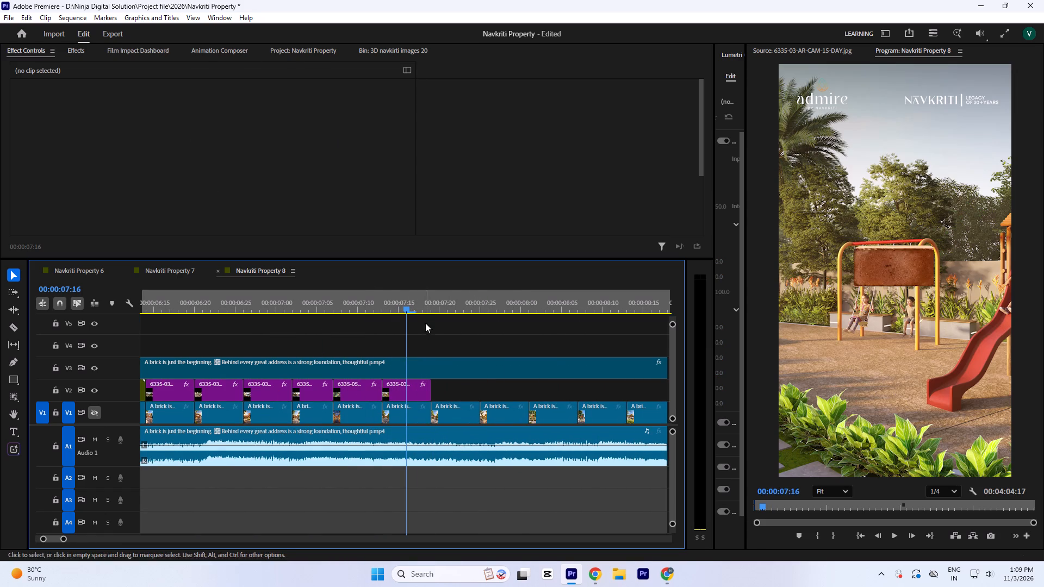
# Shift the V2 CAM-15-DAY clip horizontally to an X position of 298.
pyautogui.click(413, 300)
pyautogui.click(404, 384)
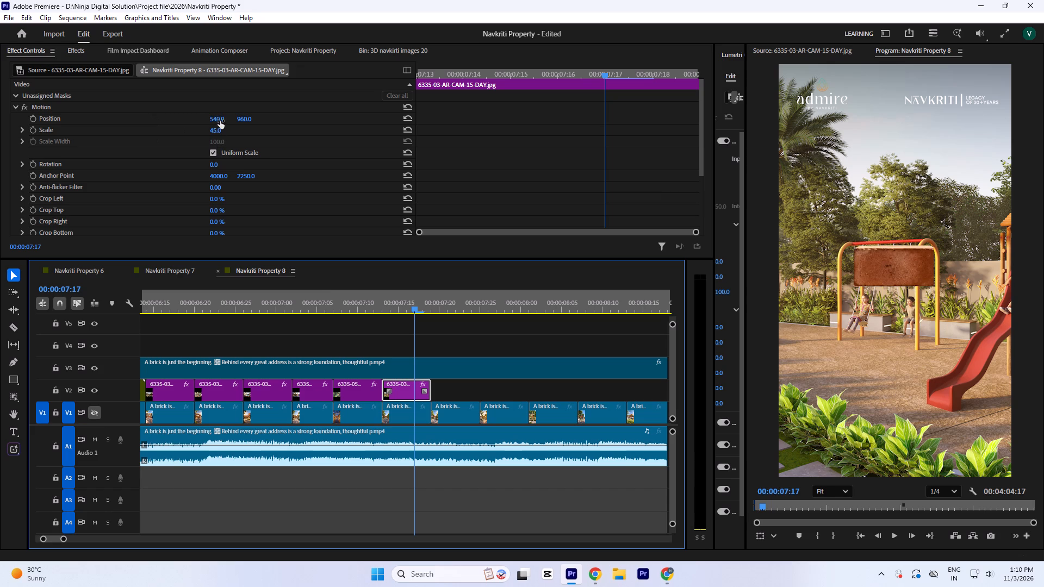
pyautogui.moveTo(220, 121); pyautogui.dragTo(156, 251)
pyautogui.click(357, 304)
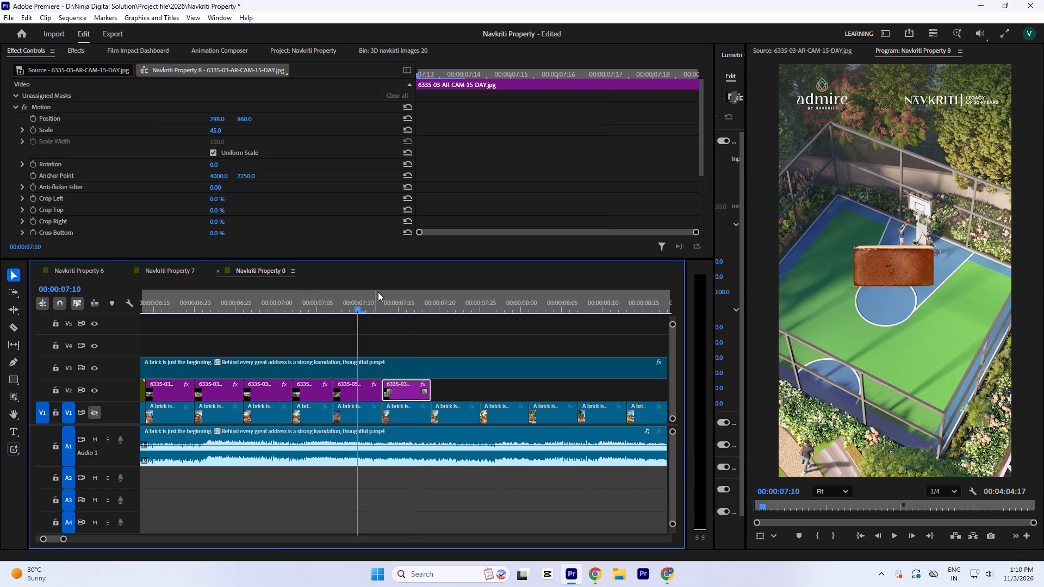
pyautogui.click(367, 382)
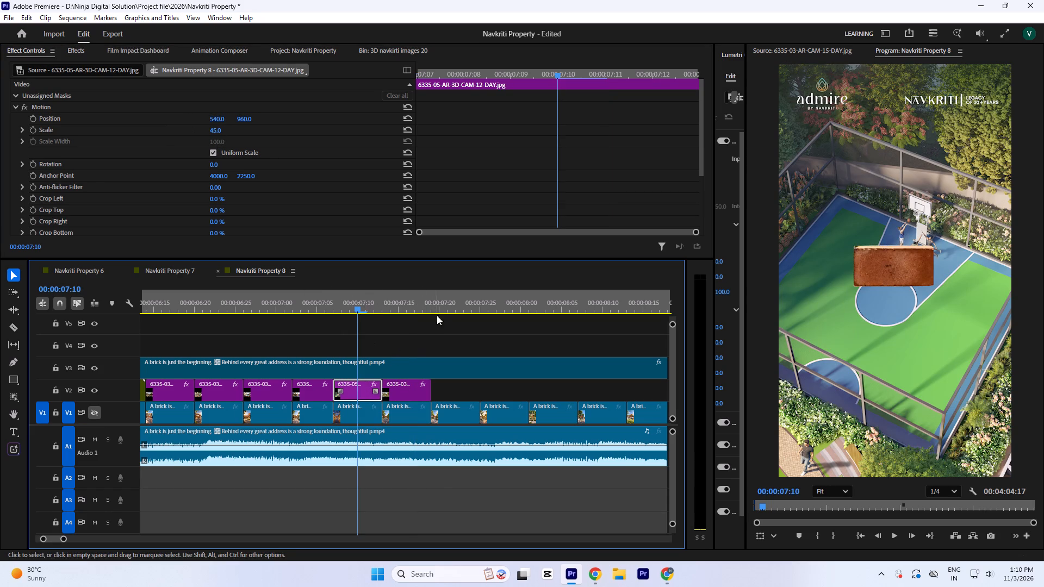
# Place 6335-CAM-13-NIGHT.jpg from the 3D images bin on V2 directly after the CAM-15-DAY clip.
pyautogui.click(438, 312)
pyautogui.press('-')
pyautogui.click(402, 53)
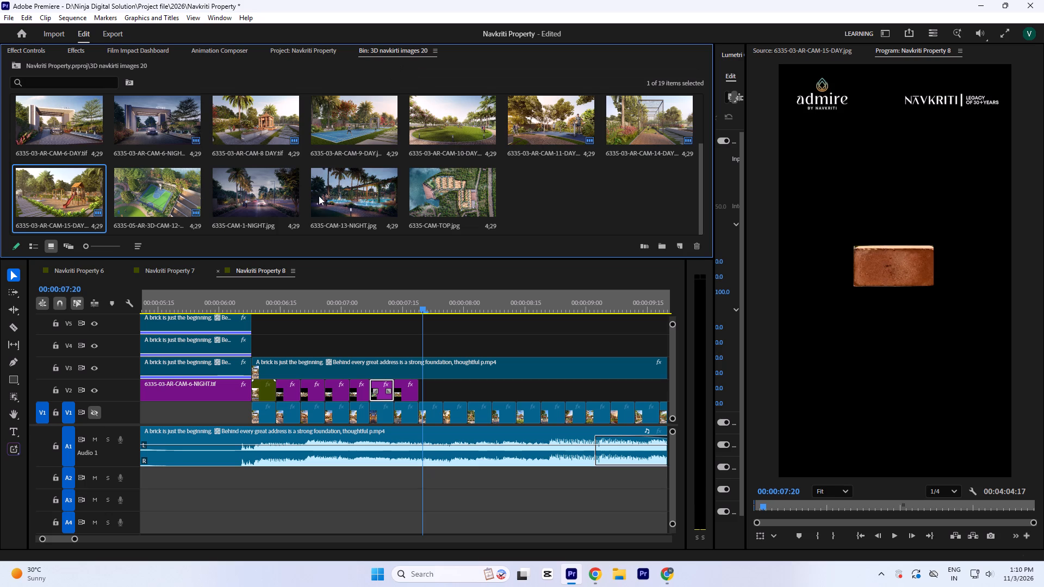
pyautogui.doubleClick(248, 188)
pyautogui.doubleClick(324, 193)
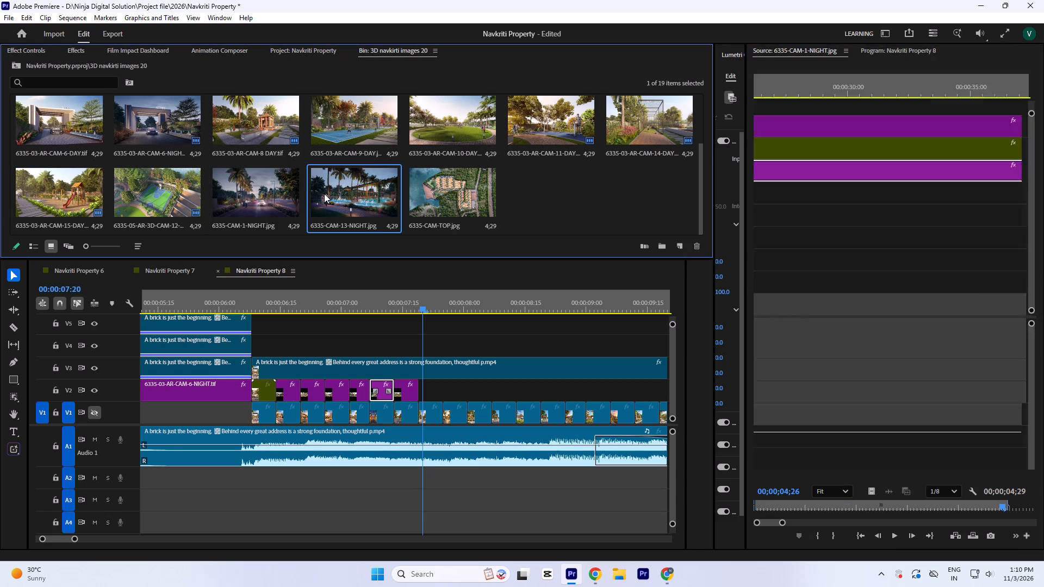
pyautogui.moveTo(872, 489); pyautogui.dragTo(517, 424)
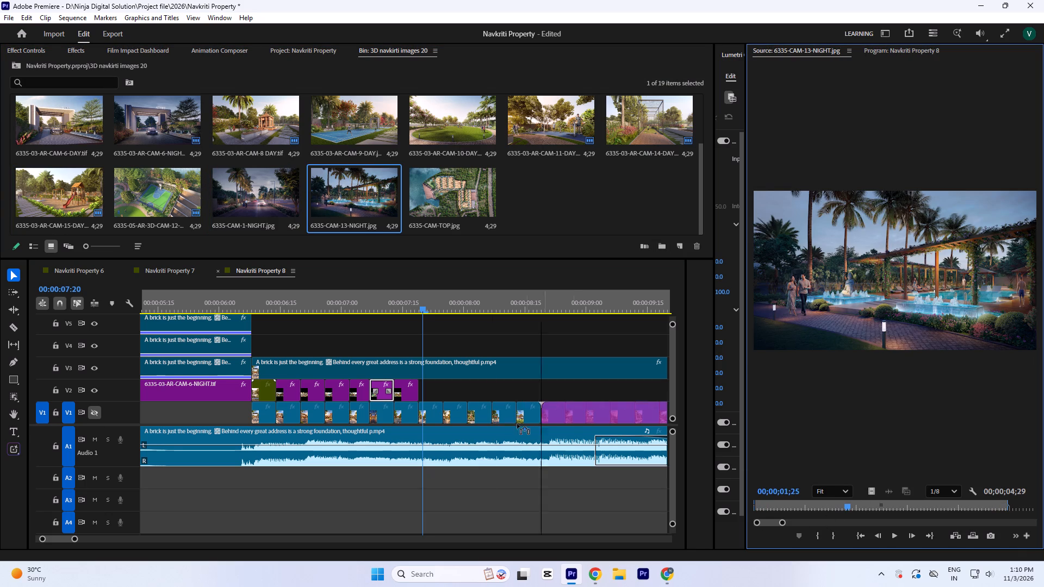
pyautogui.moveTo(517, 424); pyautogui.dragTo(422, 389)
pyautogui.click(440, 390)
pyautogui.moveTo(455, 393); pyautogui.dragTo(452, 394)
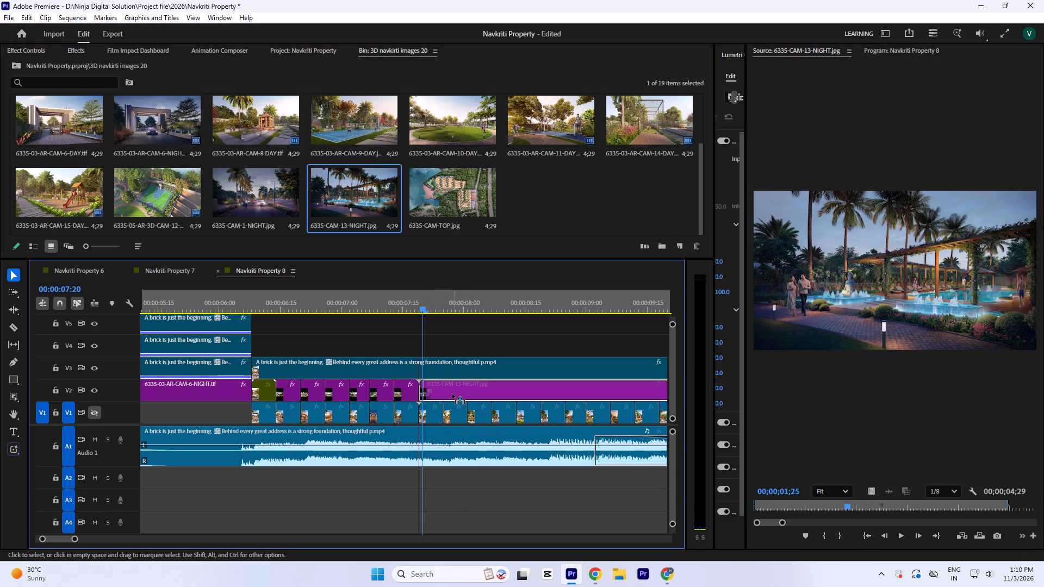
pyautogui.moveTo(452, 394); pyautogui.dragTo(449, 395)
# Set the scale of the V2 CAM-13-NIGHT pool clip to 45.
pyautogui.click(47, 53)
pyautogui.click(215, 130)
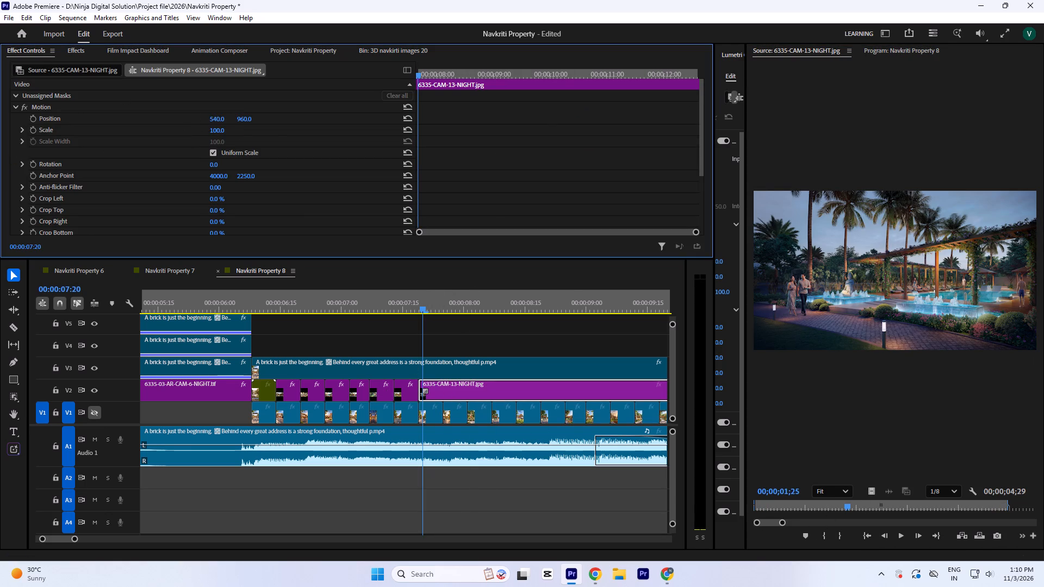
pyautogui.press('4')
pyautogui.press('5')
pyautogui.click(543, 123)
# Trim the end of the V2 CAM-13-NIGHT clip to match the end of the V1 shot below it.
pyautogui.click(437, 309)
pyautogui.press('-')
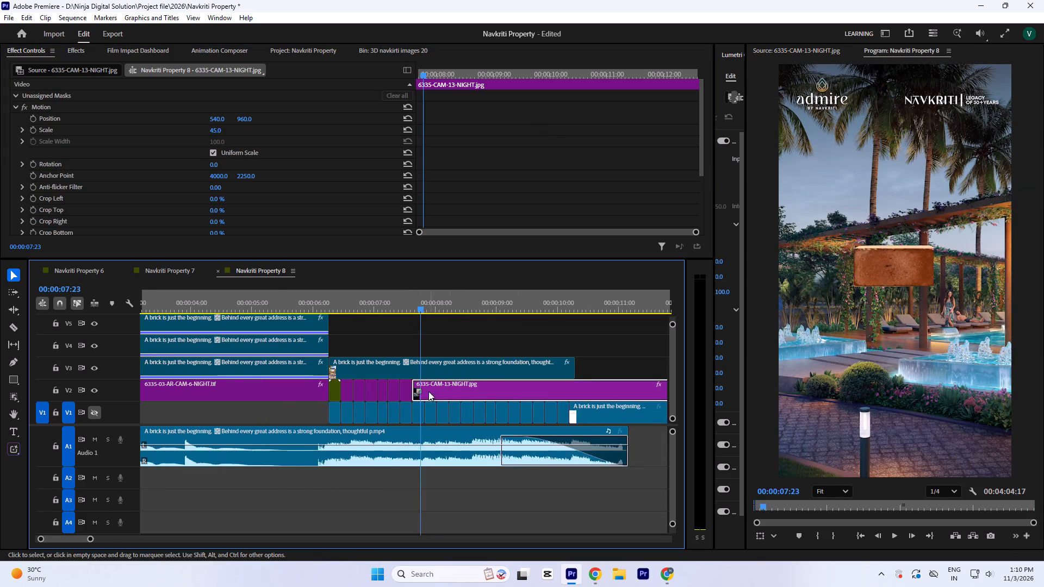
pyautogui.press('-')
pyautogui.moveTo(525, 397); pyautogui.dragTo(383, 391)
pyautogui.press('=')
pyautogui.press('=')
pyautogui.press('=')
pyautogui.moveTo(476, 390); pyautogui.dragTo(425, 391)
pyautogui.click(428, 291)
# Place 6335-03-AR-CAM-9-DAY.jpg from the 3D images bin on V2 directly after the CAM-13-NIGHT clip.
pyautogui.press('-')
pyautogui.click(377, 52)
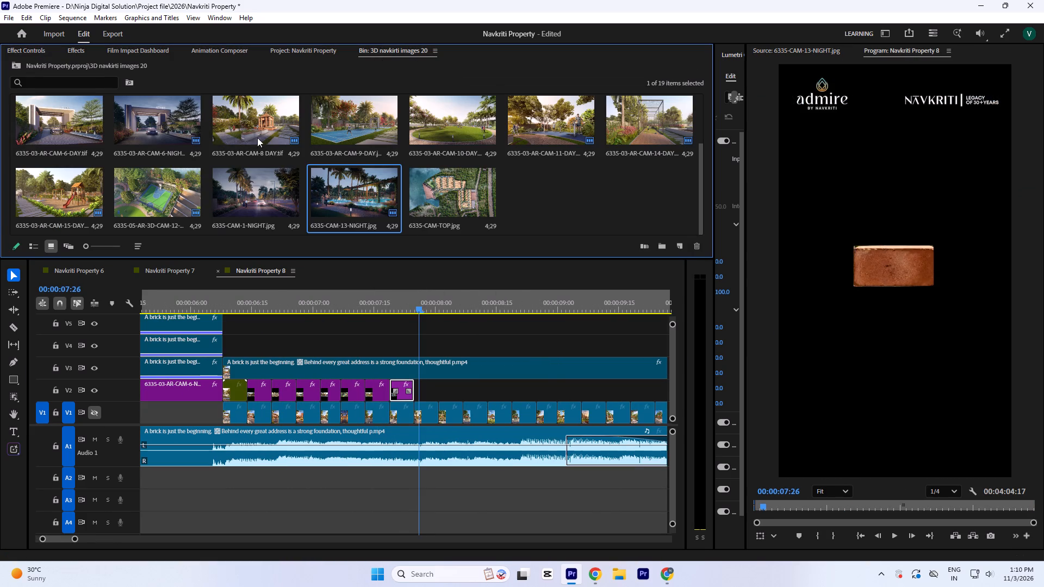
pyautogui.scroll(2, 308, 167)
pyautogui.doubleClick(338, 199)
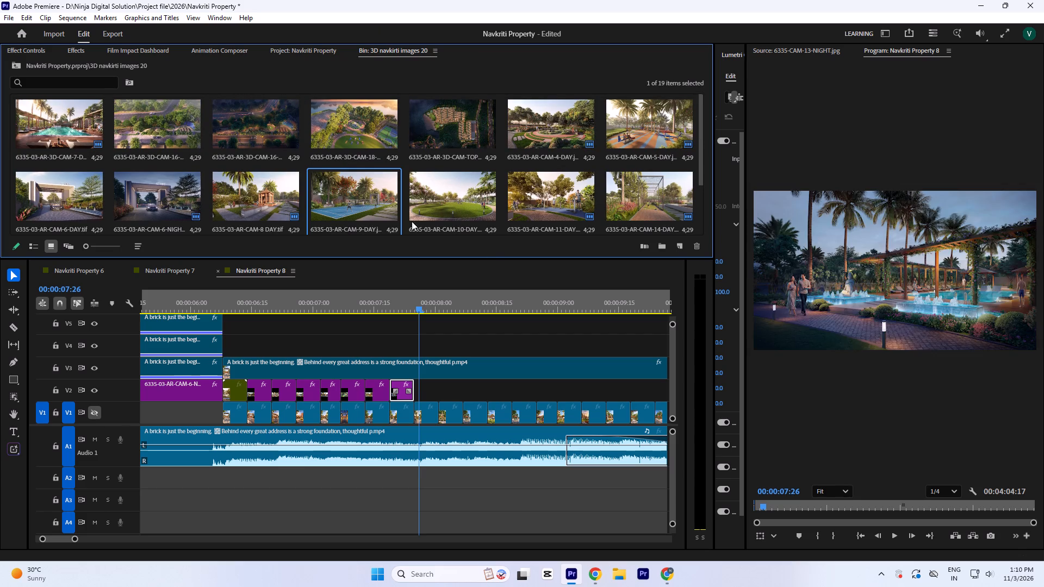
pyautogui.moveTo(870, 492); pyautogui.dragTo(436, 386)
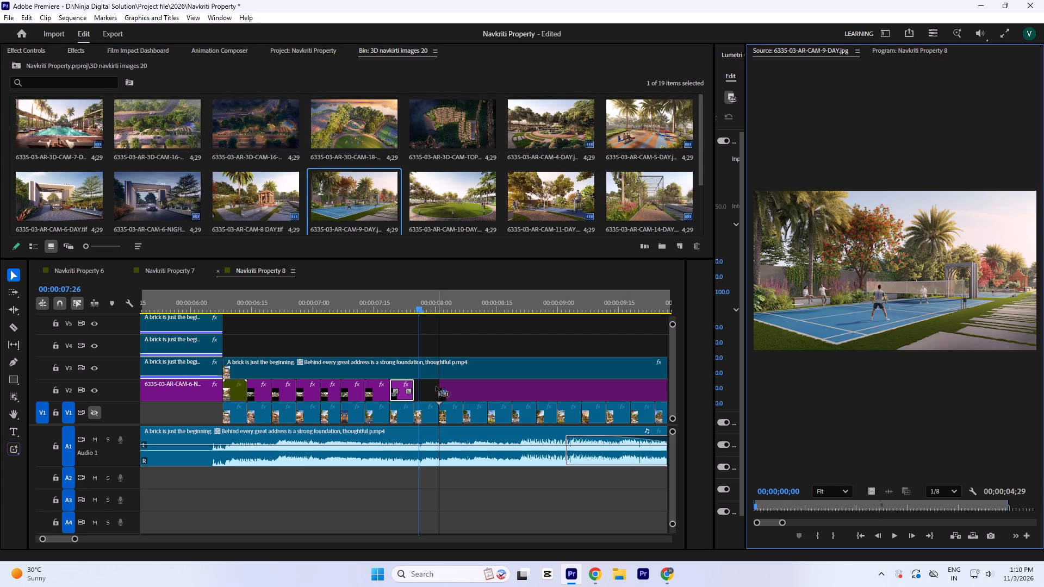
pyautogui.moveTo(436, 386); pyautogui.dragTo(415, 390)
pyautogui.click(429, 388)
# Set the scale of the V2 CAM-9-DAY sports court clip to 45.
pyautogui.click(428, 304)
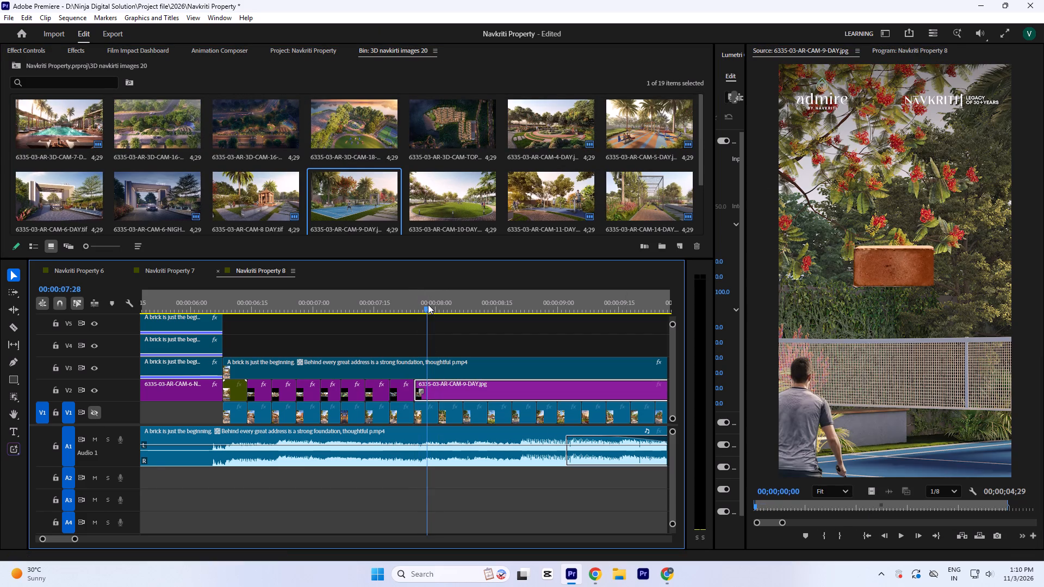
pyautogui.click(39, 49)
pyautogui.click(218, 128)
pyautogui.press('4')
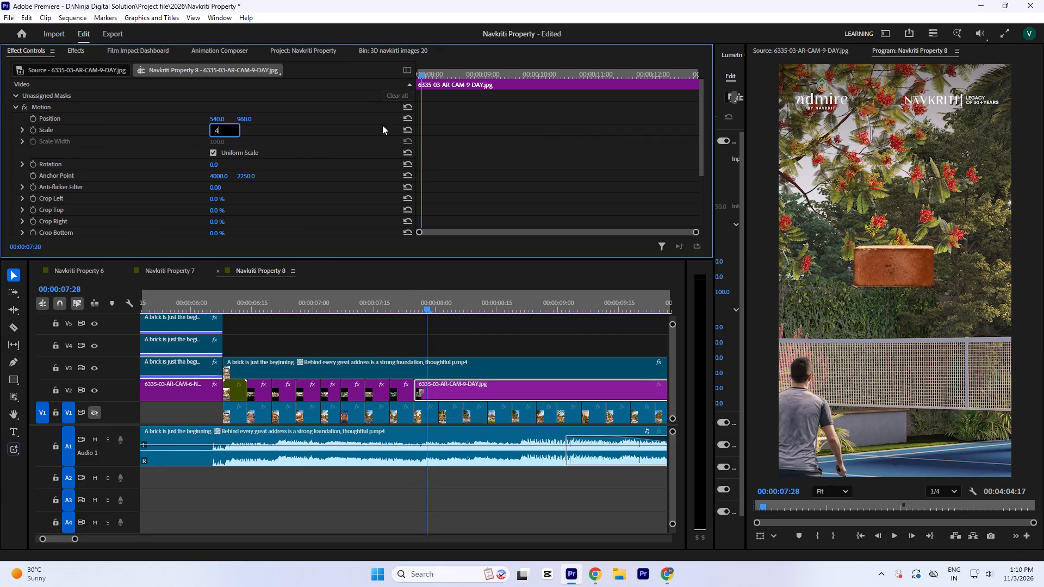
pyautogui.press('5')
pyautogui.click(492, 116)
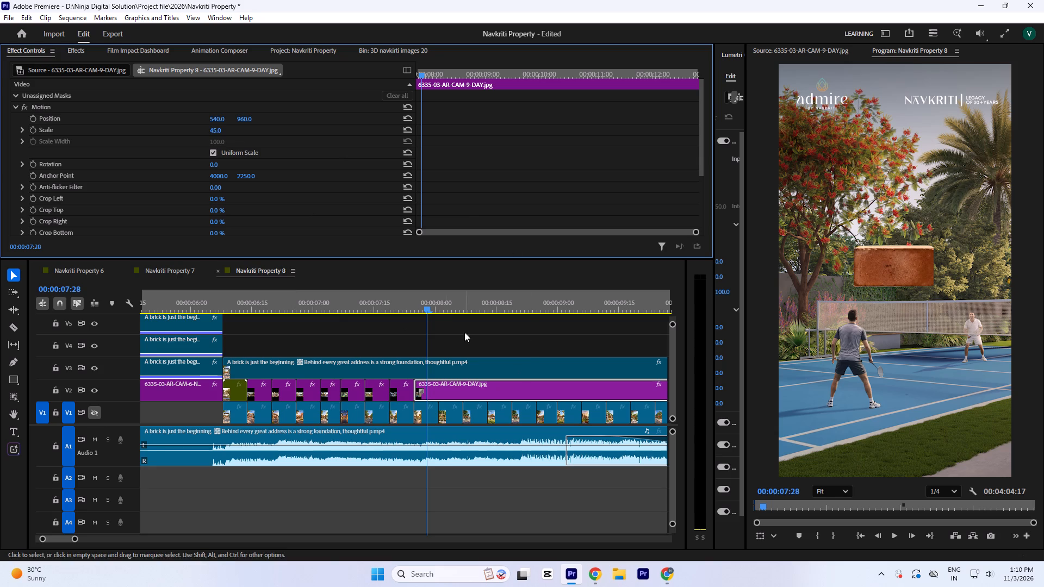
# Trim the end of the V2 CAM-9-DAY clip to match the end of the V1 shot below it.
pyautogui.click(427, 304)
pyautogui.press('-')
pyautogui.press('-')
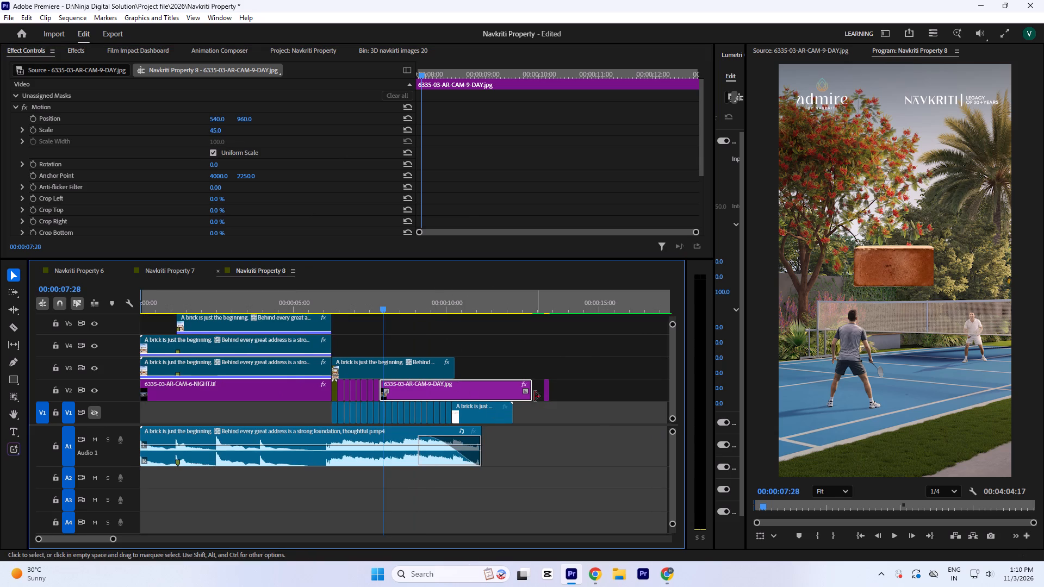
pyautogui.moveTo(532, 395); pyautogui.dragTo(388, 389)
pyautogui.press('=')
pyautogui.press('=')
pyautogui.press('=')
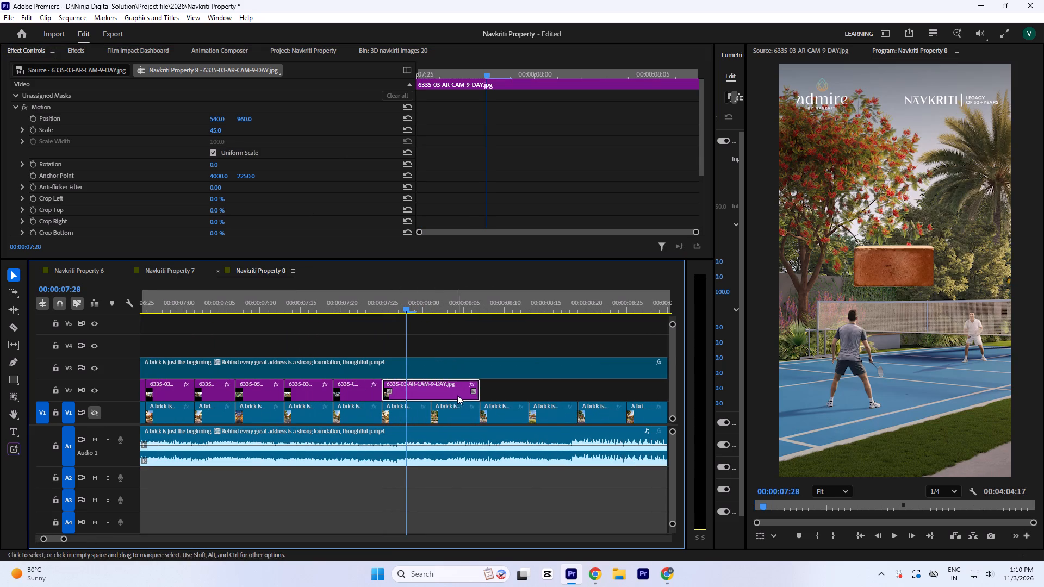
pyautogui.moveTo(483, 389); pyautogui.dragTo(435, 391)
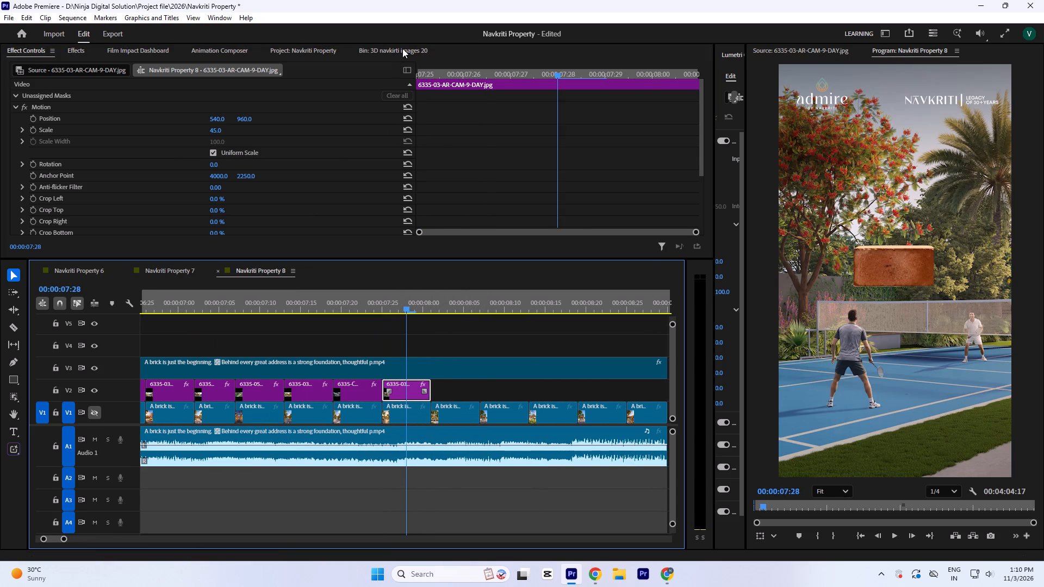
# Place 6335-03-AR-CAM-10-DAY.jpg from the 3D images bin on V2 directly after the CAM-9-DAY clip.
pyautogui.click(402, 48)
pyautogui.scroll(-2, 400, 152)
pyautogui.moveTo(444, 115); pyautogui.dragTo(439, 394)
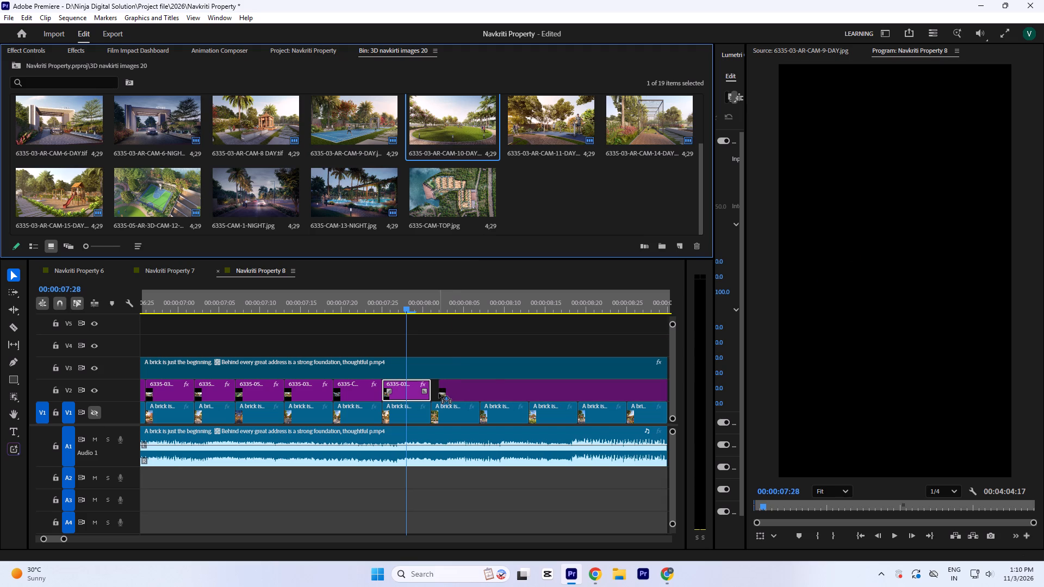
pyautogui.moveTo(439, 394); pyautogui.dragTo(438, 393)
pyautogui.click(450, 394)
pyautogui.moveTo(465, 394); pyautogui.dragTo(459, 395)
# Set the scale of the V2 CAM-10-DAY lawn clip to 45.
pyautogui.click(449, 304)
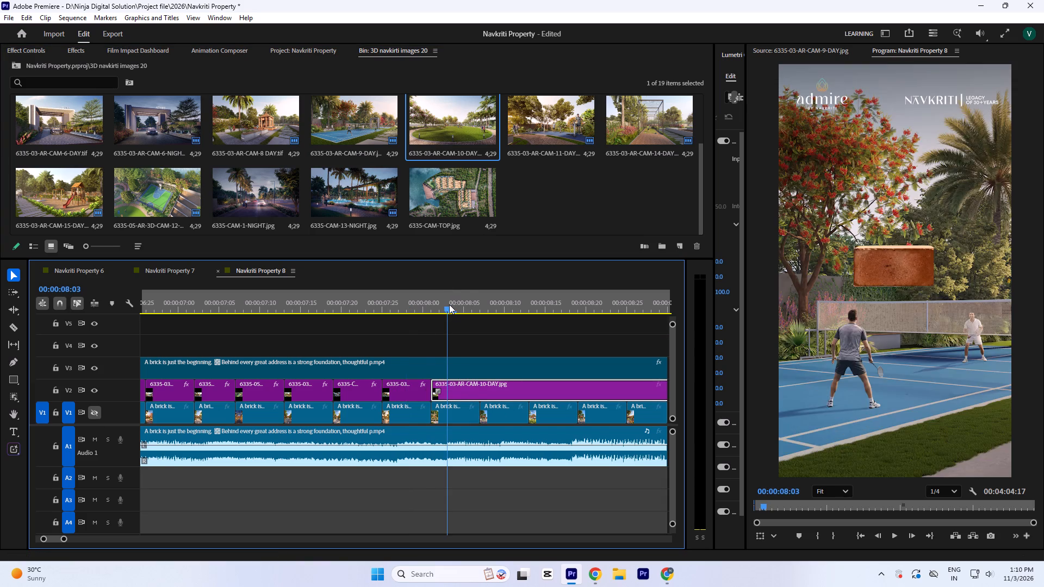
pyautogui.click(36, 58)
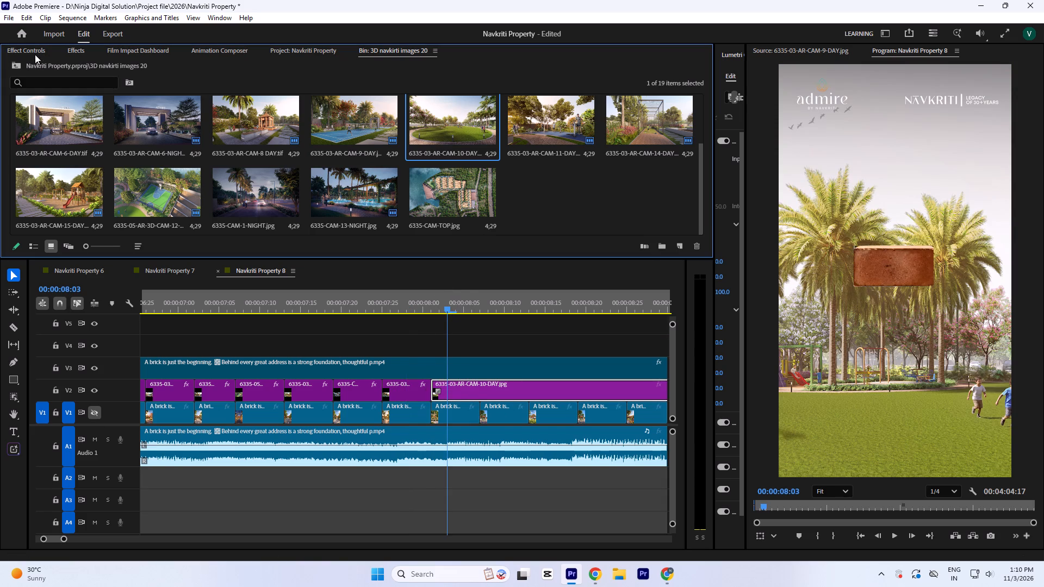
pyautogui.click(35, 52)
pyautogui.click(218, 129)
pyautogui.press('4')
pyautogui.press('5')
pyautogui.click(467, 128)
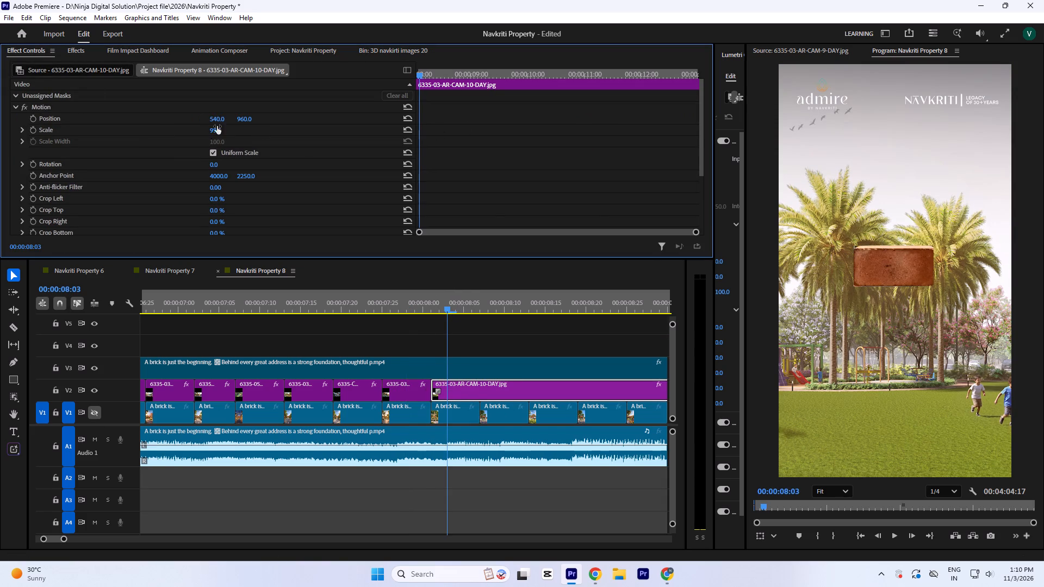
pyautogui.click(217, 126)
pyautogui.press('4')
pyautogui.press('5')
pyautogui.click(468, 140)
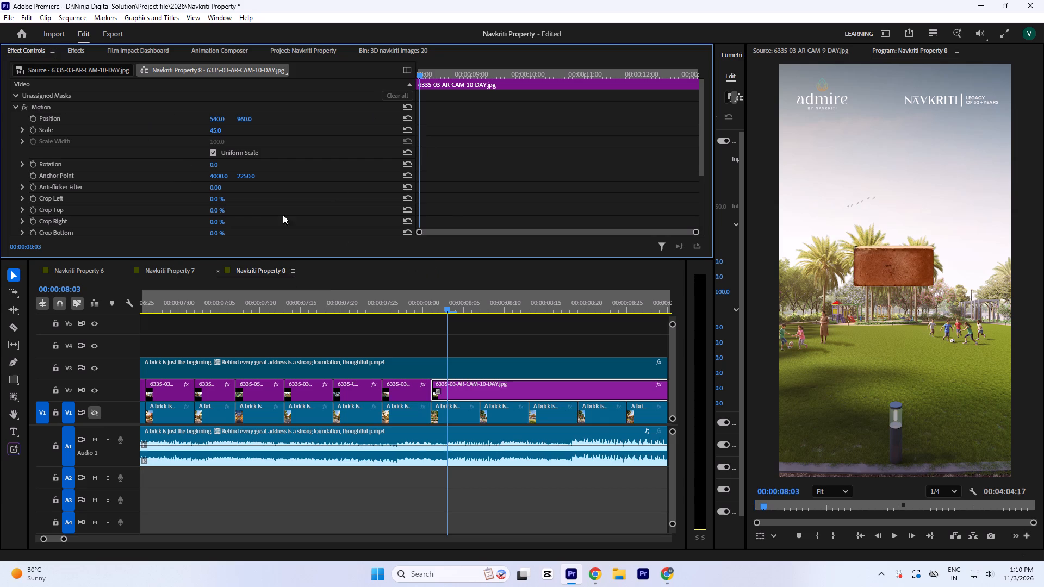
# Trim the end of the V2 CAM-10-DAY clip to match the end of the V1 shot below it.
pyautogui.click(457, 303)
pyautogui.press('-')
pyautogui.press('-')
pyautogui.press('-')
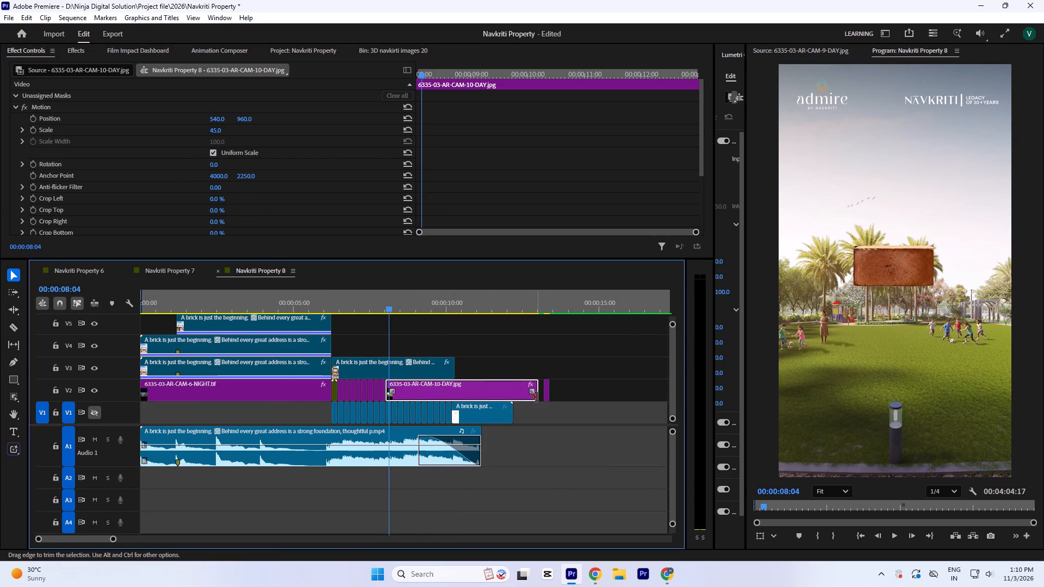
pyautogui.moveTo(537, 397); pyautogui.dragTo(391, 393)
pyautogui.press('=')
pyautogui.press('=')
pyautogui.press('=')
pyautogui.press('=')
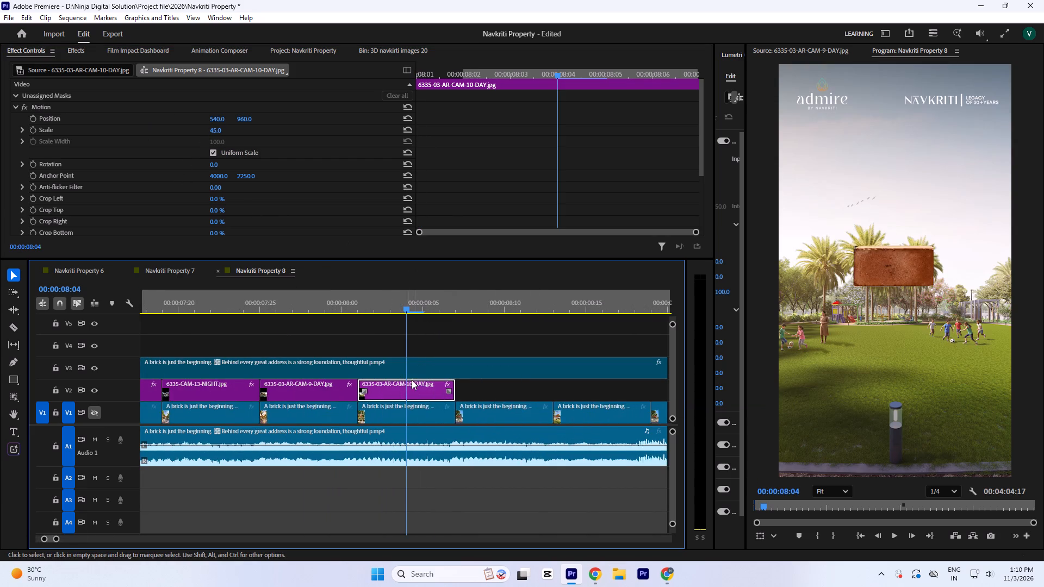
# Set the scale of the stray CAM-14-DAY cricket net clip on V2 near 00:00:13:08 to 45.
pyautogui.press('-')
pyautogui.press('-')
pyautogui.press('-')
pyautogui.press('-')
pyautogui.click(542, 315)
pyautogui.moveTo(545, 311); pyautogui.dragTo(547, 321)
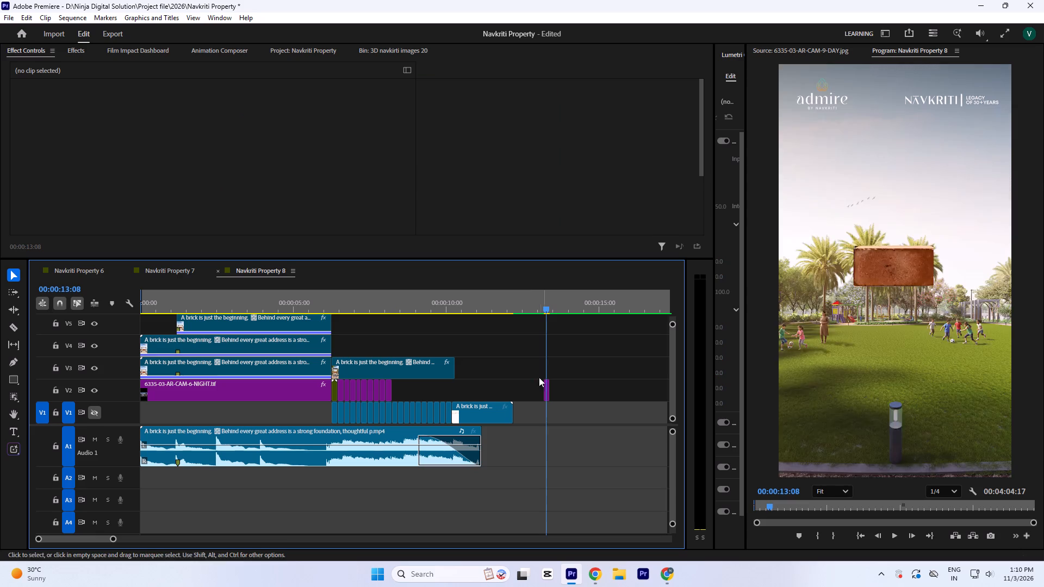
pyautogui.click(546, 400)
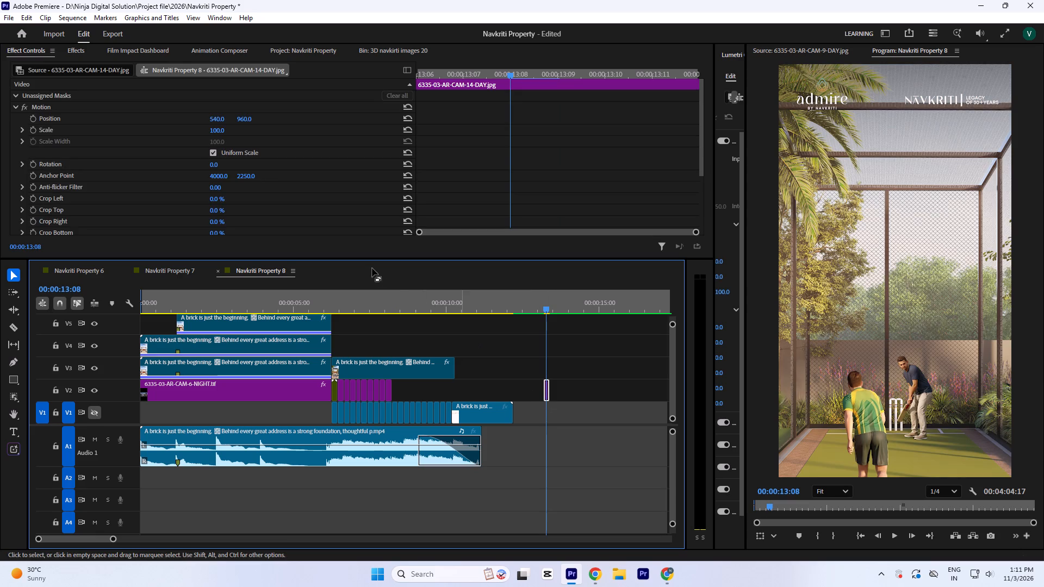
pyautogui.click(218, 128)
pyautogui.press('4')
pyautogui.press('5')
pyautogui.click(531, 138)
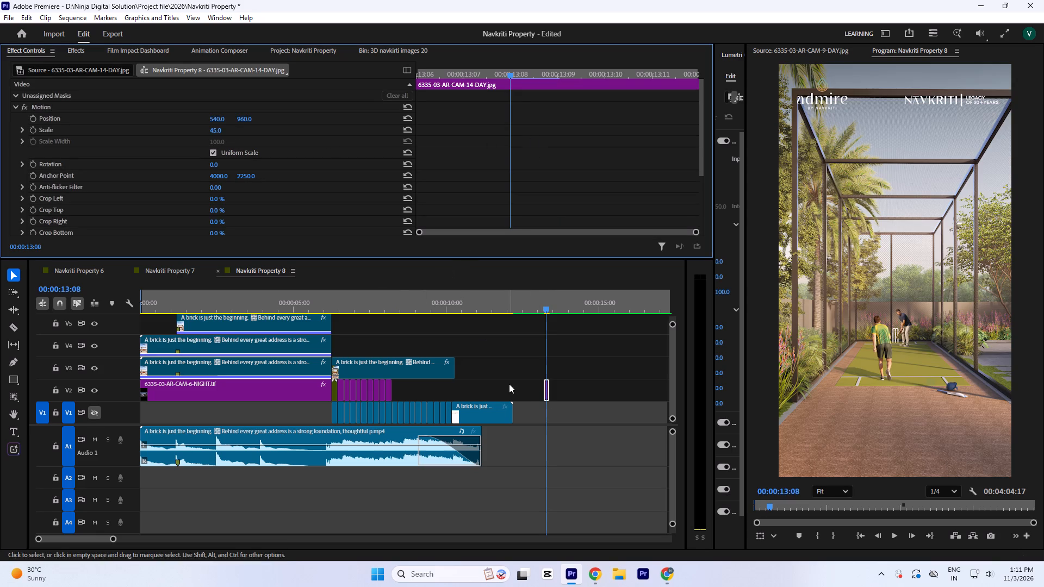
# Move the V2 CAM-14-DAY clip back so it sits directly after the CAM-10-DAY clip.
pyautogui.moveTo(546, 395); pyautogui.dragTo(393, 394)
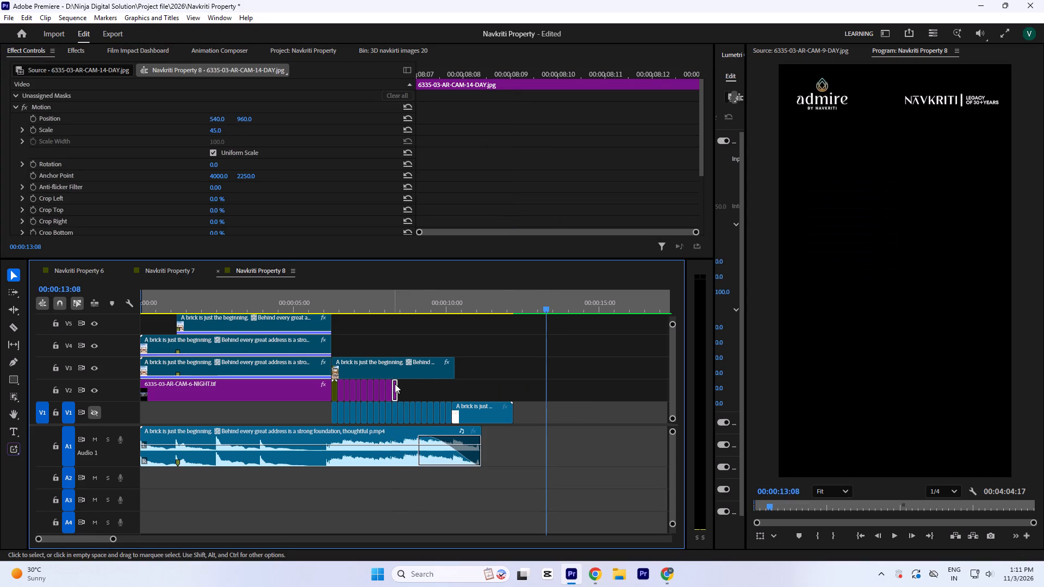
pyautogui.click(395, 300)
pyautogui.press('-')
pyautogui.press('=')
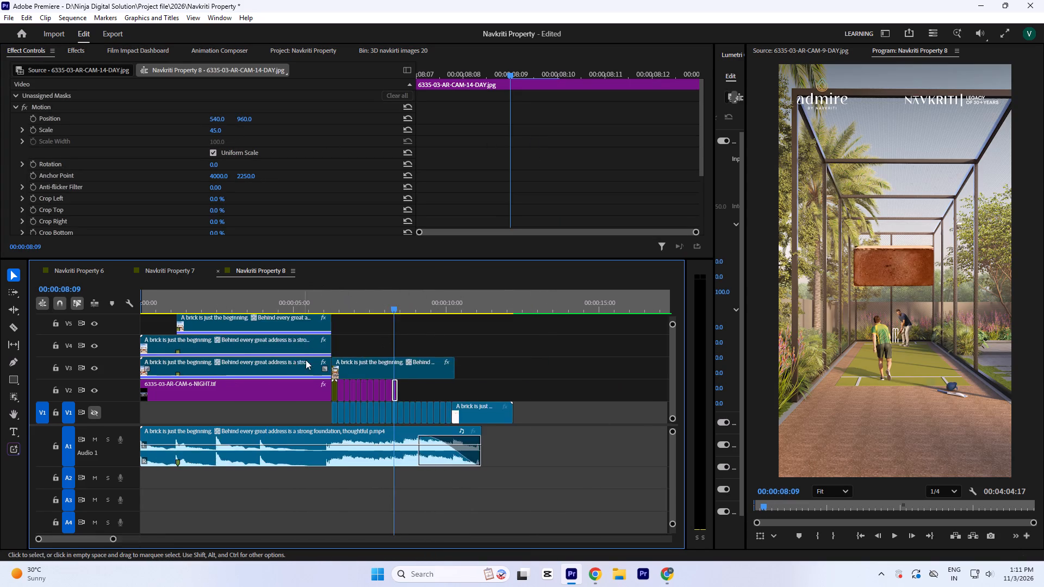
pyautogui.press('=')
pyautogui.press('=')
pyautogui.press('=')
pyautogui.press('=')
pyautogui.press('-')
pyautogui.press('-')
pyautogui.press('-')
# Play back the montage of property images from its start to check the shot changes.
pyautogui.moveTo(407, 303); pyautogui.dragTo(316, 328)
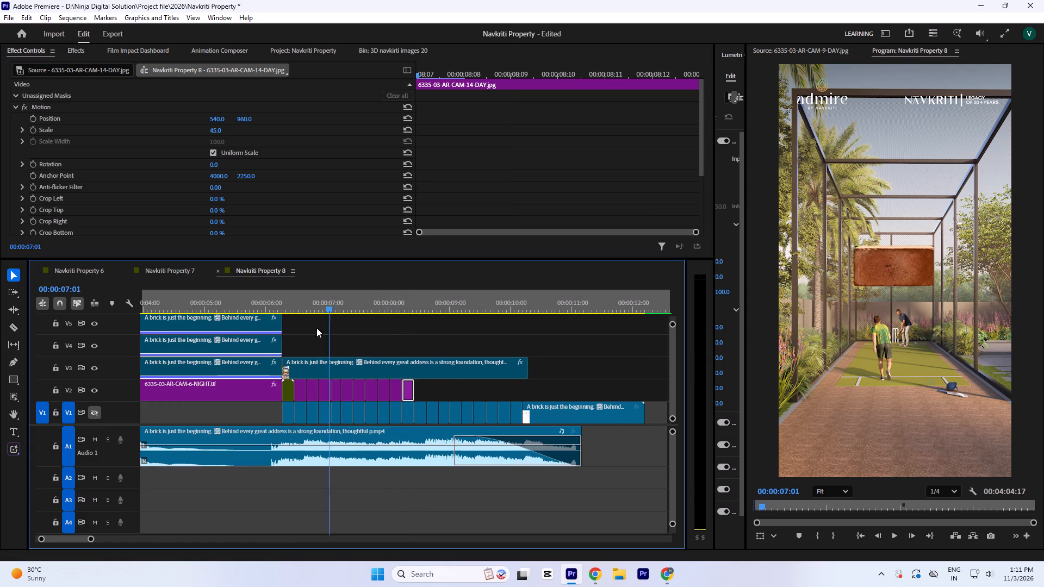
pyautogui.moveTo(316, 328); pyautogui.dragTo(275, 348)
pyautogui.press('space')
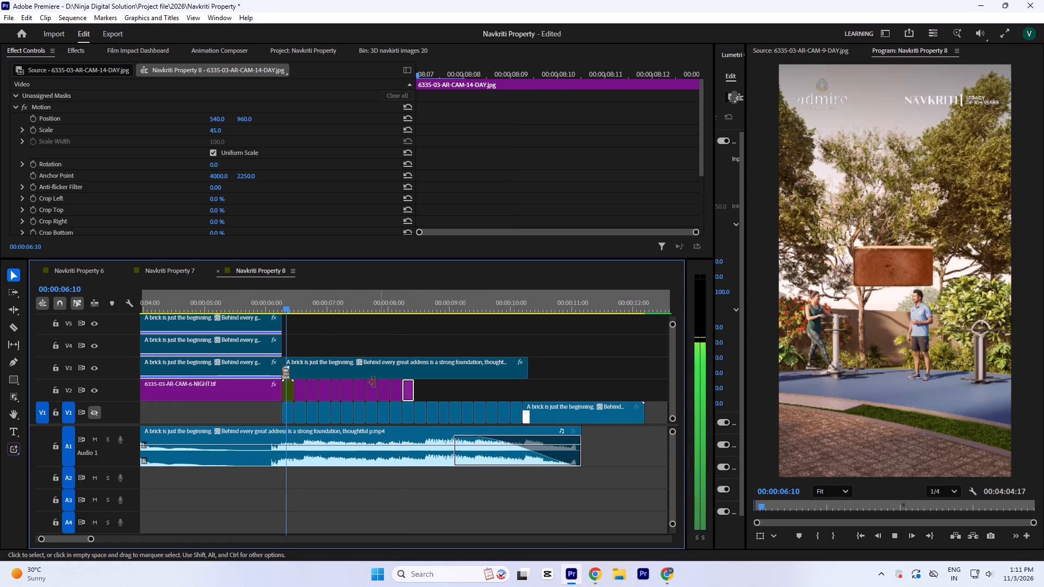
pyautogui.press('space')
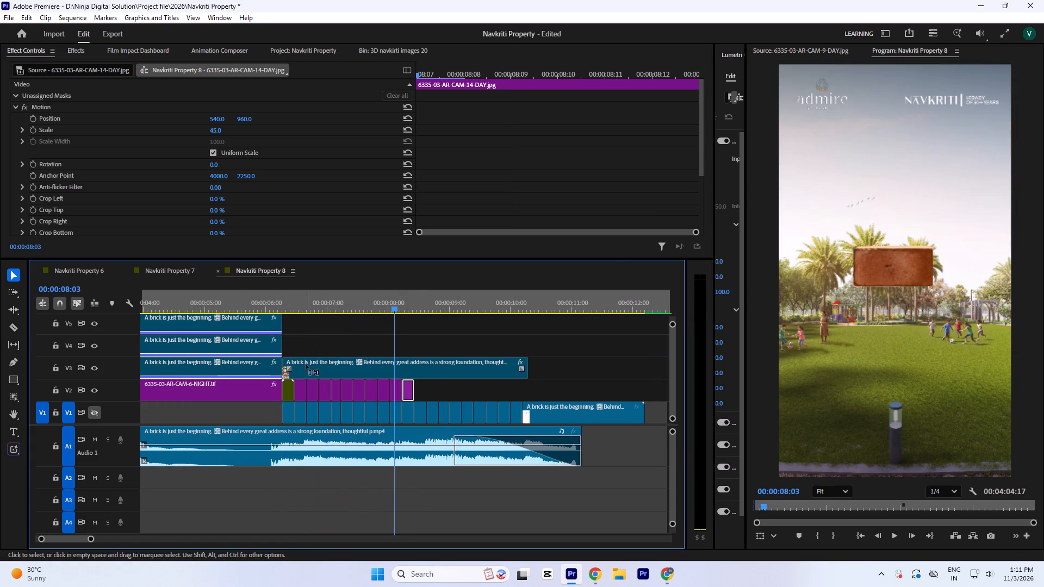
# Save the project.
pyautogui.hotkey('ctrl', 's')
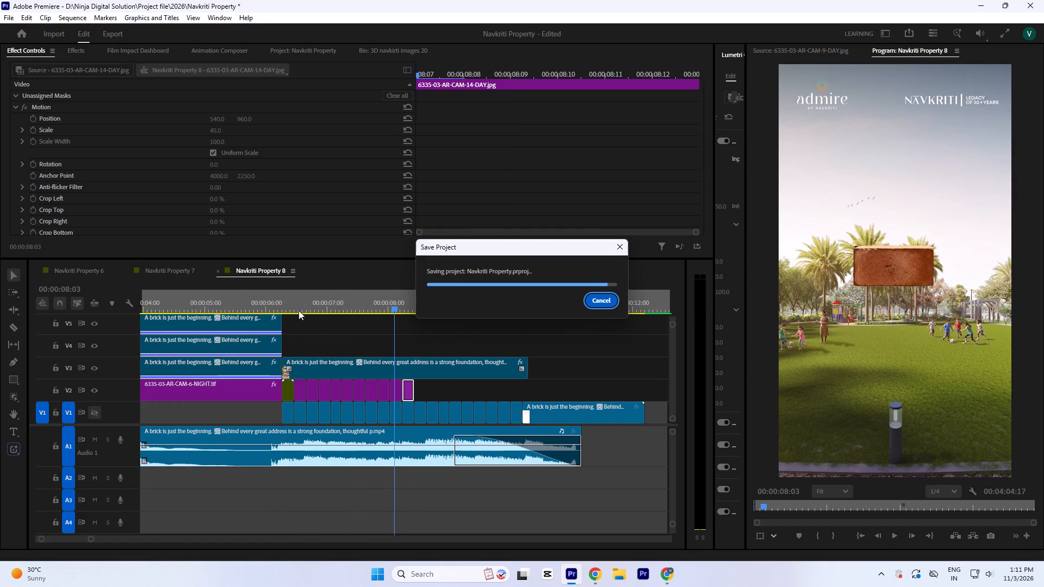
# Replay the property image montage from its first shot to review its pacing.
pyautogui.click(285, 302)
pyautogui.press('space')
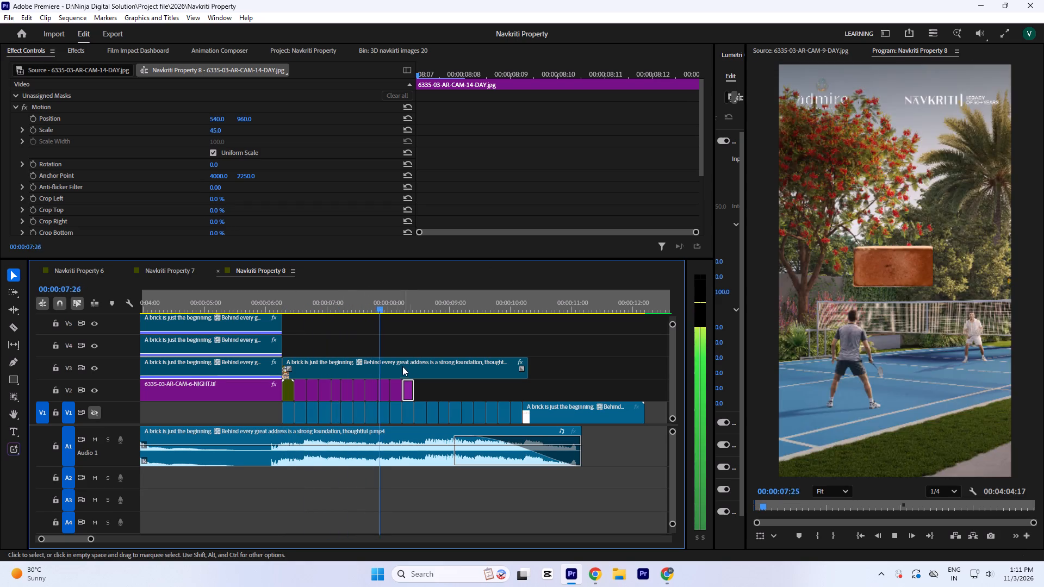
pyautogui.press('space')
# Move the brick clip above the montage from V3 up to V4.
pyautogui.click(399, 357)
pyautogui.moveTo(400, 368); pyautogui.dragTo(400, 358)
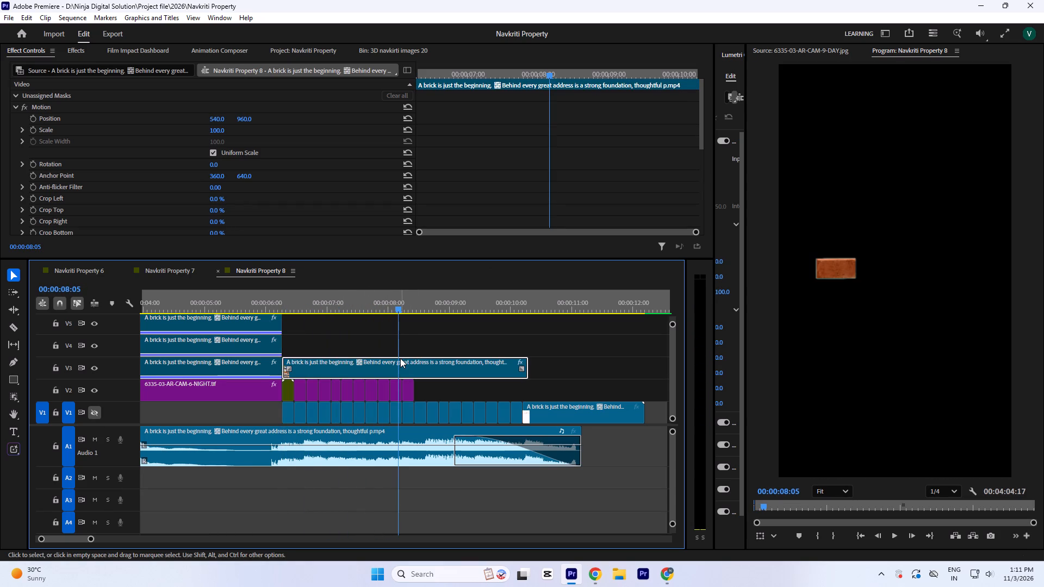
pyautogui.moveTo(402, 361); pyautogui.dragTo(402, 354)
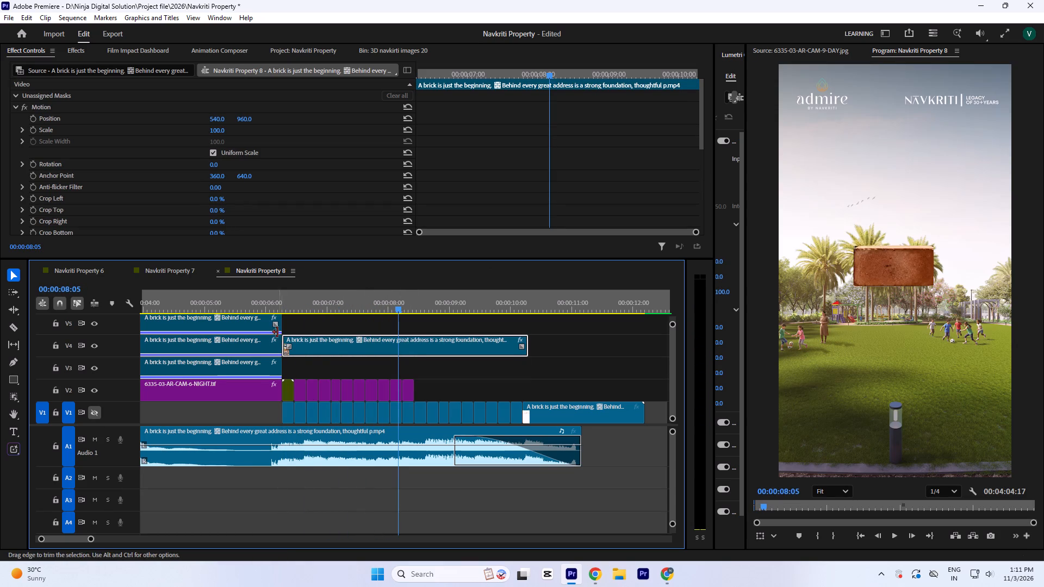
# Move the three opening brick clips on V3, V4 and V5 up one track, leaving V3 free.
pyautogui.write('`-')
pyautogui.press('=')
pyautogui.moveTo(369, 196); pyautogui.dragTo(391, 249)
pyautogui.moveTo(393, 255); pyautogui.dragTo(393, 252)
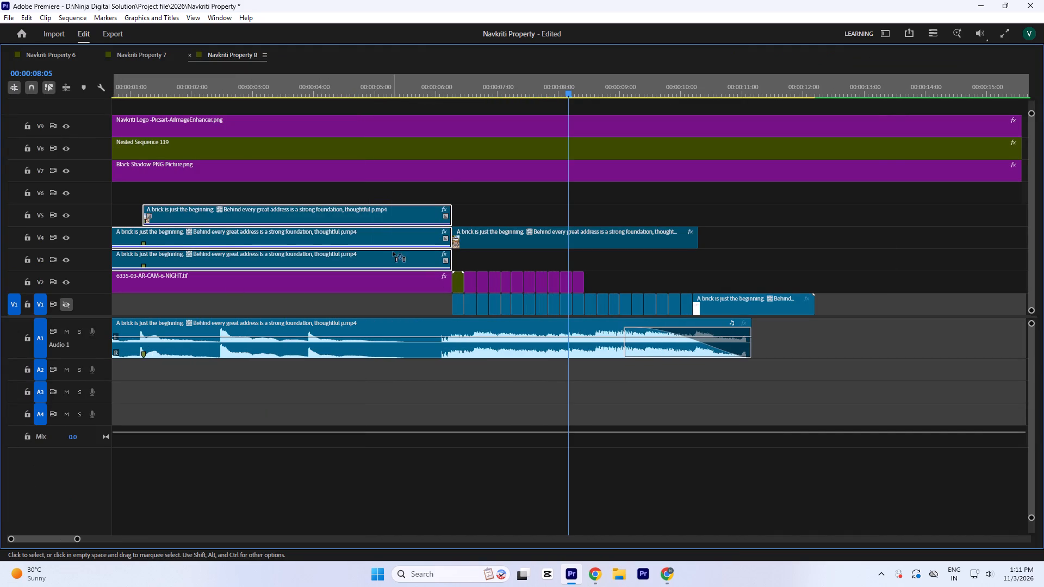
pyautogui.moveTo(393, 252); pyautogui.dragTo(393, 240)
pyautogui.press('-')
pyautogui.press('`')
# Save the project.
pyautogui.hotkey('ctrl', 's')
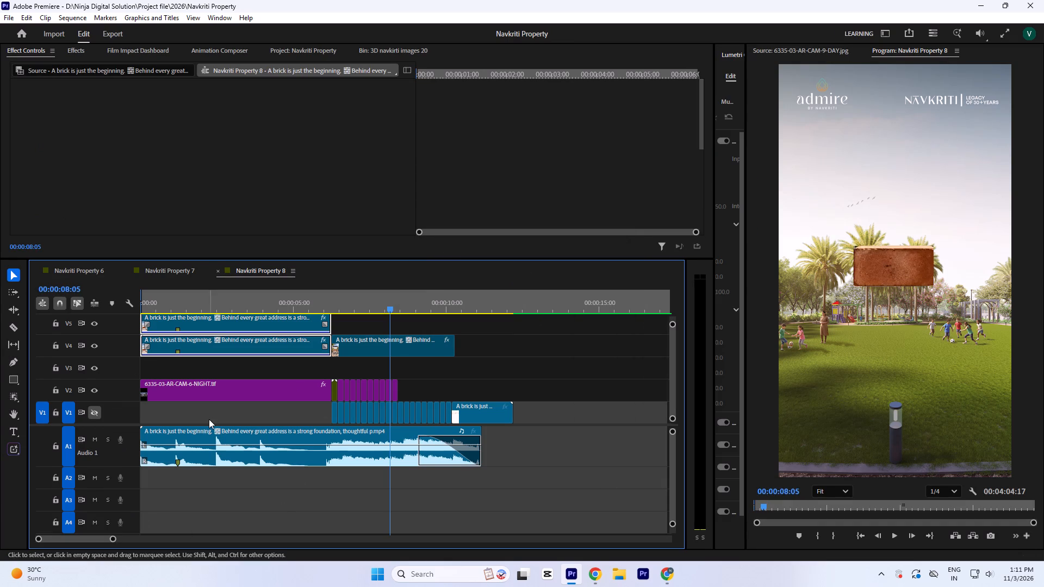
# Play back the sequence from the beginning through the property image montage to review the edit.
pyautogui.press('Return')
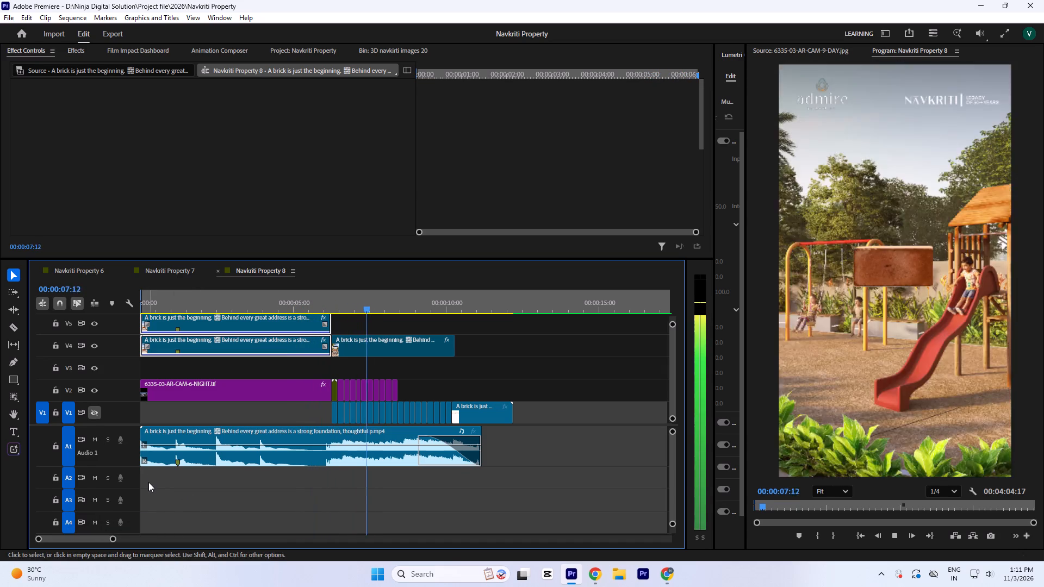
pyautogui.press('space')
pyautogui.press('space')
pyautogui.press('-')
pyautogui.press('-')
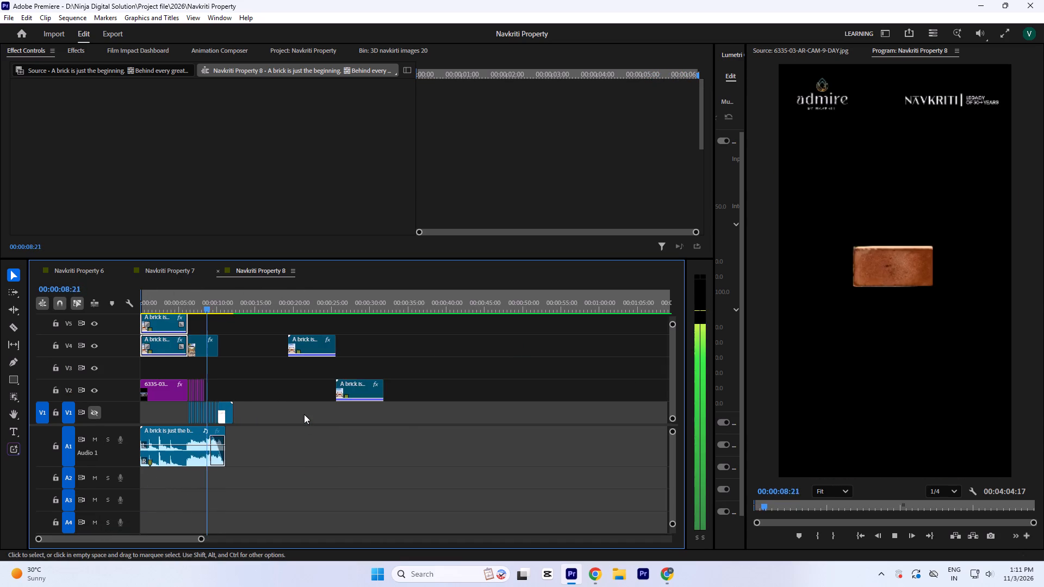
pyautogui.press('=')
pyautogui.press('space')
pyautogui.press('space')
pyautogui.press('space')
# Delete the two leftover brick video clips on V4 and V2 beyond the end of the edit.
pyautogui.moveTo(420, 297); pyautogui.dragTo(450, 317)
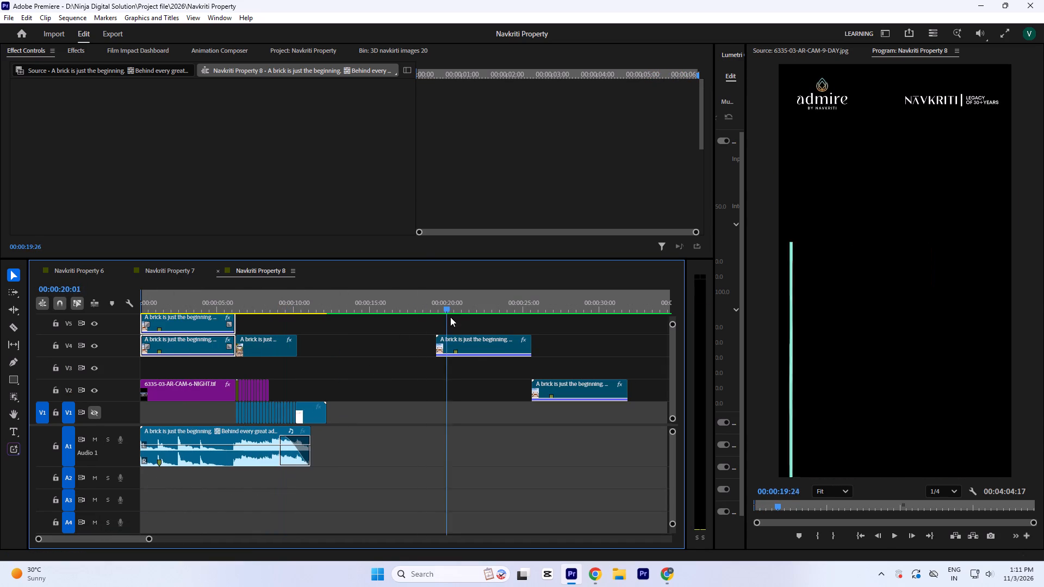
pyautogui.moveTo(450, 317); pyautogui.dragTo(556, 381)
pyautogui.moveTo(458, 326); pyautogui.dragTo(483, 336)
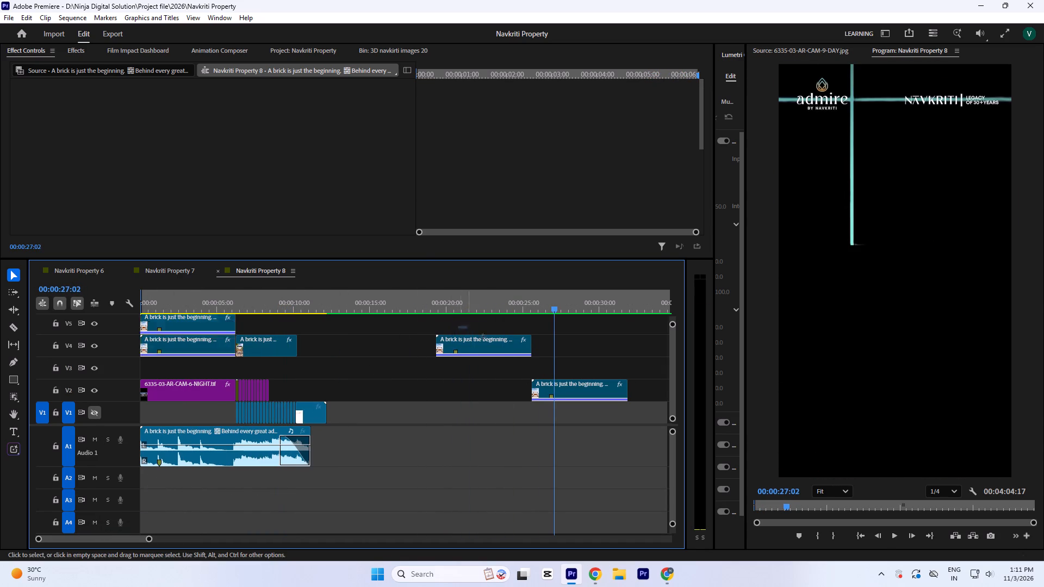
pyautogui.moveTo(483, 336); pyautogui.dragTo(557, 386)
pyautogui.press('Delete')
pyautogui.write('``')
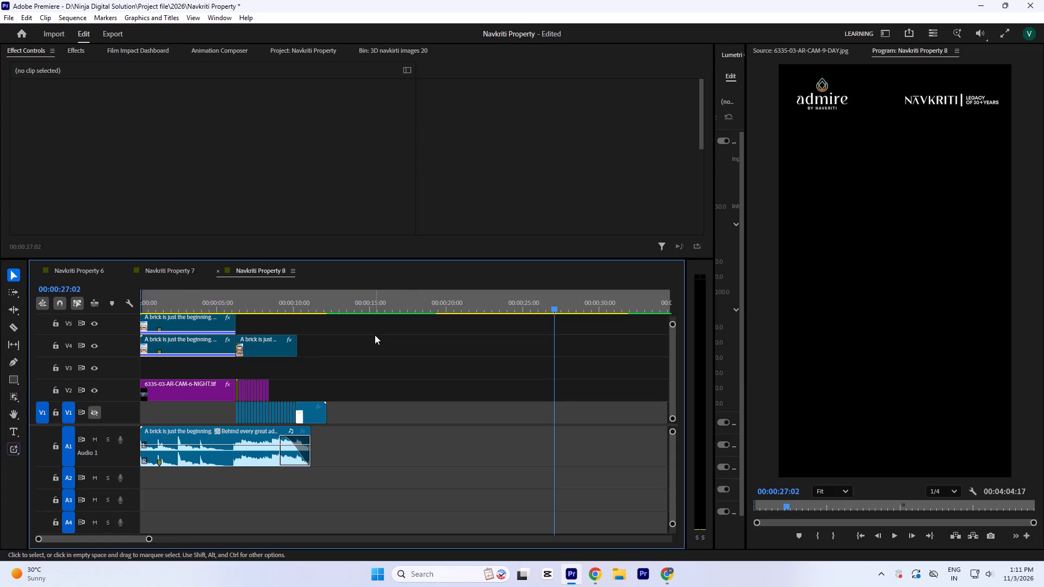
# Play back the sequence from the beginning through the brick opening into the property image montage to review the edit.
pyautogui.moveTo(163, 307); pyautogui.dragTo(114, 323)
pyautogui.press('space')
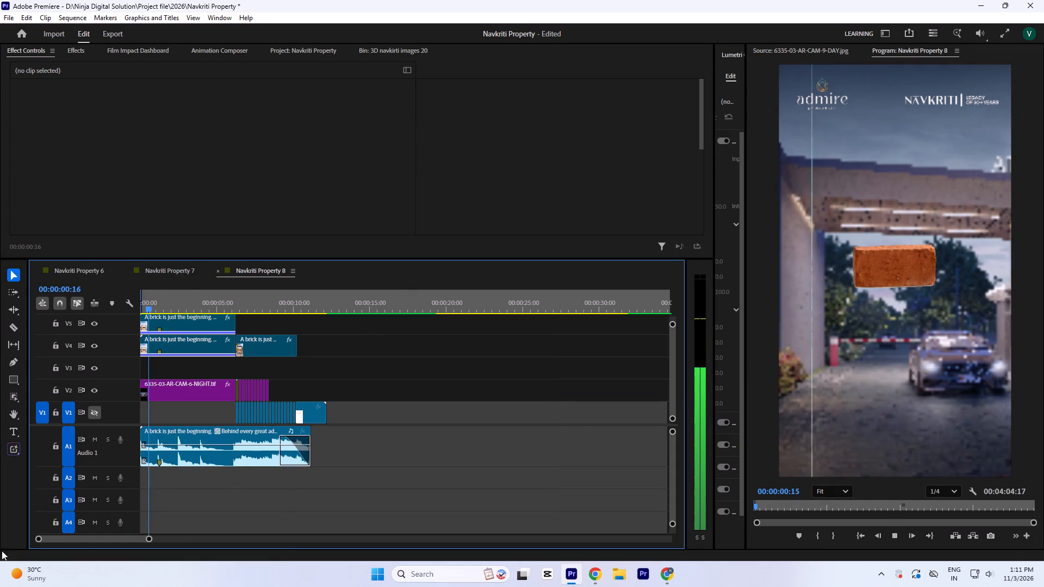
pyautogui.press('space')
pyautogui.press('space')
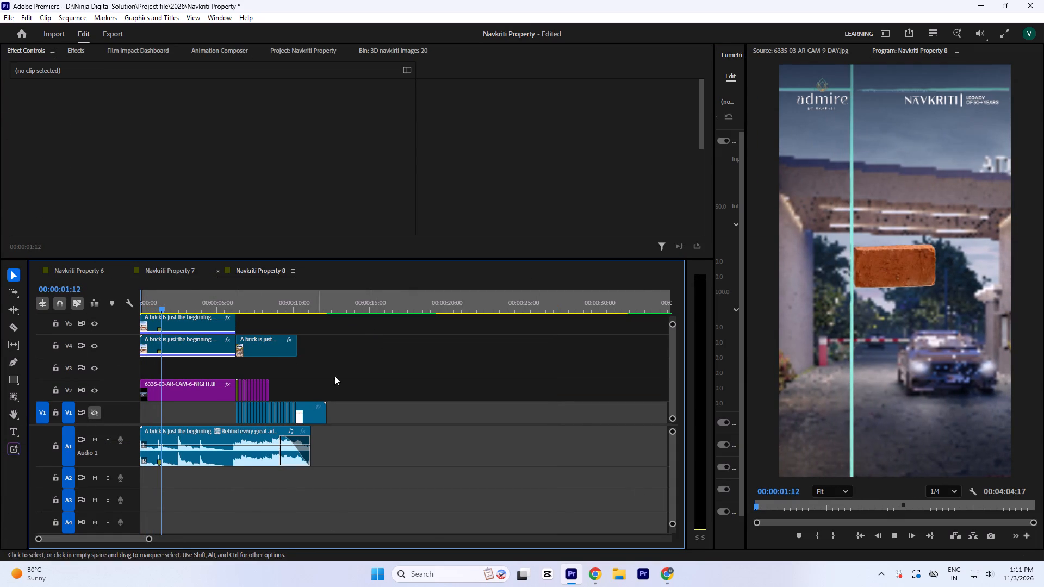
pyautogui.press('space')
pyautogui.press('space')
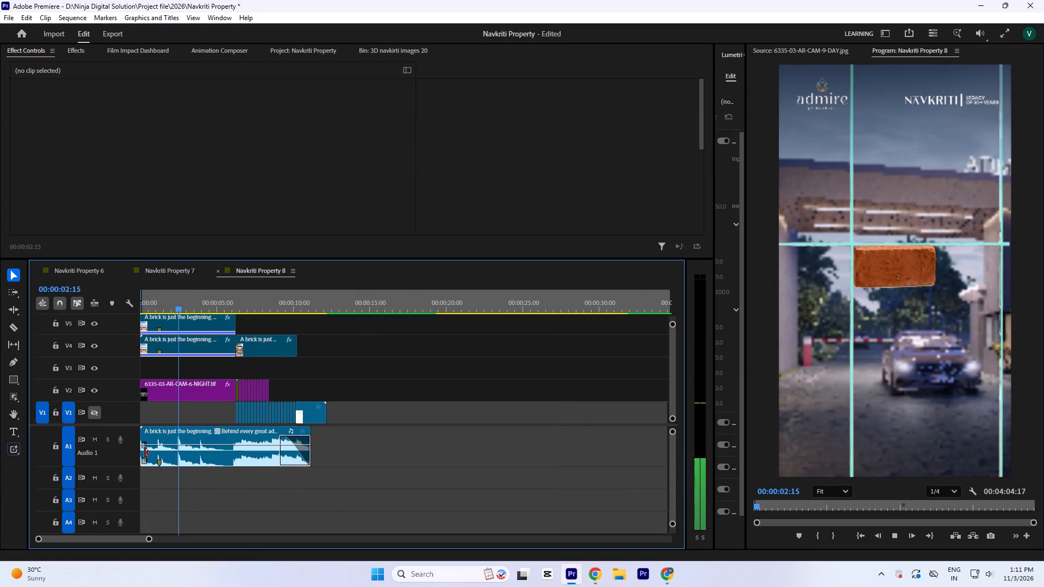
pyautogui.press('space')
pyautogui.press('space')
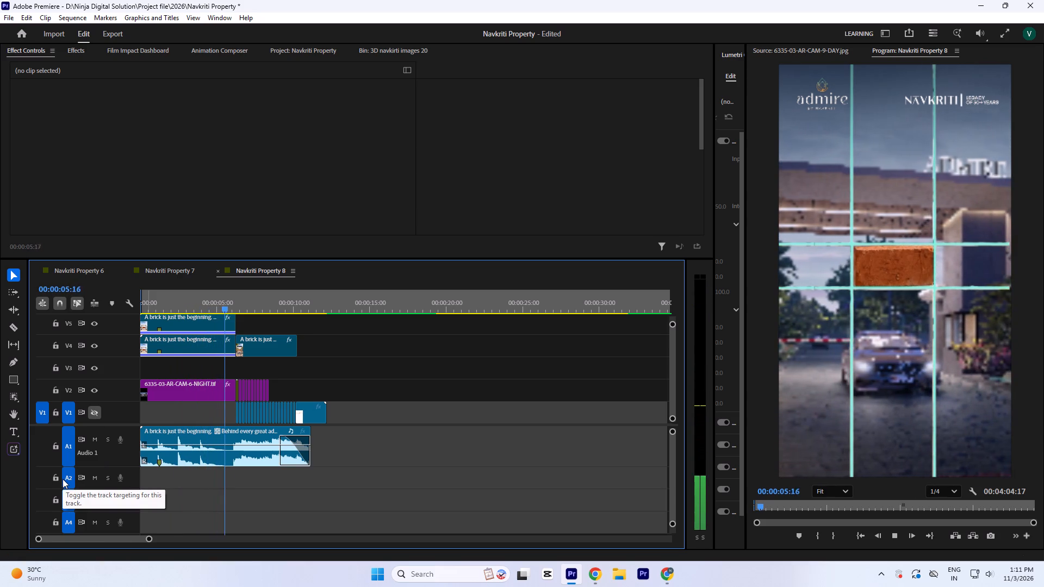
# Save the project.
pyautogui.hotkey('ctrl', 's')
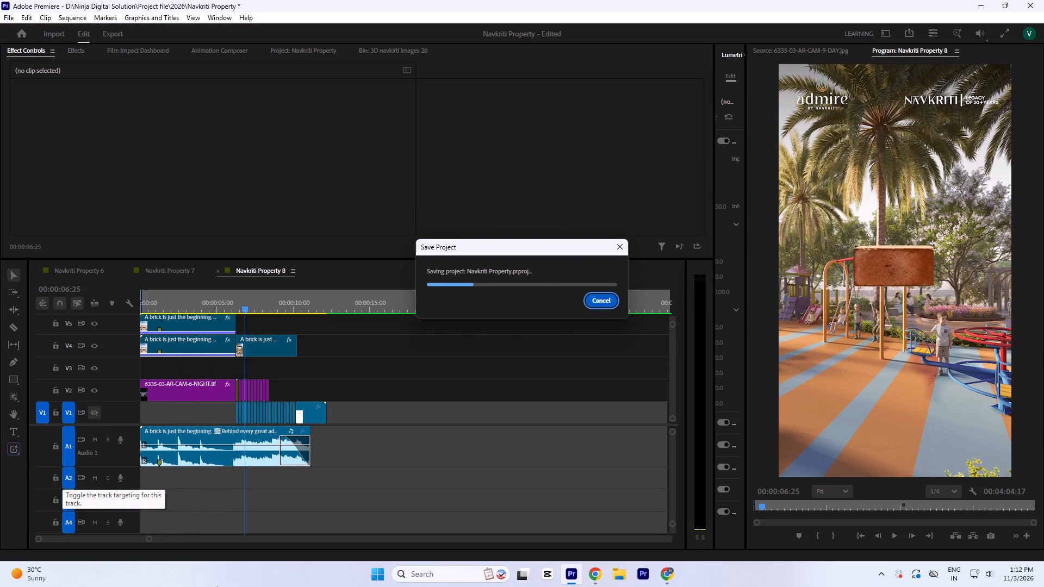
# Pick 6335-CAM-1-NIGHT.jpg from the 3D navkirti images 20 bin and place it on V3, starting where the last V2 montage image ends.
pyautogui.click(273, 310)
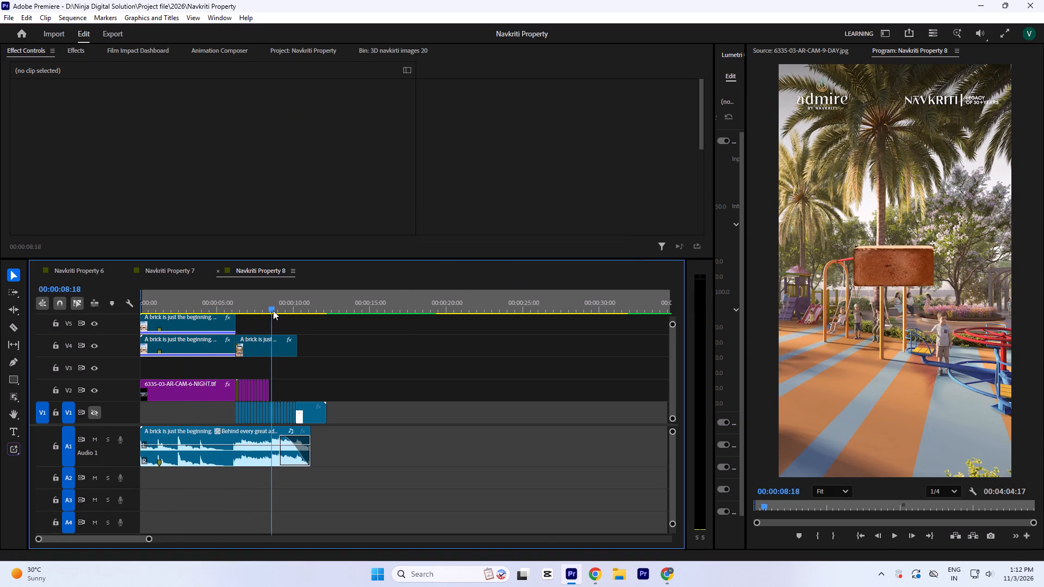
pyautogui.press('space')
pyautogui.press('=')
pyautogui.press('=')
pyautogui.press('space')
pyautogui.click(343, 306)
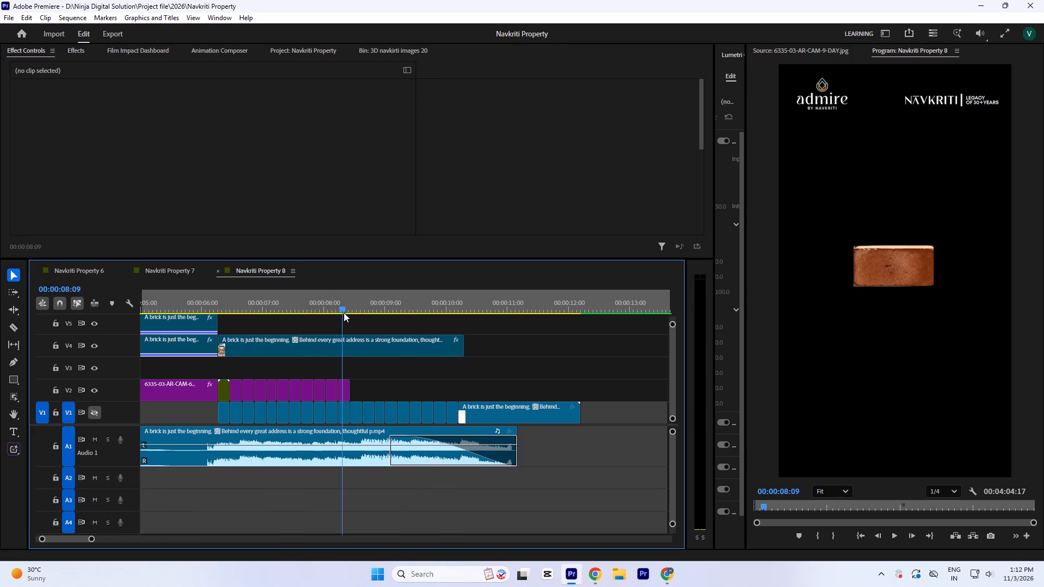
pyautogui.click(374, 47)
pyautogui.scroll(1, 287, 170)
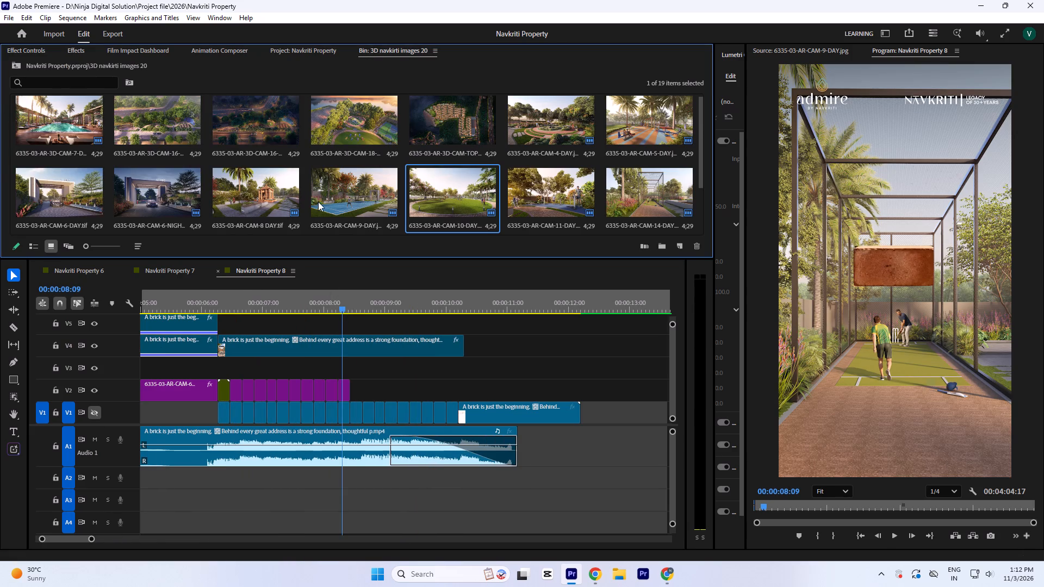
pyautogui.scroll(1, 320, 204)
pyautogui.scroll(1, 271, 189)
pyautogui.doubleClick(258, 121)
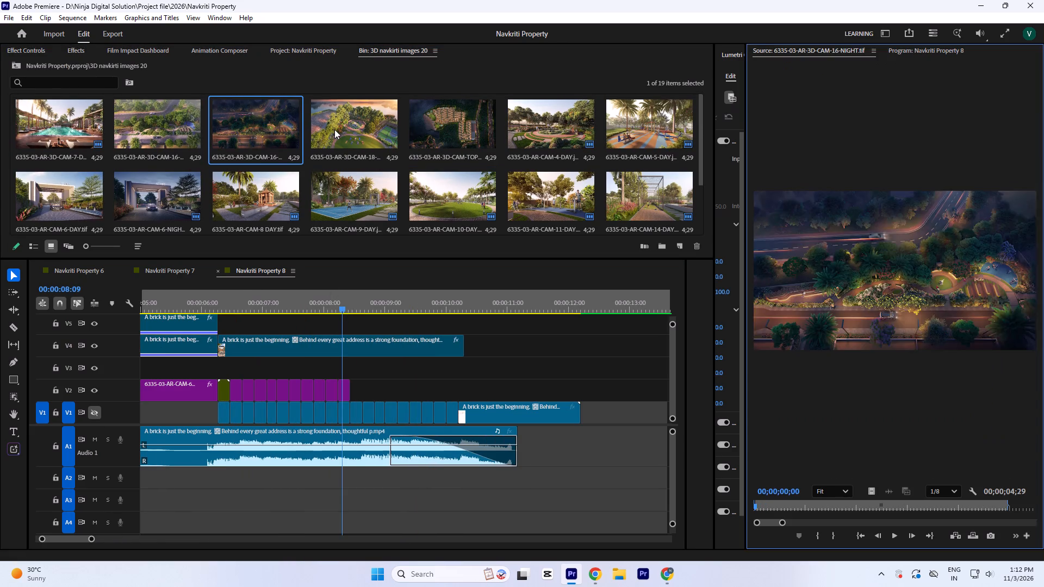
pyautogui.doubleClick(334, 129)
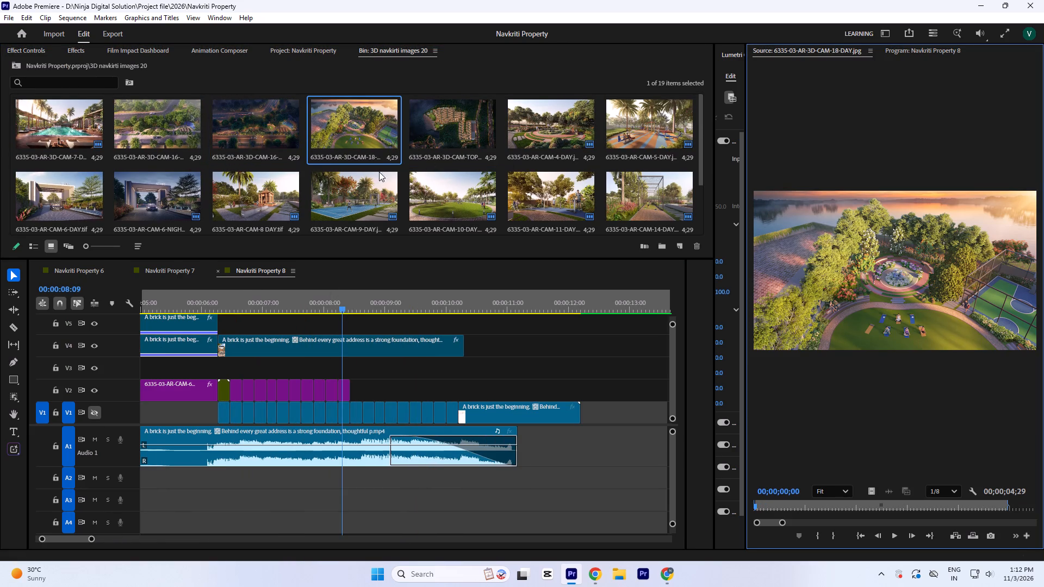
pyautogui.scroll(-1, 350, 183)
pyautogui.scroll(-1, 176, 203)
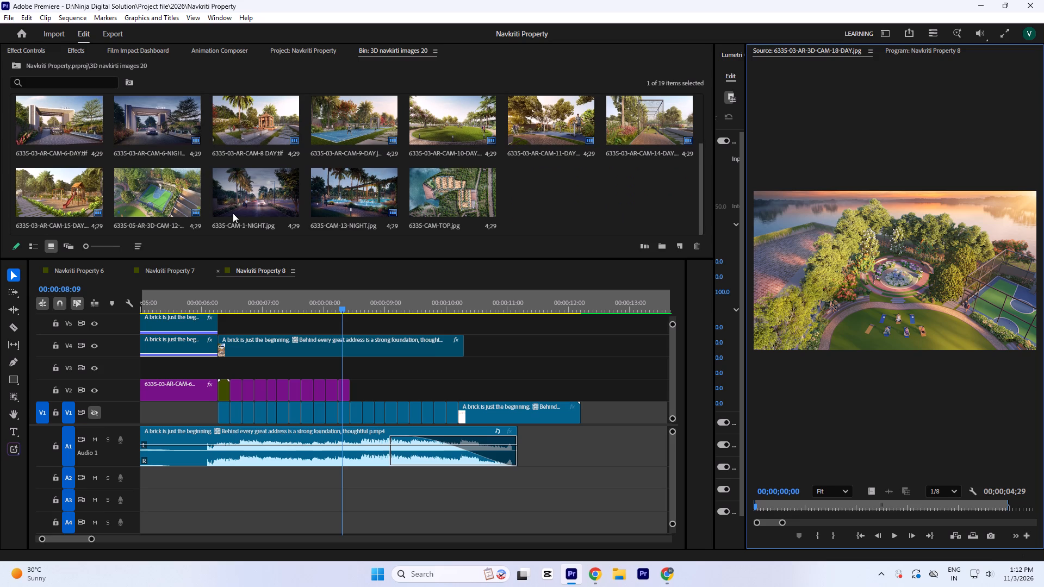
pyautogui.doubleClick(243, 191)
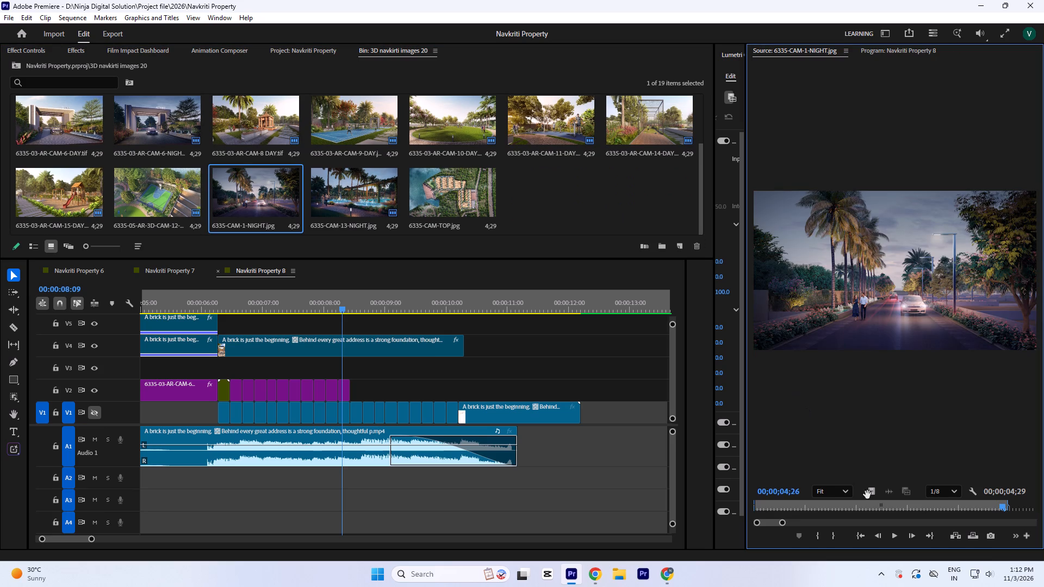
pyautogui.moveTo(868, 494); pyautogui.dragTo(352, 378)
# Set the 6335-CAM-1-NIGHT.jpg clip's scale to 45 and its horizontal position to 612 to frame the walking couple.
pyautogui.click(368, 372)
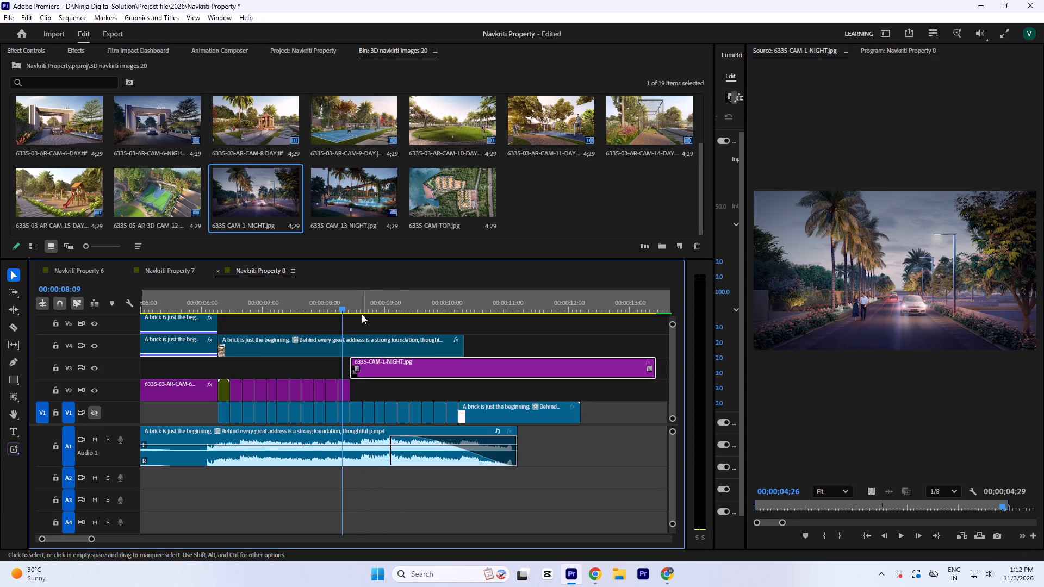
pyautogui.click(362, 305)
pyautogui.click(50, 52)
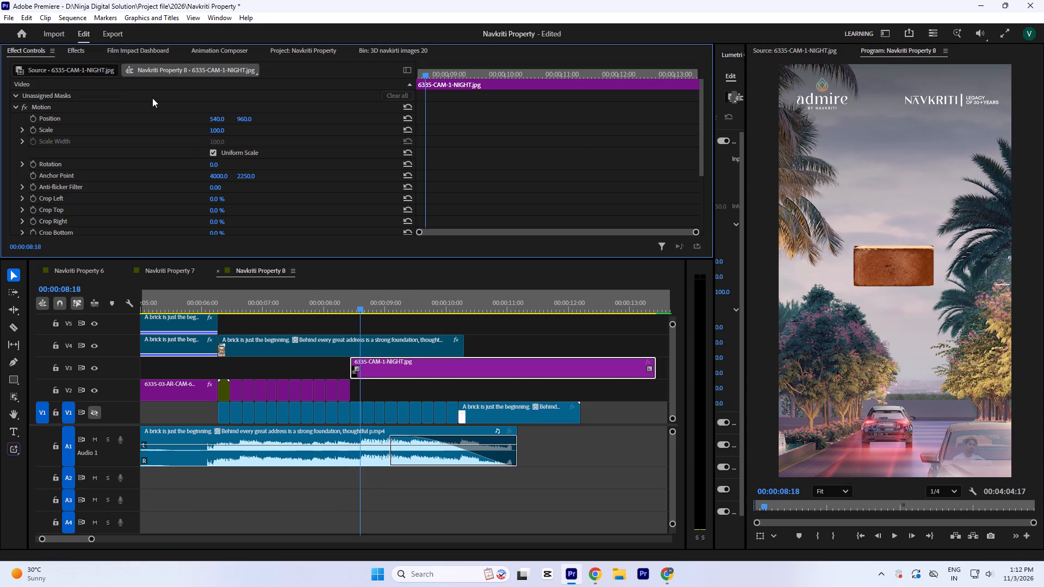
pyautogui.click(215, 133)
pyautogui.press('4')
pyautogui.press('5')
pyautogui.click(563, 122)
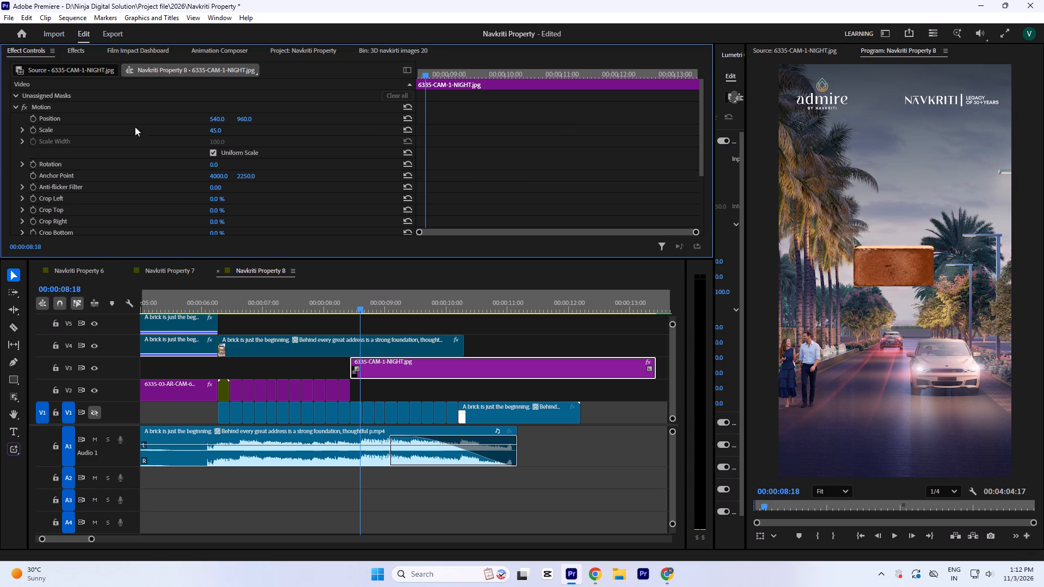
pyautogui.moveTo(214, 121); pyautogui.dragTo(220, 83)
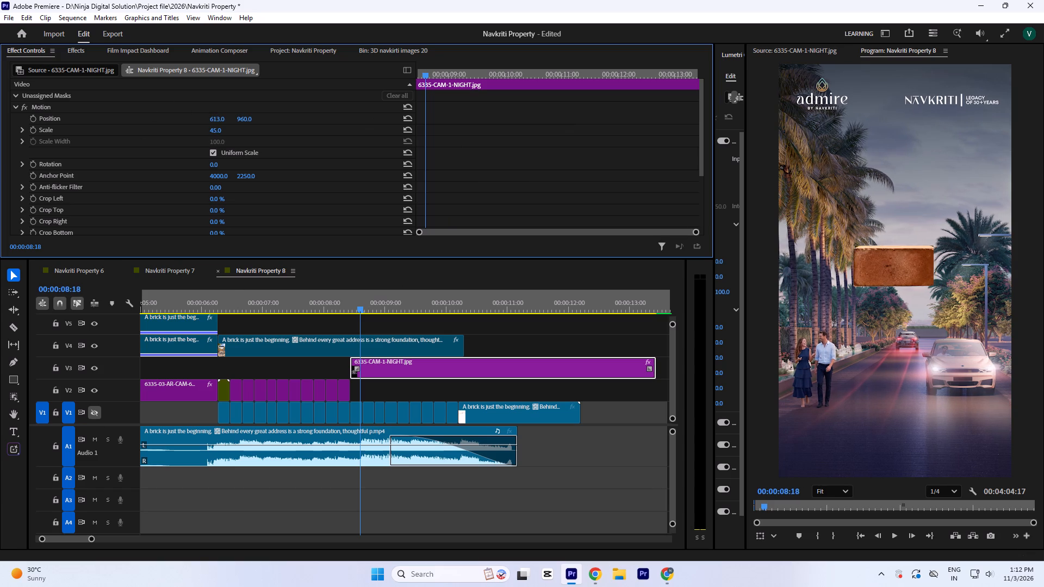
pyautogui.moveTo(220, 83); pyautogui.dragTo(220, 83)
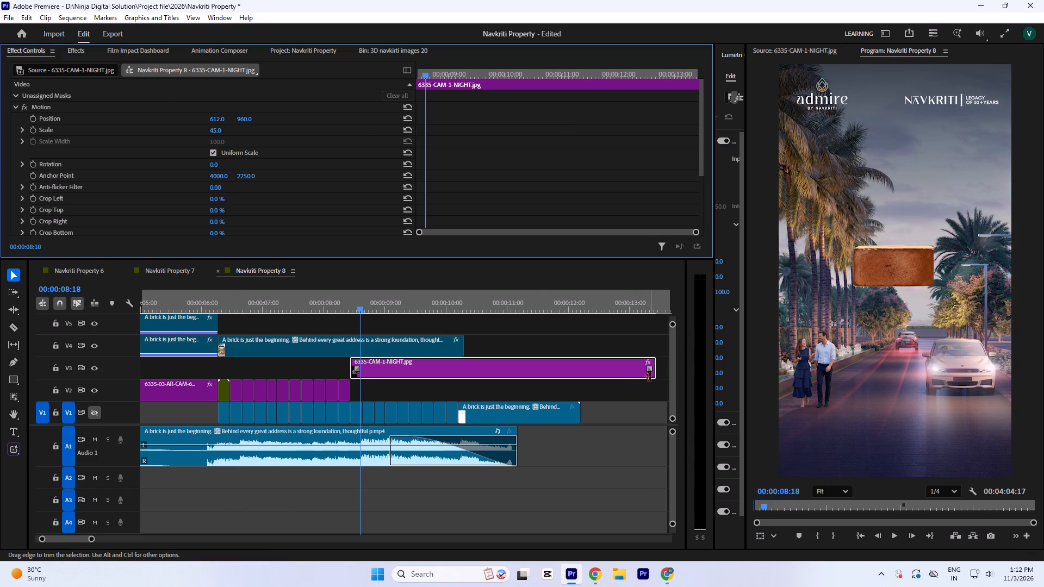
# Trim the 6335-CAM-1-NIGHT.jpg clip to end with the V1 shot beneath it at 00:00:08:19 and move it down to V2.
pyautogui.moveTo(649, 377); pyautogui.dragTo(364, 374)
pyautogui.press('=')
pyautogui.press('=')
pyautogui.press('=')
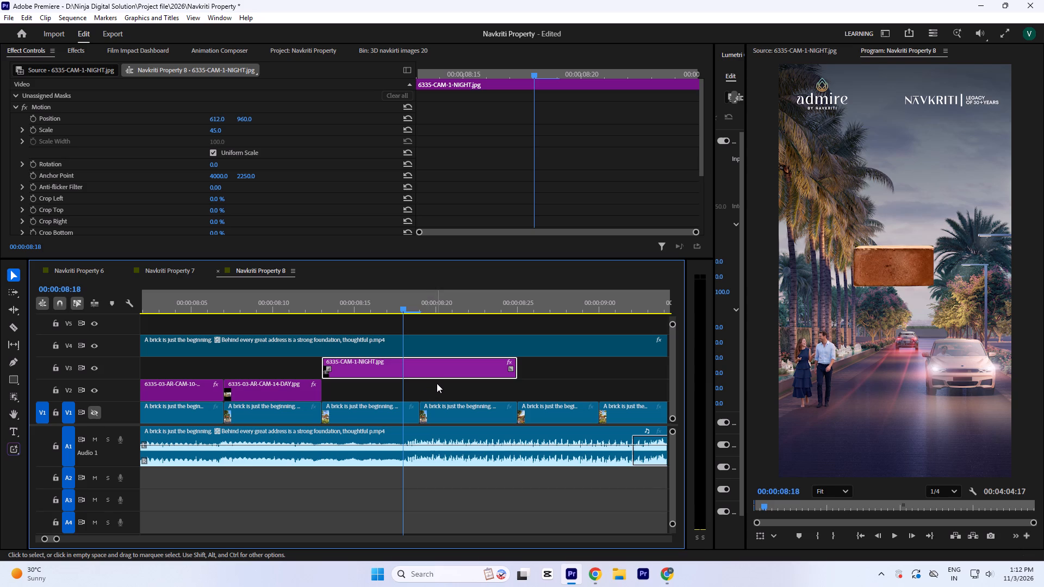
pyautogui.moveTo(520, 376); pyautogui.dragTo(417, 380)
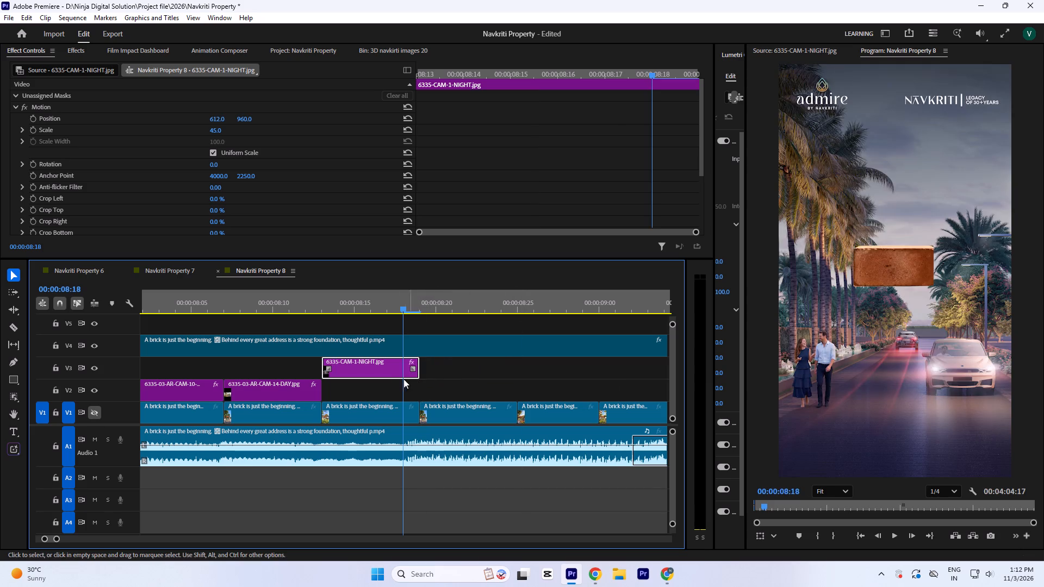
pyautogui.moveTo(400, 375); pyautogui.dragTo(400, 388)
pyautogui.click(421, 299)
pyautogui.press('-')
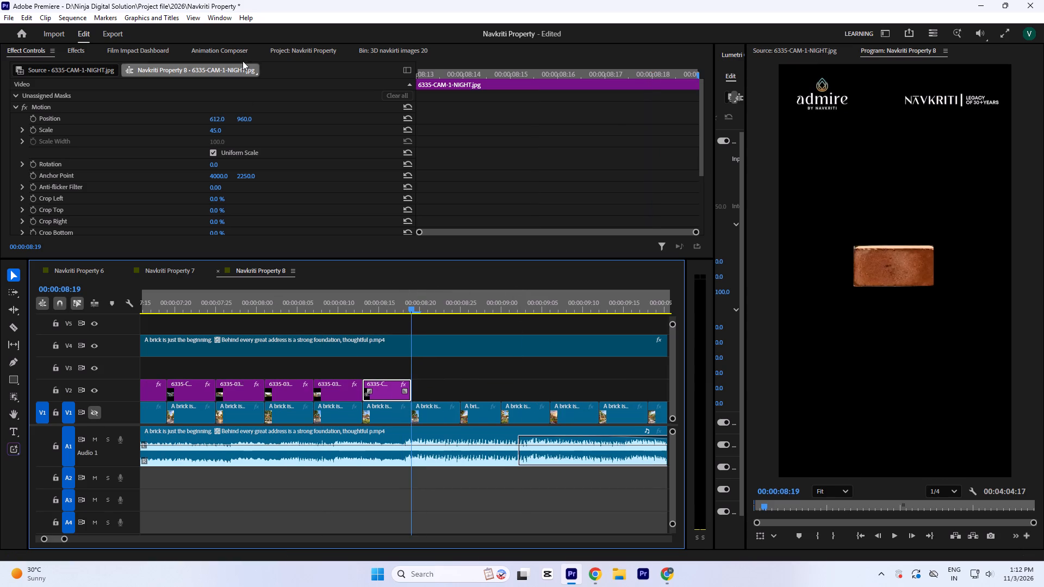
# Examine the aerial and top-view day and night images in the 3D navkirti images 20 bin to choose the next montage shot.
pyautogui.click(391, 51)
pyautogui.scroll(1, 178, 166)
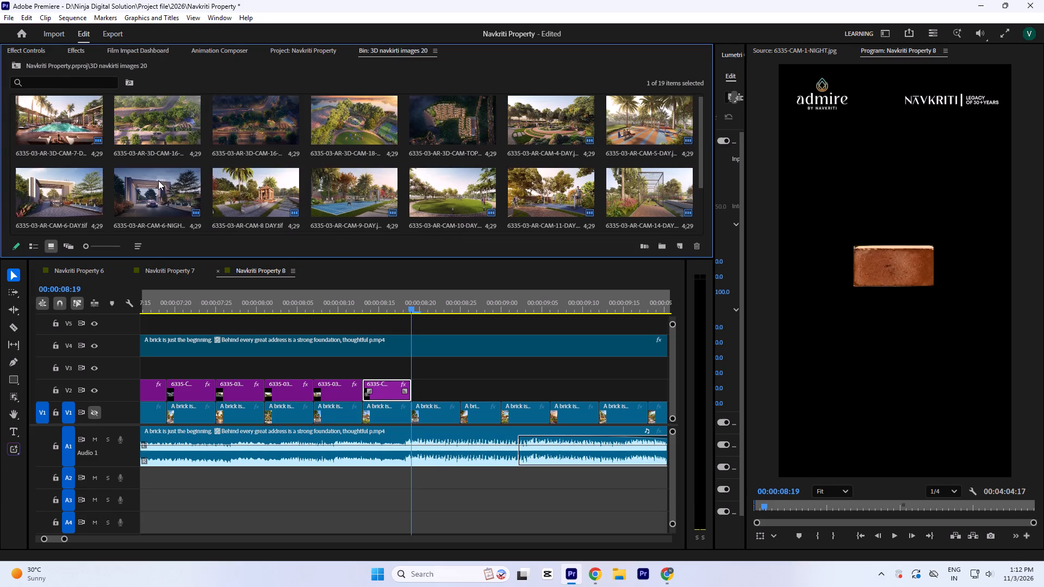
pyautogui.scroll(1, 158, 180)
pyautogui.doubleClick(356, 129)
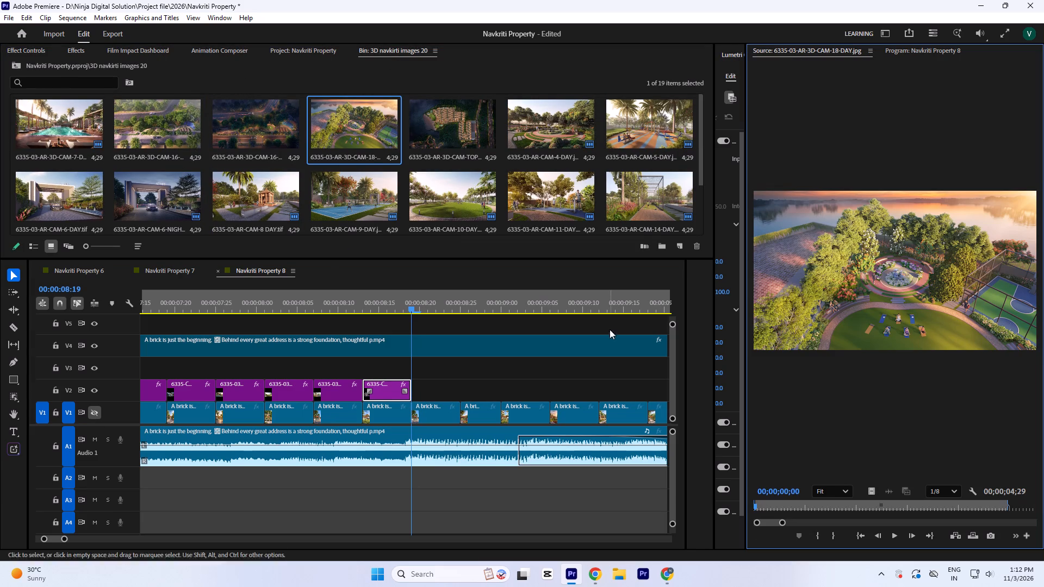
pyautogui.doubleClick(460, 140)
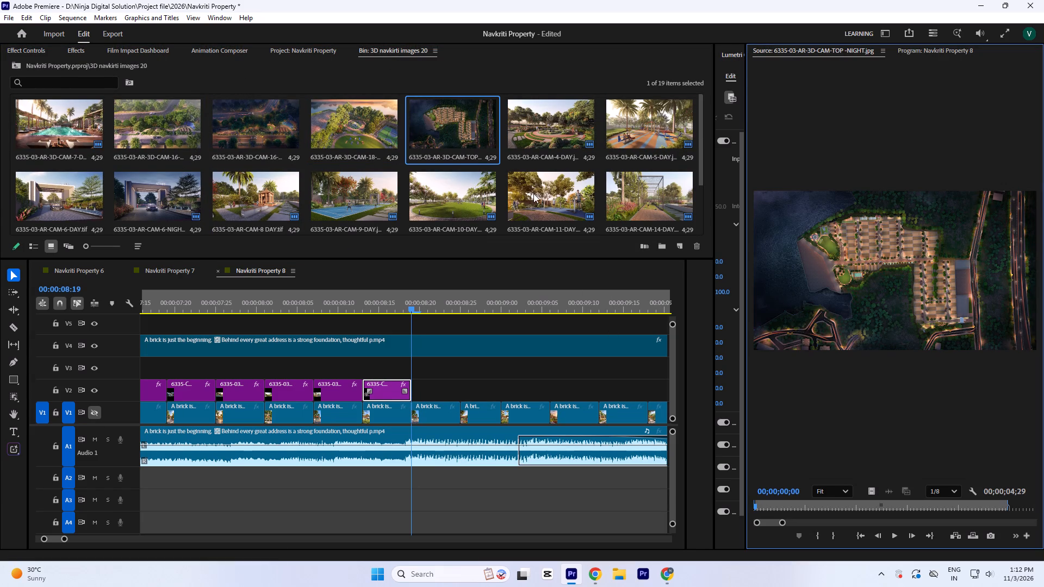
pyautogui.scroll(3, 533, 193)
pyautogui.scroll(-1, 533, 193)
pyautogui.scroll(-2, 457, 214)
pyautogui.doubleClick(458, 185)
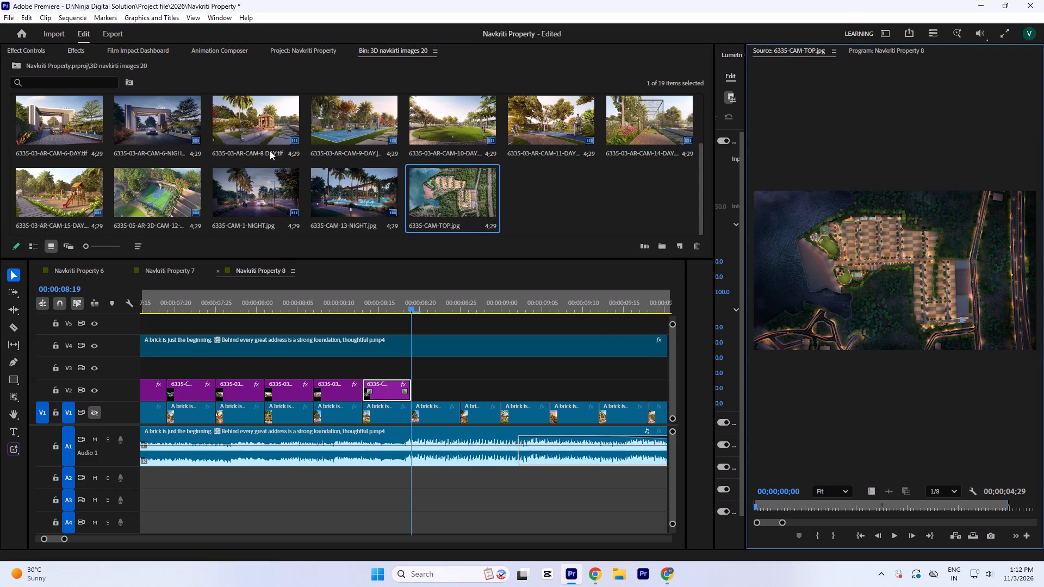
pyautogui.scroll(1, 430, 198)
pyautogui.scroll(2, 221, 197)
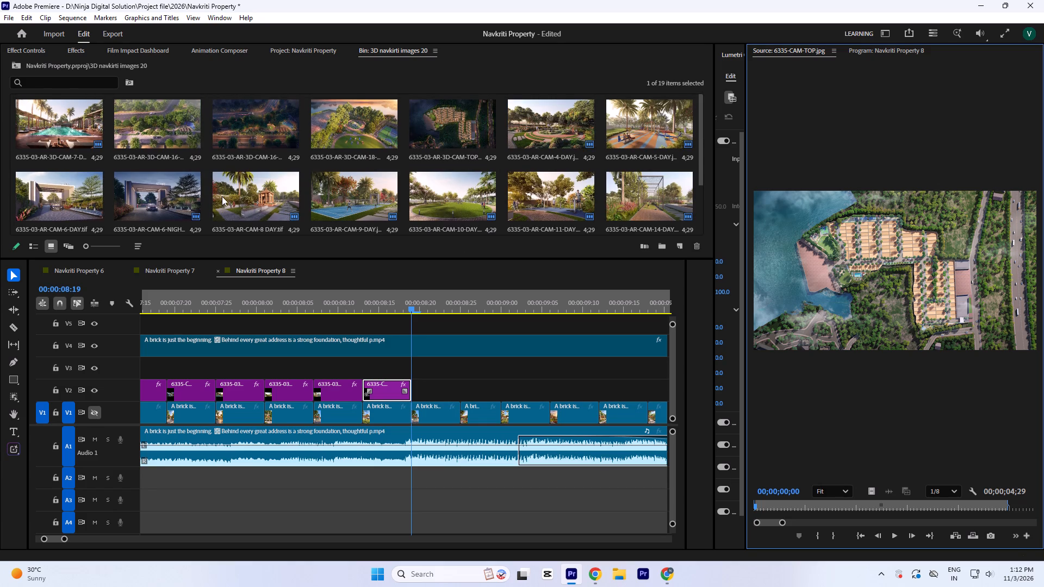
pyautogui.doubleClick(234, 127)
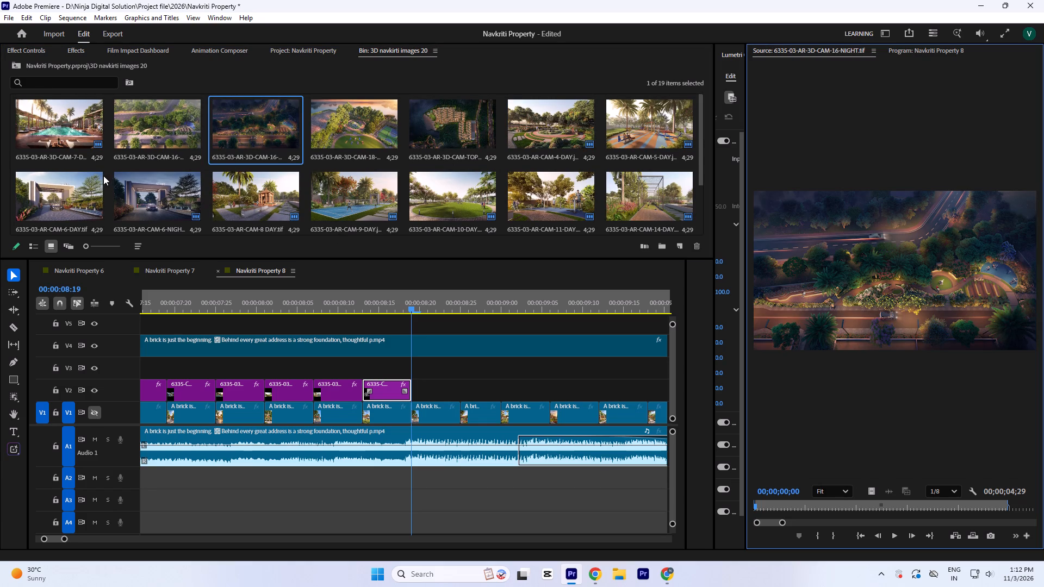
pyautogui.scroll(1, 103, 175)
pyautogui.doubleClick(154, 138)
pyautogui.scroll(-1, 351, 204)
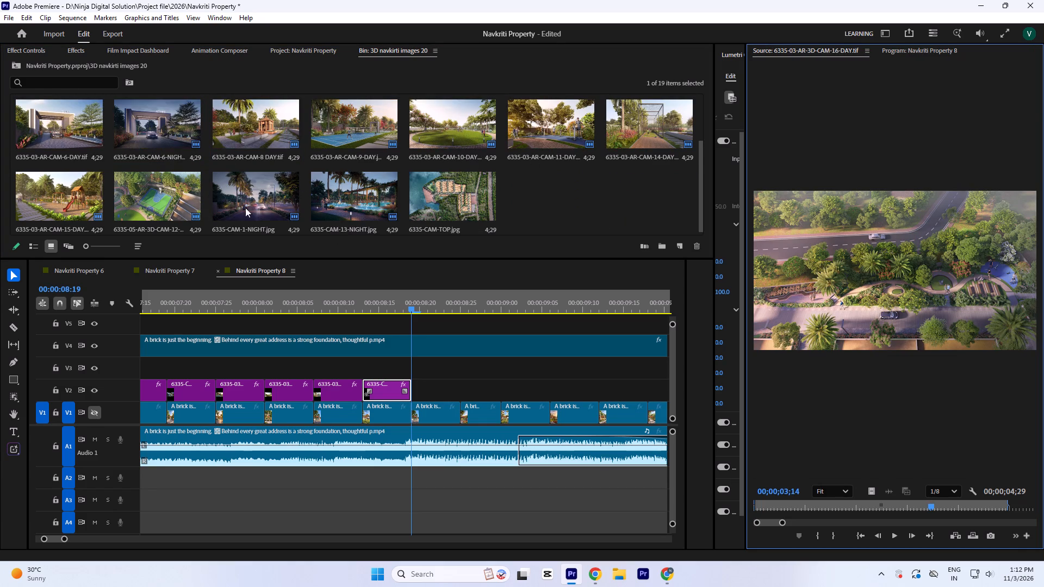
pyautogui.doubleClick(456, 207)
pyautogui.scroll(2, 387, 199)
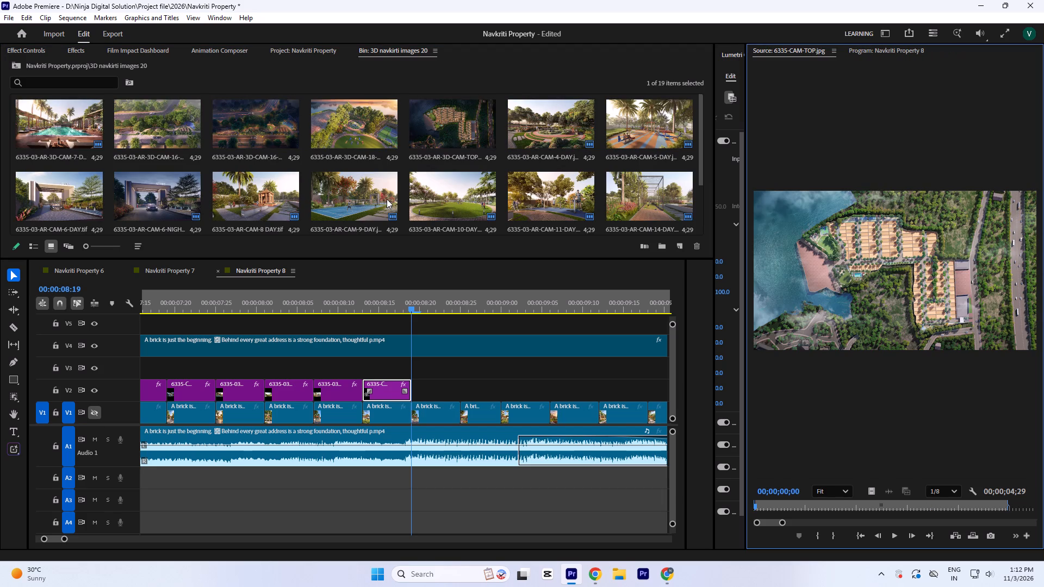
pyautogui.scroll(2, 325, 179)
pyautogui.scroll(-1, 127, 143)
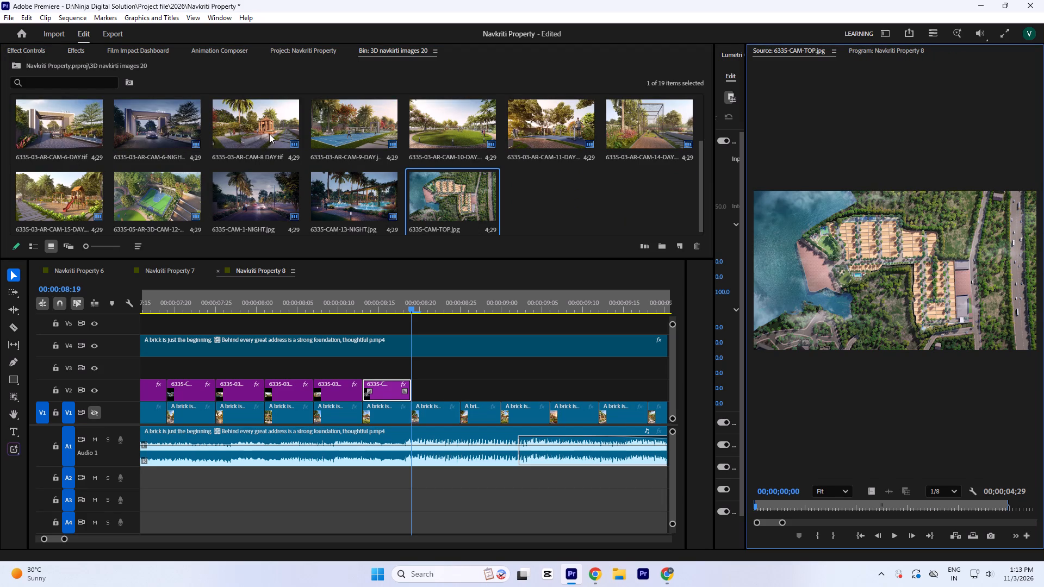
pyautogui.scroll(1, 457, 179)
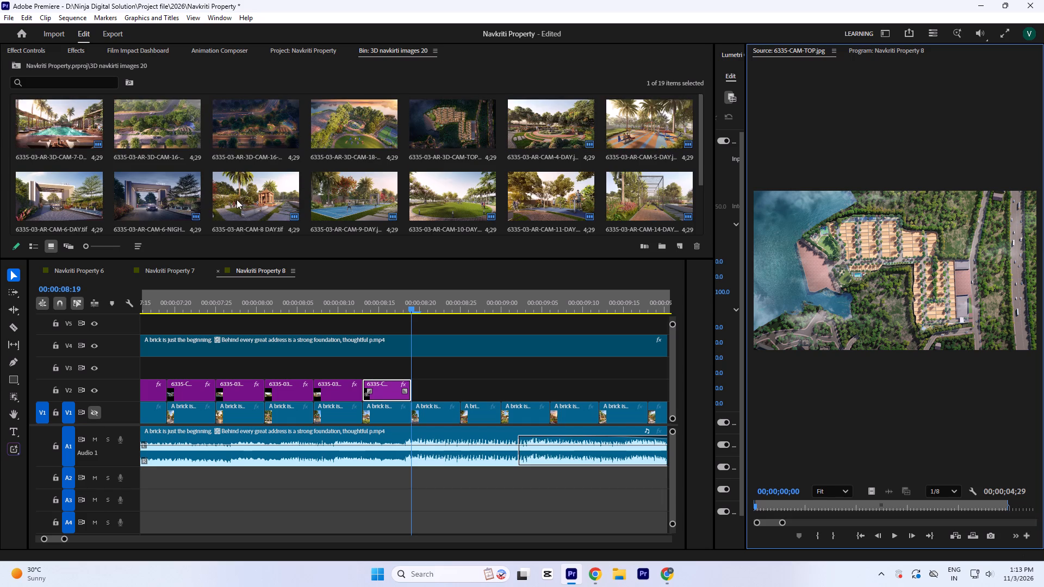
pyautogui.scroll(1, 233, 198)
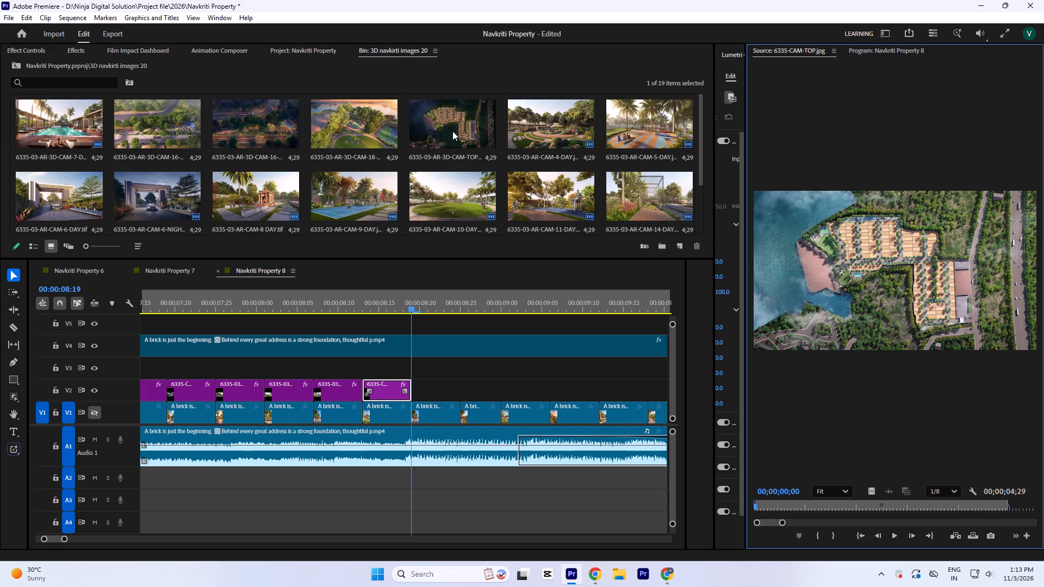
pyautogui.doubleClick(452, 131)
# Open 6335-03-AR-3D-CAM-18-DAY.jpg at Fit zoom and place it on V3 near the end of the last V2 montage image.
pyautogui.doubleClick(351, 134)
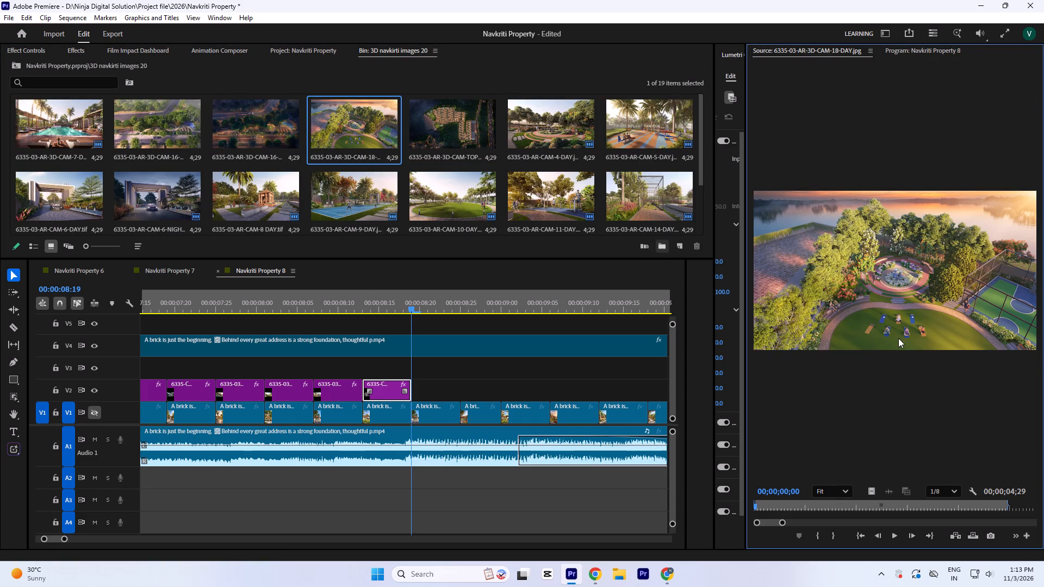
pyautogui.scroll(9, 903, 338)
pyautogui.click(846, 492)
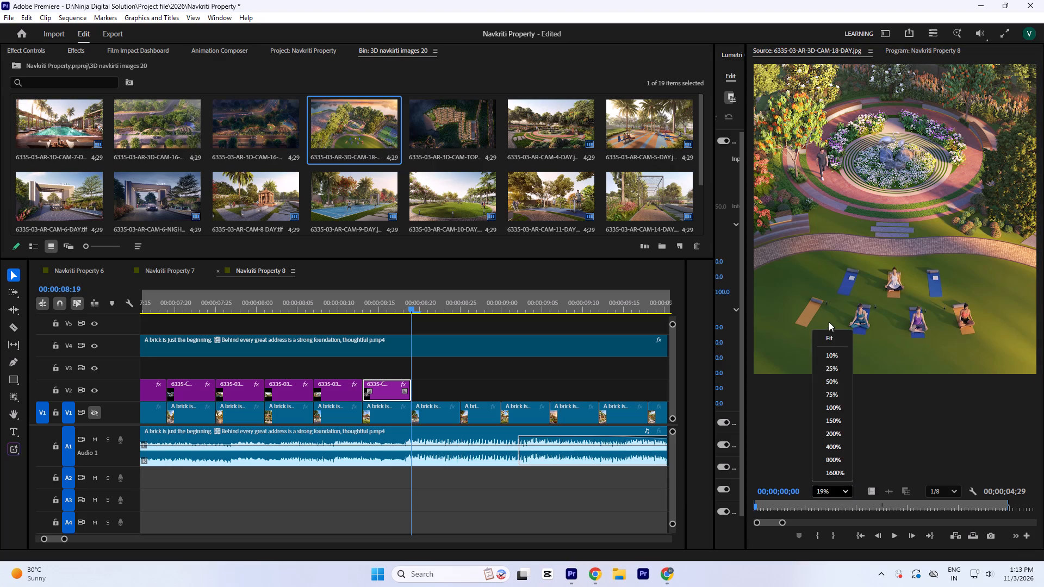
pyautogui.click(825, 338)
pyautogui.moveTo(867, 494); pyautogui.dragTo(400, 373)
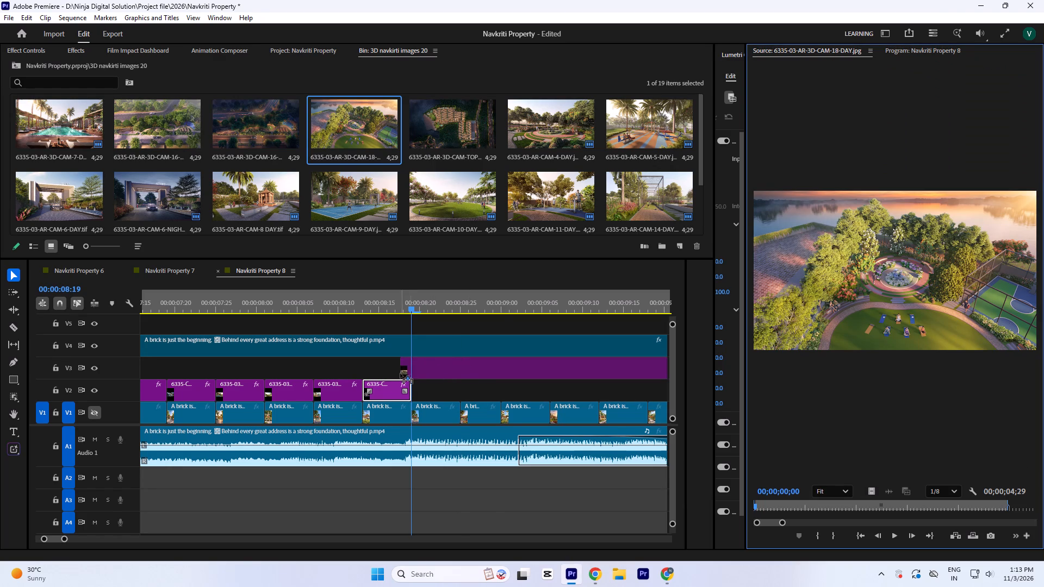
# Place the 6335-03-AR-3D-CAM-18-DAY.jpg clip on V3 starting at 00:00:08:19 and set its scale to 45.
pyautogui.moveTo(400, 373); pyautogui.dragTo(411, 376)
pyautogui.click(440, 372)
pyautogui.click(439, 295)
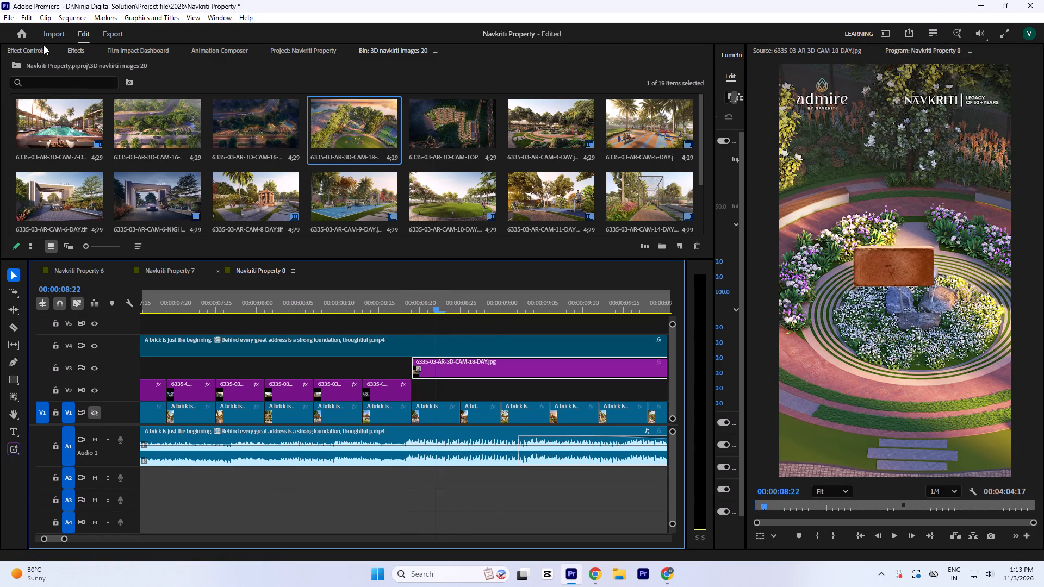
pyautogui.click(41, 48)
pyautogui.click(217, 133)
pyautogui.press('4')
pyautogui.press('5')
pyautogui.click(558, 117)
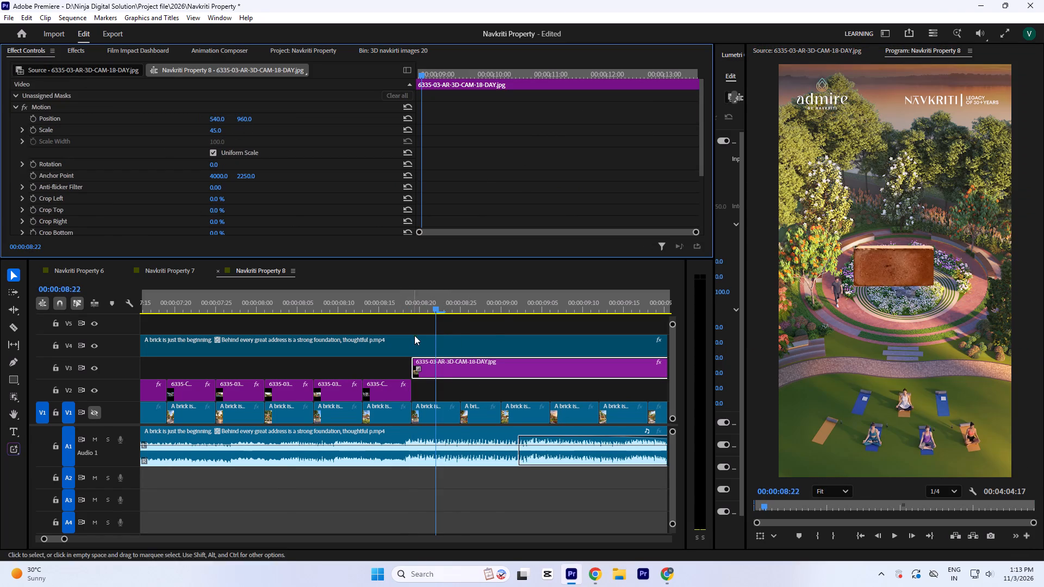
# Trim the 6335-03-AR-3D-CAM-18-DAY.jpg clip to end with the V1 shot beneath it at 00:00:08:25 and move it down to V2.
pyautogui.click(438, 299)
pyautogui.press('-')
pyautogui.press('-')
pyautogui.press('-')
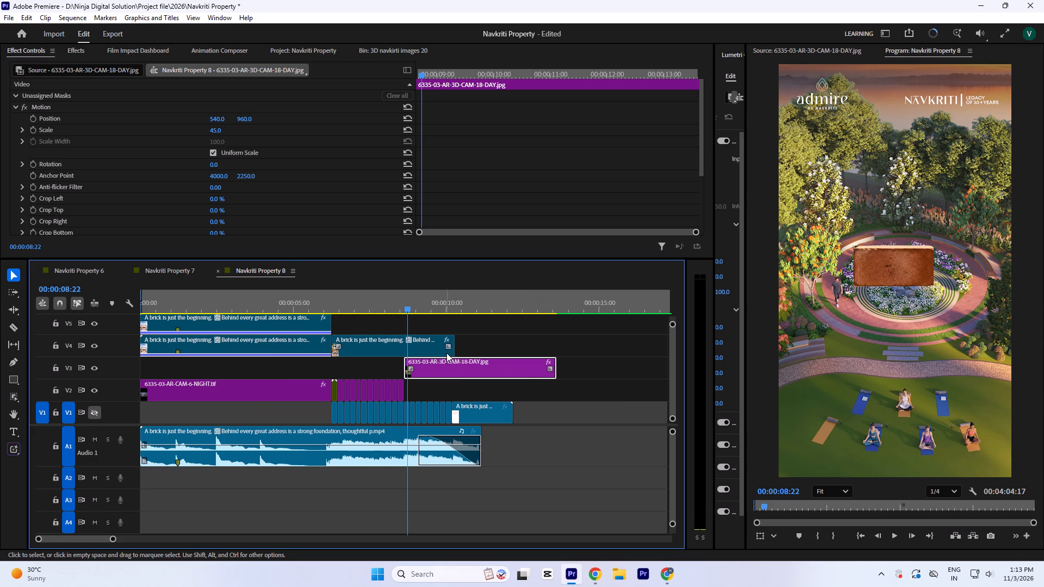
pyautogui.moveTo(560, 373); pyautogui.dragTo(418, 372)
pyautogui.press('=')
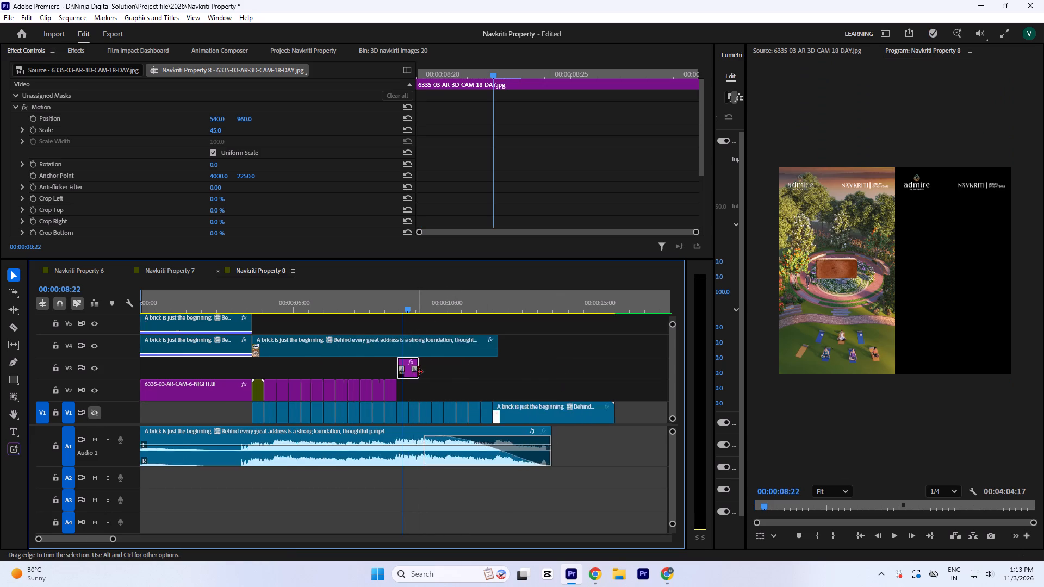
pyautogui.press('=')
pyautogui.press('=')
pyautogui.press('=')
pyautogui.moveTo(533, 372); pyautogui.dragTo(452, 376)
pyautogui.moveTo(410, 372); pyautogui.dragTo(412, 389)
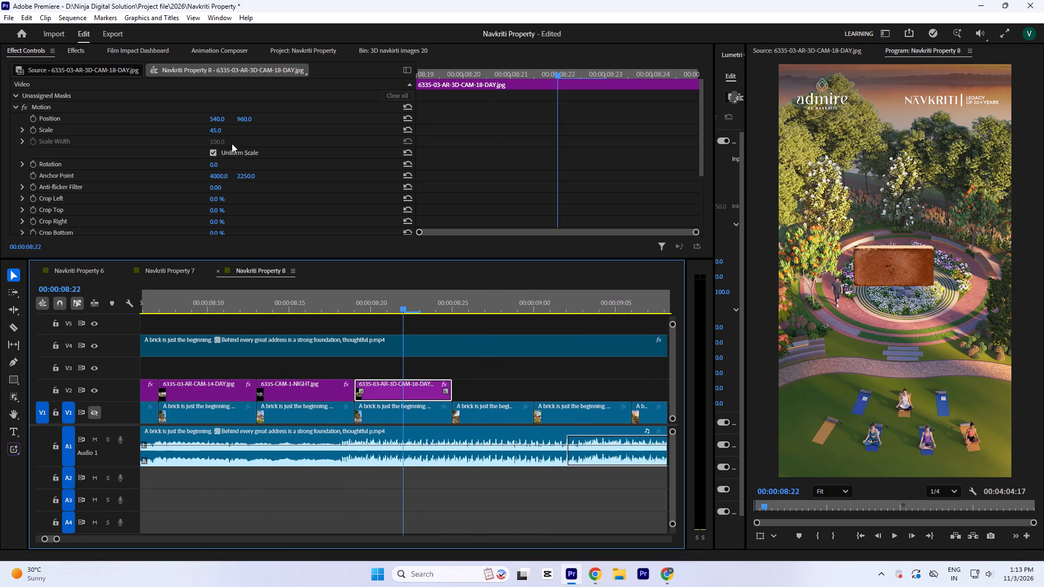
# Examine the 3D navkirti images 20 bin, previewing 6335-CAM-TOP.jpg and 6335-03-AR-3D-CAM-16-NIGHT.tif, to choose the shot following 00:00:08:25.
pyautogui.click(461, 306)
pyautogui.press('-')
pyautogui.press('-')
pyautogui.click(382, 52)
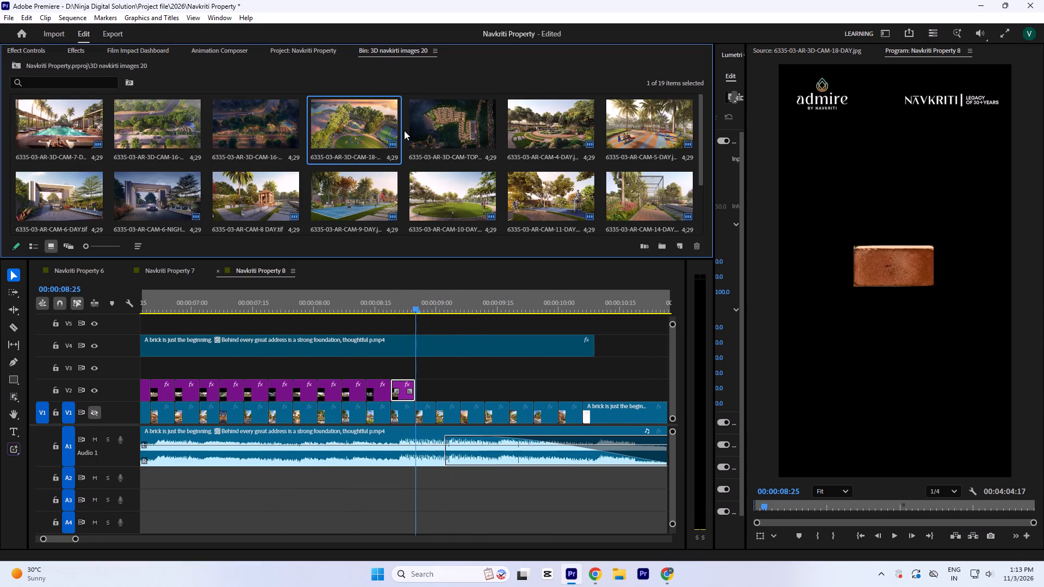
pyautogui.scroll(3, 289, 188)
pyautogui.click(490, 180)
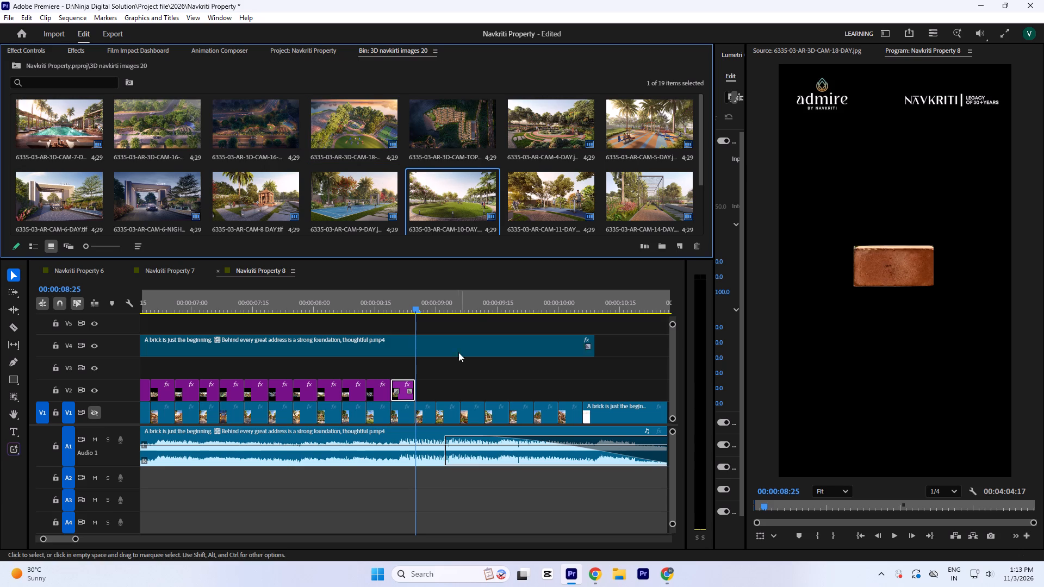
pyautogui.click(449, 372)
pyautogui.click(407, 304)
pyautogui.moveTo(417, 303); pyautogui.dragTo(424, 309)
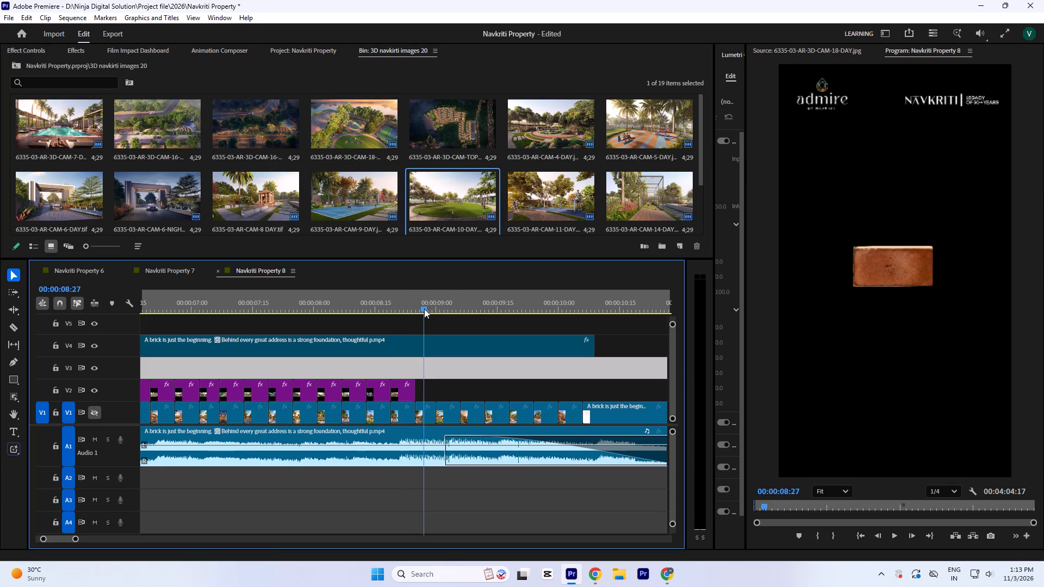
pyautogui.moveTo(424, 309); pyautogui.dragTo(425, 310)
pyautogui.scroll(-2, 478, 202)
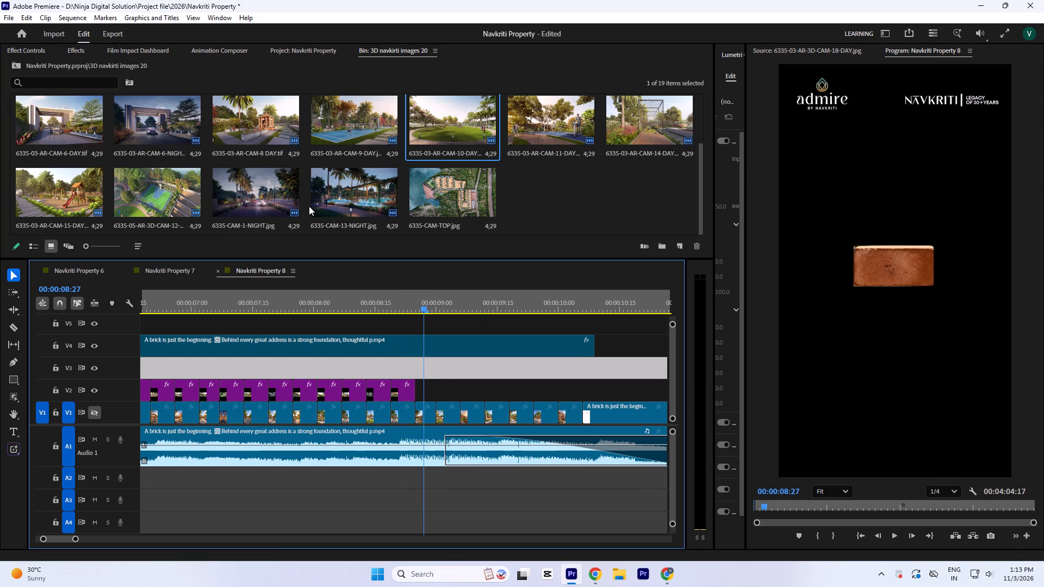
pyautogui.scroll(1, 309, 206)
pyautogui.scroll(1, 141, 202)
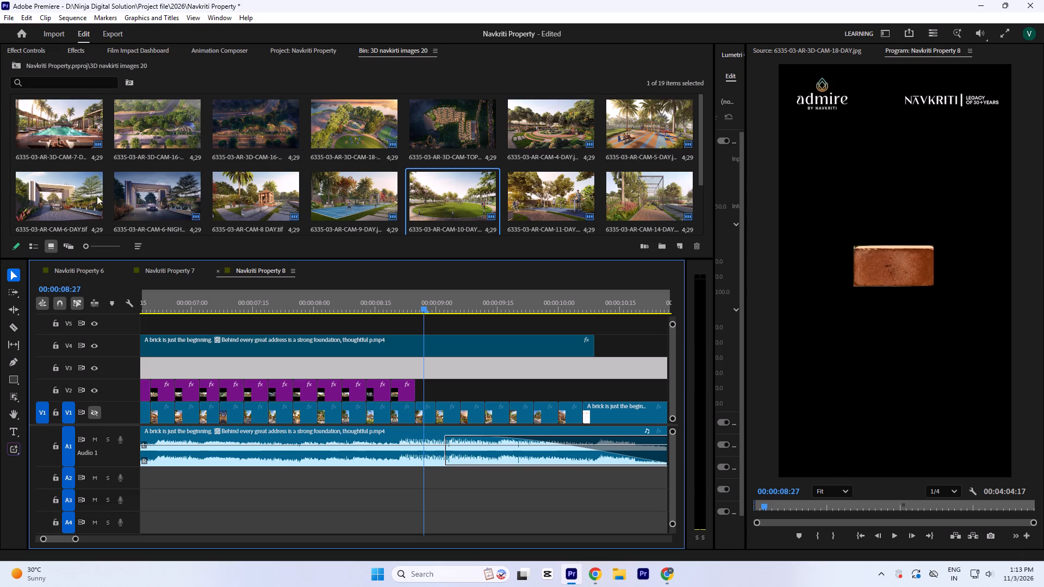
pyautogui.scroll(2, 132, 194)
pyautogui.scroll(-1, 132, 194)
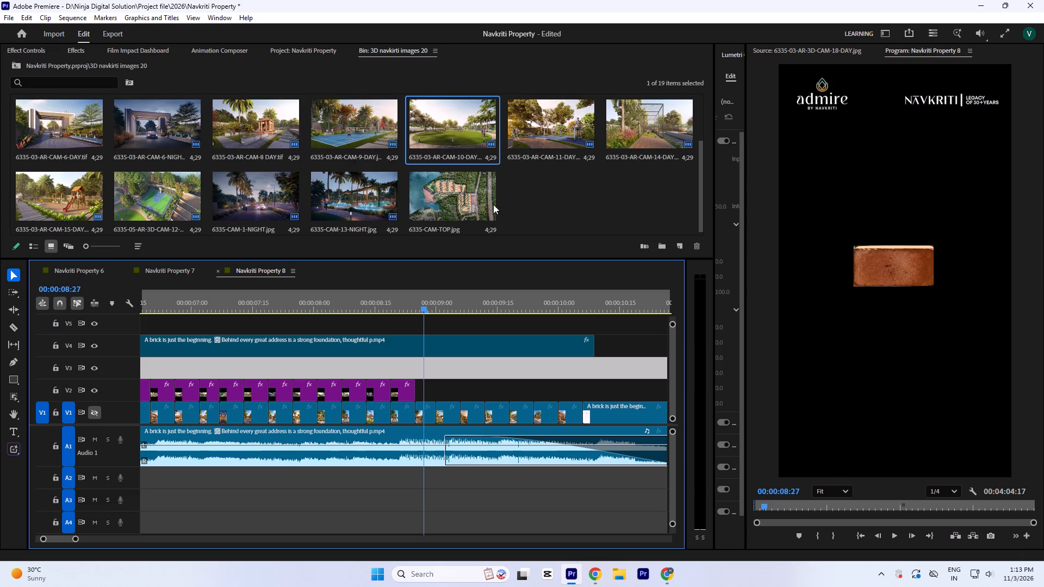
pyautogui.scroll(1, 235, 195)
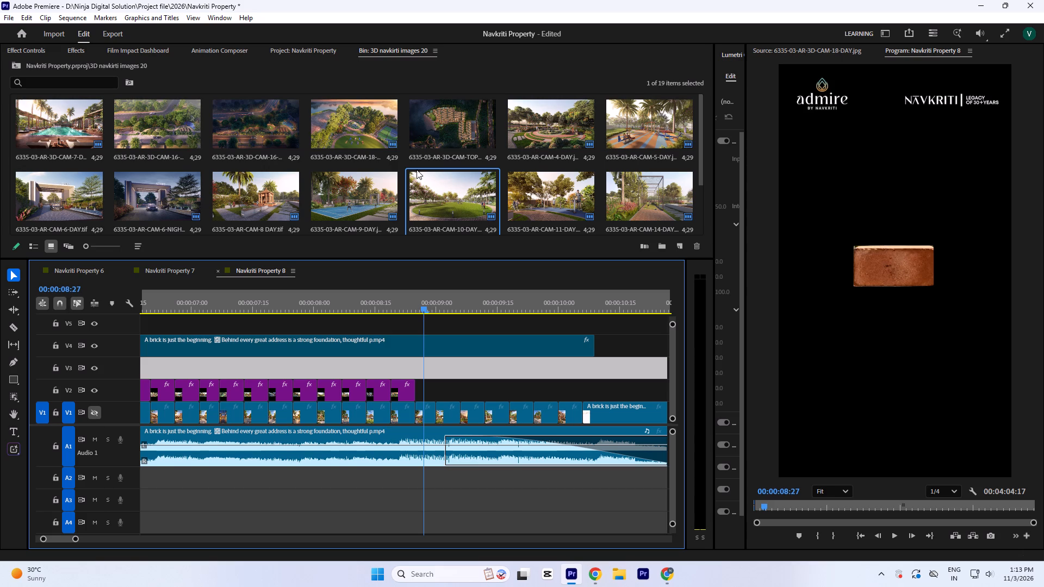
pyautogui.click(421, 295)
pyautogui.scroll(-2, 425, 207)
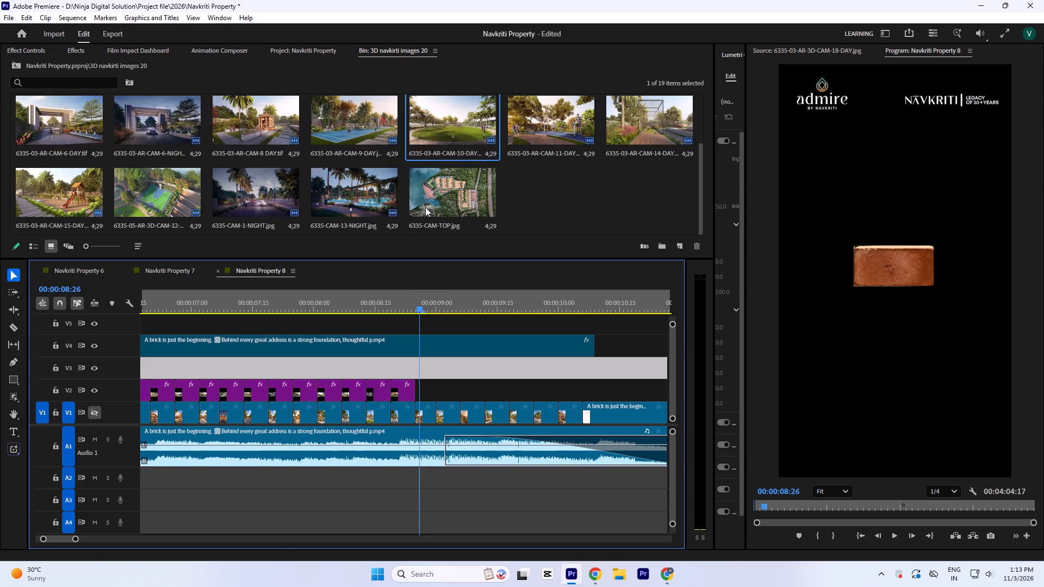
pyautogui.doubleClick(448, 200)
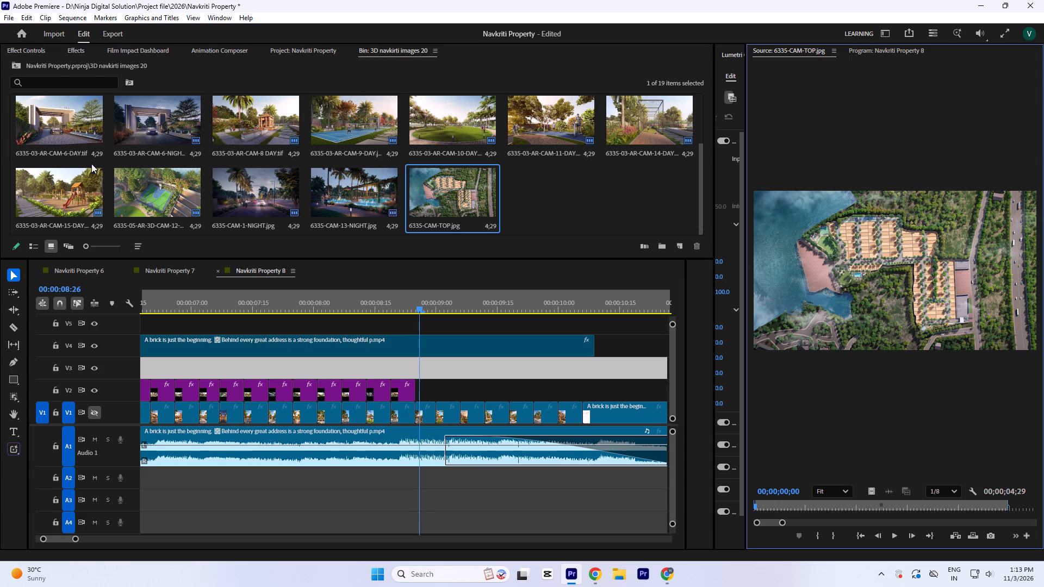
pyautogui.scroll(1, 499, 206)
pyautogui.scroll(1, 444, 178)
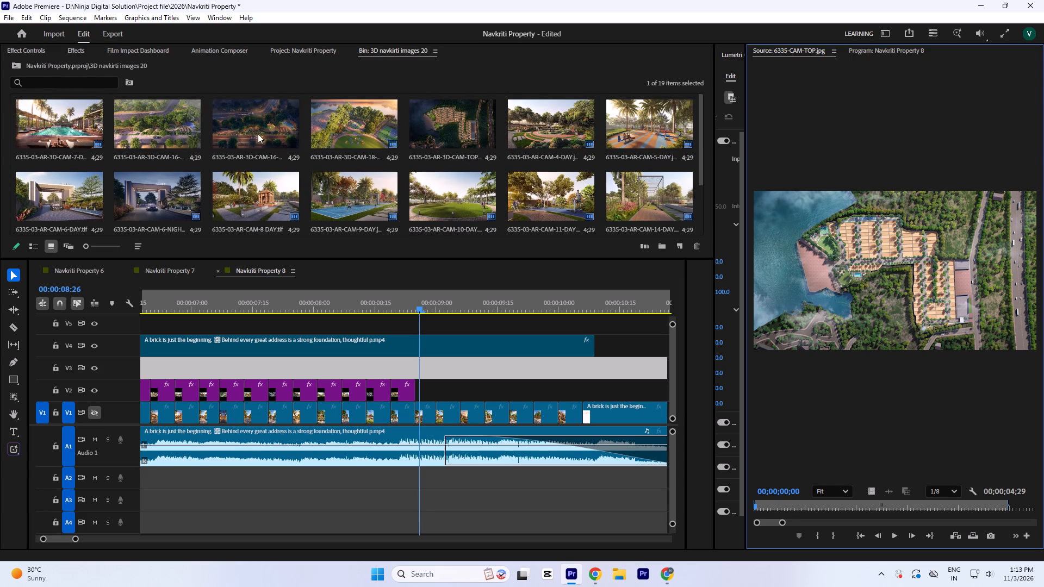
pyautogui.doubleClick(257, 131)
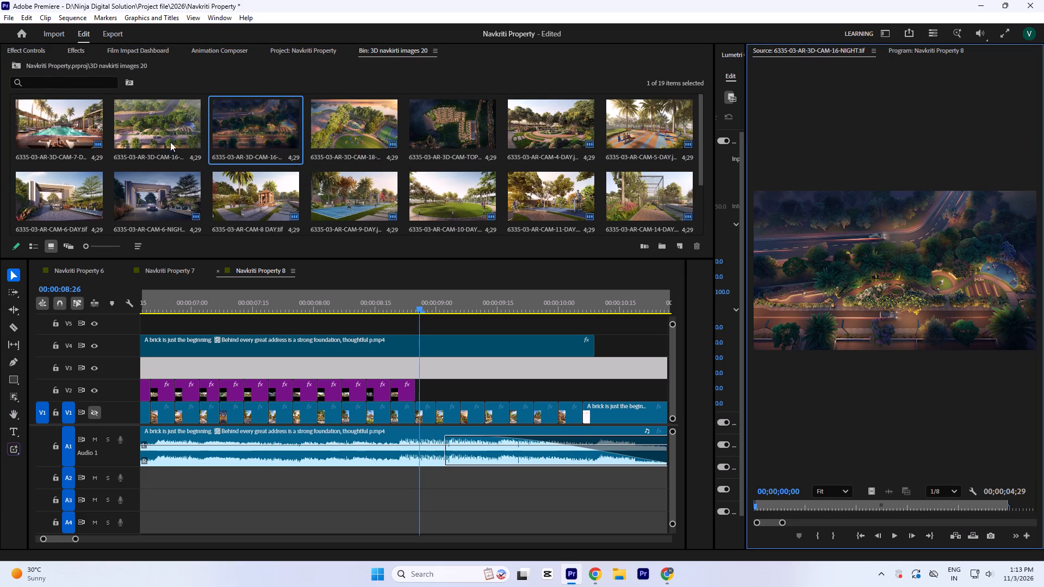
# Place 6335-03-AR-3D-CAM-16-DAY.tif on V3 at the end of the last V2 image and set its scale to 45.
pyautogui.doubleClick(157, 135)
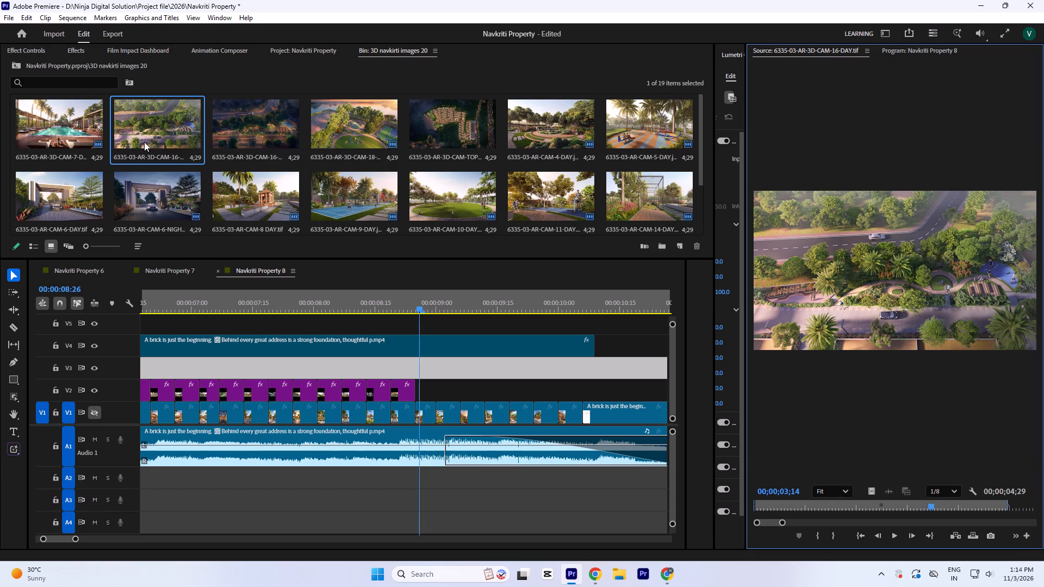
pyautogui.moveTo(869, 491); pyautogui.dragTo(445, 376)
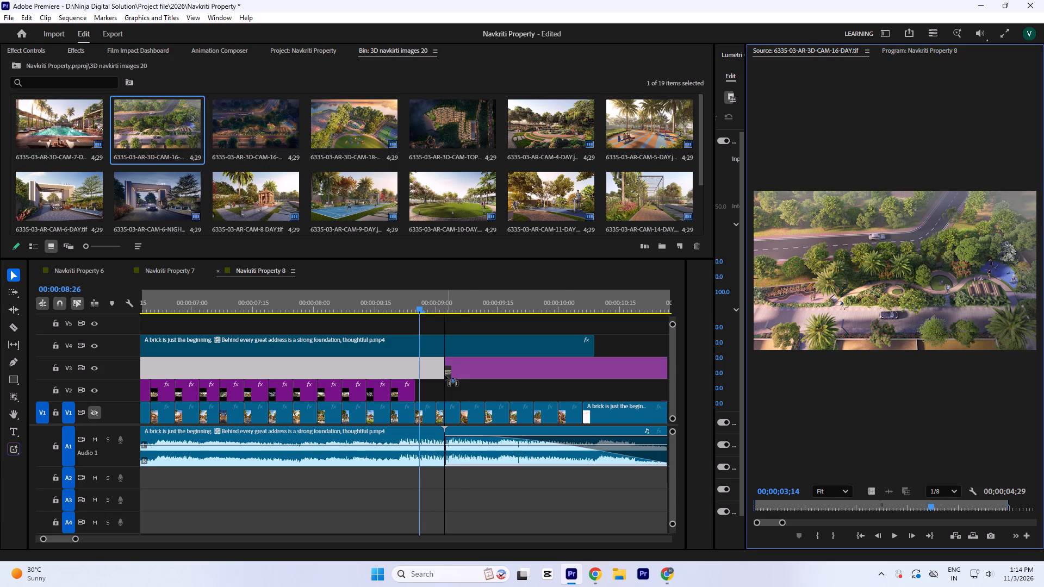
pyautogui.moveTo(445, 376); pyautogui.dragTo(419, 376)
pyautogui.click(446, 368)
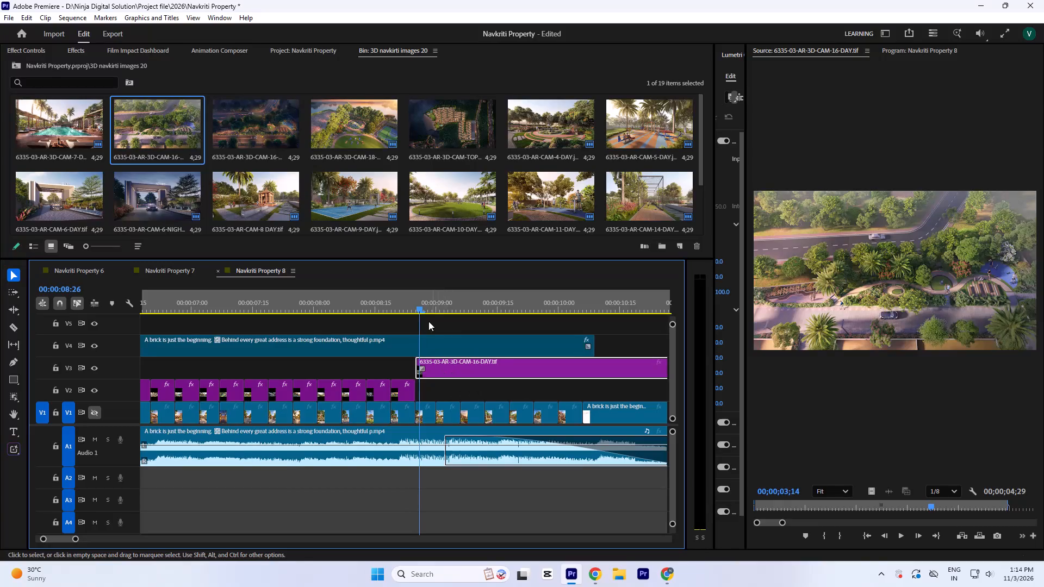
pyautogui.click(427, 304)
pyautogui.click(29, 50)
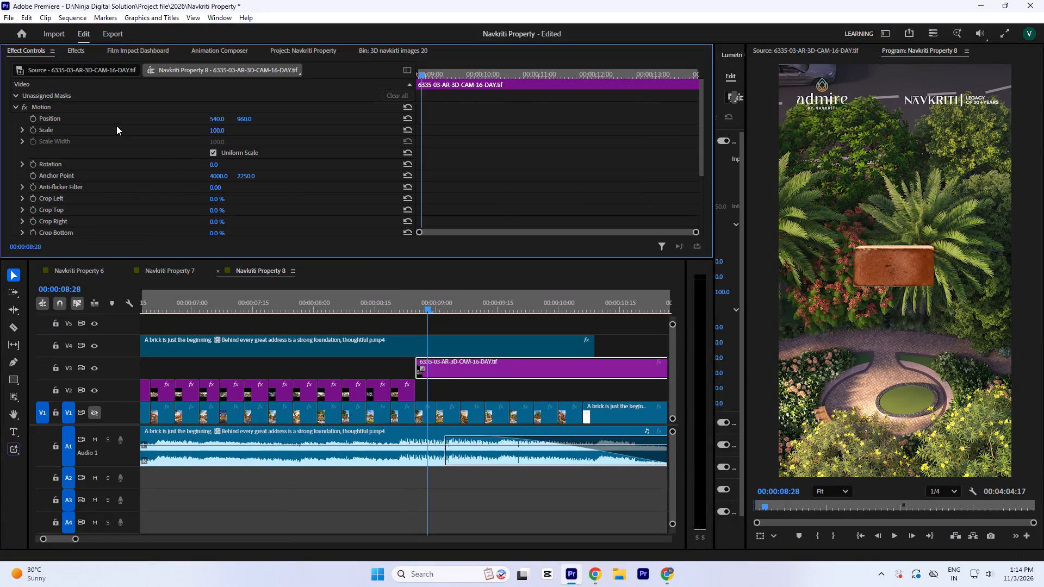
pyautogui.click(220, 130)
pyautogui.press('4')
pyautogui.press('5')
pyautogui.click(538, 128)
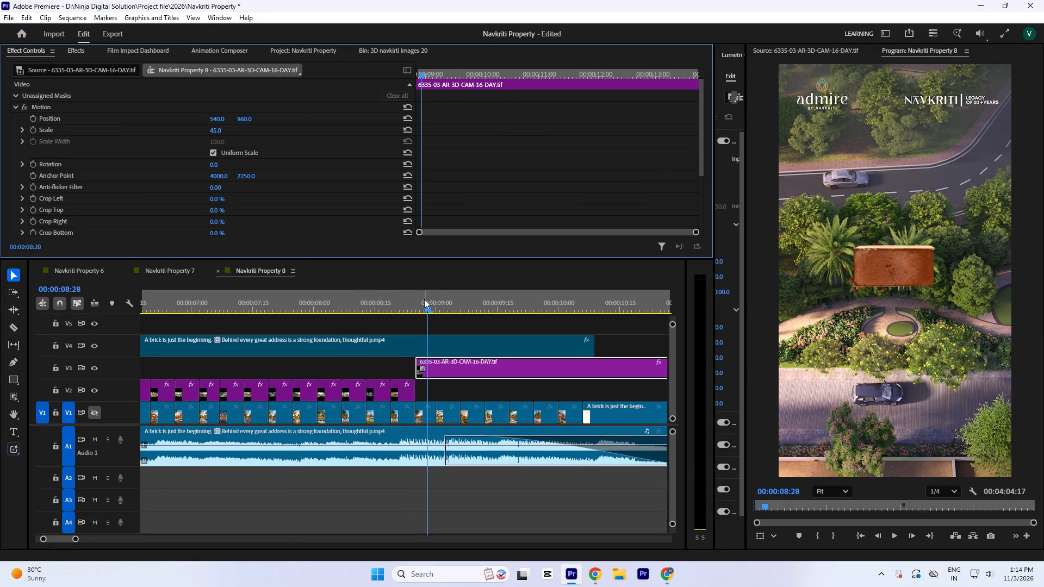
# Trim the 6335-03-AR-3D-CAM-16-DAY.tif clip to end with the V1 shot beneath it at 00:00:09:00 and move it down to V2.
pyautogui.click(428, 297)
pyautogui.press('-')
pyautogui.press('-')
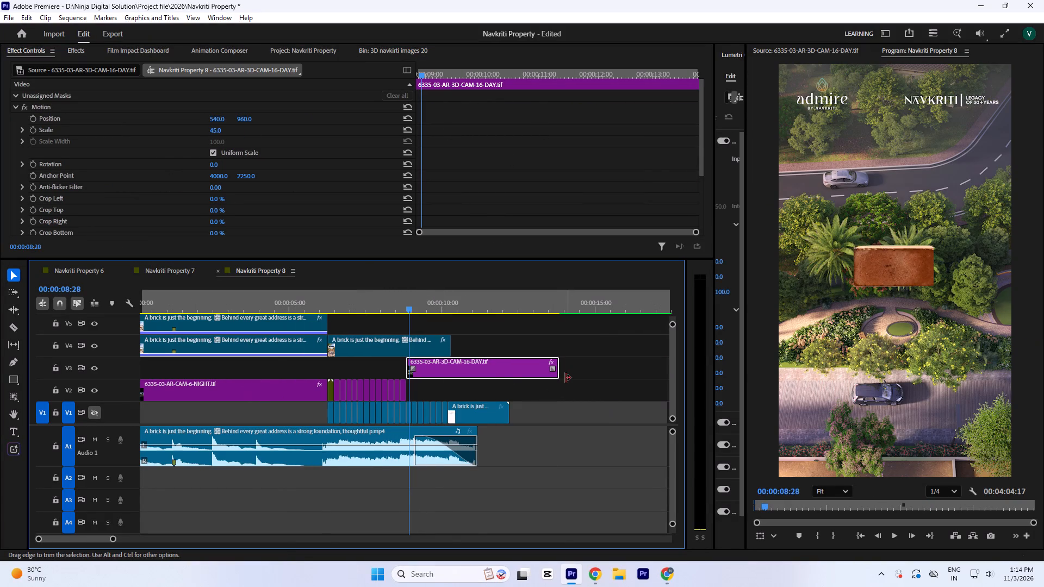
pyautogui.moveTo(565, 378); pyautogui.dragTo(420, 376)
pyautogui.press('=')
pyautogui.press('=')
pyautogui.press('=')
pyautogui.press('=')
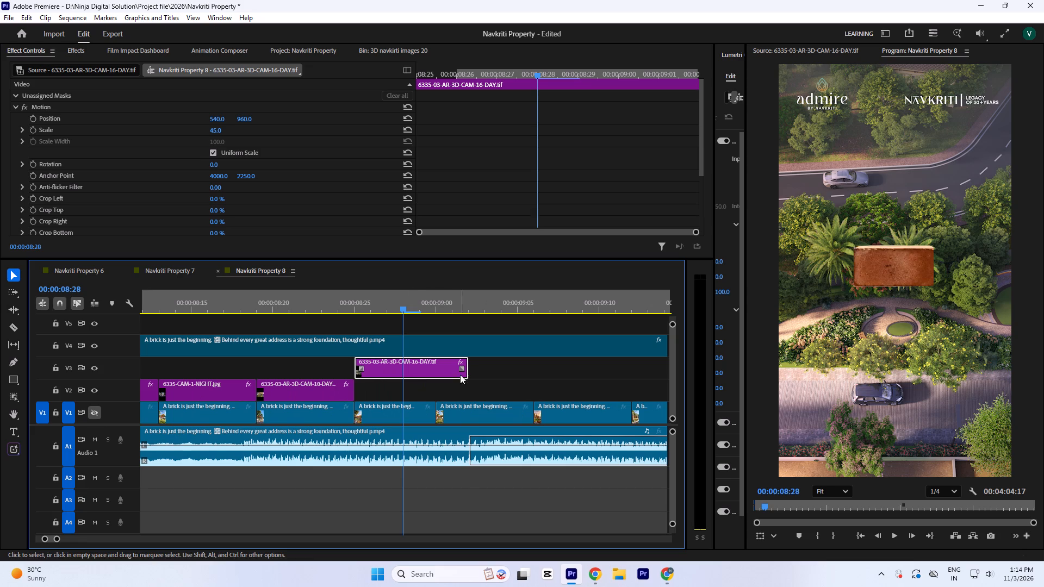
pyautogui.moveTo(466, 371); pyautogui.dragTo(436, 373)
pyautogui.moveTo(425, 372); pyautogui.dragTo(426, 384)
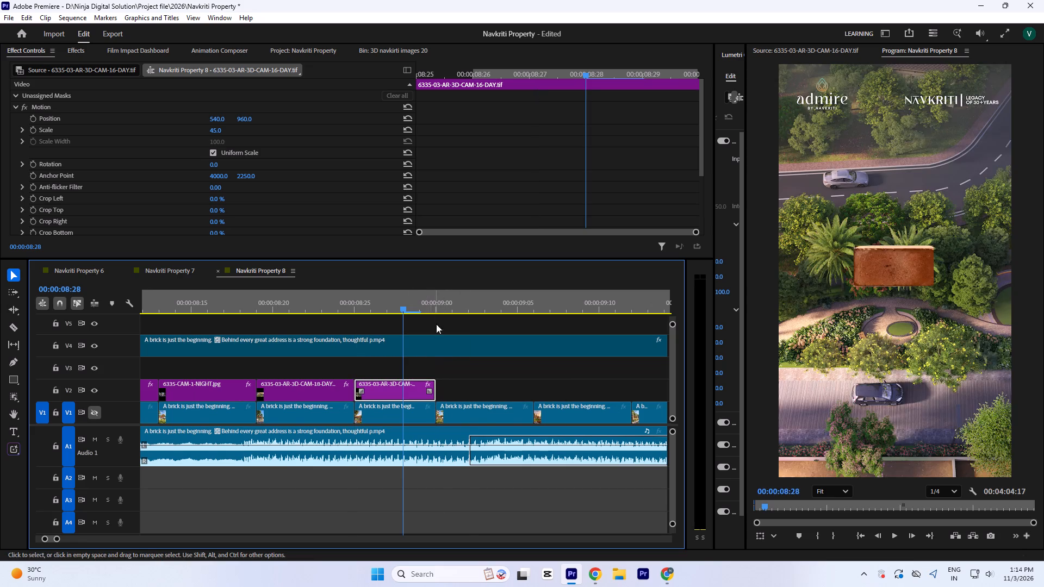
# Open 6335-03-AR-3D-CAM-16-NIGHT.tif from the 3D navkirti images 20 bin and place it on V3 starting at 00:00:09:00.
pyautogui.click(440, 302)
pyautogui.press('-')
pyautogui.click(394, 52)
pyautogui.scroll(1, 275, 181)
pyautogui.doubleClick(267, 114)
pyautogui.click(420, 300)
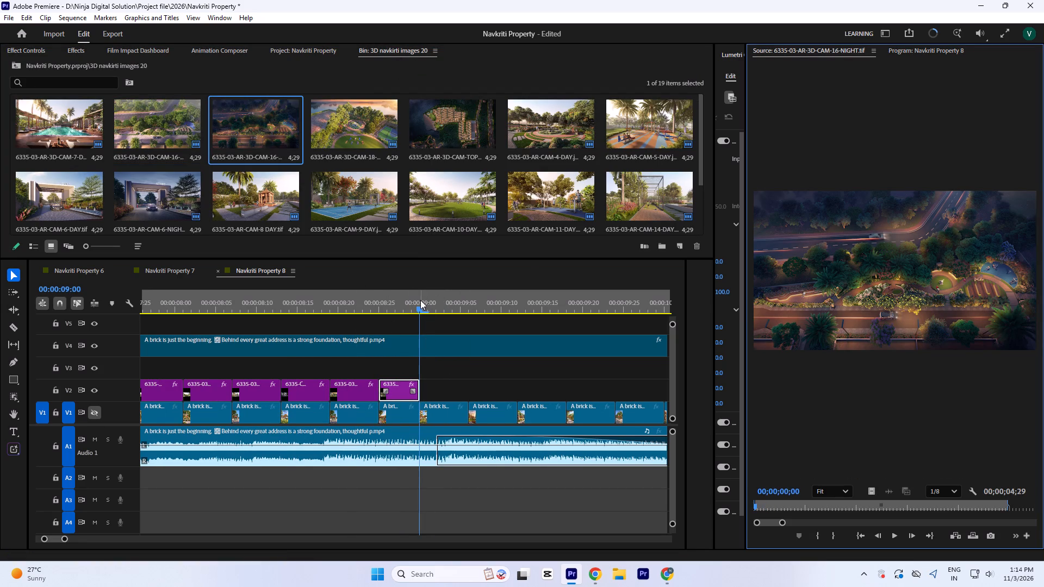
pyautogui.press('-')
pyautogui.doubleClick(269, 125)
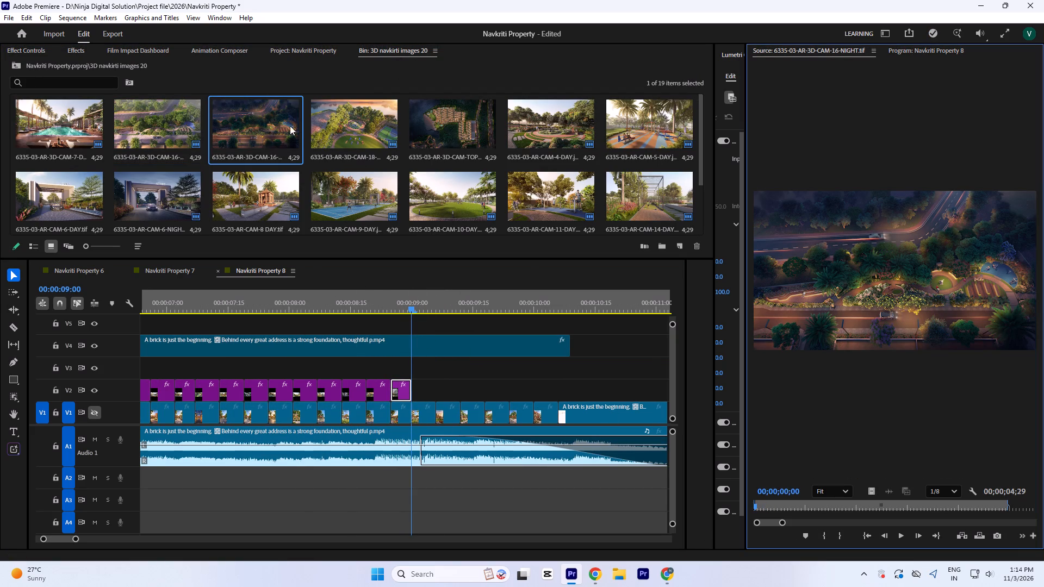
pyautogui.moveTo(866, 490); pyautogui.dragTo(417, 378)
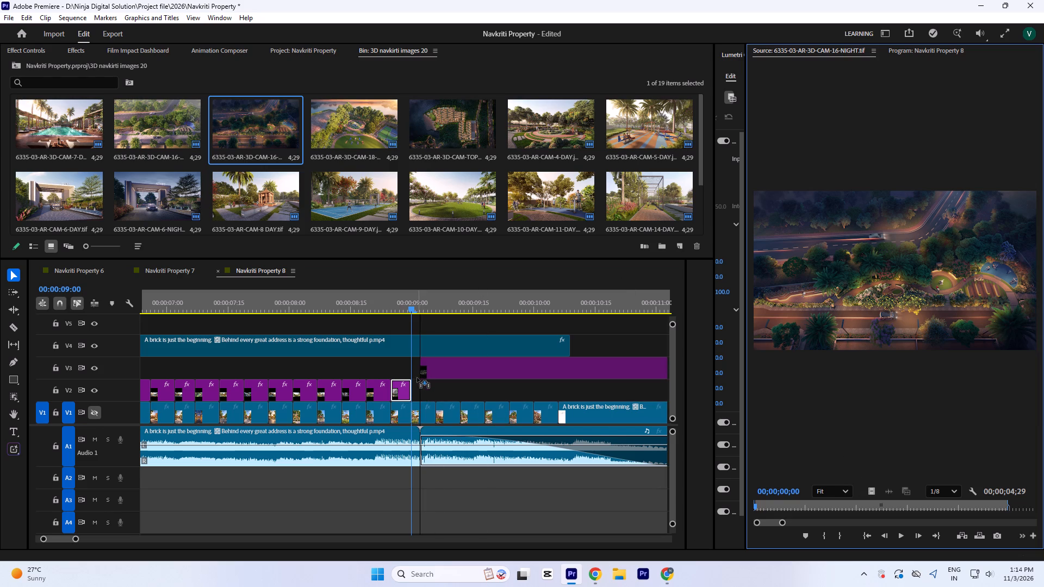
pyautogui.moveTo(417, 378); pyautogui.dragTo(412, 378)
# Set the 6335-03-AR-3D-CAM-16-NIGHT.tif clip's scale to 45 so the night aerial view fills the vertical frame.
pyautogui.press('=')
pyautogui.press('=')
pyautogui.press('=')
pyautogui.click(442, 375)
pyautogui.click(438, 306)
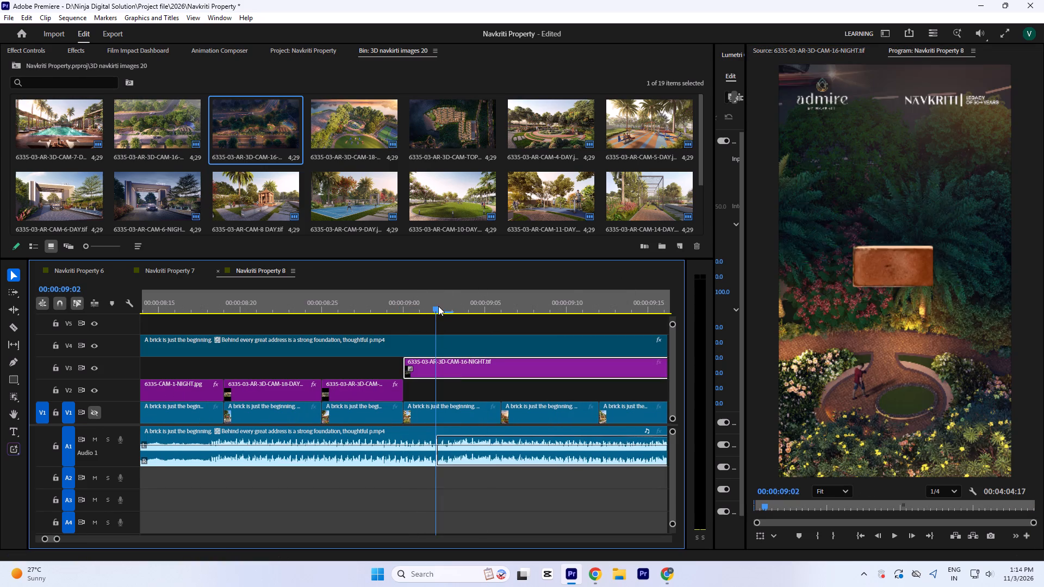
pyautogui.click(38, 51)
pyautogui.click(215, 132)
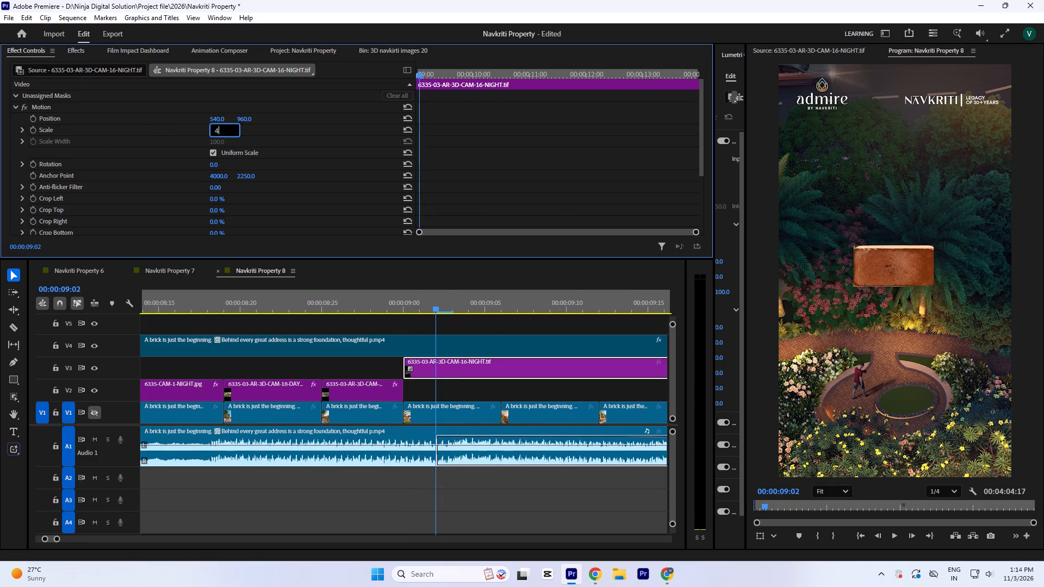
pyautogui.press('4')
pyautogui.press('5')
pyautogui.click(526, 136)
# Trim the 6335-03-AR-3D-CAM-16-NIGHT.tif clip to end with the V1 shot beneath it at 00:00:09:06 and move it down to V2.
pyautogui.click(458, 299)
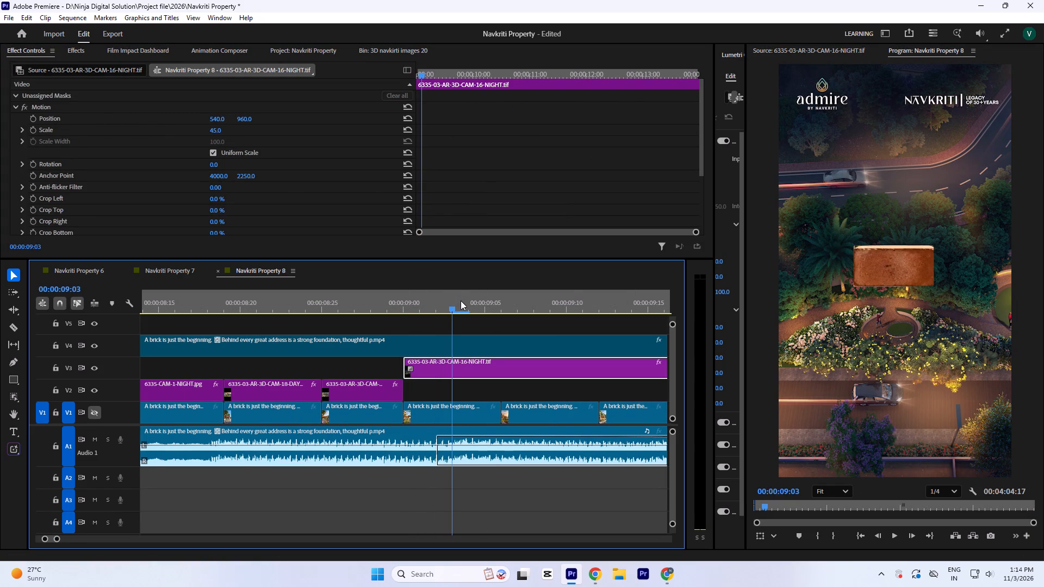
pyautogui.click(461, 301)
pyautogui.press('-')
pyautogui.press('-')
pyautogui.press('-')
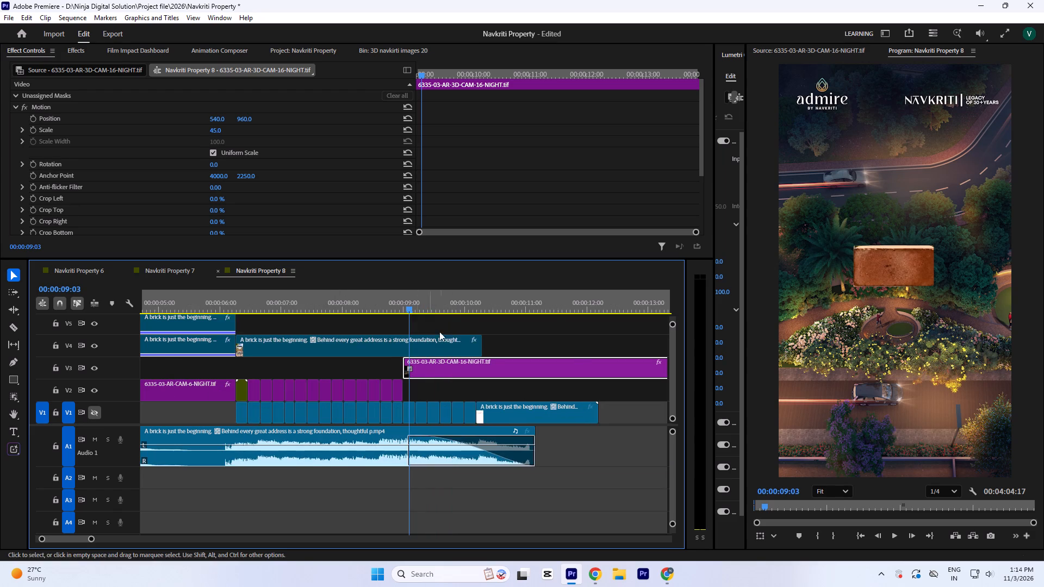
pyautogui.press('-')
pyautogui.moveTo(554, 373); pyautogui.dragTo(407, 372)
pyautogui.press('=')
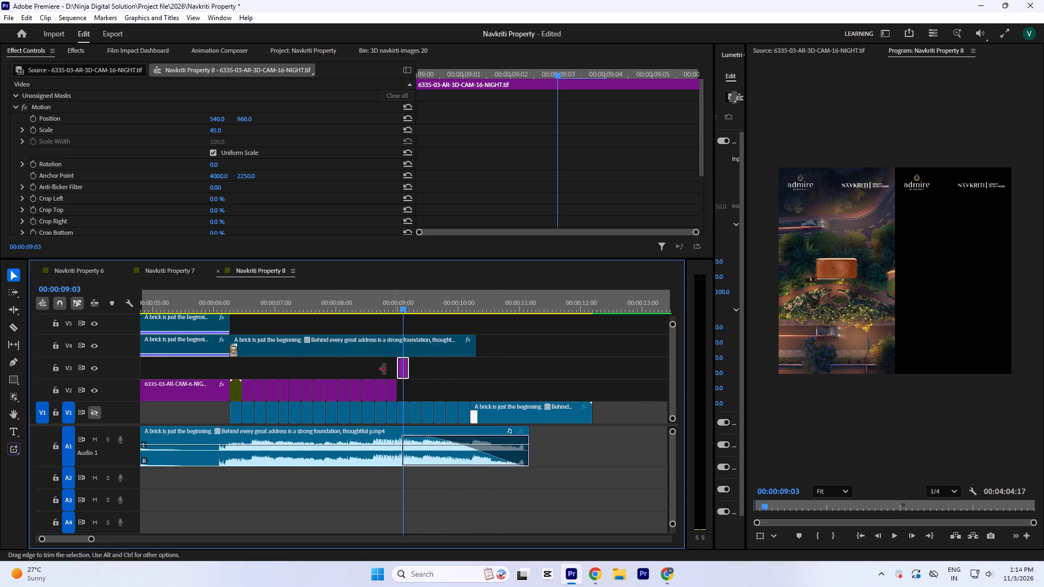
pyautogui.press('=')
pyautogui.press('=')
pyautogui.press('=')
pyautogui.moveTo(418, 366); pyautogui.dragTo(421, 385)
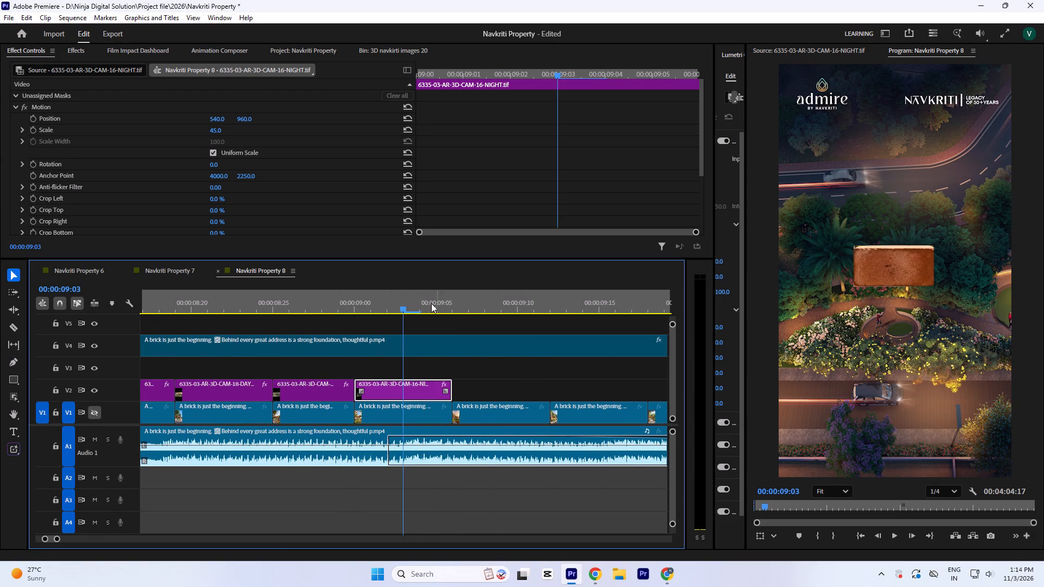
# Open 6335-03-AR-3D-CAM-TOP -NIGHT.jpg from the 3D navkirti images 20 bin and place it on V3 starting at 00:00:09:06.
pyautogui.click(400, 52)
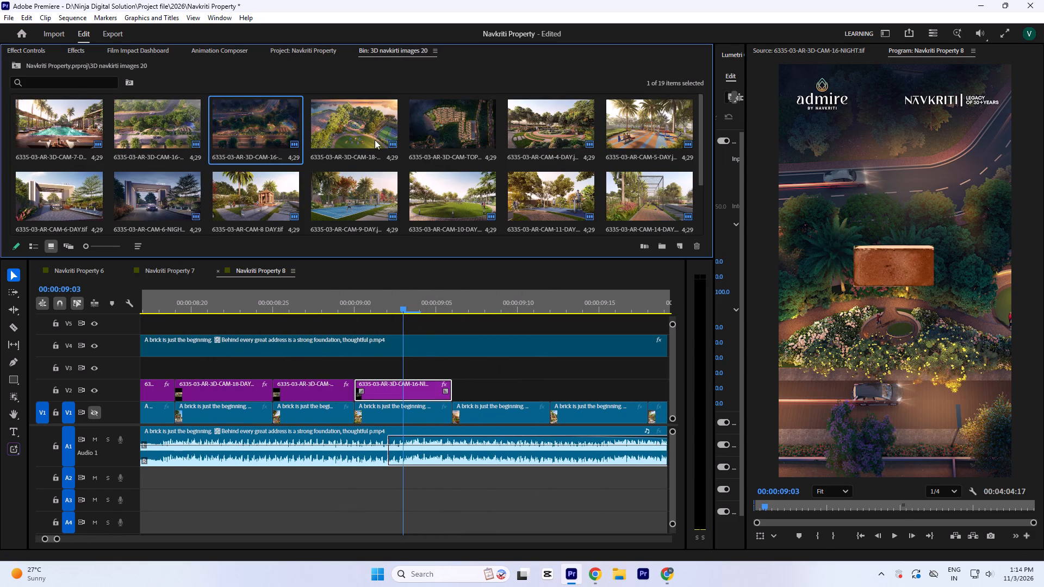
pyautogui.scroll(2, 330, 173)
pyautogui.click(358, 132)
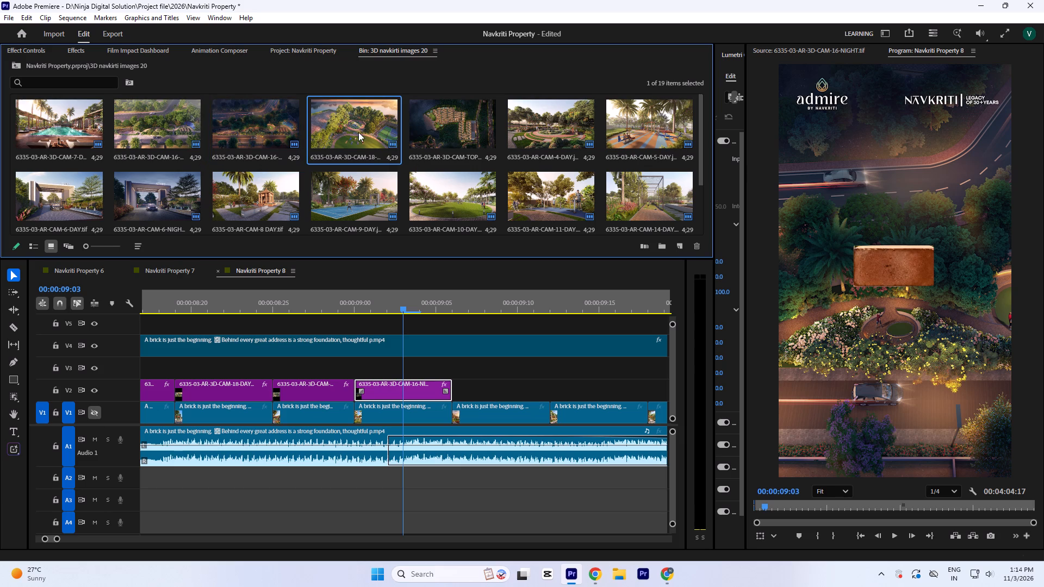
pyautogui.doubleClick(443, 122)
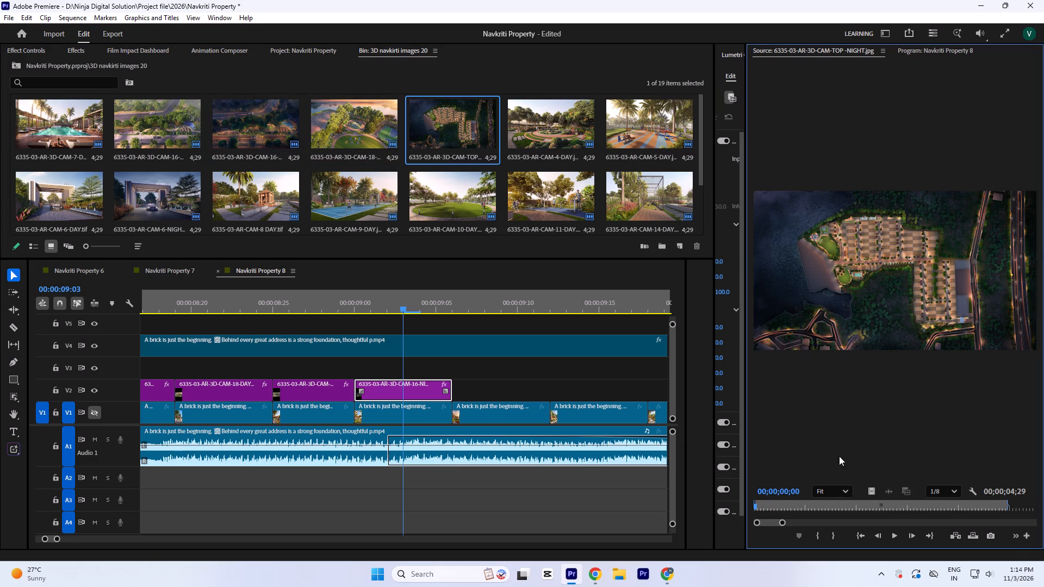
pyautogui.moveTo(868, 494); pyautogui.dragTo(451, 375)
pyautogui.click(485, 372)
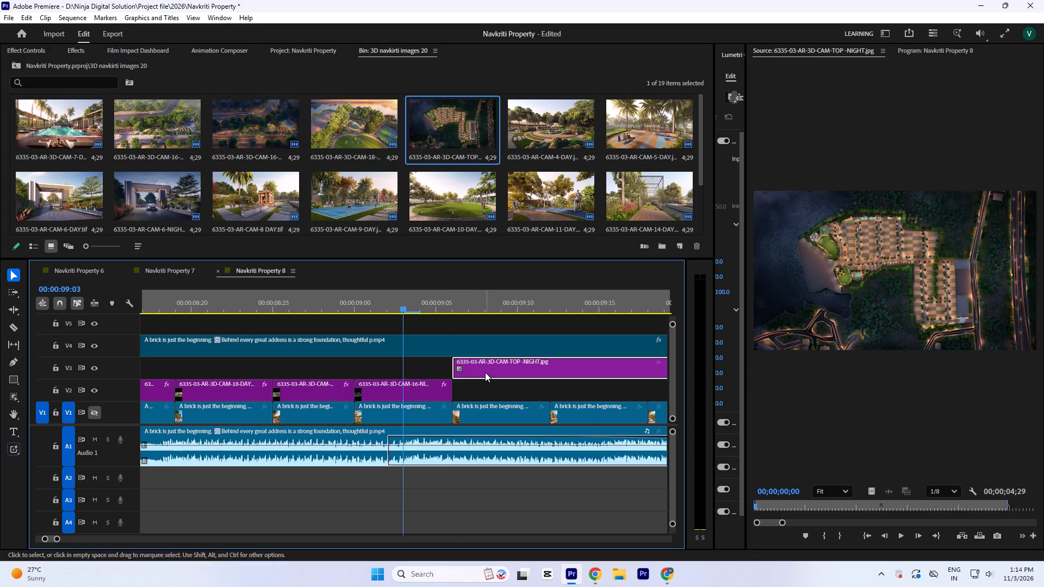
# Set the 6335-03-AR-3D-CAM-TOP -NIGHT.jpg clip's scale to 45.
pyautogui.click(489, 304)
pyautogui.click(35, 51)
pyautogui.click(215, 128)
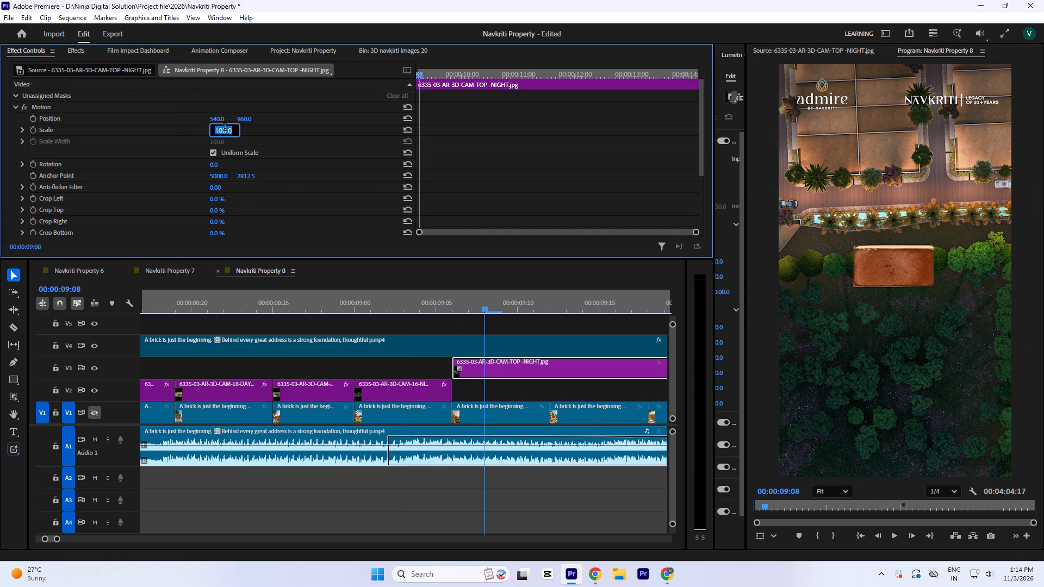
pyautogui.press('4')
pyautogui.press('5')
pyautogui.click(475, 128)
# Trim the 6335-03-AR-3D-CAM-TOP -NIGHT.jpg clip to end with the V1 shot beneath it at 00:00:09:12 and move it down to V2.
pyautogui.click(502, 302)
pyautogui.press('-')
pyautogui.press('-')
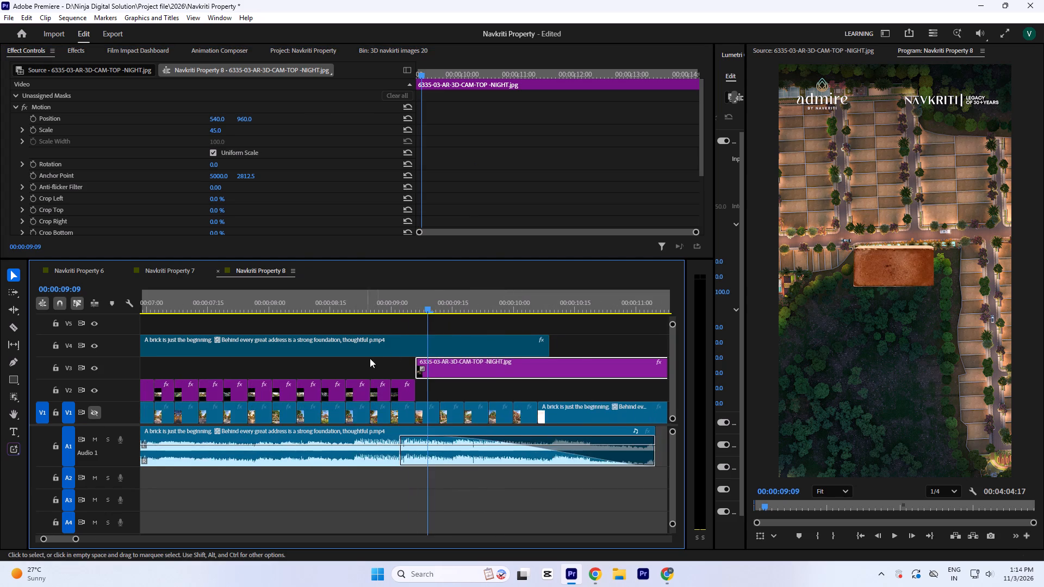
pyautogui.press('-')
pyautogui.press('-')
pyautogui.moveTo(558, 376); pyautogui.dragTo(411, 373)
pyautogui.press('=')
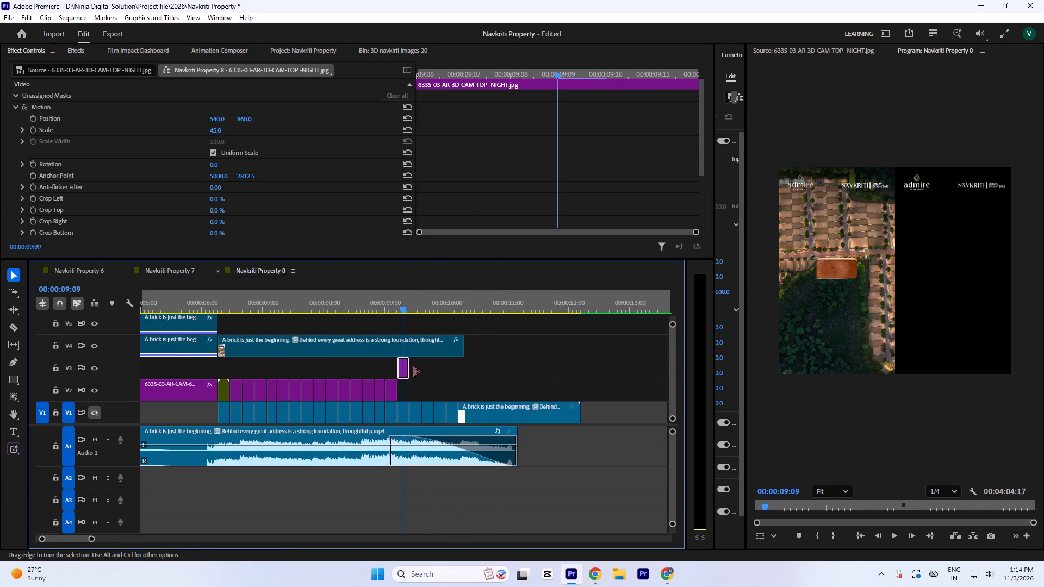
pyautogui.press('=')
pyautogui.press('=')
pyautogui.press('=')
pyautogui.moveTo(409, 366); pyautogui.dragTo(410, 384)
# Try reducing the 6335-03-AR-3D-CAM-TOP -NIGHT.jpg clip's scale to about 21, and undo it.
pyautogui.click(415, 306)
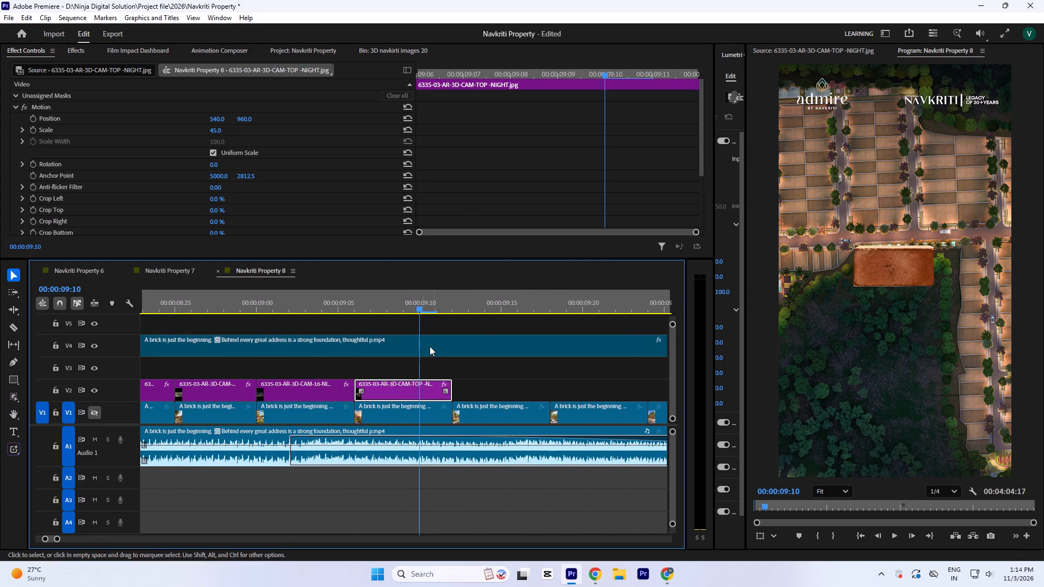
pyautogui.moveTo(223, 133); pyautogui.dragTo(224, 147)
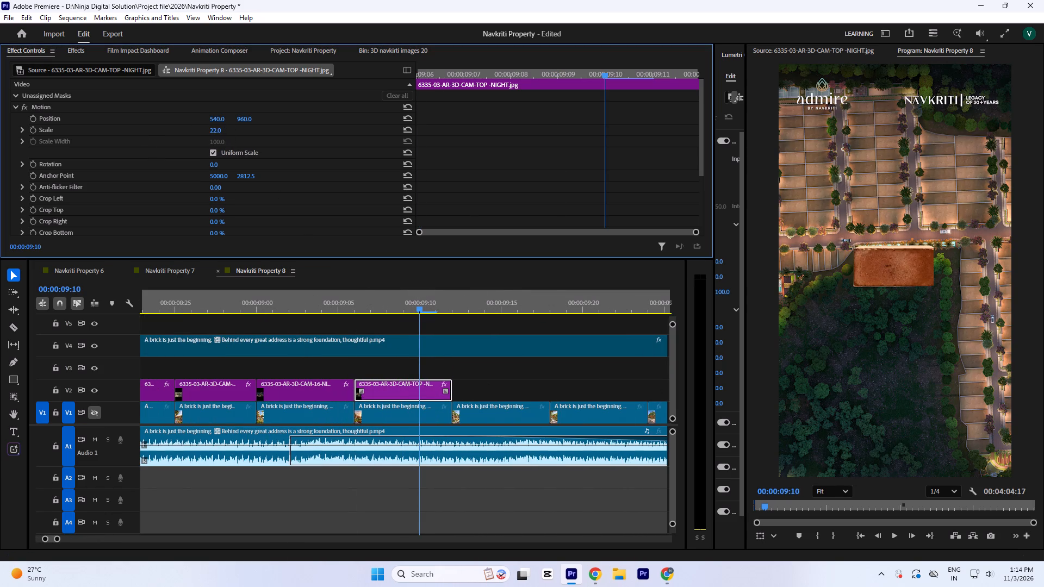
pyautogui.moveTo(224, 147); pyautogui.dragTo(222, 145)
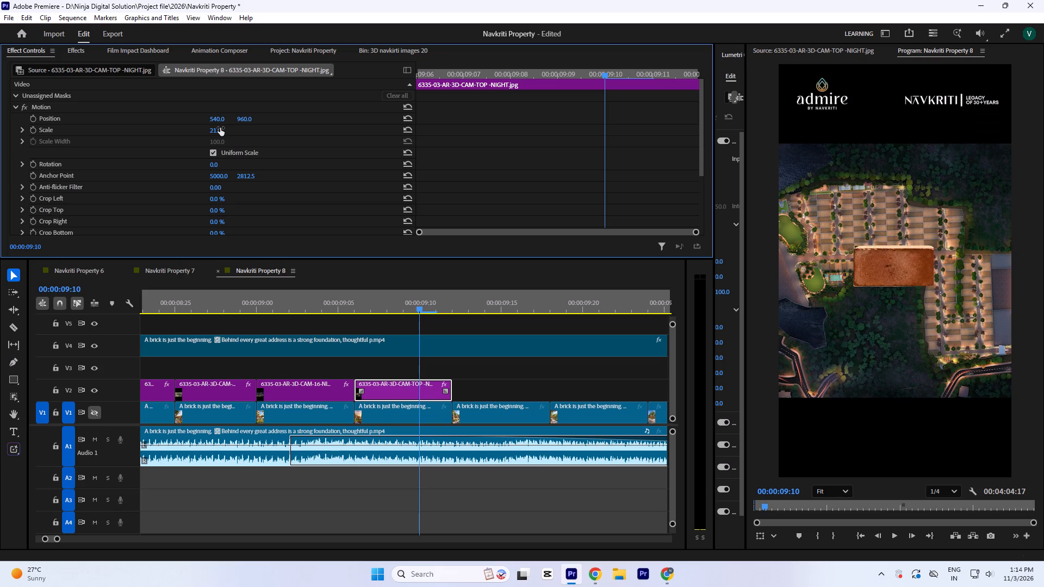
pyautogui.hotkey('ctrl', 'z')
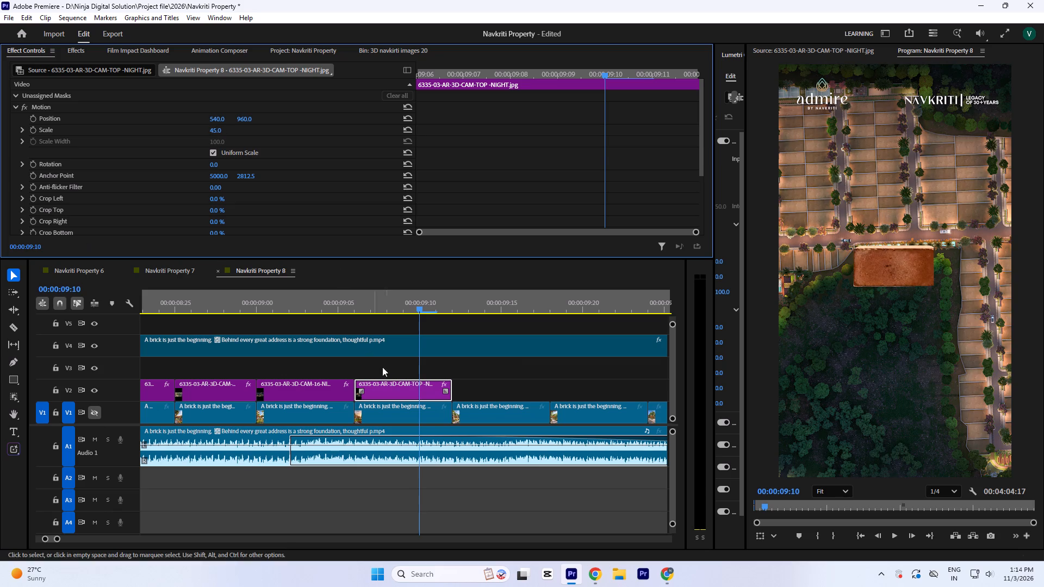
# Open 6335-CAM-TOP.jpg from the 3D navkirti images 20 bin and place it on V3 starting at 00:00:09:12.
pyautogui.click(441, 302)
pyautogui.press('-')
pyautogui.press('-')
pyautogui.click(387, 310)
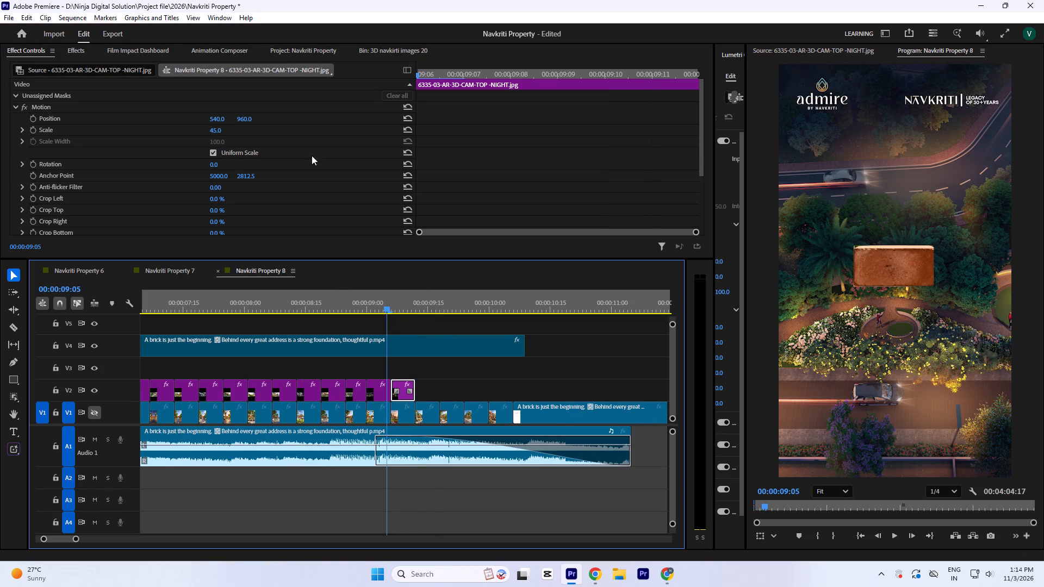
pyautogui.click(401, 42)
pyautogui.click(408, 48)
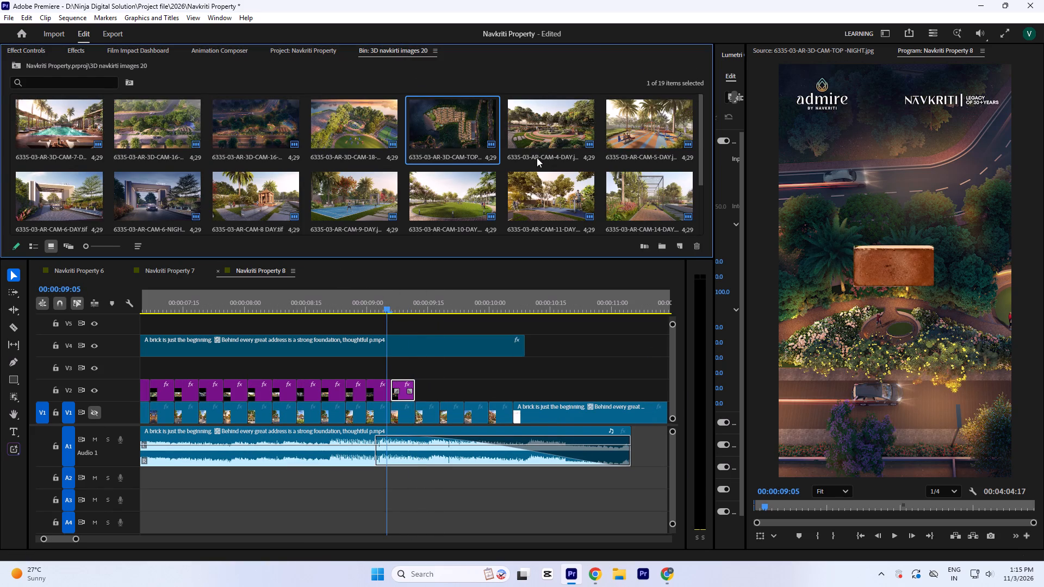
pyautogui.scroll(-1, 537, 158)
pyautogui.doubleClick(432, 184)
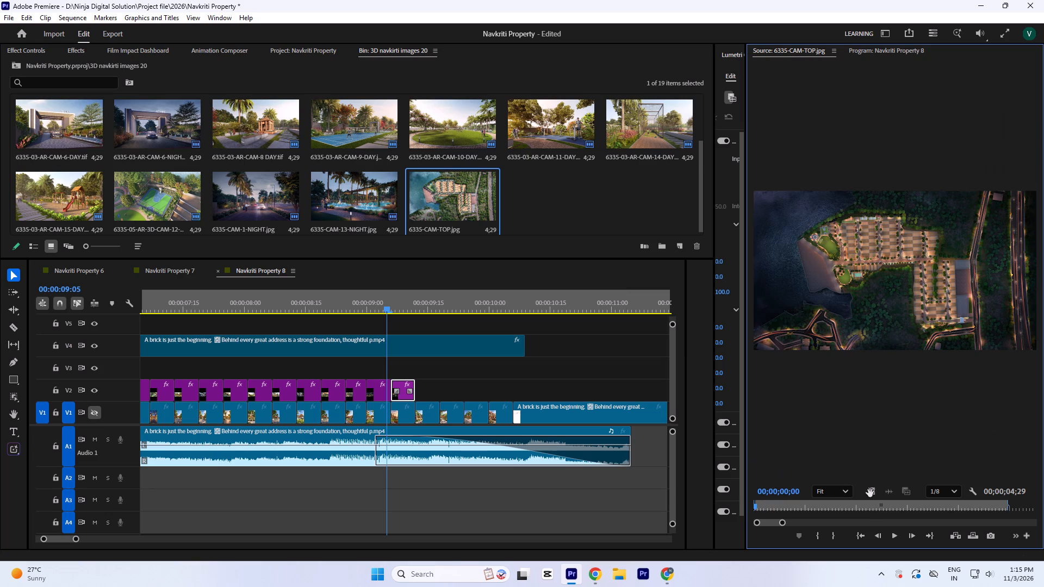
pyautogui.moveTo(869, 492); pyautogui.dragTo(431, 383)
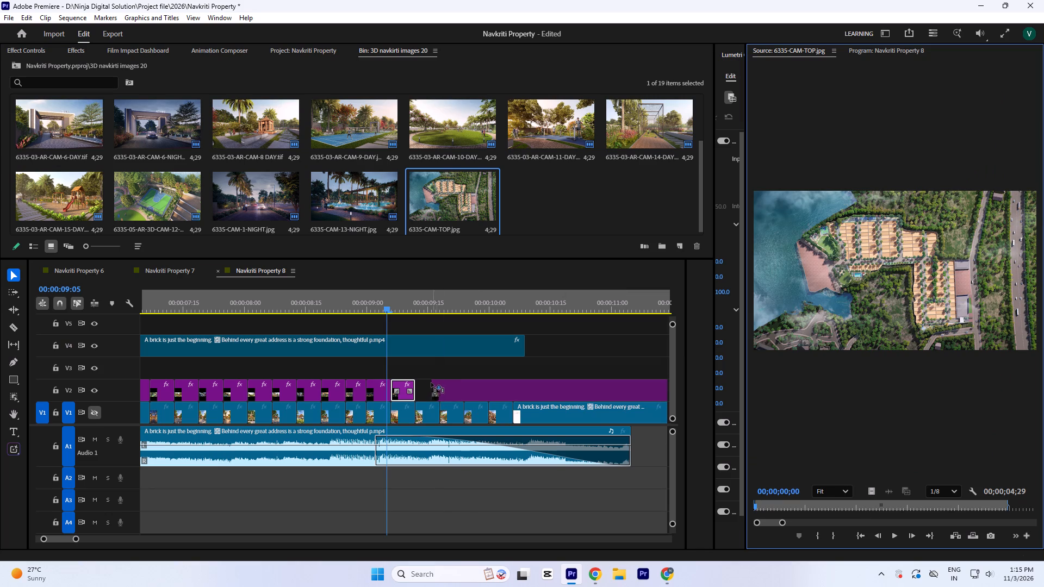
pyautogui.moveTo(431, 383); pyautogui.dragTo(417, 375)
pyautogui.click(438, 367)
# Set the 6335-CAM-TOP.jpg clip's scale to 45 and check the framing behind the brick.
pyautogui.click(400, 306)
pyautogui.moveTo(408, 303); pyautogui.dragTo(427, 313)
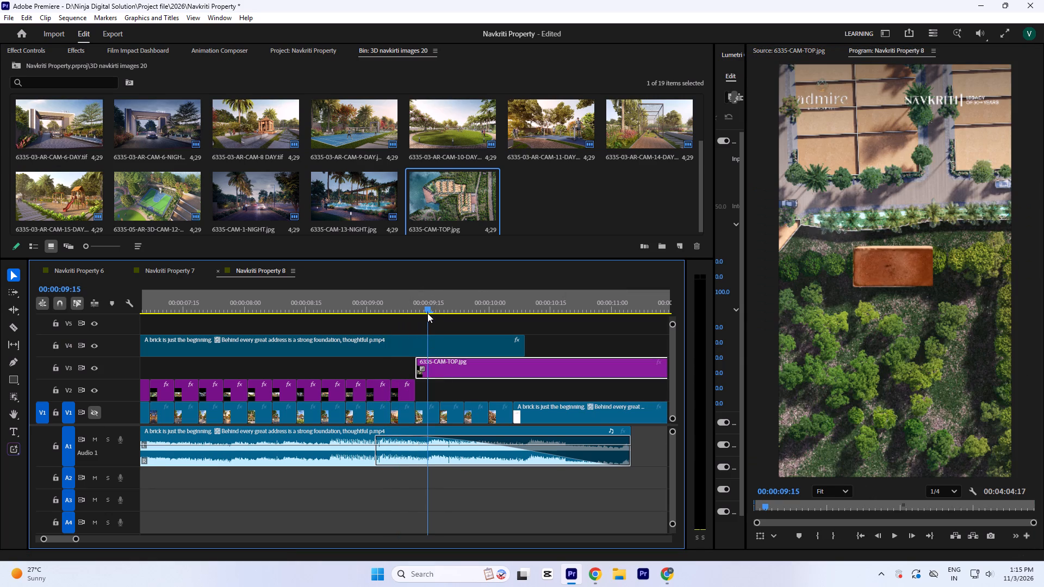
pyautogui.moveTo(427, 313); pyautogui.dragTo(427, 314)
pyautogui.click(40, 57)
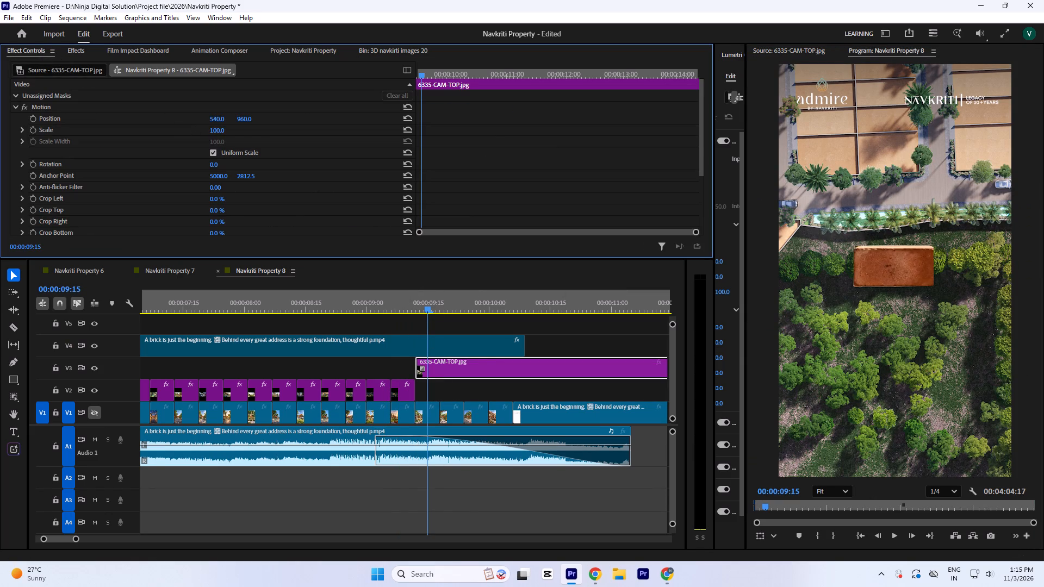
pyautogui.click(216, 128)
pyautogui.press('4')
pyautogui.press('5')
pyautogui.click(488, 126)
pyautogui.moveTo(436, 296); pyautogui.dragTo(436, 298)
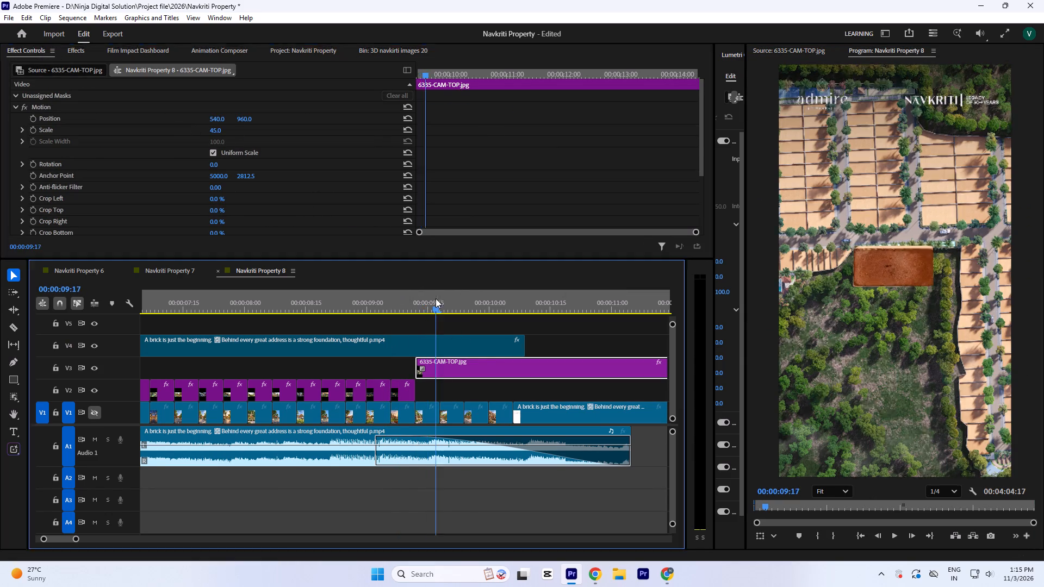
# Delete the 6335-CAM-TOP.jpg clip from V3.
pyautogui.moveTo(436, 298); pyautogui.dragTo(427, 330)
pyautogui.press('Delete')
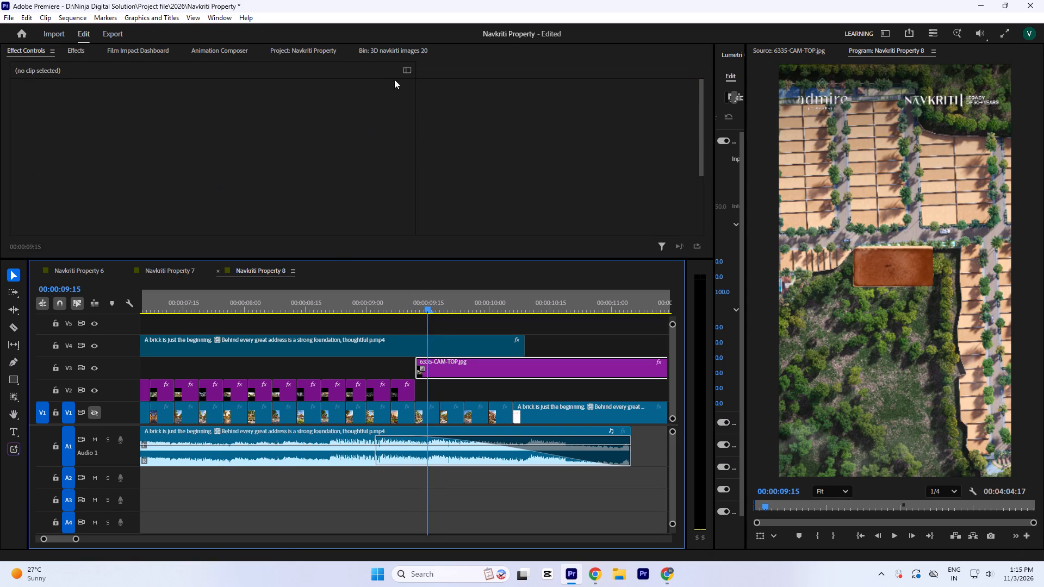
# Look through the 3D navkirti images 20 bin for remaining images and replay the V2 montage from about 00:00:08:18.
pyautogui.click(391, 49)
pyautogui.scroll(-3, 275, 213)
pyautogui.scroll(1, 202, 212)
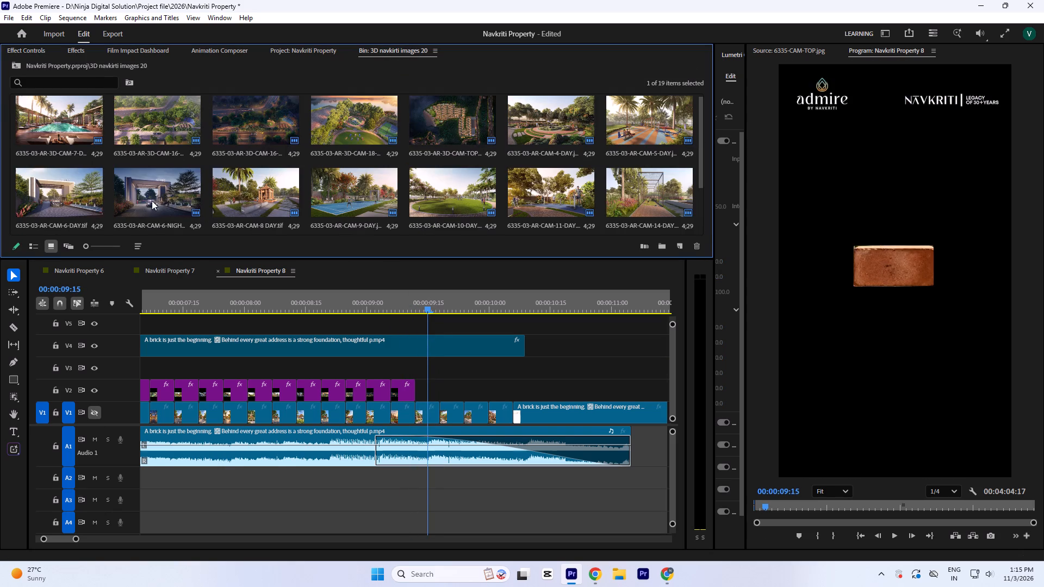
pyautogui.scroll(3, 133, 198)
pyautogui.scroll(-1, 433, 154)
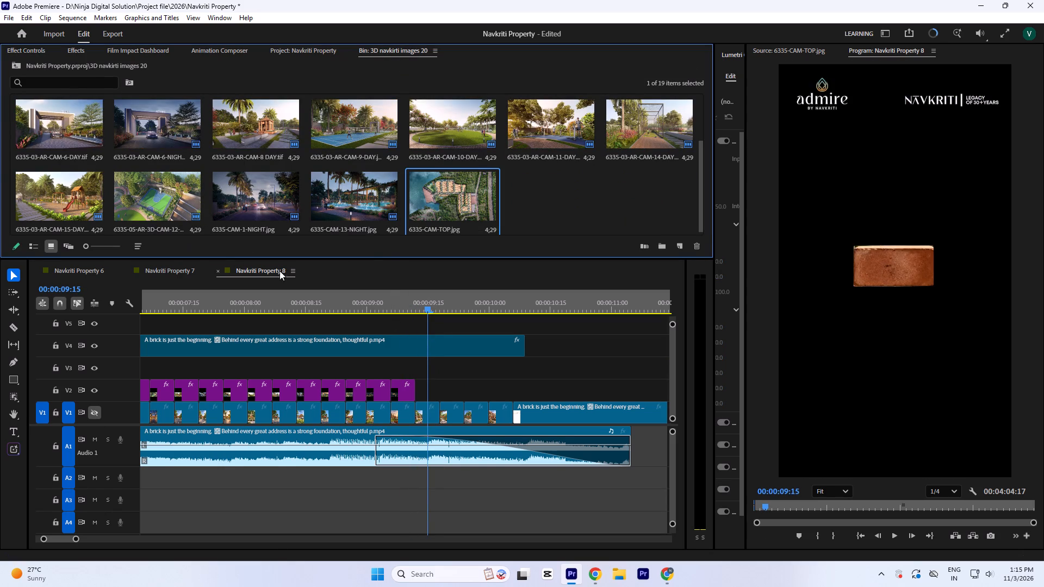
pyautogui.moveTo(428, 305); pyautogui.dragTo(381, 344)
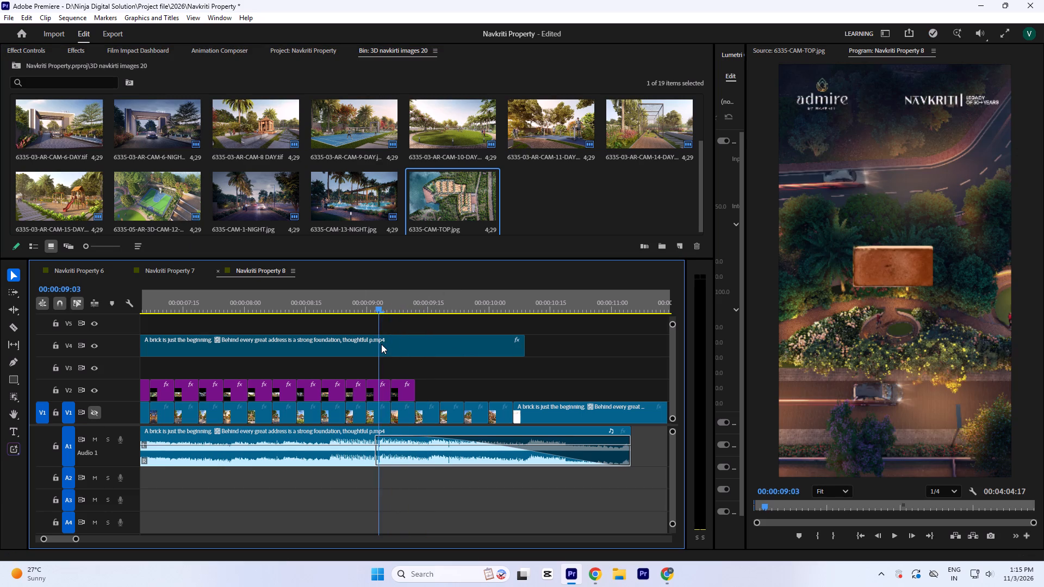
pyautogui.moveTo(381, 344); pyautogui.dragTo(380, 358)
pyautogui.moveTo(380, 358); pyautogui.dragTo(320, 380)
pyautogui.press('space')
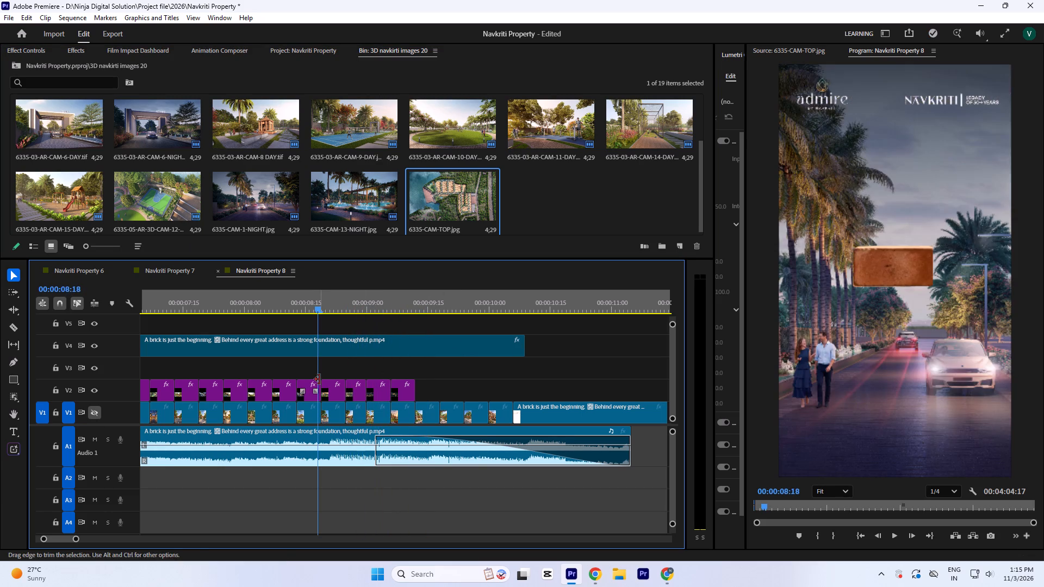
pyautogui.press('space')
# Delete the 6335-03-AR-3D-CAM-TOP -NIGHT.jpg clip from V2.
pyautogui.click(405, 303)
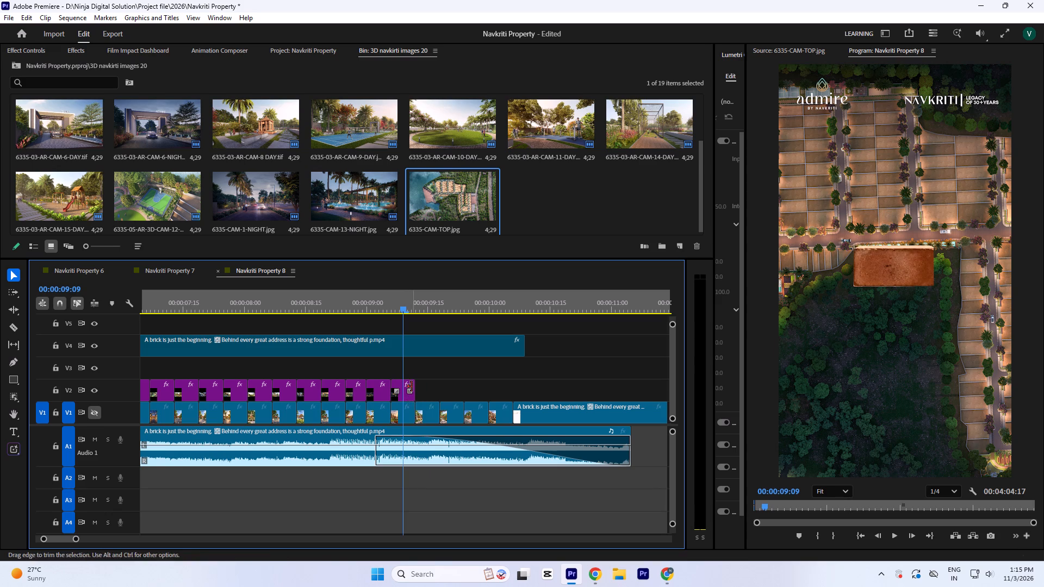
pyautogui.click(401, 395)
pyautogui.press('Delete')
# Duplicate the first three purple montage image clips on V2 and place the copies at the montage's end, starting at 00:00:09:06.
pyautogui.click(359, 314)
pyautogui.click(357, 307)
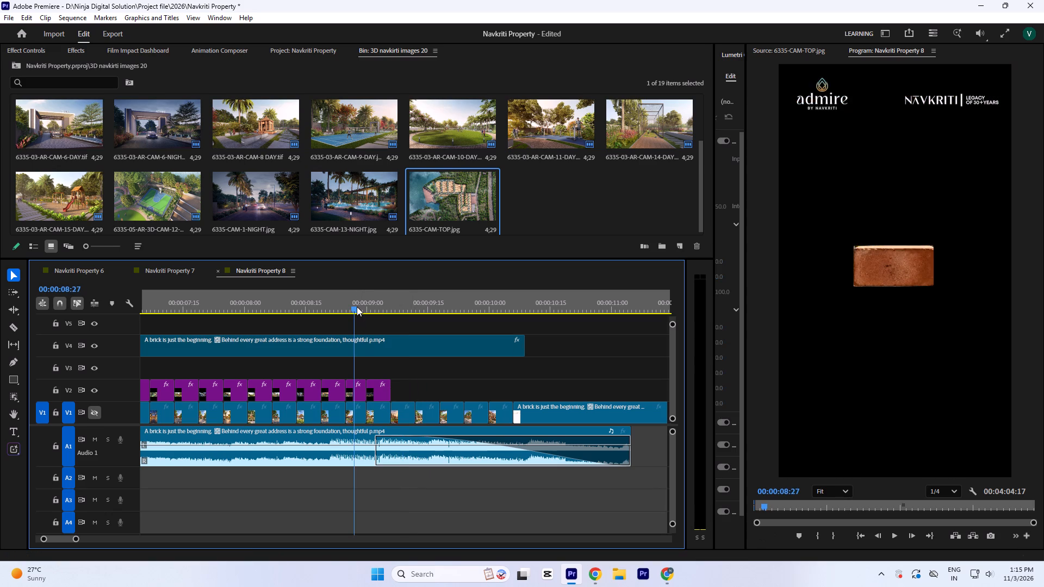
pyautogui.moveTo(359, 307); pyautogui.dragTo(372, 315)
pyautogui.press('-')
pyautogui.moveTo(327, 315); pyautogui.dragTo(312, 321)
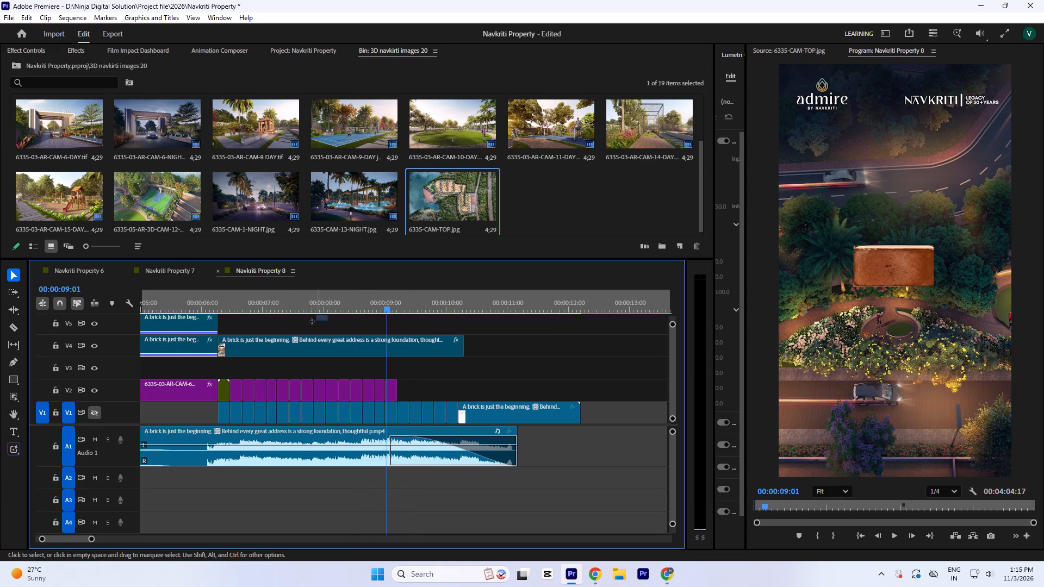
pyautogui.moveTo(312, 321); pyautogui.dragTo(296, 324)
pyautogui.moveTo(274, 310); pyautogui.dragTo(243, 335)
pyautogui.moveTo(235, 369); pyautogui.dragTo(242, 372)
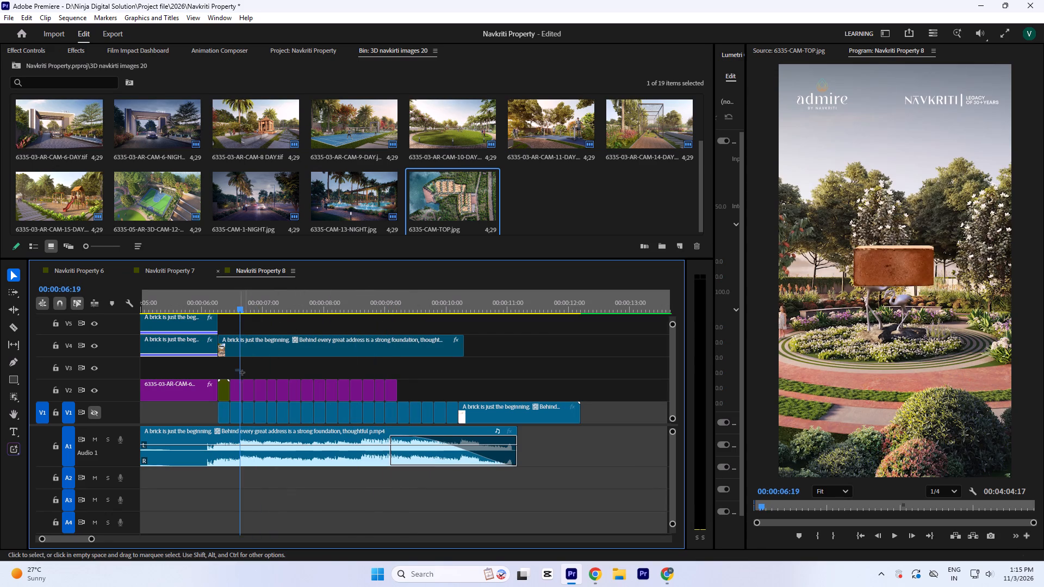
pyautogui.moveTo(242, 372); pyautogui.dragTo(264, 389)
pyautogui.keyDown('alt'); pyautogui.moveTo(259, 392); pyautogui.dragTo(425, 390); pyautogui.keyUp('alt')
# Duplicate the next four montage image clips on V2 and place the copies after the last one, from about 00:00:09:25.
pyautogui.moveTo(269, 369); pyautogui.dragTo(303, 390)
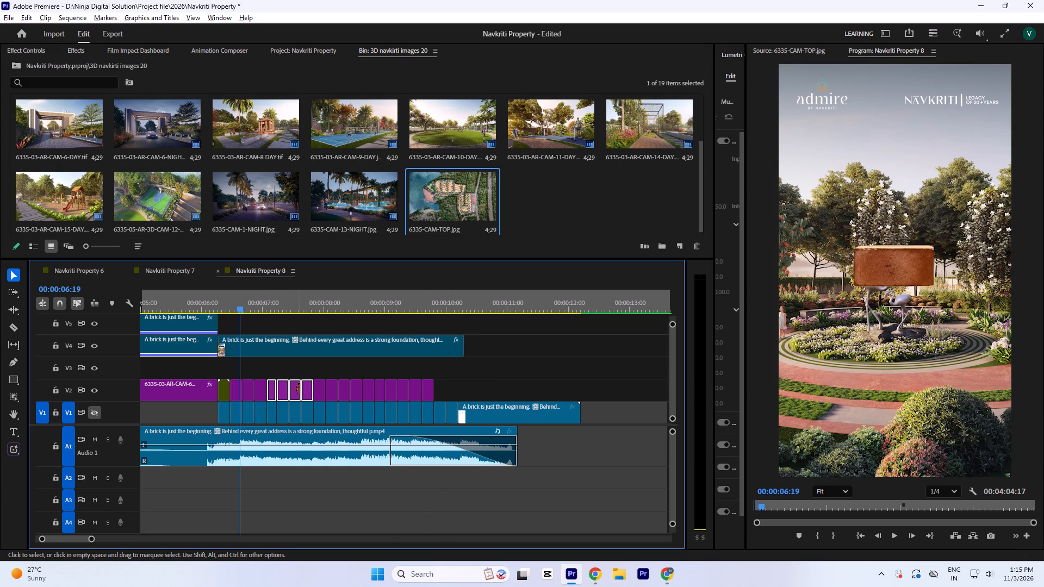
pyautogui.keyDown('alt'); pyautogui.moveTo(306, 392); pyautogui.dragTo(475, 391); pyautogui.keyUp('alt')
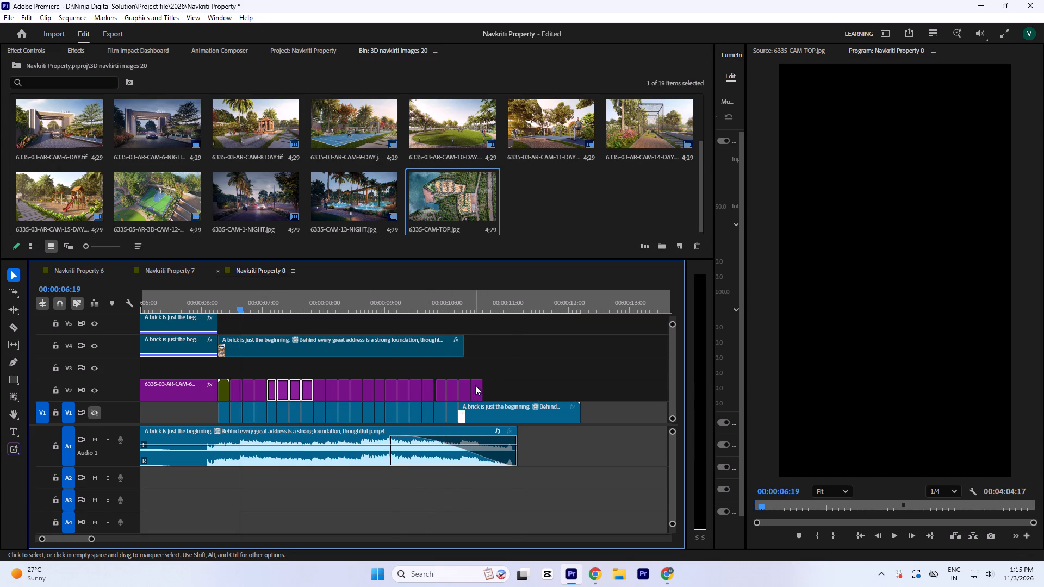
# Move the duplicated temple clip on V2 back to 00:00:09:24 to close the gap, and extend its end to the following clip at 00:00:10:00.
pyautogui.click(449, 310)
pyautogui.click(442, 312)
pyautogui.press('=')
pyautogui.press('=')
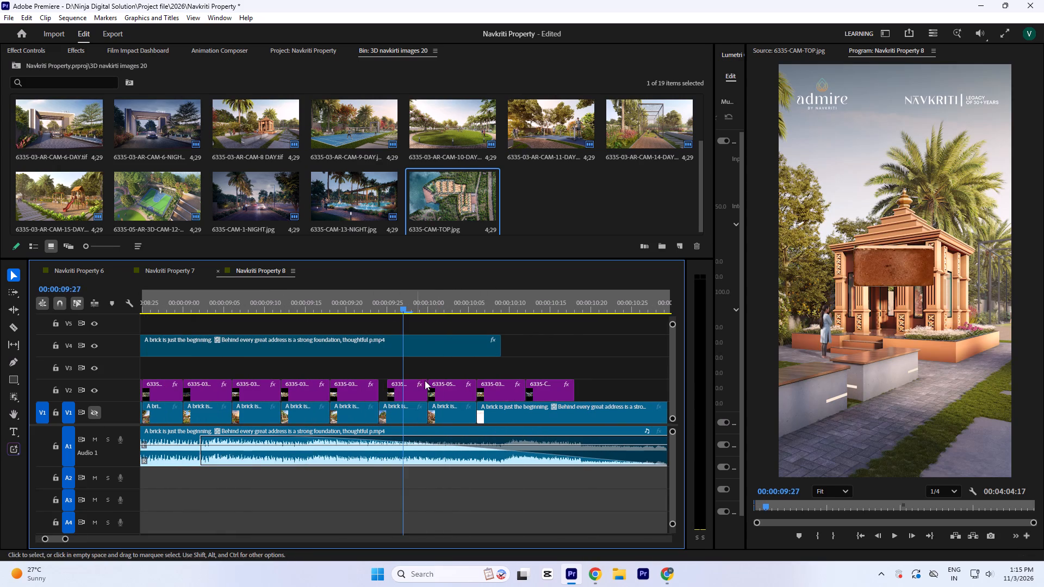
pyautogui.moveTo(343, 302); pyautogui.dragTo(183, 330)
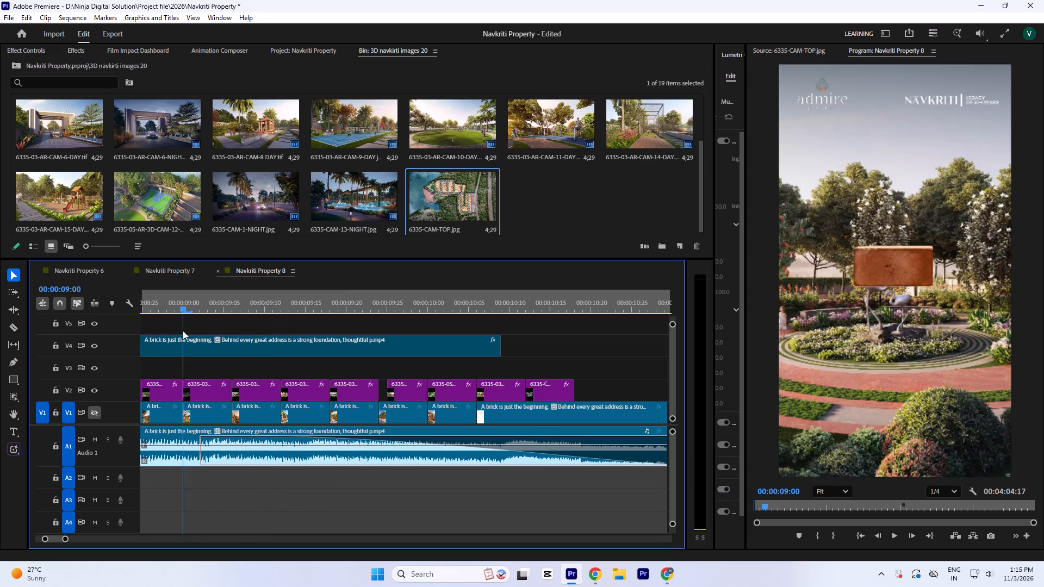
pyautogui.moveTo(183, 330); pyautogui.dragTo(165, 332)
pyautogui.press('-')
pyautogui.moveTo(283, 303); pyautogui.dragTo(376, 344)
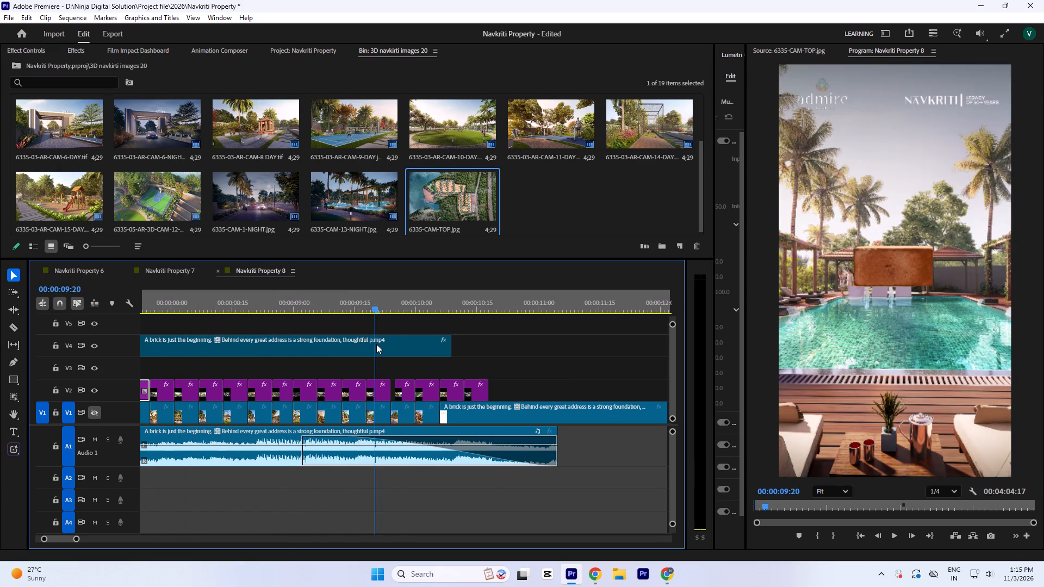
pyautogui.moveTo(376, 344); pyautogui.dragTo(408, 385)
pyautogui.press('=')
pyautogui.moveTo(406, 397); pyautogui.dragTo(397, 397)
pyautogui.moveTo(421, 396); pyautogui.dragTo(435, 396)
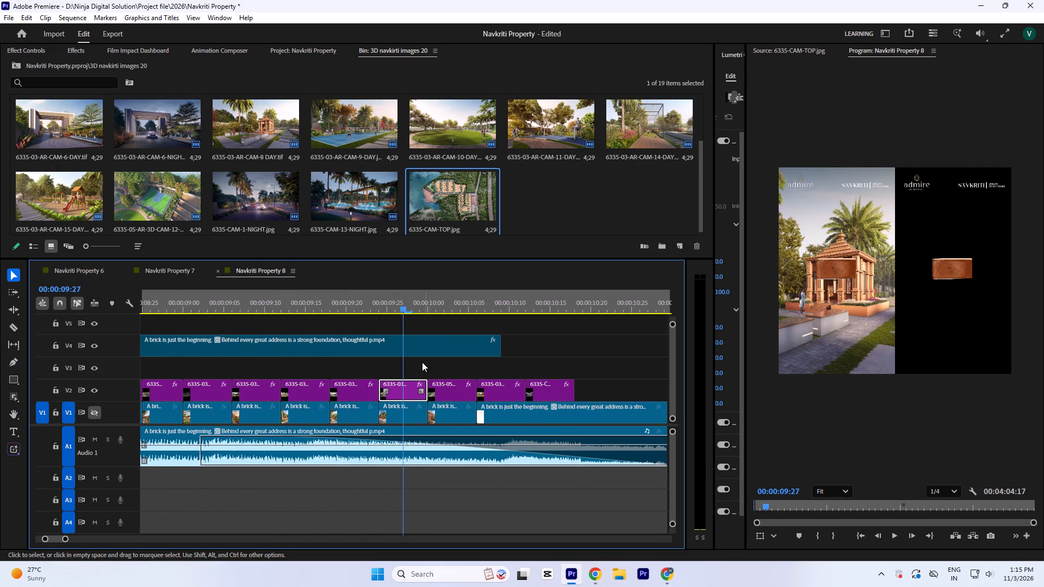
pyautogui.click(428, 306)
pyautogui.moveTo(431, 306); pyautogui.dragTo(463, 335)
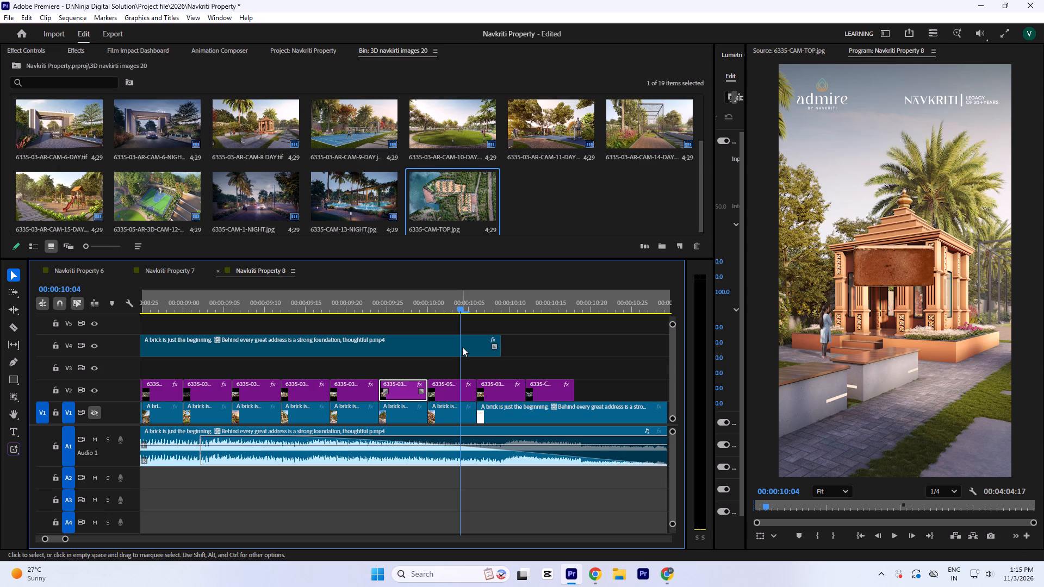
# Delete the last two montage image clips on V2, after the basketball court clip that ends at 00:00:10:06.
pyautogui.moveTo(483, 370); pyautogui.dragTo(546, 383)
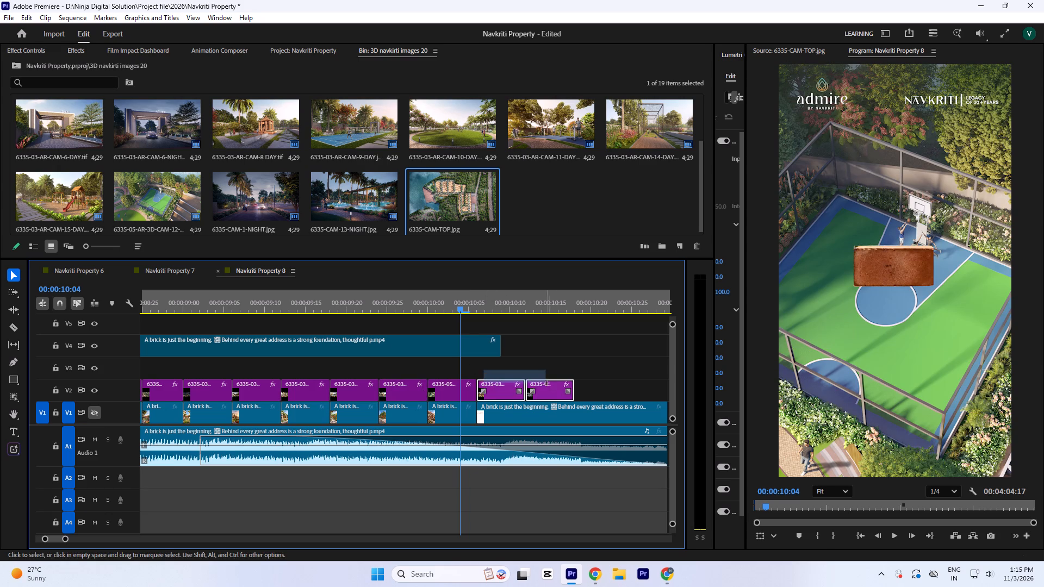
pyautogui.moveTo(546, 383); pyautogui.dragTo(547, 385)
pyautogui.press('Delete')
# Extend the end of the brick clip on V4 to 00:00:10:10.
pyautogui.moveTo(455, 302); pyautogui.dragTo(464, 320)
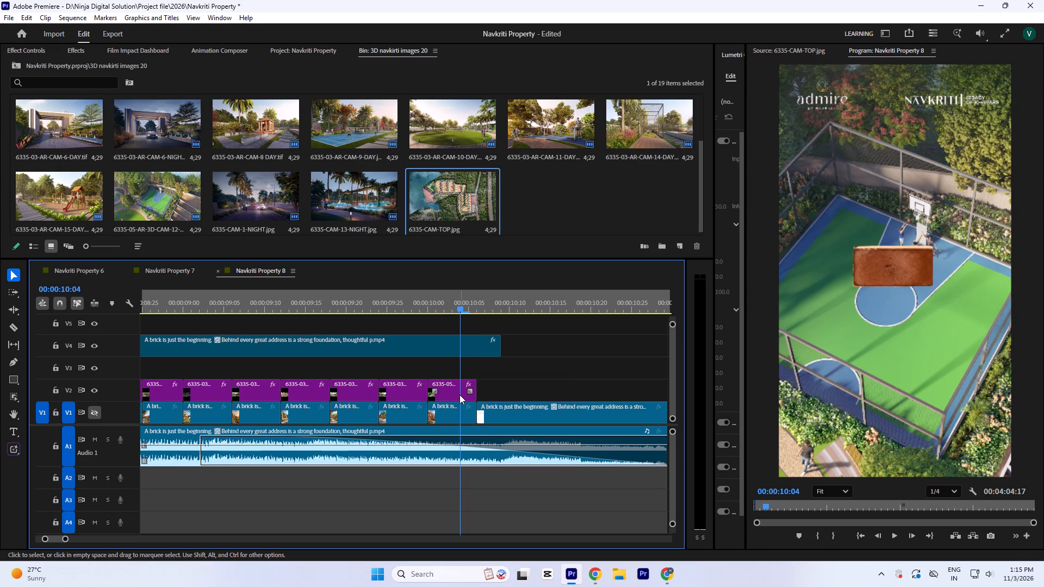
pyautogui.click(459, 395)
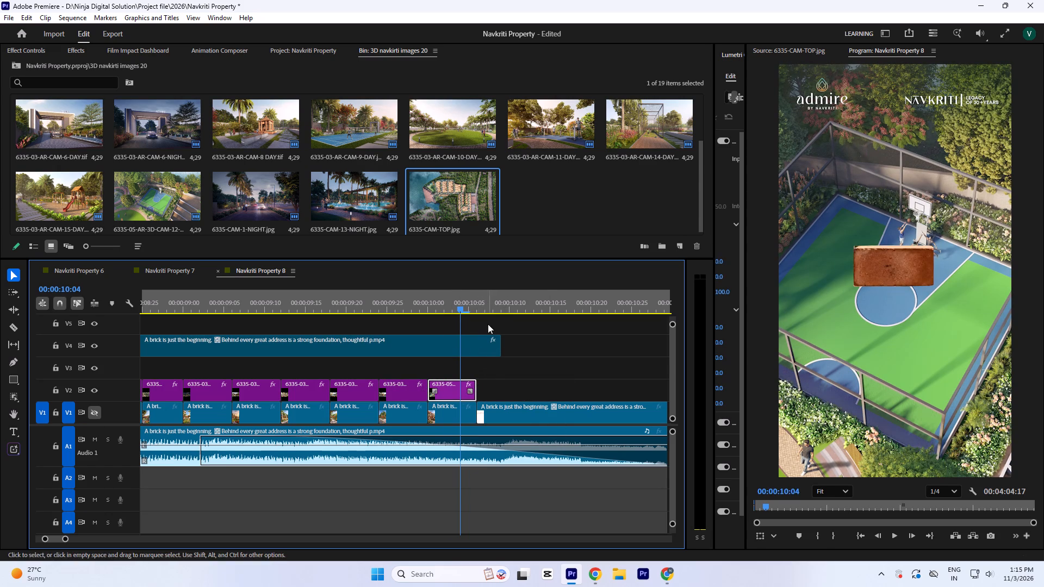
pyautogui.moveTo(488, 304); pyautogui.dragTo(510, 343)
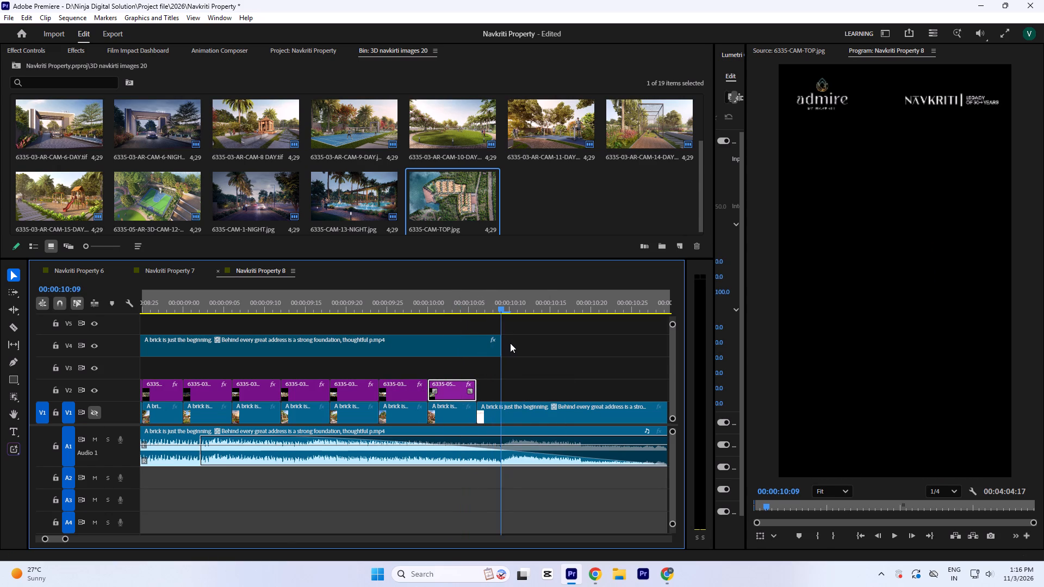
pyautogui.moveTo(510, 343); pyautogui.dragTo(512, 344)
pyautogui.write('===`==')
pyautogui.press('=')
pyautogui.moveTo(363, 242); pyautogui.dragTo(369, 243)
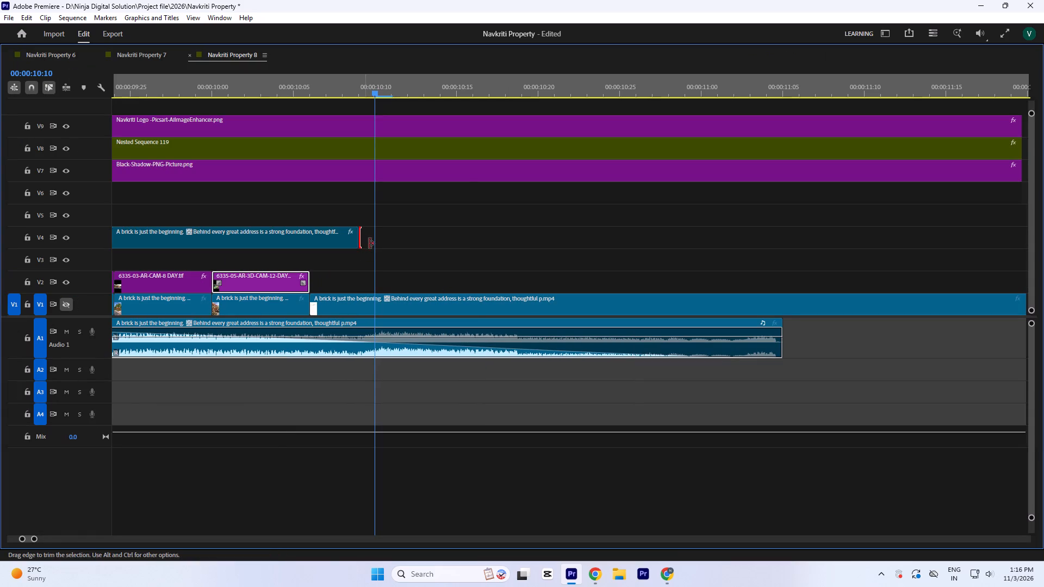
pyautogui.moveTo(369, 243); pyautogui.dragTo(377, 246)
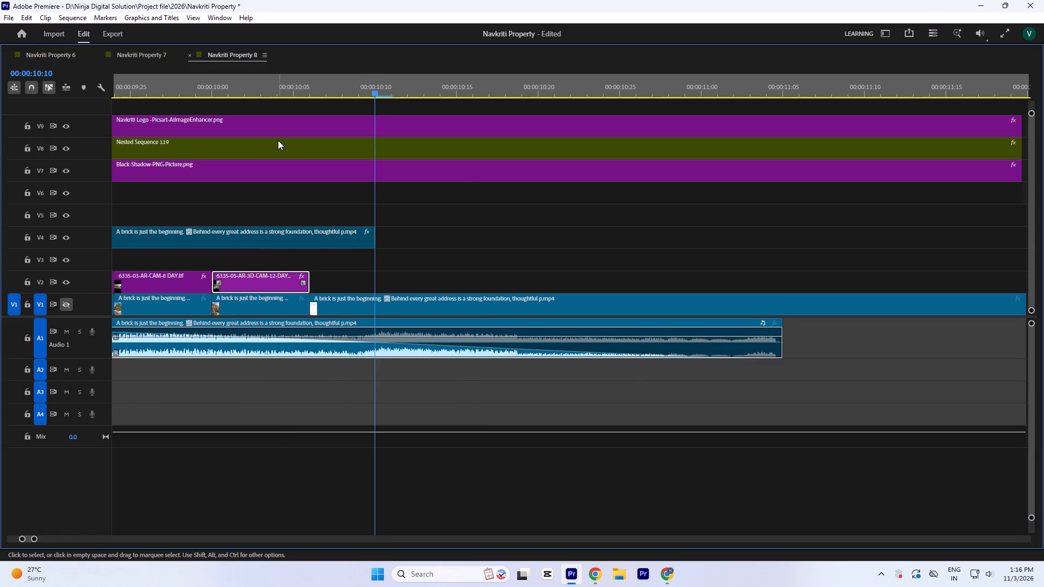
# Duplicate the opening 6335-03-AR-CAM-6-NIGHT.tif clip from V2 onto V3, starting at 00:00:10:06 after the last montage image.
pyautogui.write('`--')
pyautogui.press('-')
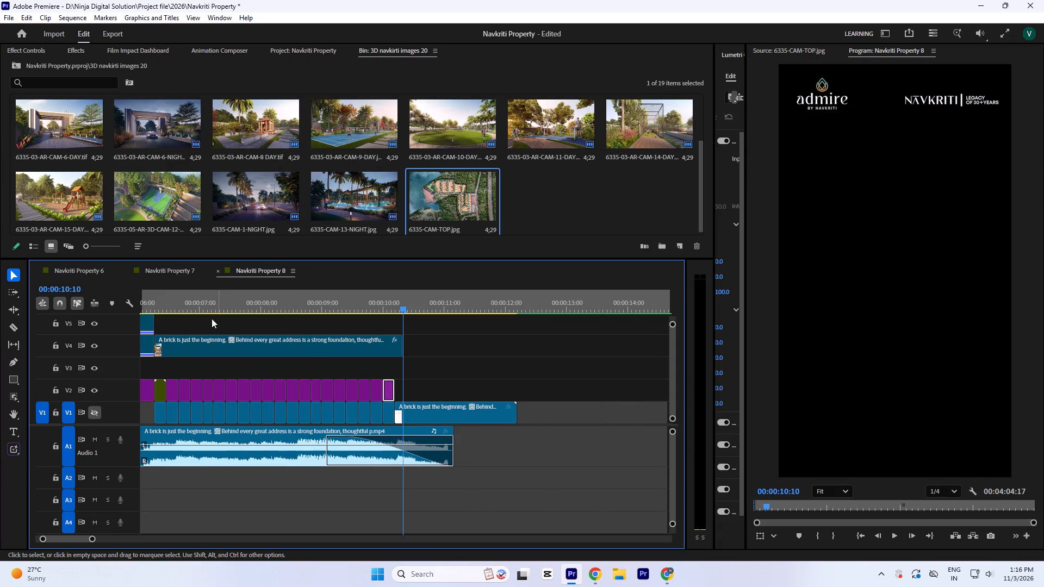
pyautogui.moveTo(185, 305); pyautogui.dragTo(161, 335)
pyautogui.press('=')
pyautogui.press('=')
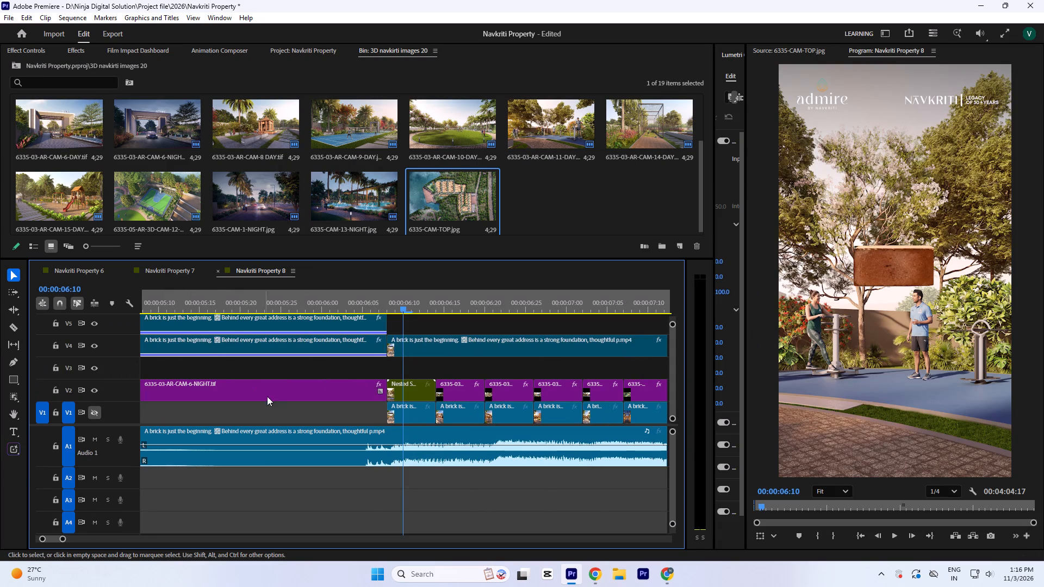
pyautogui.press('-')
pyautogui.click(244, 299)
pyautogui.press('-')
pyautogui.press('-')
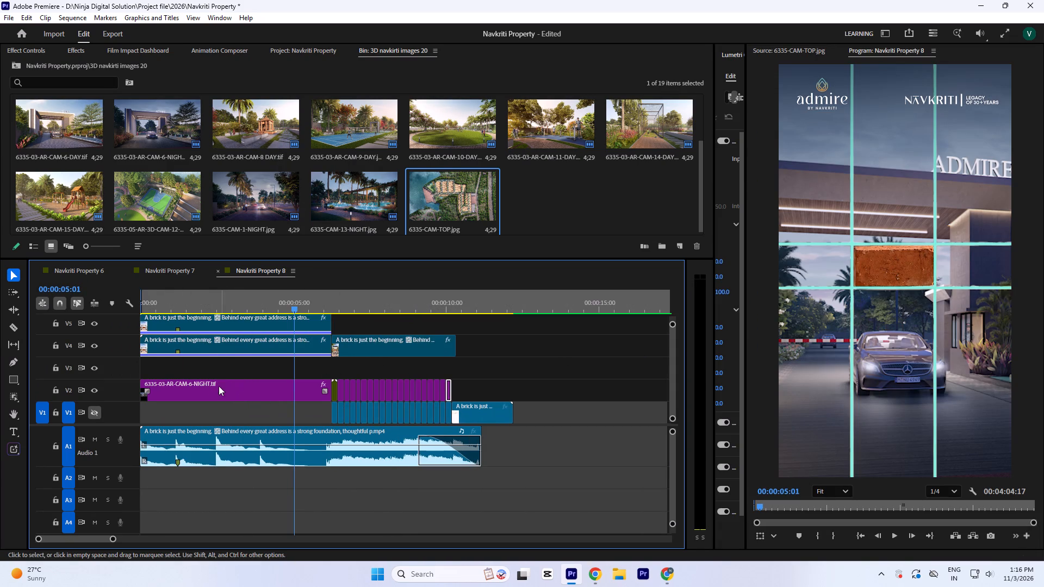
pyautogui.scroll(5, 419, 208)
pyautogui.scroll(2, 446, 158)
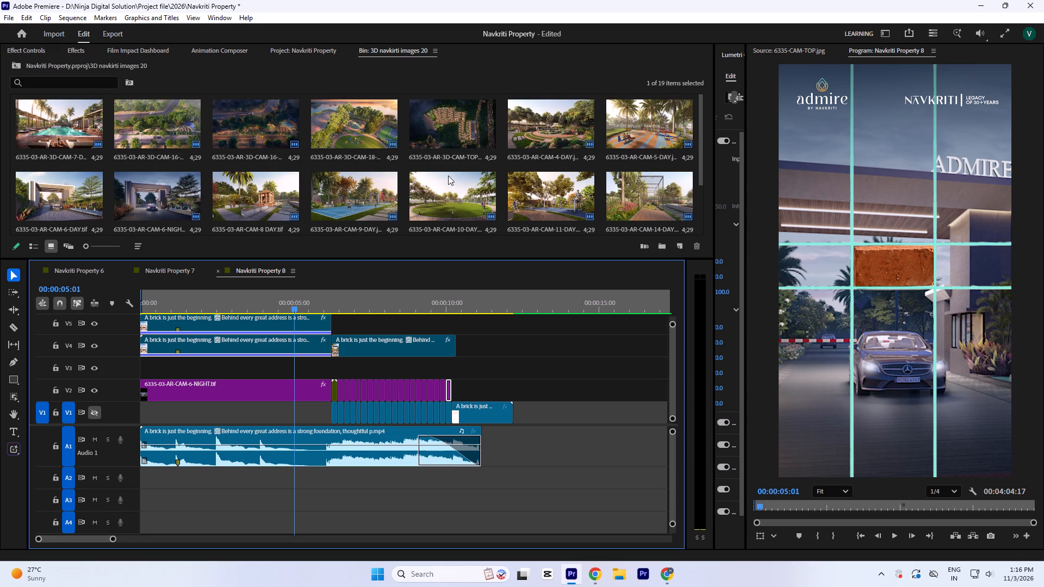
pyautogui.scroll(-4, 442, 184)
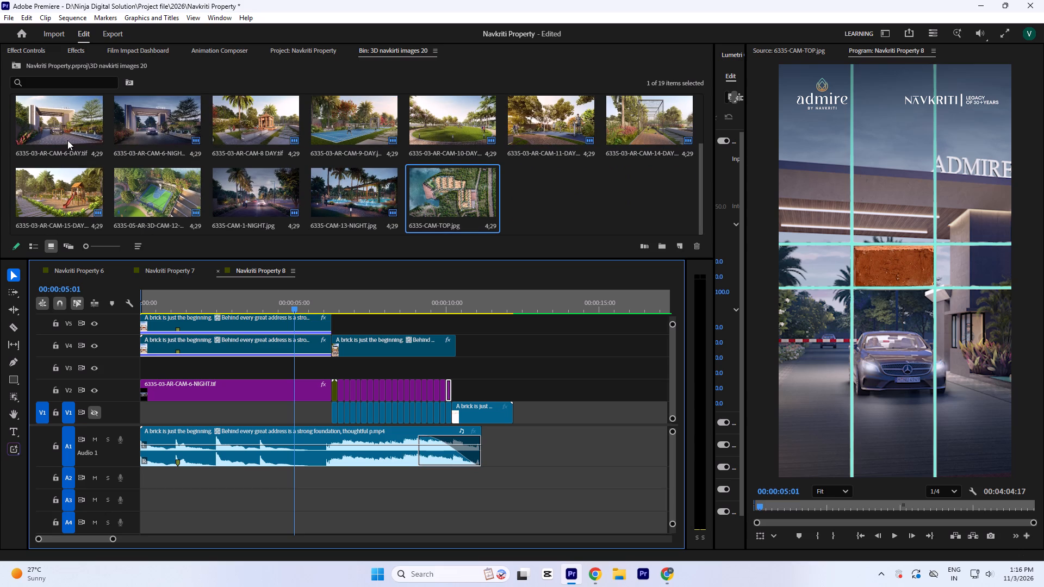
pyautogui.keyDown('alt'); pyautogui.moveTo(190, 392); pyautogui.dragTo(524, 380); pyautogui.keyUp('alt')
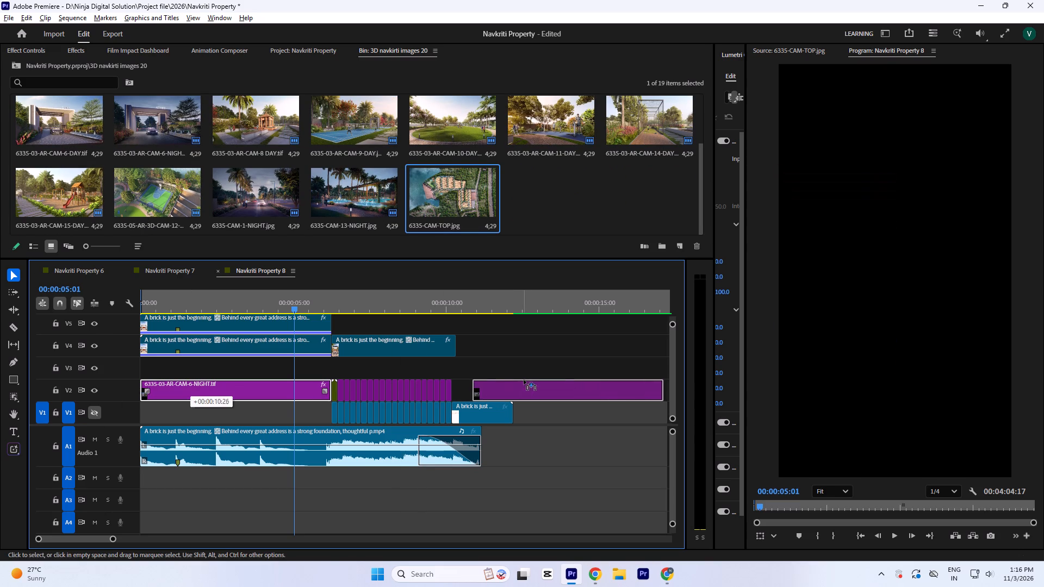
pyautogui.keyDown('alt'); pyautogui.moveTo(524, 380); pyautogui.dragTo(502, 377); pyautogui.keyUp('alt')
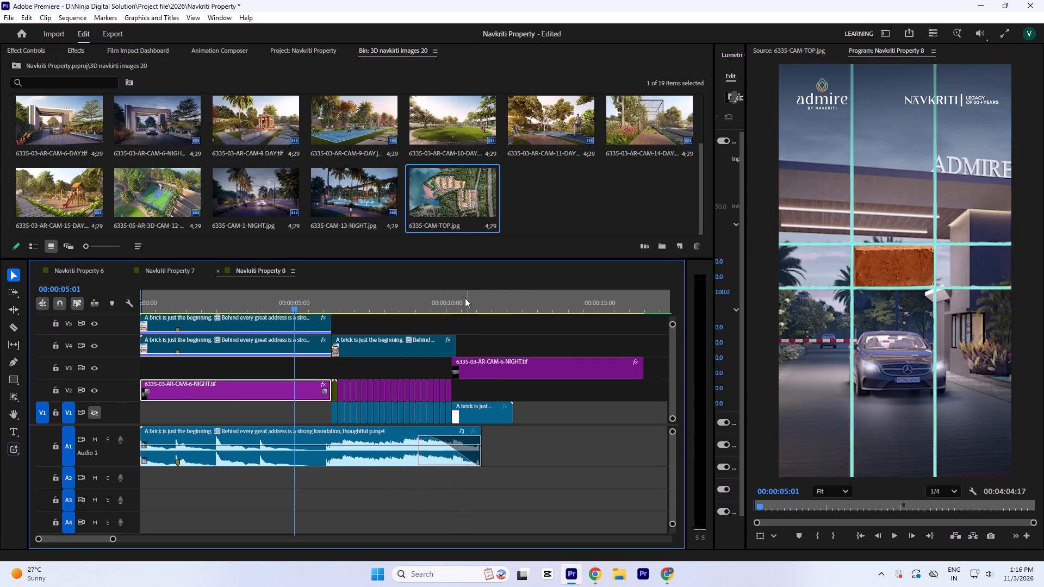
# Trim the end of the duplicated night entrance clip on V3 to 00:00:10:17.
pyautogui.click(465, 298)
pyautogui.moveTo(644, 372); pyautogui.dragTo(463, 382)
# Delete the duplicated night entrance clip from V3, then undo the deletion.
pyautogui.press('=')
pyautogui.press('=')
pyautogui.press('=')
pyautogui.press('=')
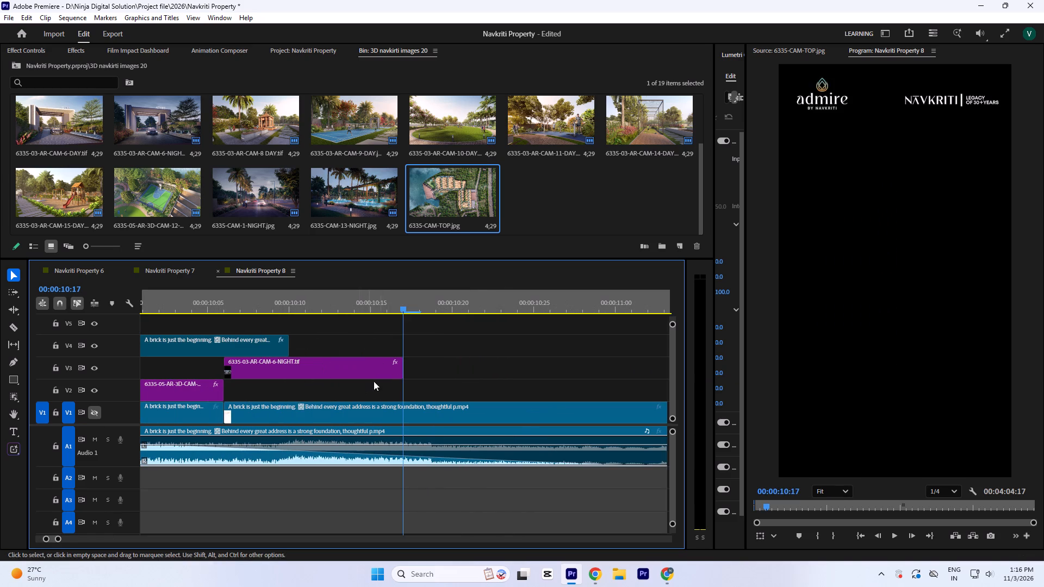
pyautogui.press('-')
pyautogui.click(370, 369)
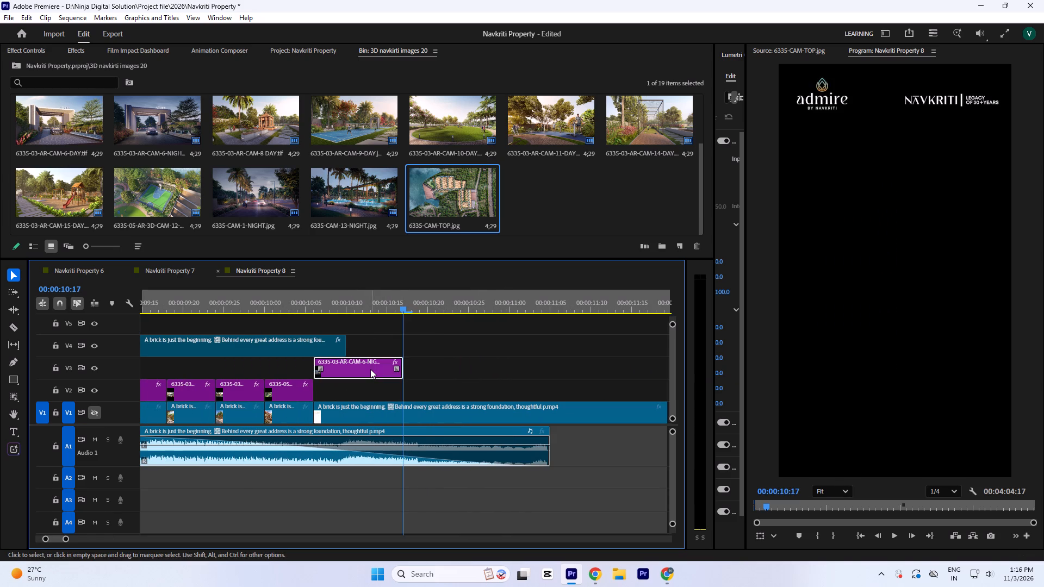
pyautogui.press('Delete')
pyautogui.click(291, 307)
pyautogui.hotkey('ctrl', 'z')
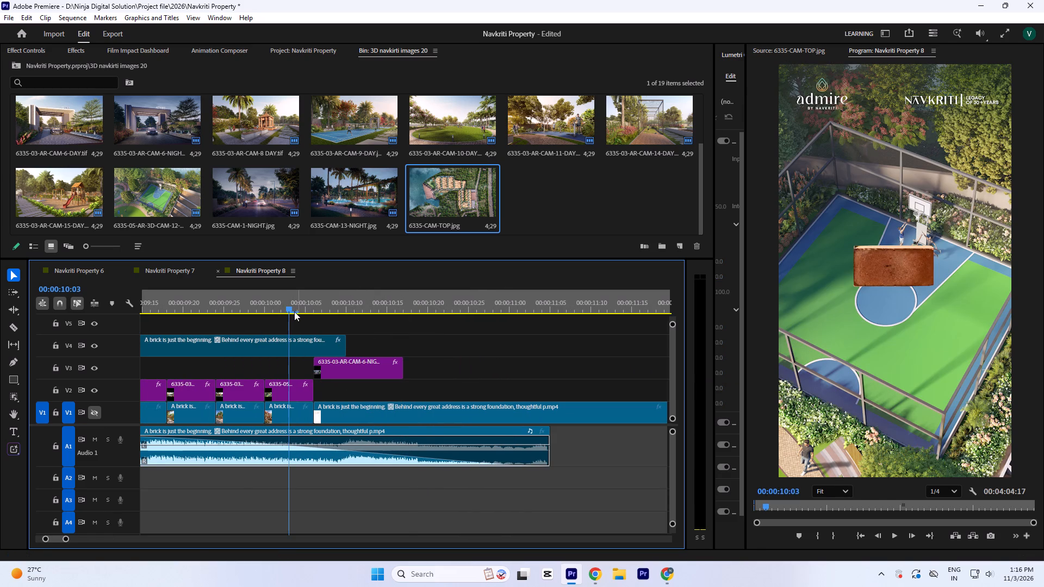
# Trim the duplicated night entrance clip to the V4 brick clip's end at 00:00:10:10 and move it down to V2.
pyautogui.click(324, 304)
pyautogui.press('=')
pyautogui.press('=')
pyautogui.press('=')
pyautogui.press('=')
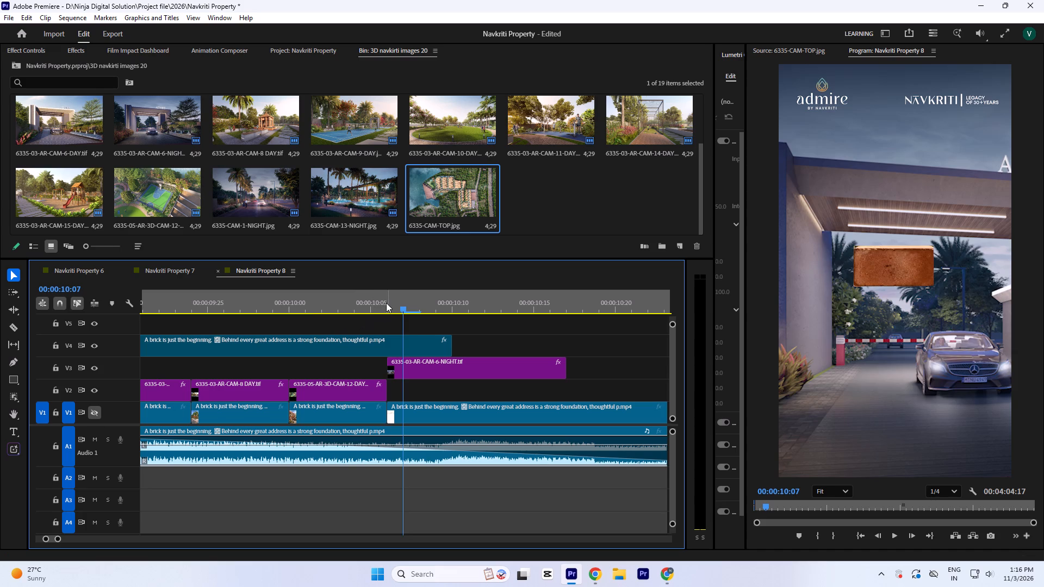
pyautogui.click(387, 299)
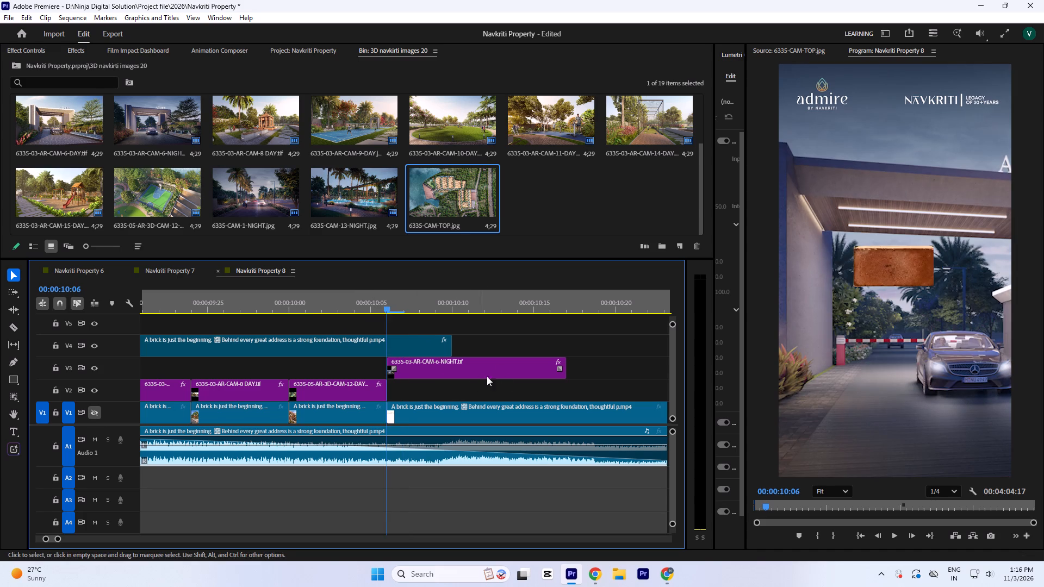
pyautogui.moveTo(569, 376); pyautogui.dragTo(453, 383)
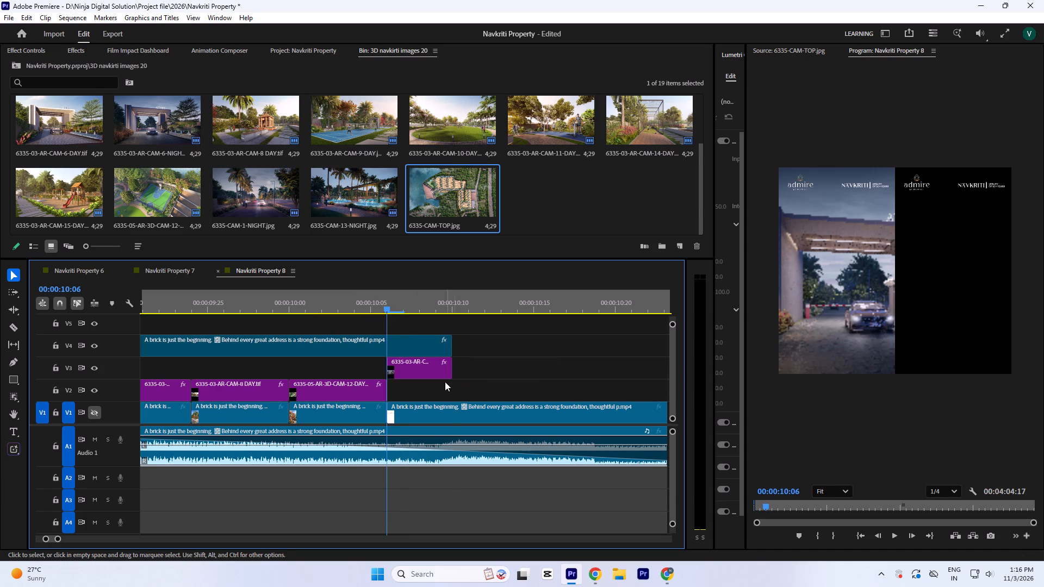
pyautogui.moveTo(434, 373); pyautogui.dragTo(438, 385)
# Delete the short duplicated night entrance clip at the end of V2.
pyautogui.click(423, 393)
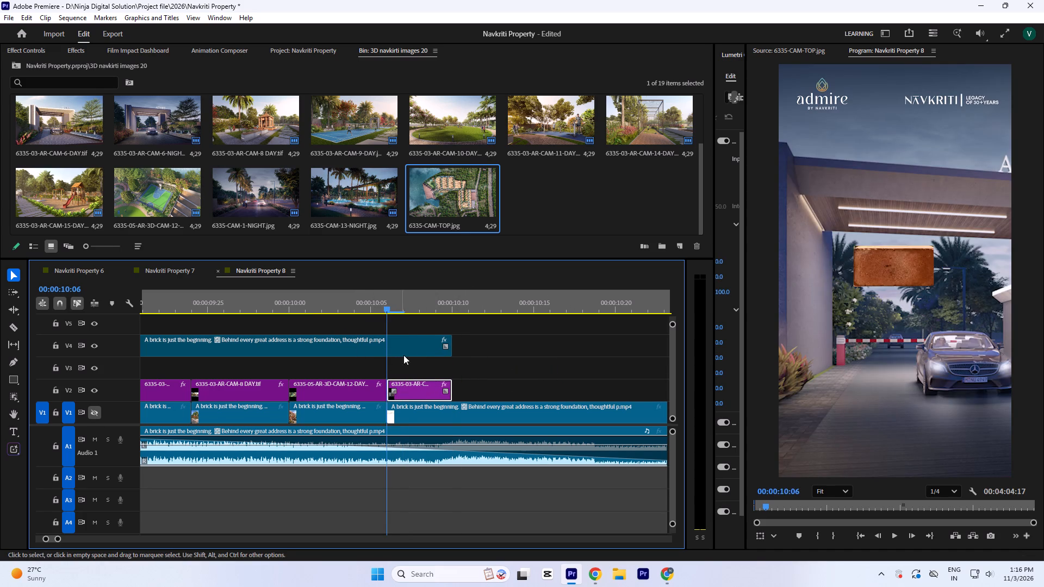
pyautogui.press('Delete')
# Trim the brick clip on V4 to end with the last montage image at 00:00:10:06, and save the project.
pyautogui.moveTo(455, 354); pyautogui.dragTo(384, 366)
pyautogui.write('---')
pyautogui.hotkey('ctrl', 's')
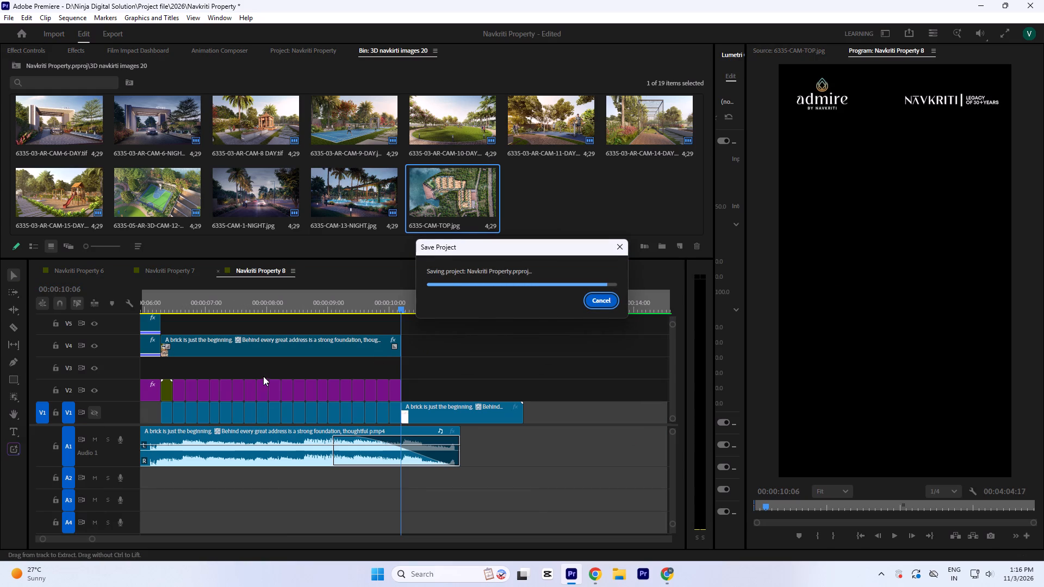
# Play back the opening of the Navkriti Property 8 sequence to review the edit.
pyautogui.press('Return')
pyautogui.press('-')
pyautogui.press('-')
pyautogui.press('-')
pyautogui.press('=')
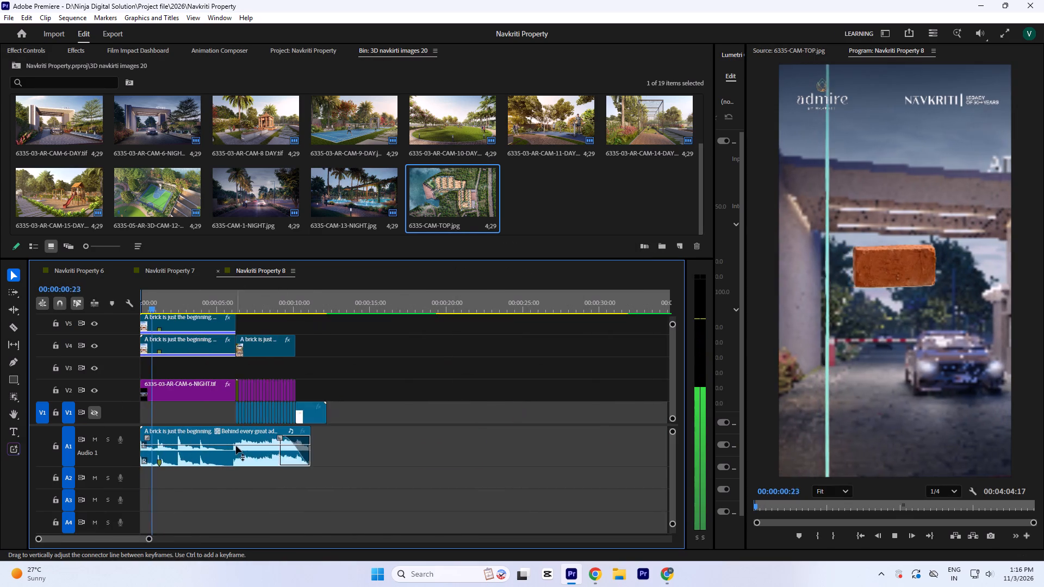
pyautogui.press('=')
pyautogui.press('space')
pyautogui.press('space')
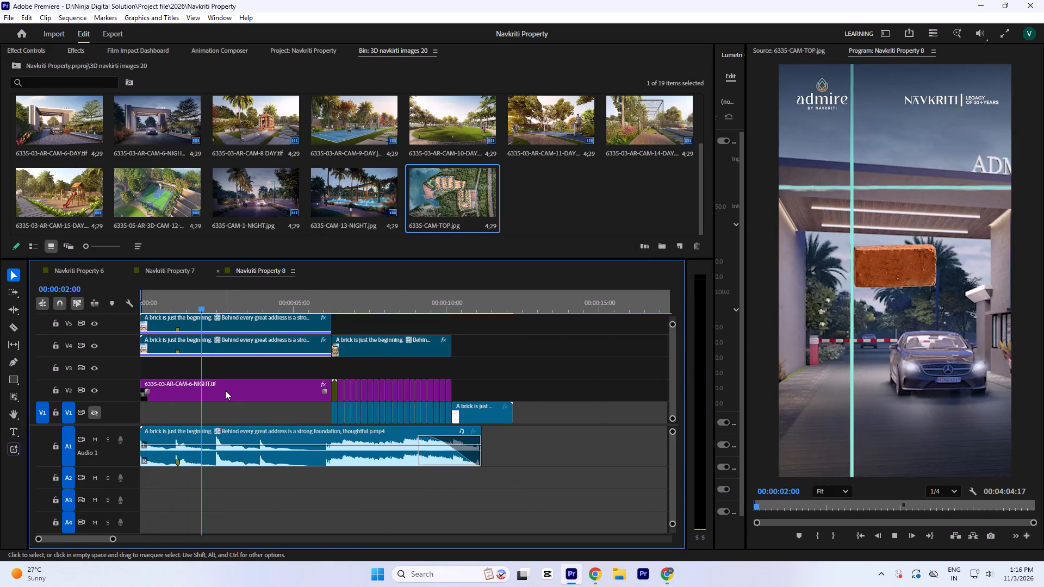
pyautogui.press('space')
# Trim the logo, Nested Sequence 119 and black shadow clips on V7 to V9 to end with the V4 brick clip.
pyautogui.write('`')
pyautogui.hotkey('ctrl', 's')
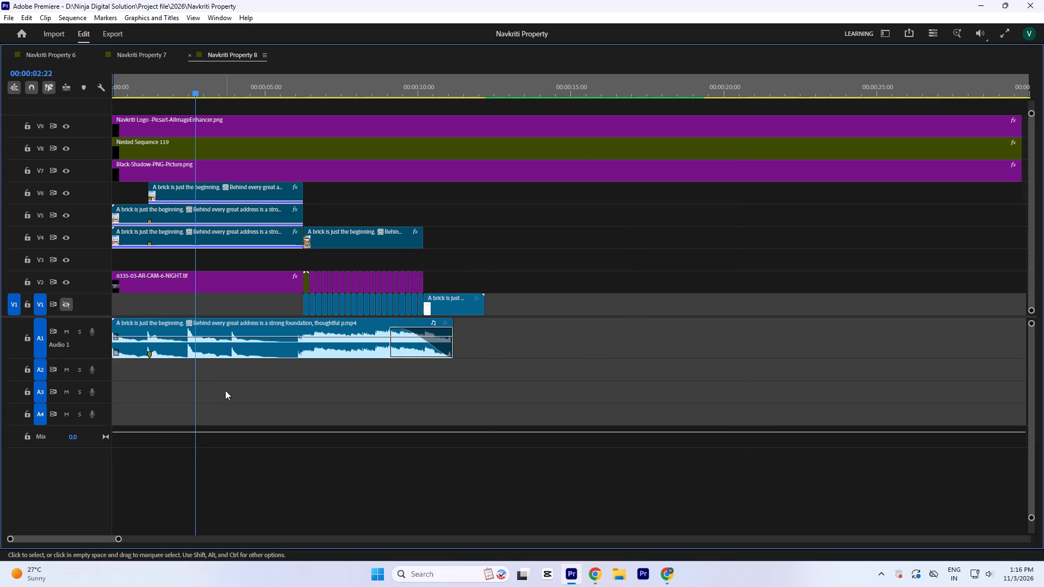
pyautogui.press('-')
pyautogui.press('-')
pyautogui.press('-')
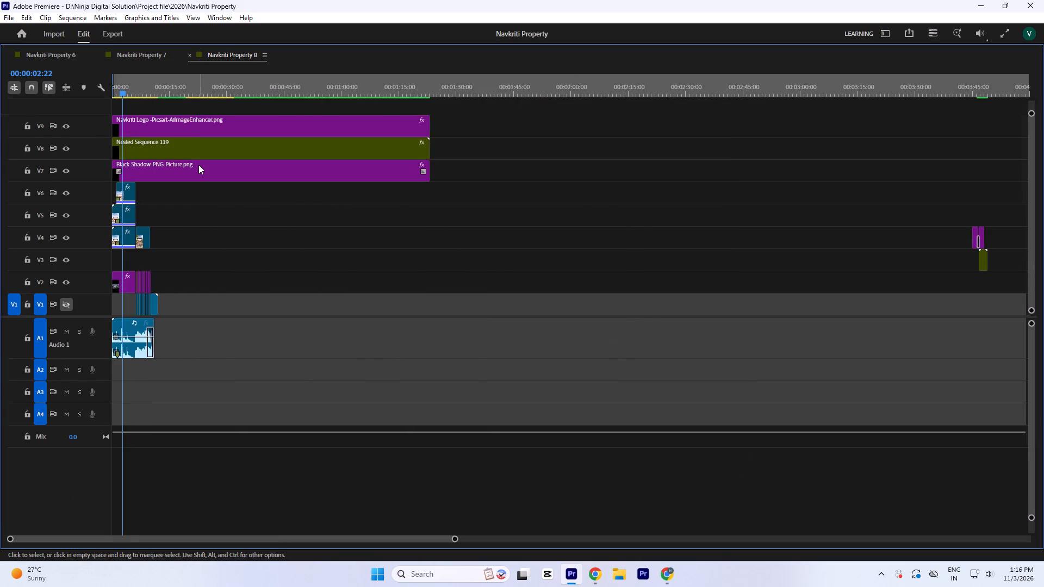
pyautogui.press('=')
pyautogui.press('-')
pyautogui.moveTo(602, 238); pyautogui.dragTo(404, 128)
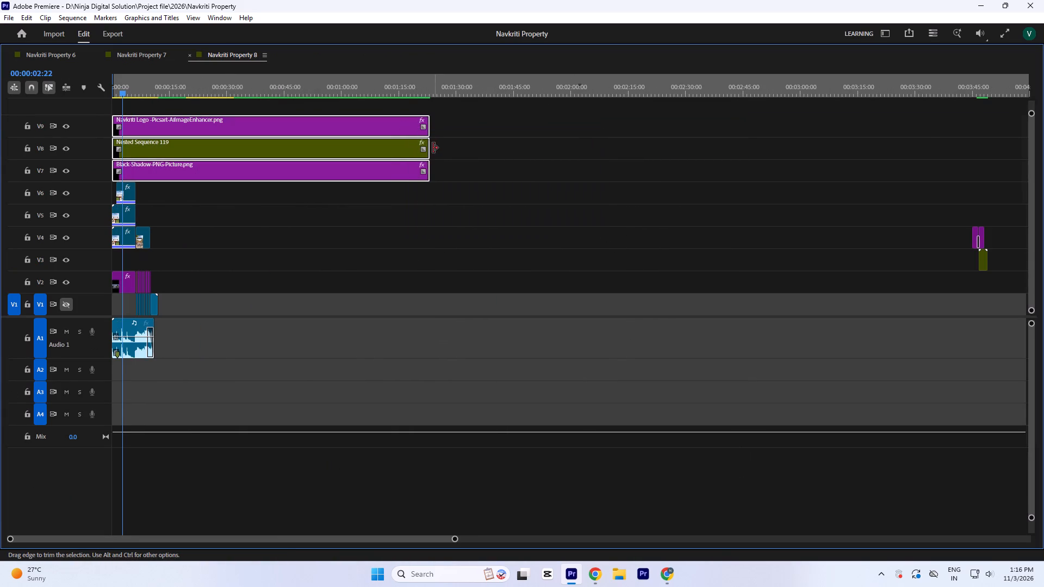
pyautogui.moveTo(433, 148); pyautogui.dragTo(158, 176)
pyautogui.press('=')
pyautogui.press('=')
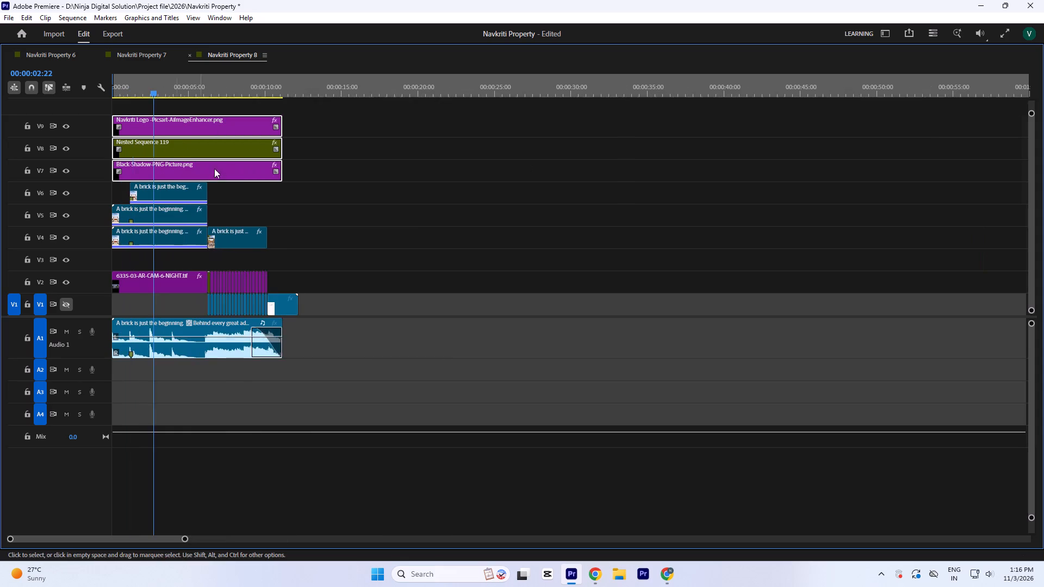
pyautogui.press('=')
pyautogui.moveTo(455, 168); pyautogui.dragTo(425, 171)
# Move all brick, shadow, nested and logo clips on V4 to V9 up one track, leaving V4 empty.
pyautogui.moveTo(484, 243); pyautogui.dragTo(92, 120)
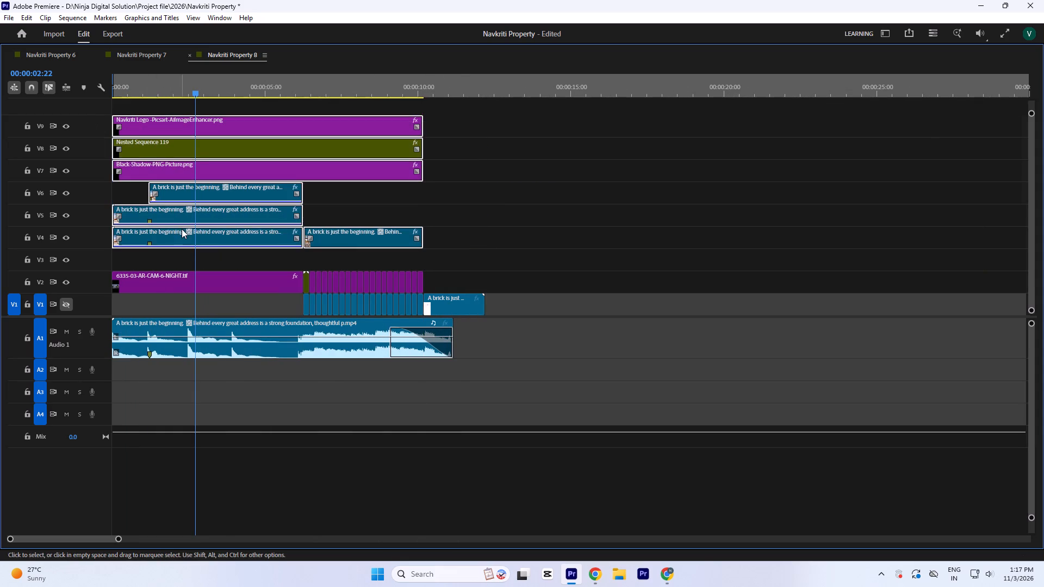
pyautogui.moveTo(182, 240); pyautogui.dragTo(181, 224)
pyautogui.click(545, 242)
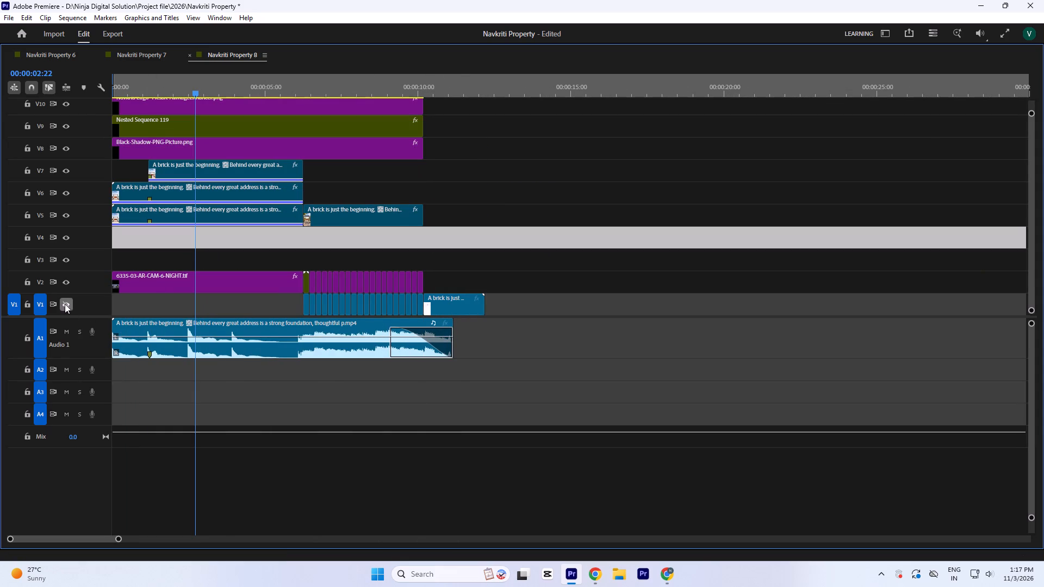
# Turn the V1 track output back on and save the project.
pyautogui.click(65, 304)
pyautogui.press('`')
pyautogui.hotkey('ctrl', 's')
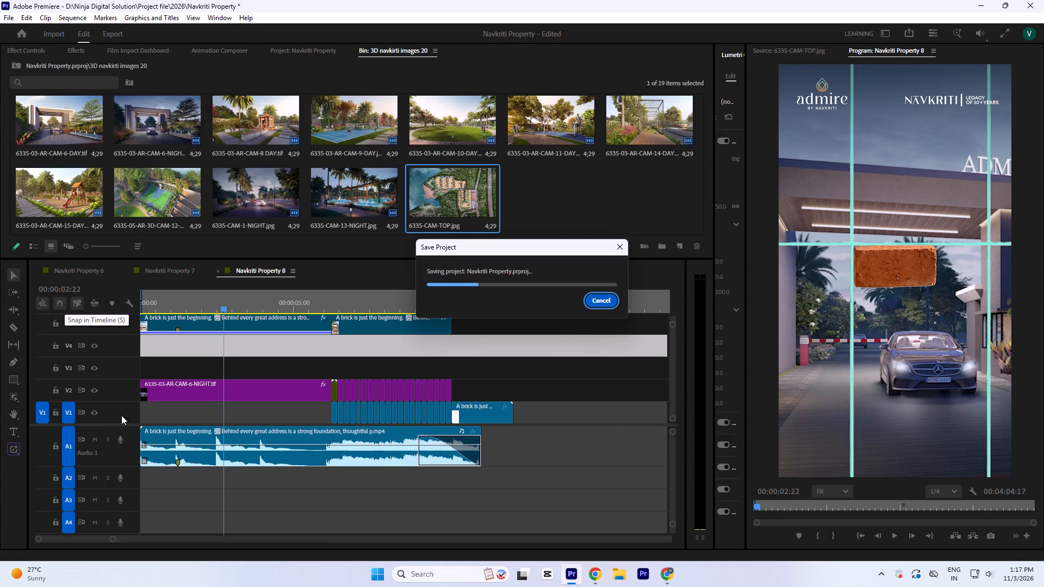
# Play the sequence briefly from its start to check the opening.
pyautogui.press('Return')
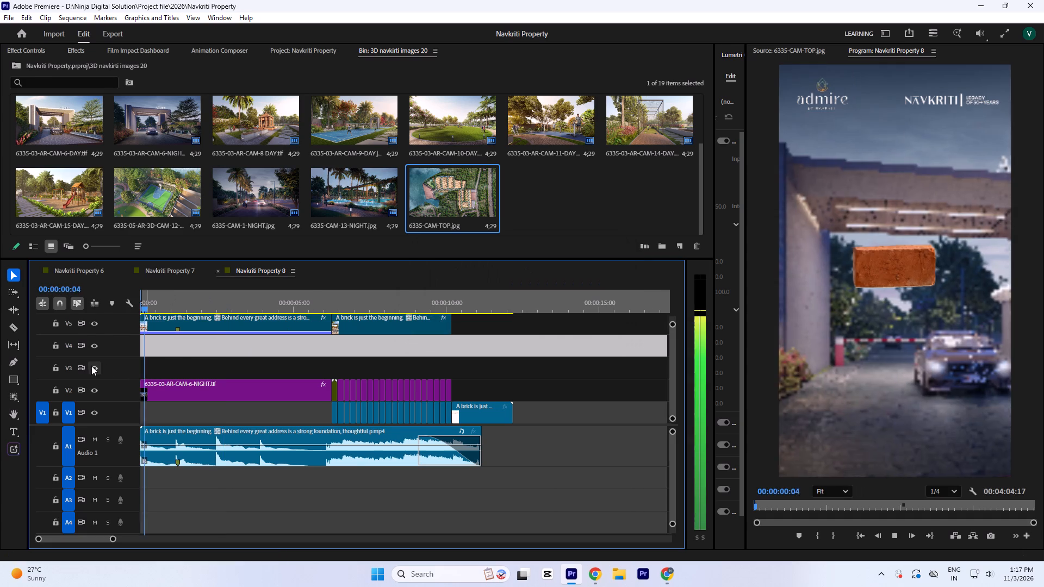
pyautogui.press('space')
# Place the Adjustment Layer from the project on V3 above the montage images, starting at the first montage clip, and select it.
pyautogui.click(289, 53)
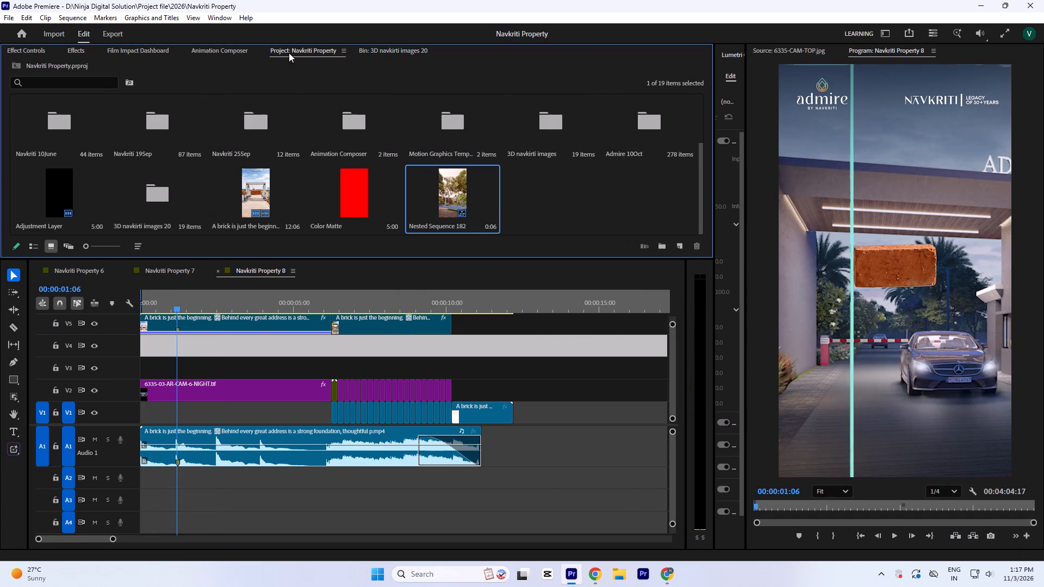
pyautogui.moveTo(46, 195); pyautogui.dragTo(335, 369)
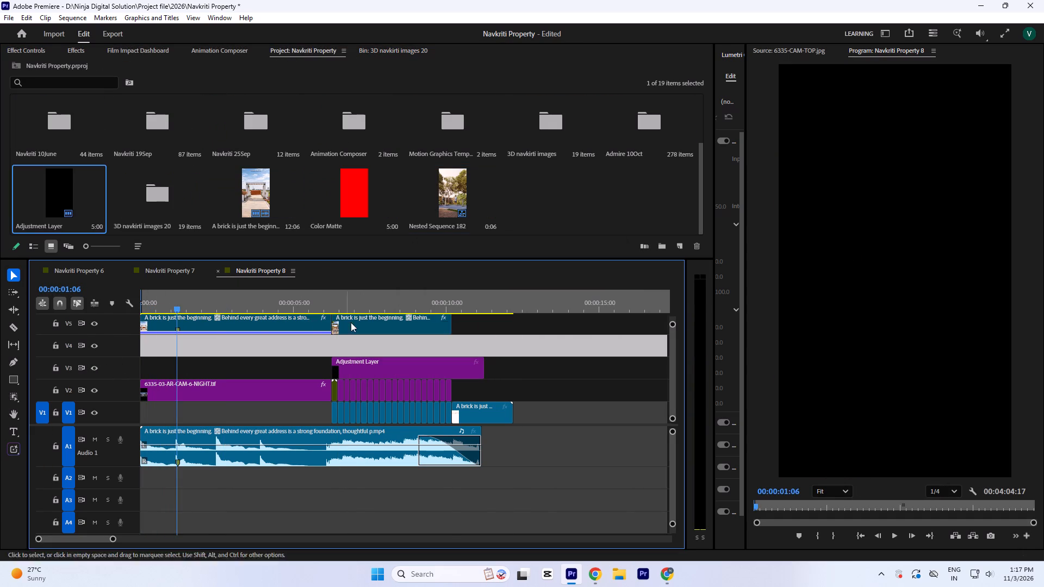
pyautogui.click(365, 295)
pyautogui.press('=')
pyautogui.press('=')
pyautogui.click(346, 370)
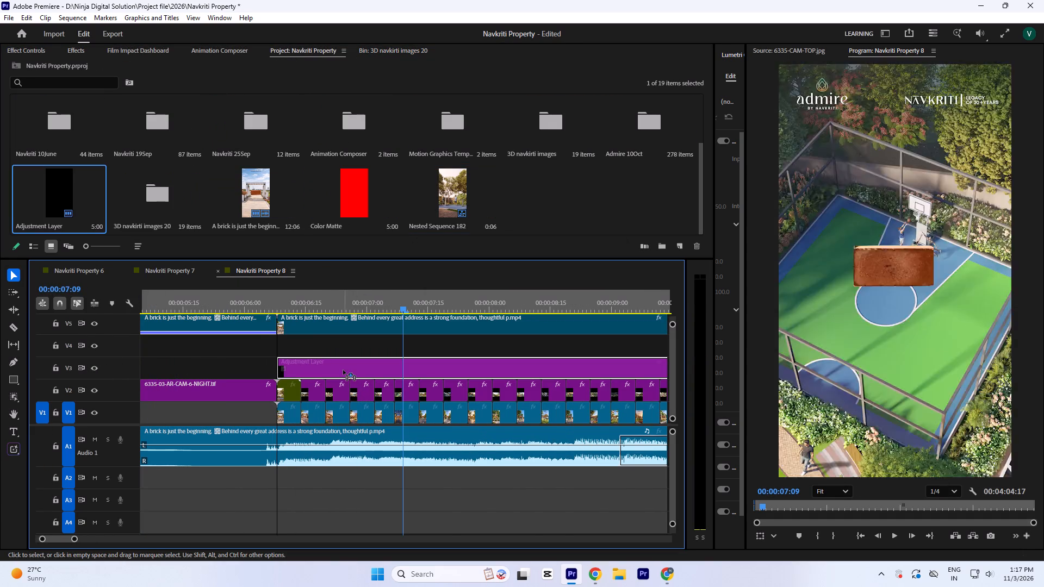
pyautogui.click(421, 305)
pyautogui.press('-')
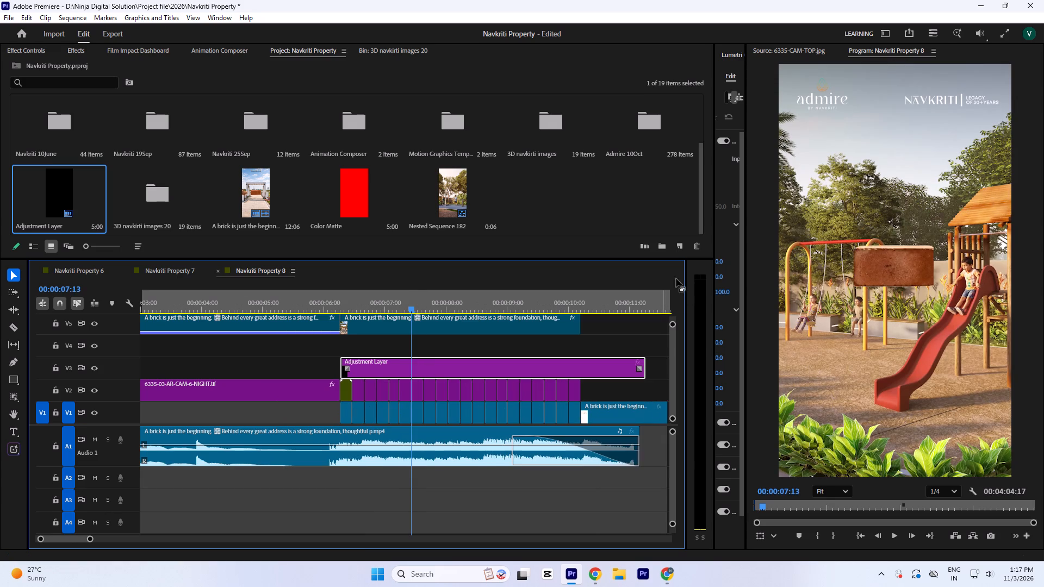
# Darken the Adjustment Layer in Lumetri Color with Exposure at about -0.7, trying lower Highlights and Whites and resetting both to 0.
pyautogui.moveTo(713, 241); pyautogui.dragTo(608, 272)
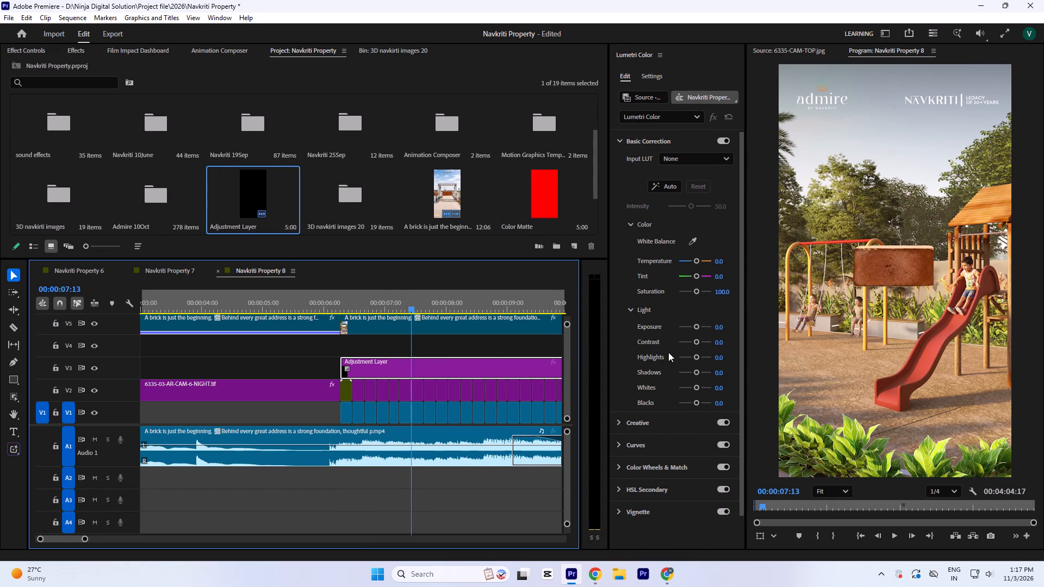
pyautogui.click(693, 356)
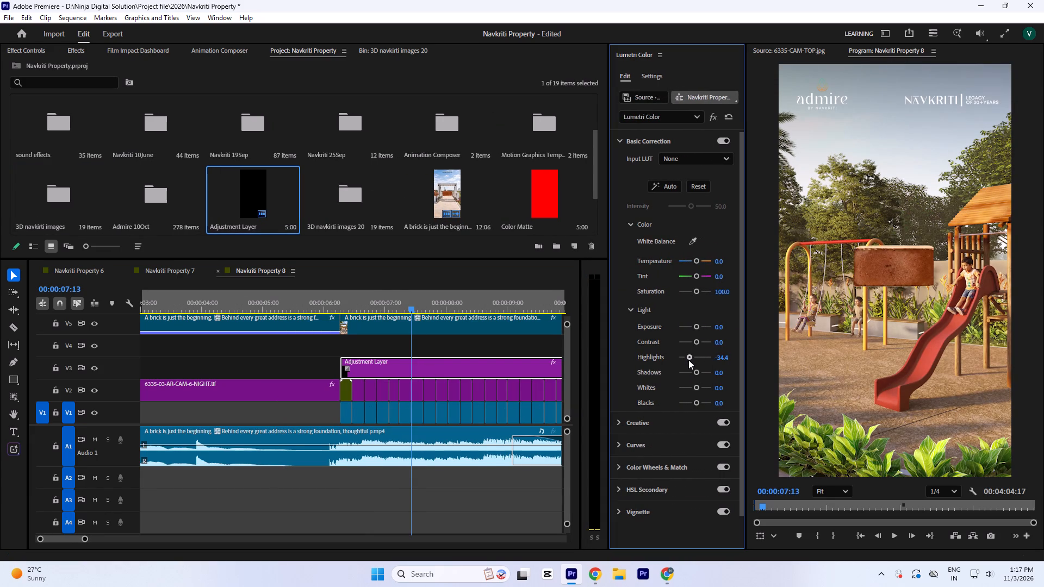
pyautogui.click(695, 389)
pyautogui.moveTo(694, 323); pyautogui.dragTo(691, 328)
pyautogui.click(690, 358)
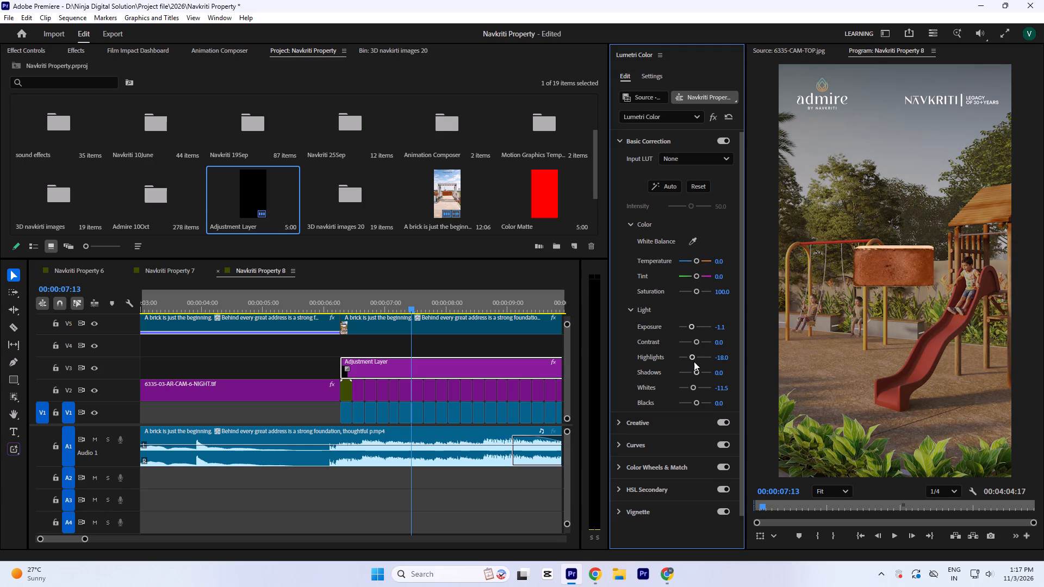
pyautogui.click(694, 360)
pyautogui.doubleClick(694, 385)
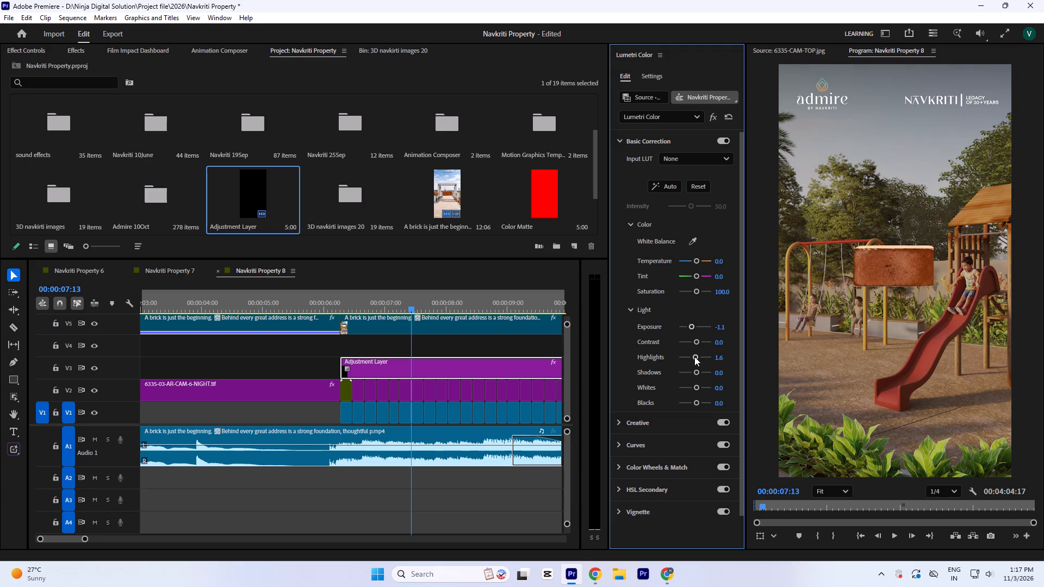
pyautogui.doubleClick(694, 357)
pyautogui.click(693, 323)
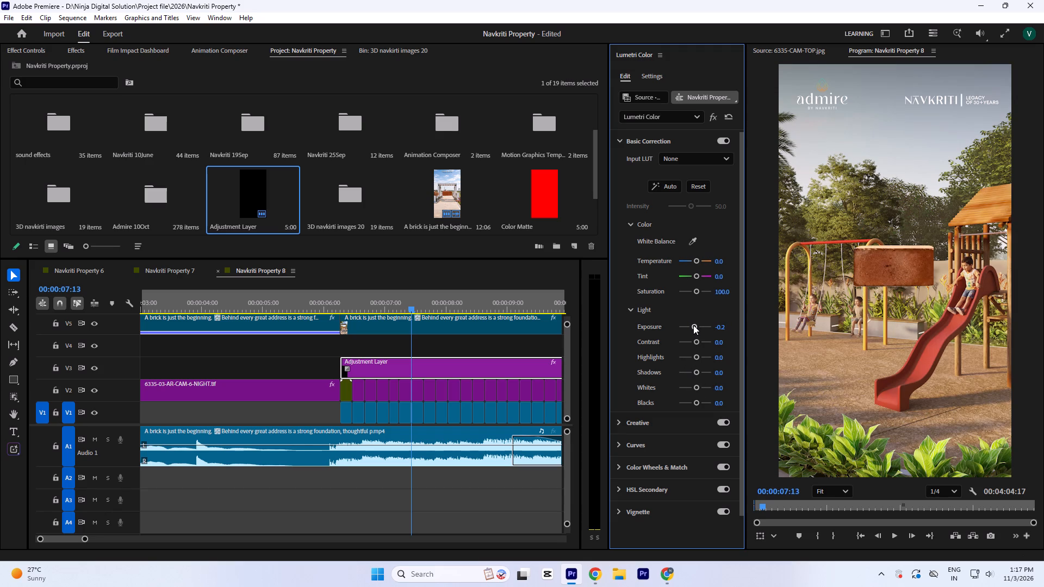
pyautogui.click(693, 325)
# Play the montage from its first images to check the darker grade.
pyautogui.click(340, 309)
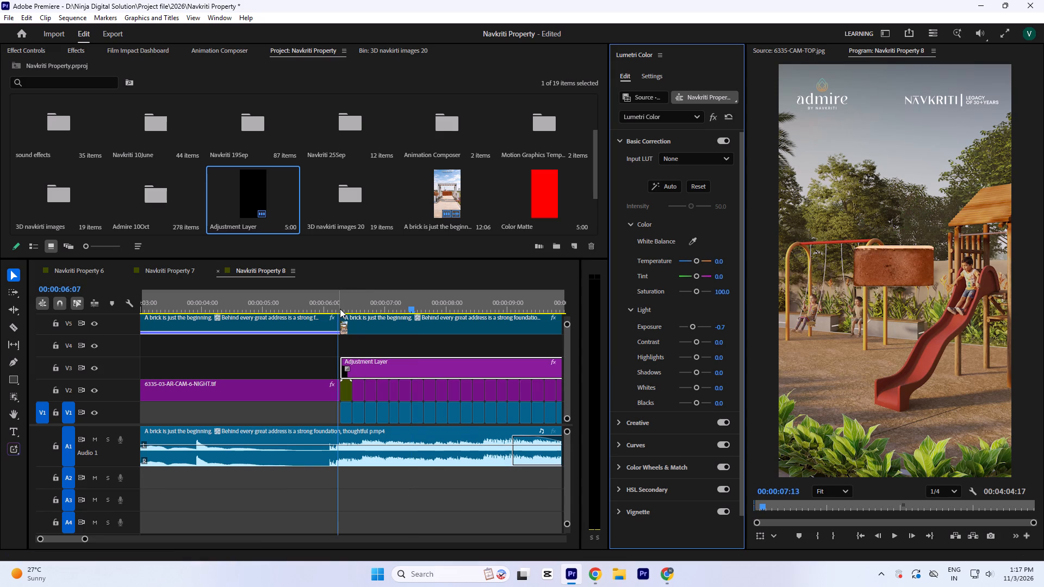
pyautogui.press('-')
pyautogui.press('space')
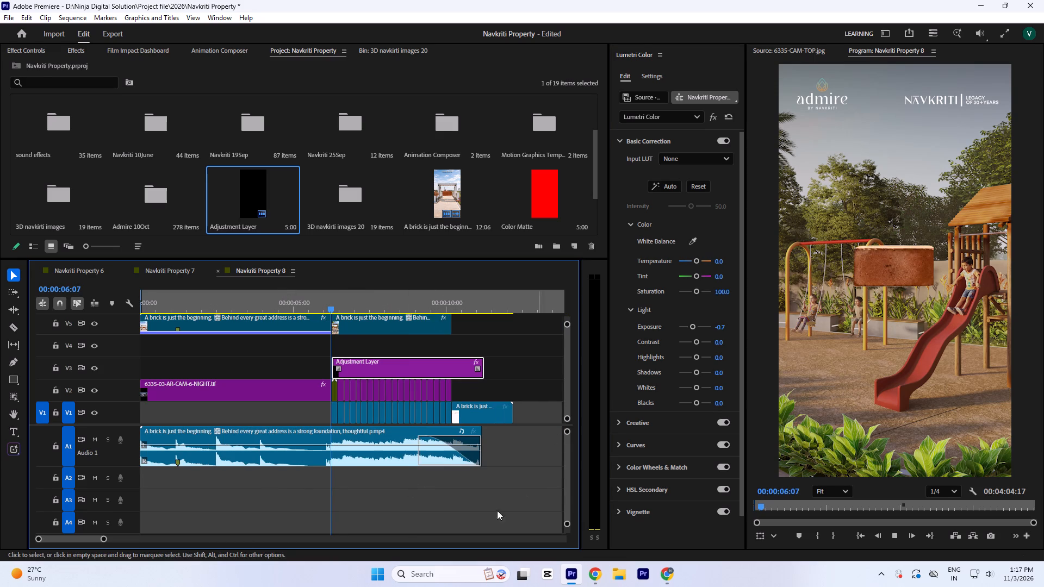
pyautogui.press('space')
pyautogui.click(343, 301)
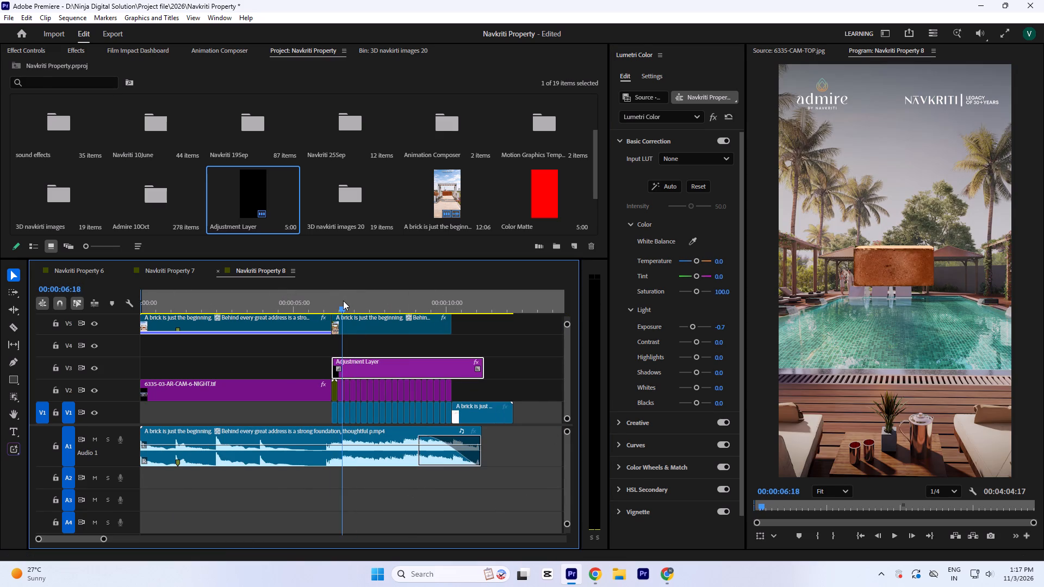
pyautogui.press('space')
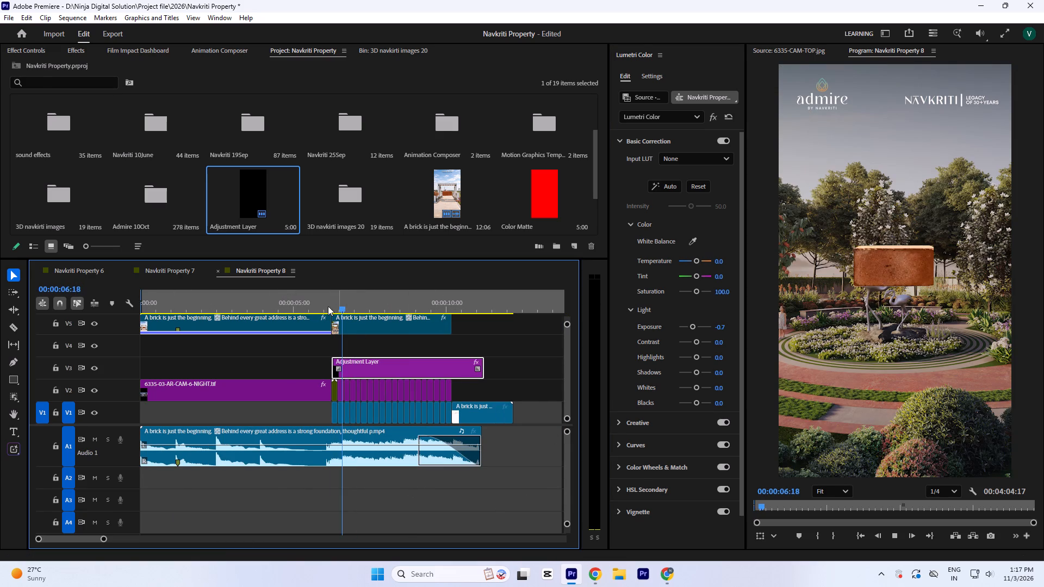
pyautogui.press('space')
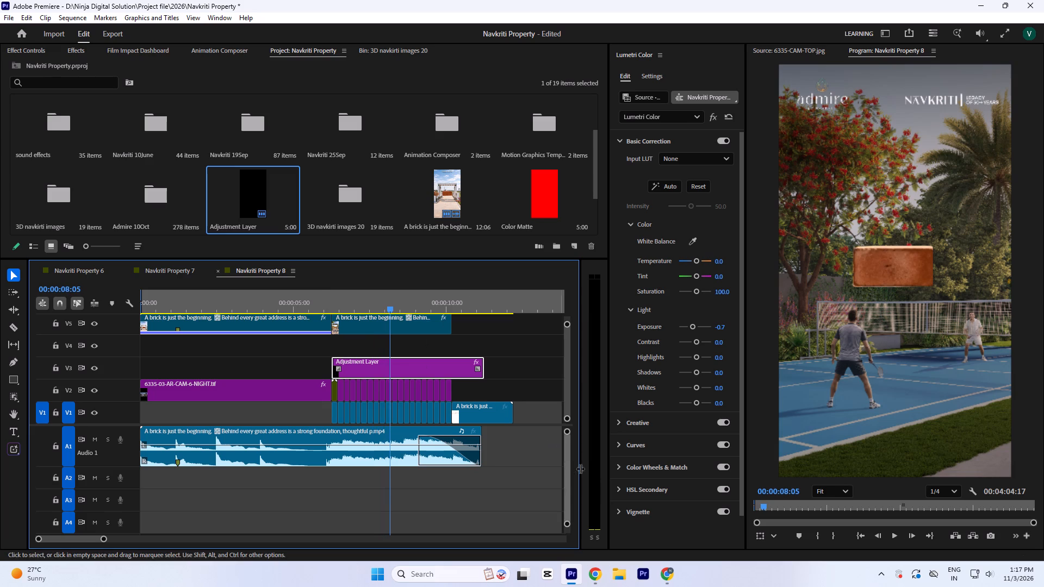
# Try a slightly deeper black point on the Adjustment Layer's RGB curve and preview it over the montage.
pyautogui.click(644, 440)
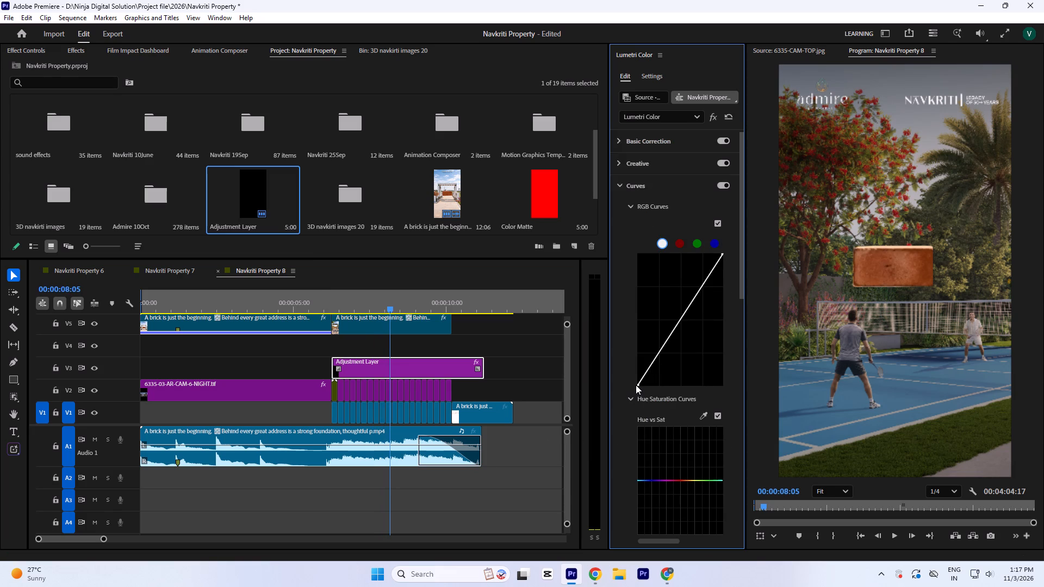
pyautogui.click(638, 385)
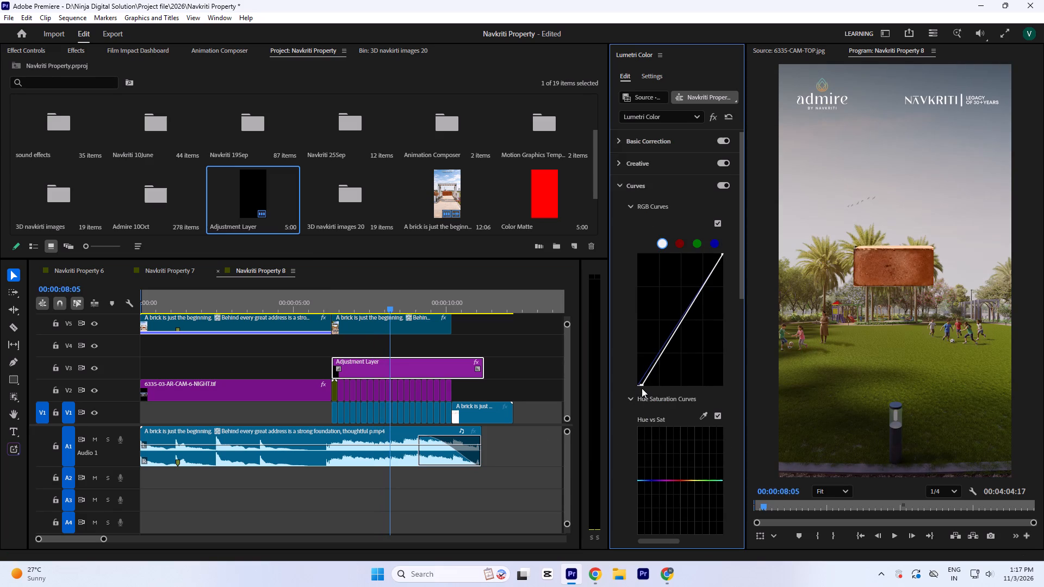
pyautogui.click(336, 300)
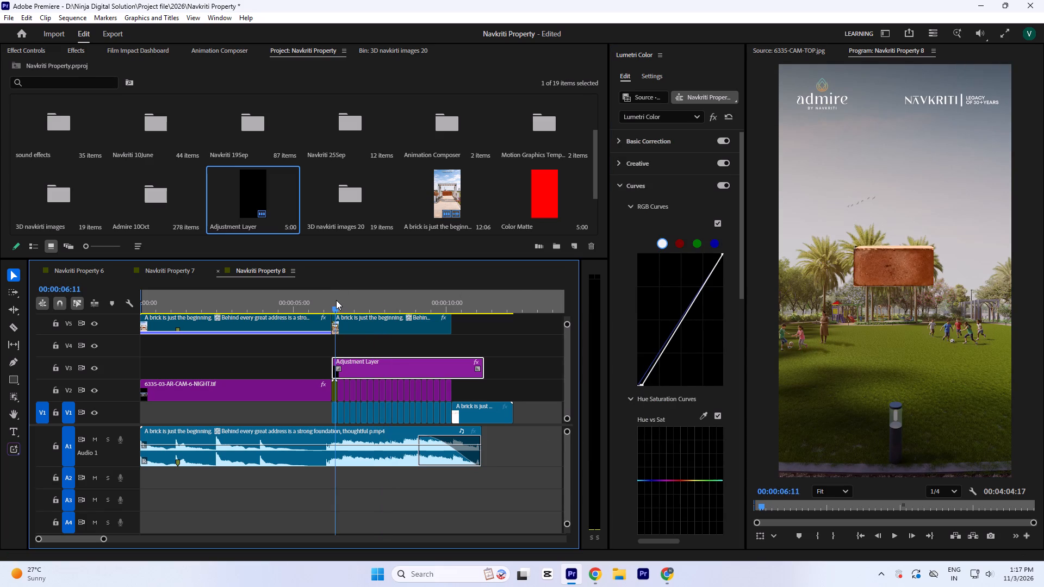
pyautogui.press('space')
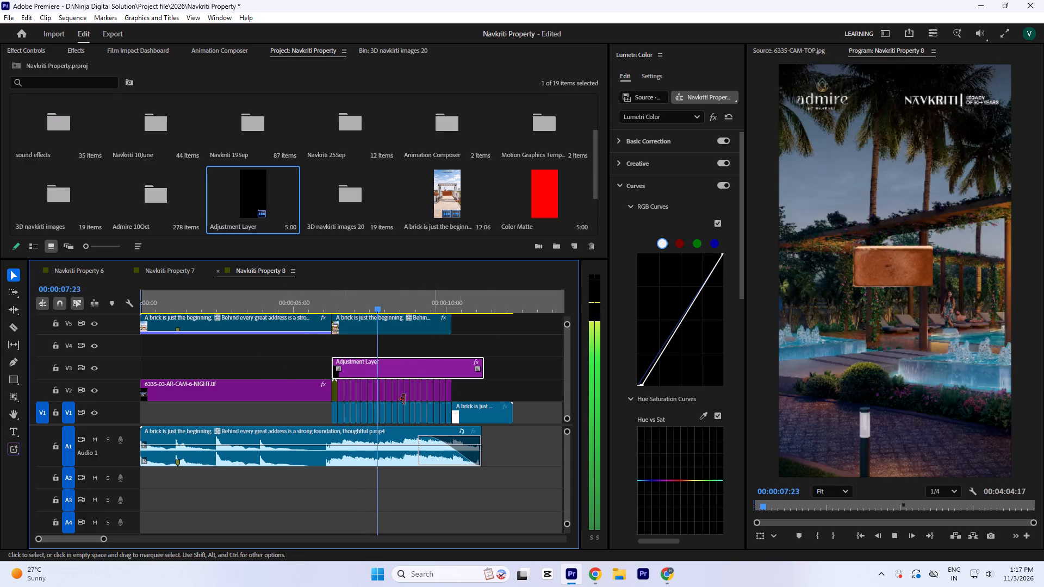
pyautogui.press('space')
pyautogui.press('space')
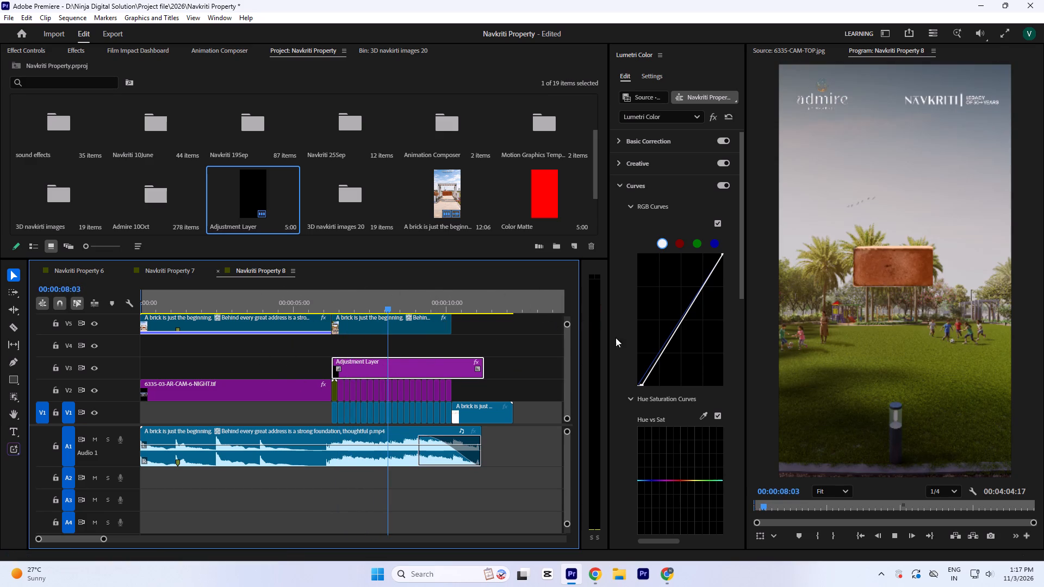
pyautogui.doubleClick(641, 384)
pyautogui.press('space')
# Reset the Lumetri Color effect and delete the Adjustment Layer above the montage images on V3.
pyautogui.click(653, 139)
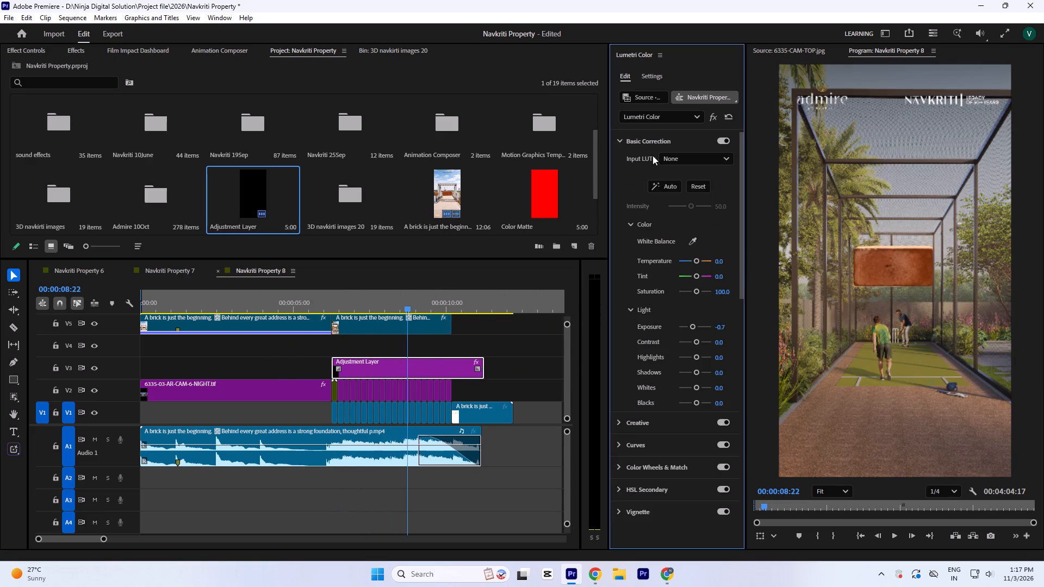
pyautogui.click(727, 116)
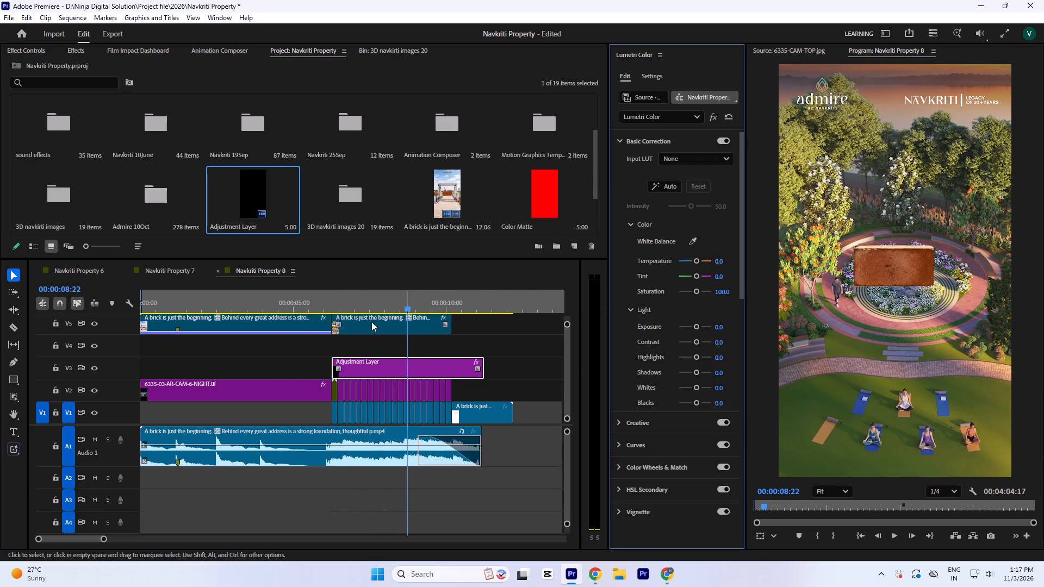
pyautogui.click(369, 367)
pyautogui.press('Delete')
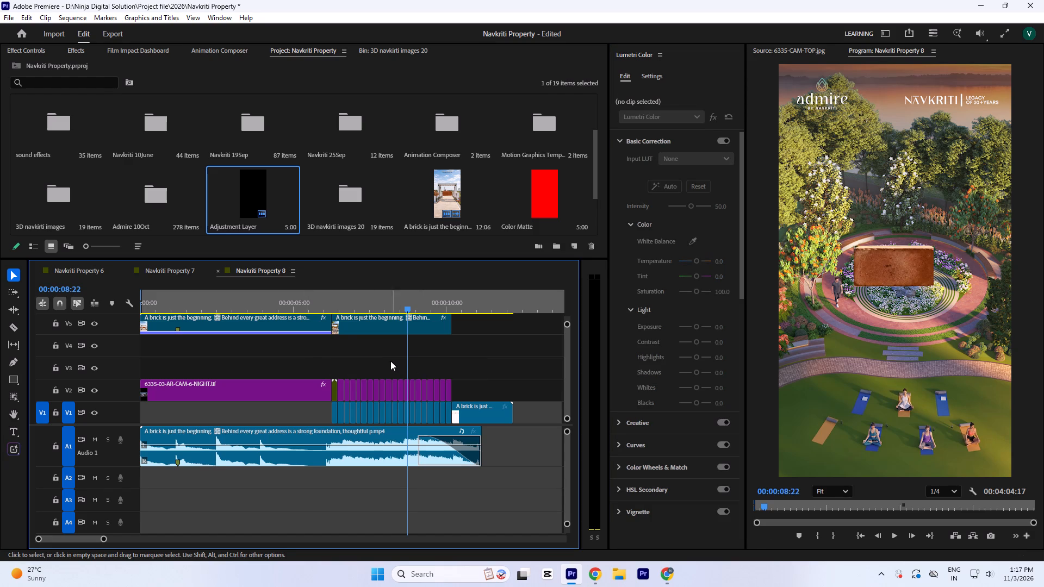
# Move Nested Sequence 175 and the two Adjustment Layer clips from the far end of the timeline to shortly after the montage.
pyautogui.press('space')
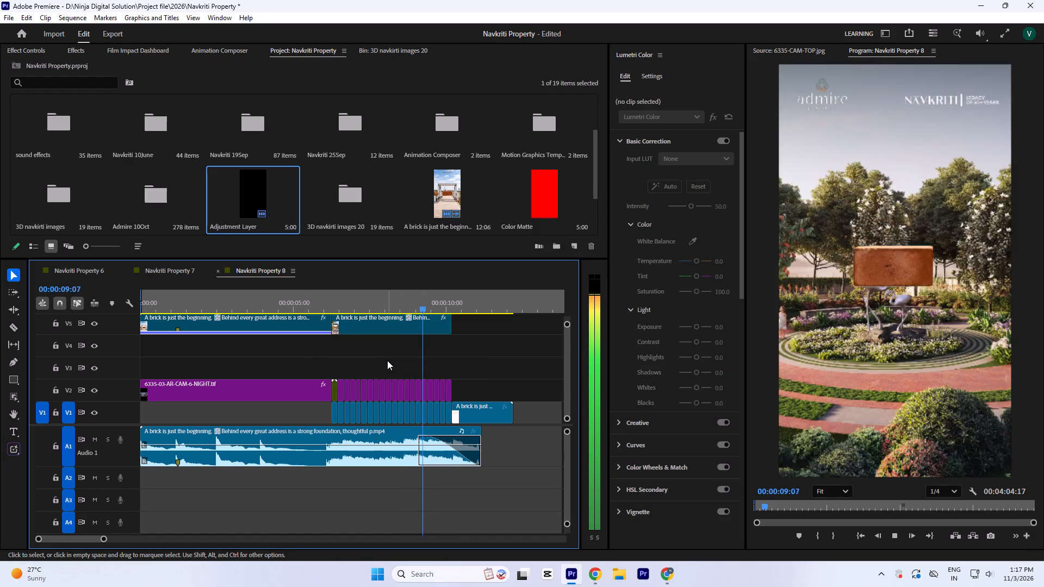
pyautogui.press('space')
pyautogui.write('`==')
pyautogui.press('=')
pyautogui.press('-')
pyautogui.press('-')
pyautogui.press('-')
pyautogui.press('-')
pyautogui.press('-')
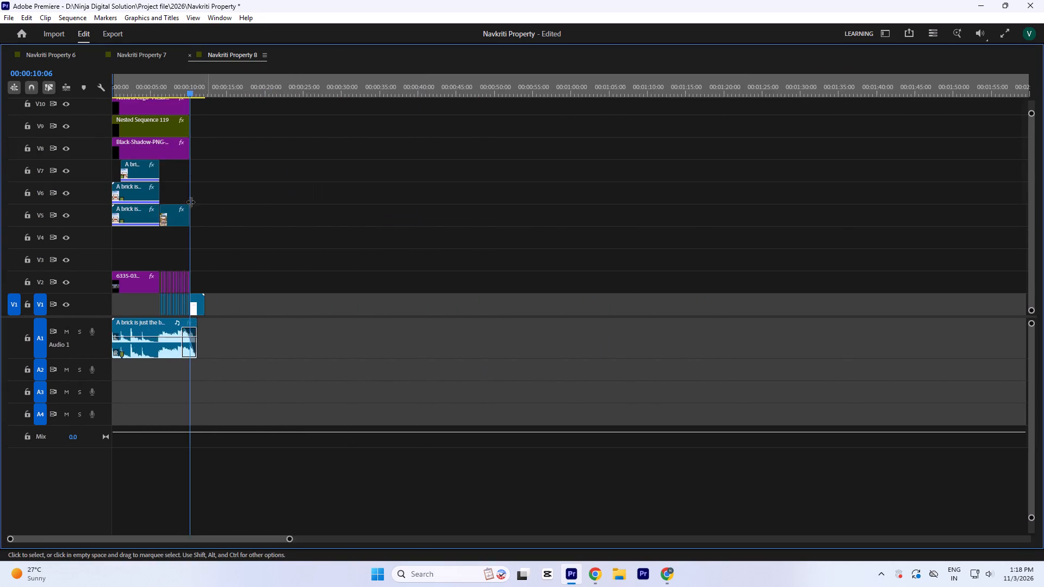
pyautogui.press('-')
pyautogui.press('-')
pyautogui.moveTo(503, 204); pyautogui.dragTo(552, 277)
pyautogui.moveTo(546, 266); pyautogui.dragTo(116, 243)
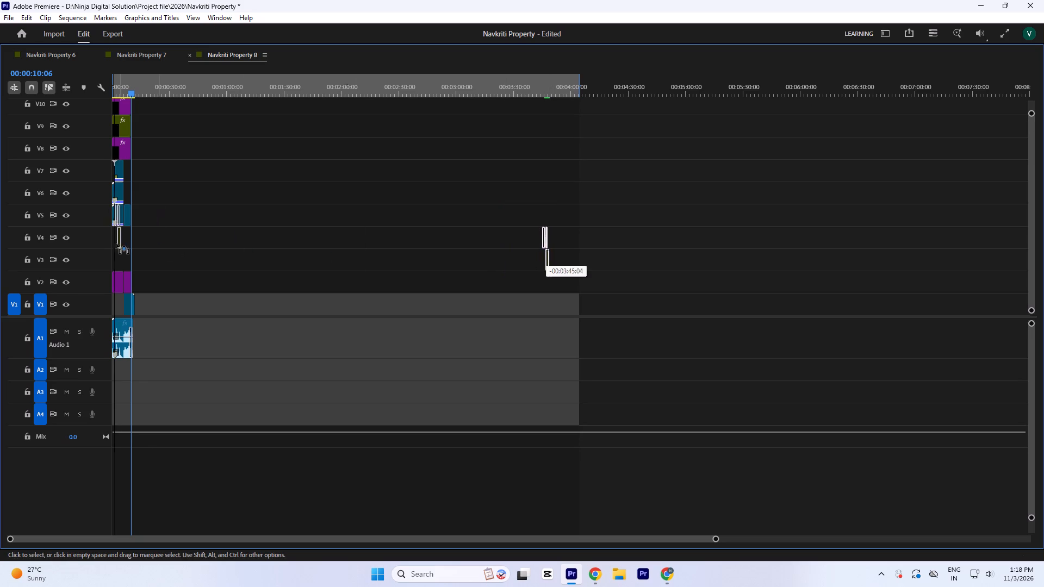
pyautogui.moveTo(116, 243); pyautogui.dragTo(146, 243)
pyautogui.press('=')
pyautogui.press('=')
pyautogui.press('=')
pyautogui.press('=')
# Place Nested Sequence 175 on V2 at 00:00:10:06, directly after the last montage image.
pyautogui.click(469, 279)
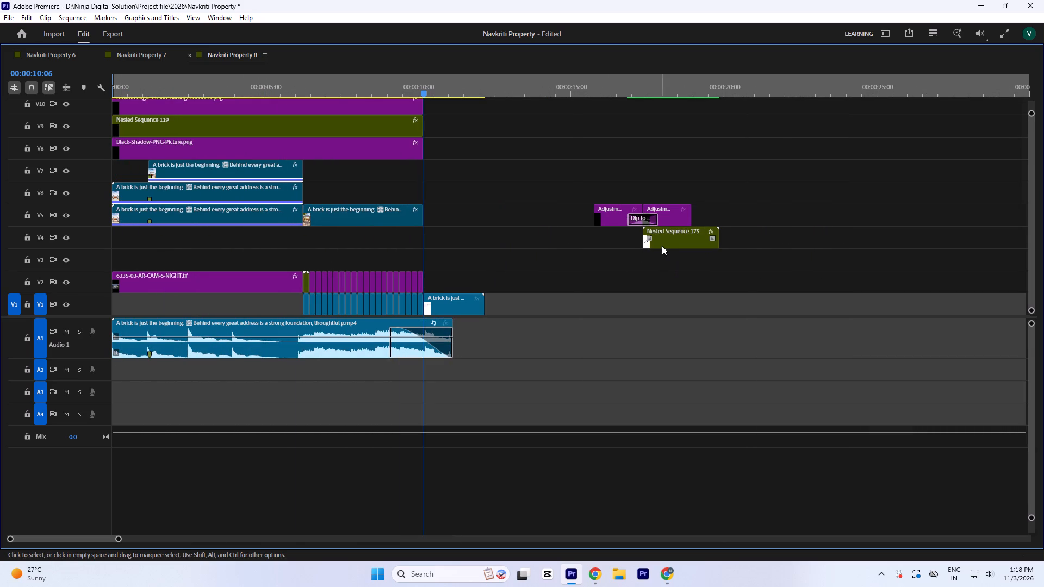
pyautogui.moveTo(662, 245); pyautogui.dragTo(449, 260)
pyautogui.press('=')
pyautogui.press('=')
pyautogui.press('=')
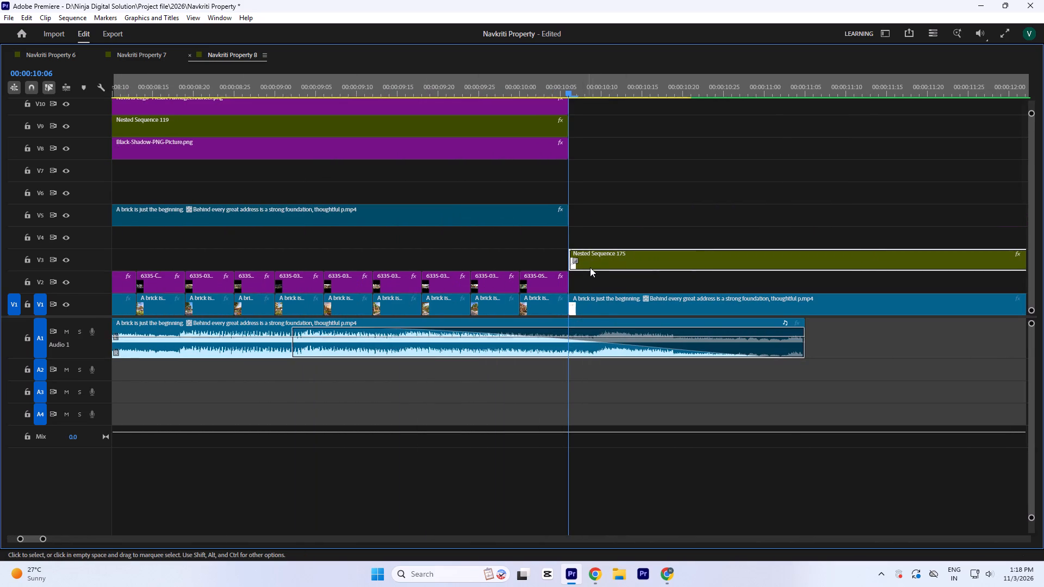
pyautogui.moveTo(590, 266); pyautogui.dragTo(589, 274)
# Play the closing logo screen of Nested Sequence 175 after the montage.
pyautogui.write('`-')
pyautogui.press('space')
pyautogui.press('-')
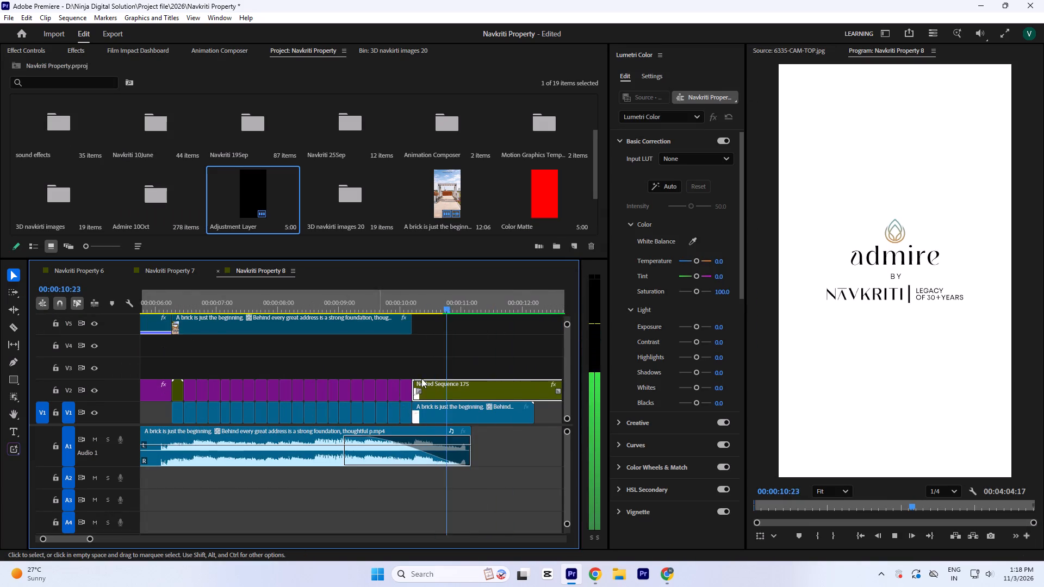
pyautogui.press('space')
pyautogui.press('-')
pyautogui.press('-')
pyautogui.press('=')
pyautogui.press('space')
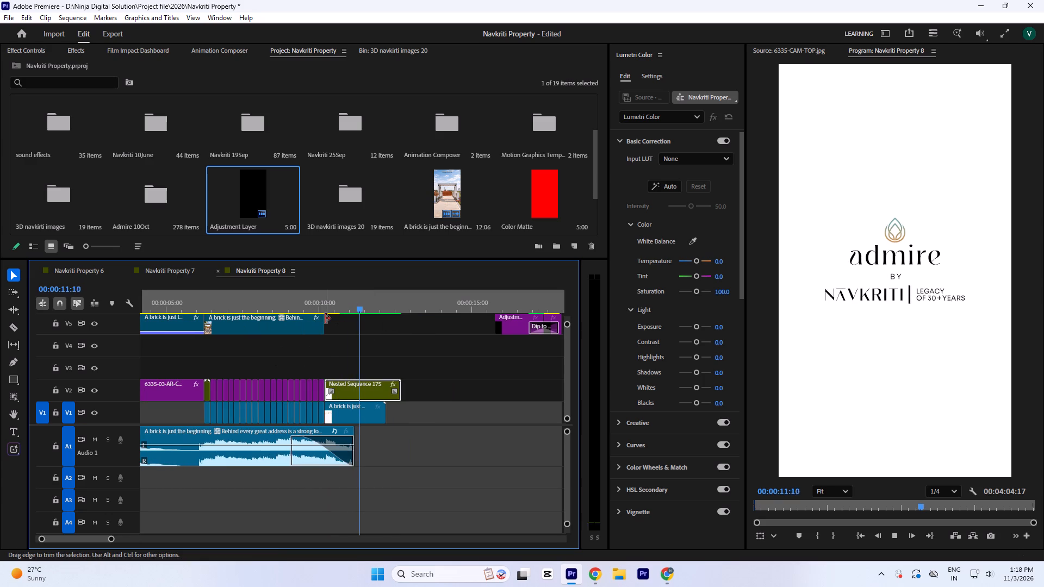
pyautogui.press('space')
# Add an Animation Composer zoom transition with sound at 00:00:10:06, the cut between the last montage image and Nested Sequence 175.
pyautogui.write('`=')
pyautogui.moveTo(94, 316); pyautogui.dragTo(92, 393)
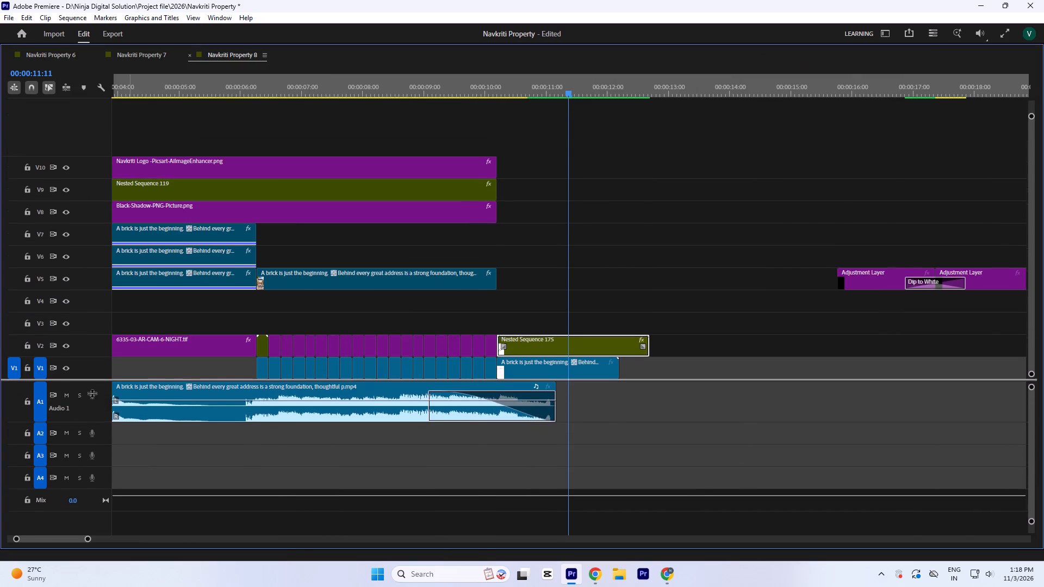
pyautogui.moveTo(92, 393); pyautogui.dragTo(90, 402)
pyautogui.click(506, 83)
pyautogui.press('=')
pyautogui.press('=')
pyautogui.press('=')
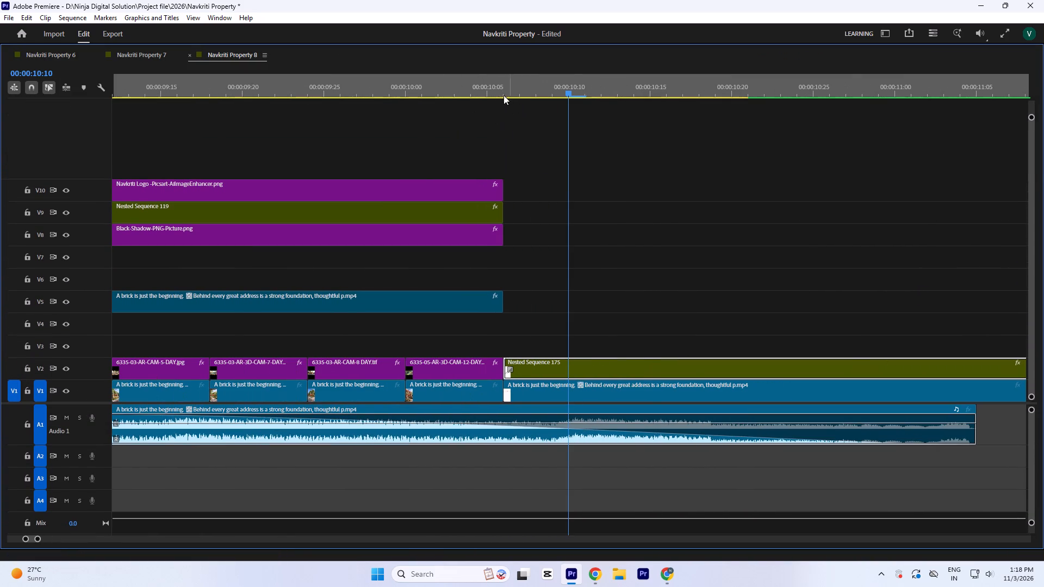
pyautogui.click(502, 83)
pyautogui.write('`-')
pyautogui.press('-')
pyautogui.press('-')
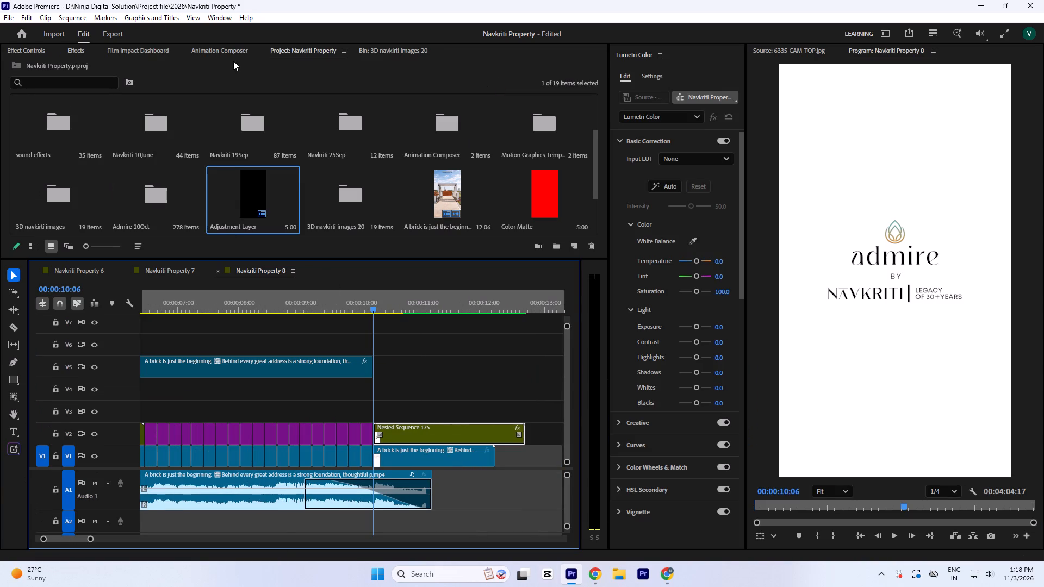
pyautogui.click(227, 48)
pyautogui.click(73, 216)
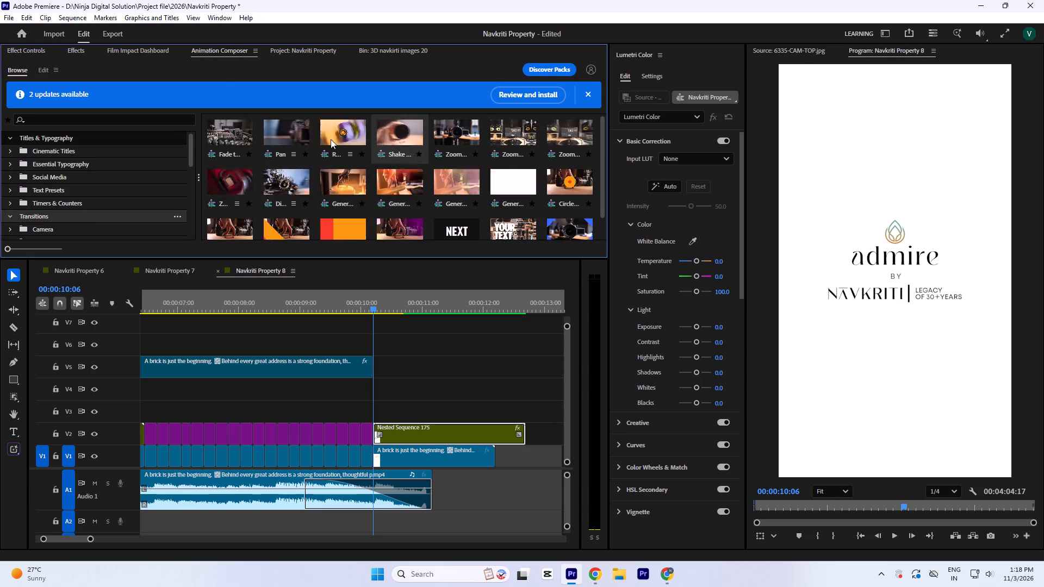
pyautogui.scroll(3, 310, 168)
pyautogui.click(411, 135)
pyautogui.click(446, 135)
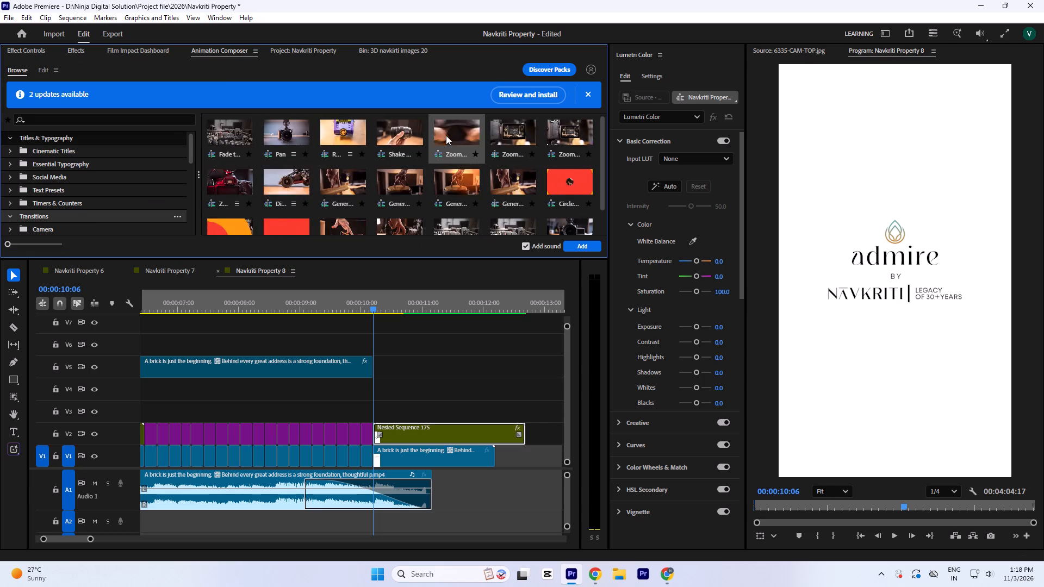
pyautogui.click(504, 134)
pyautogui.doubleClick(503, 134)
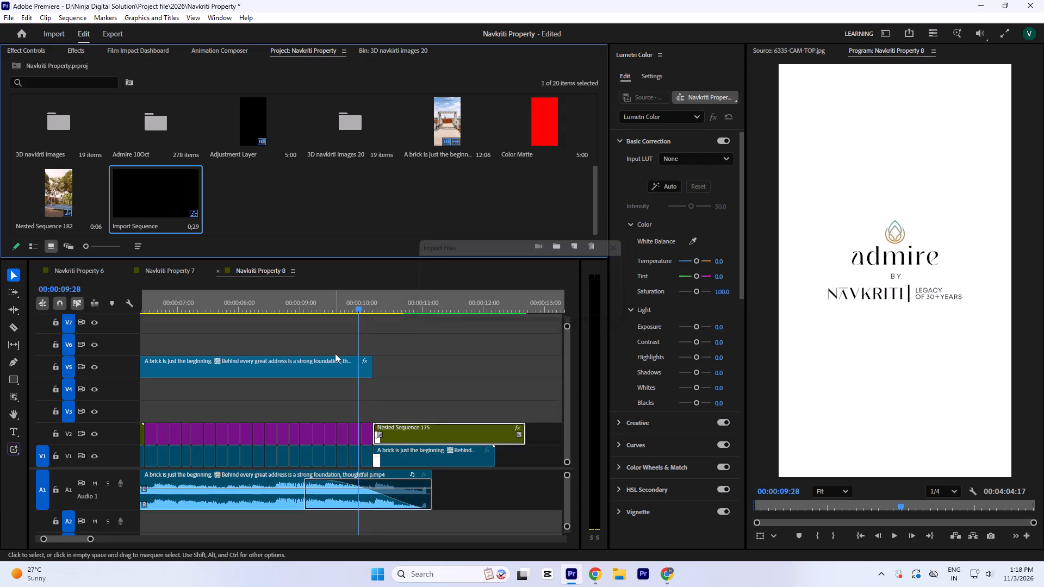
# Play the new zoom transition from 00:00:09:15 and examine its adjustment and swoosh clips around the cut.
pyautogui.press('-')
pyautogui.click(343, 303)
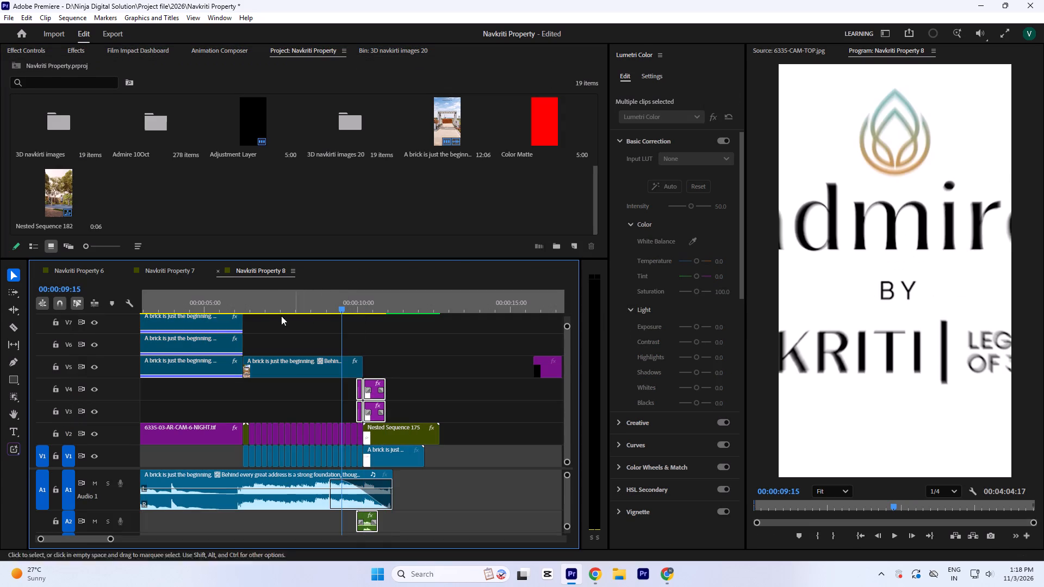
pyautogui.press('space')
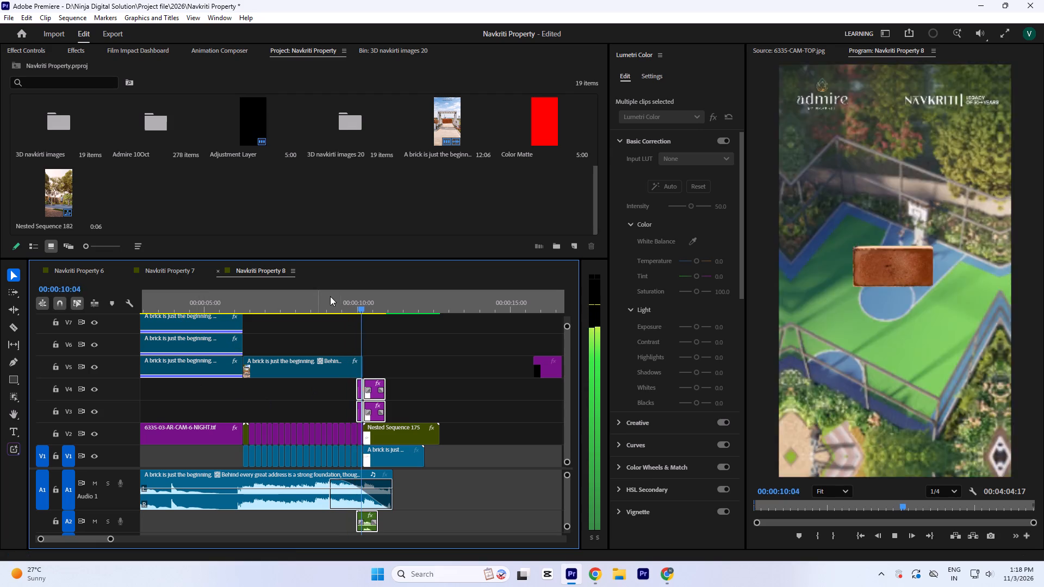
pyautogui.press('space')
pyautogui.write('`==')
pyautogui.press('=')
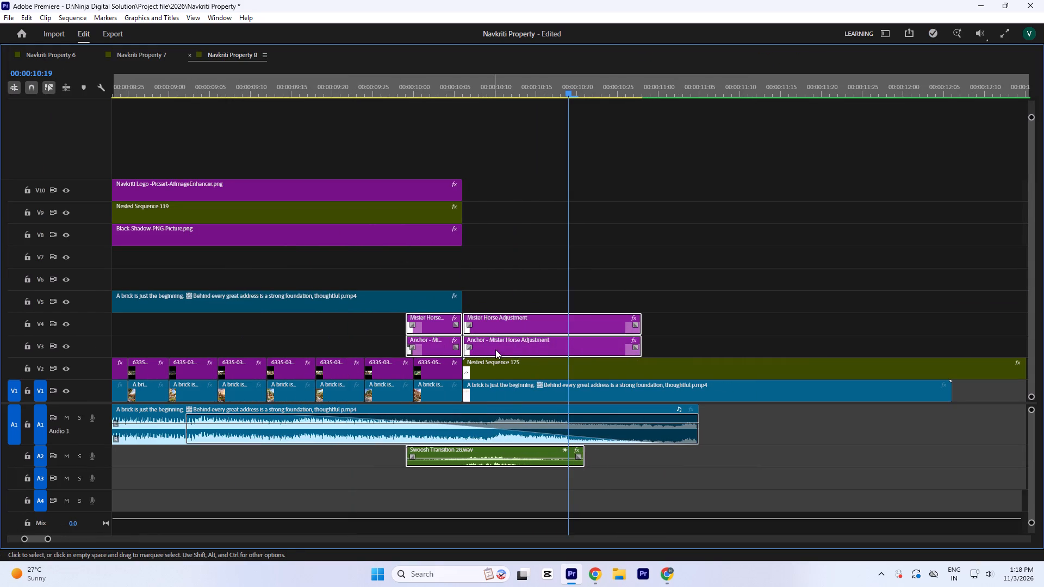
# Move the transition's Mister Horse adjustment and anchor clips from V3 and V4 up to V11 and V12, keeping their timing.
pyautogui.moveTo(499, 351); pyautogui.dragTo(499, 170)
pyautogui.click(416, 103)
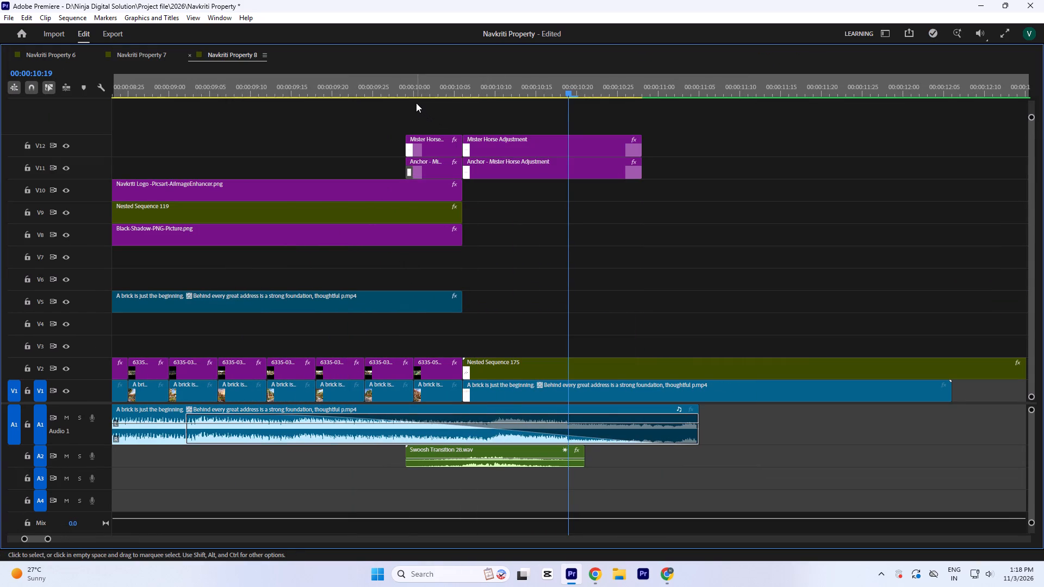
# Play the end of the montage into the closing logo screen and examine the zoom transition at the cut.
pyautogui.click(395, 86)
pyautogui.write('`-')
pyautogui.press('space')
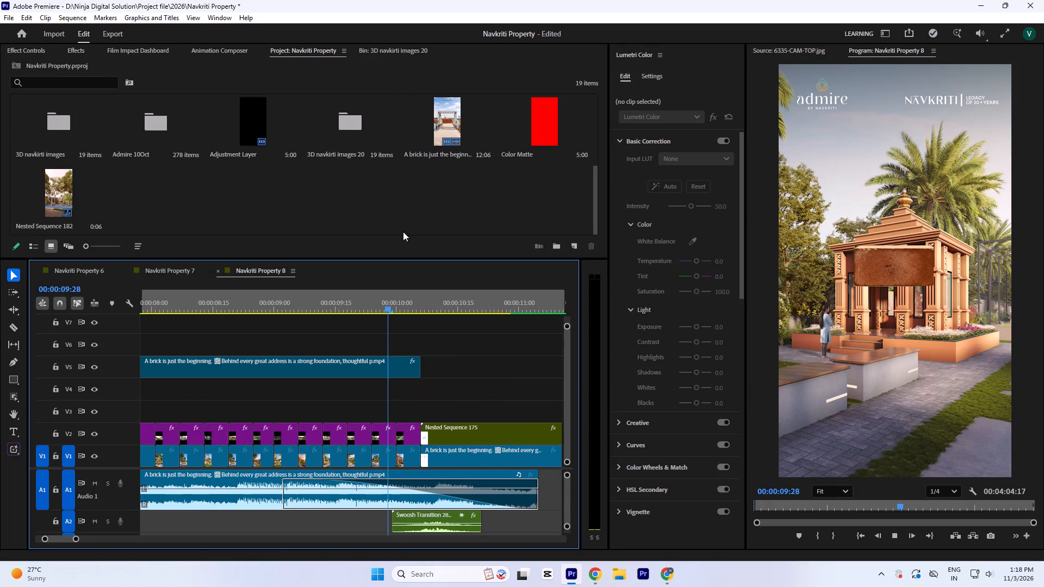
pyautogui.press('-')
pyautogui.press('space')
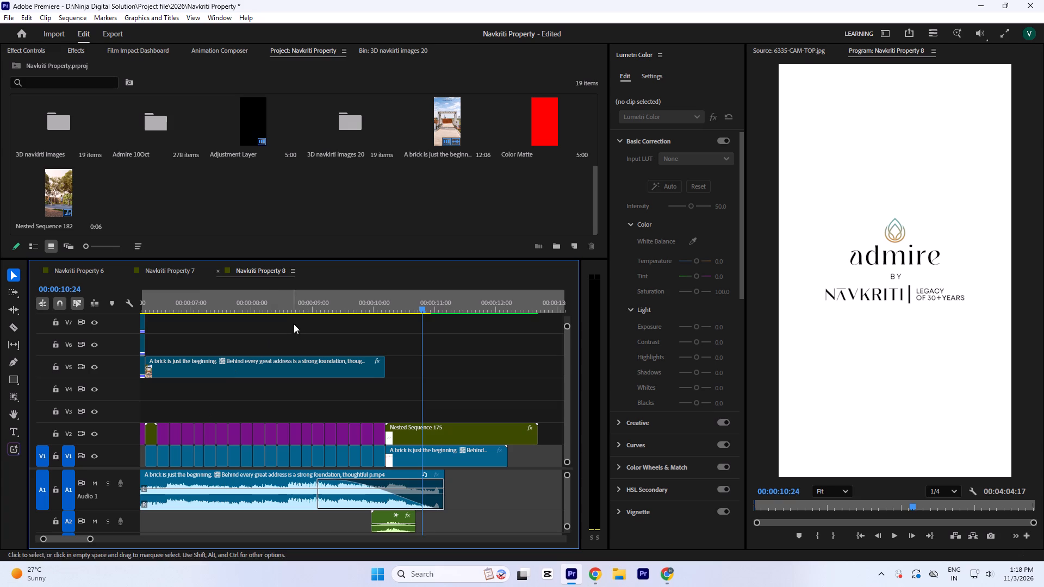
pyautogui.click(307, 305)
pyautogui.press('space')
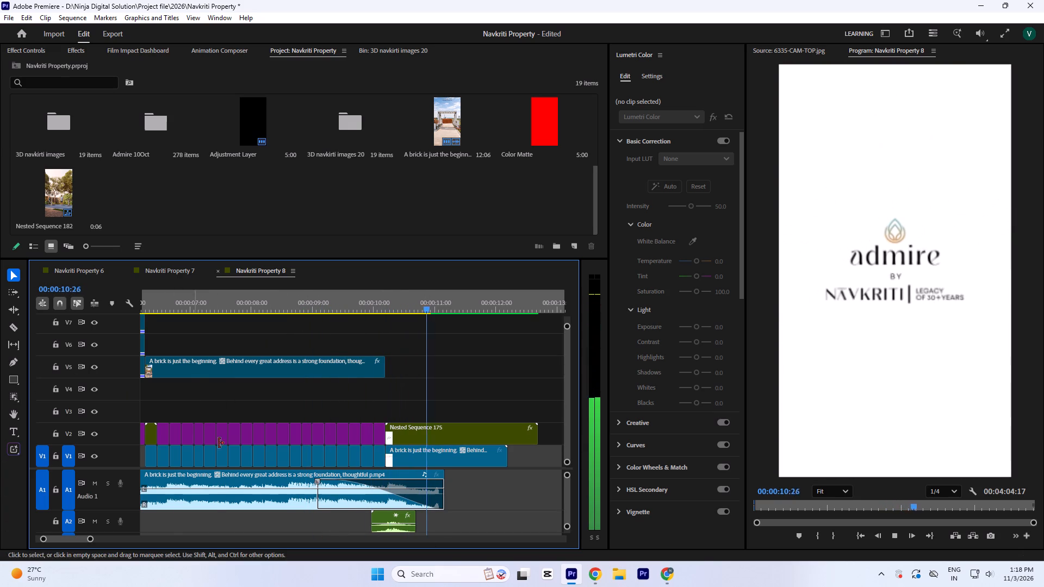
# Play the opening brick scene from the start of the sequence.
pyautogui.press('Return')
pyautogui.press('-')
pyautogui.press('-')
pyautogui.press('-')
pyautogui.press('=')
pyautogui.press('=')
pyautogui.press('=')
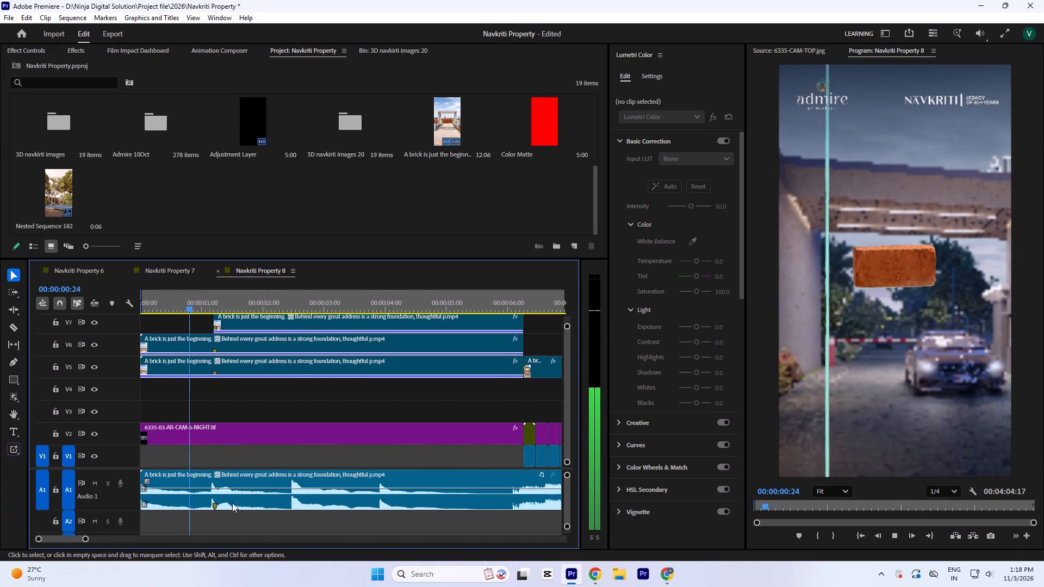
pyautogui.press('space')
# Save the project.
pyautogui.hotkey('ctrl', 's')
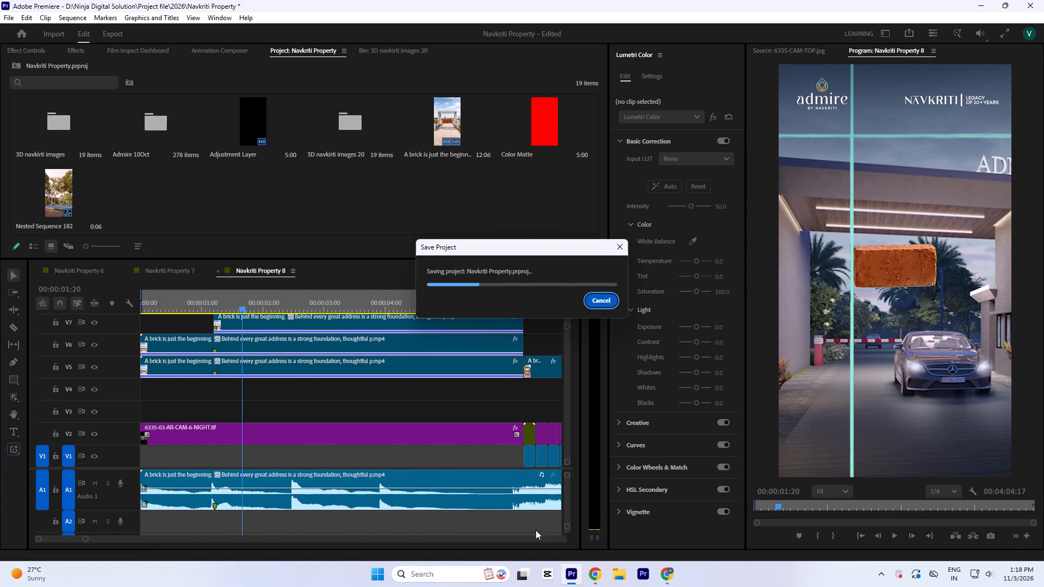
# Add a text layer reading HOME over the brick at 00:00:05:25.
pyautogui.press('Return')
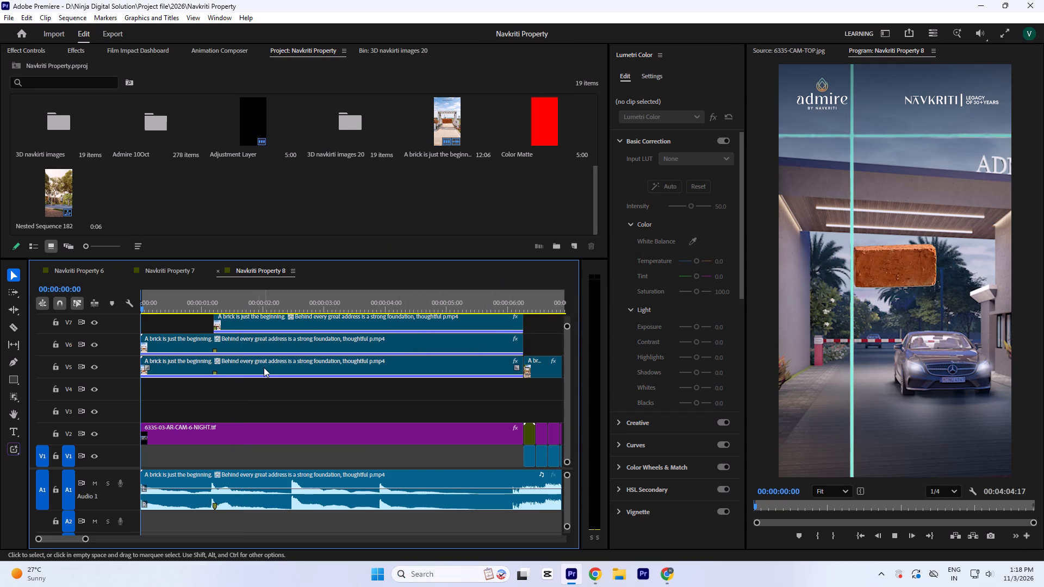
pyautogui.press('-')
pyautogui.press('-')
pyautogui.click(214, 310)
pyautogui.press('=')
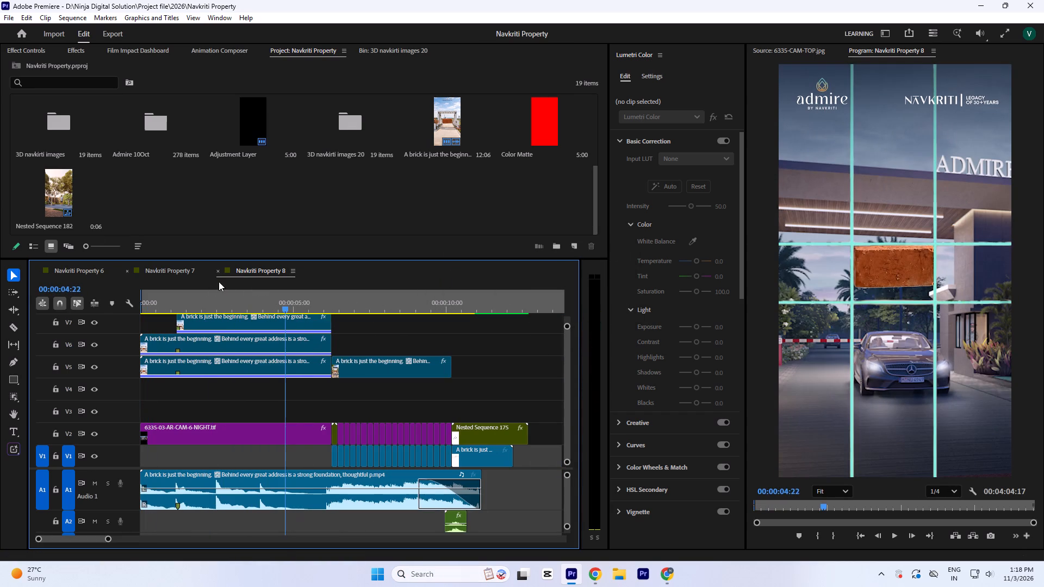
pyautogui.press('space')
pyautogui.press('space')
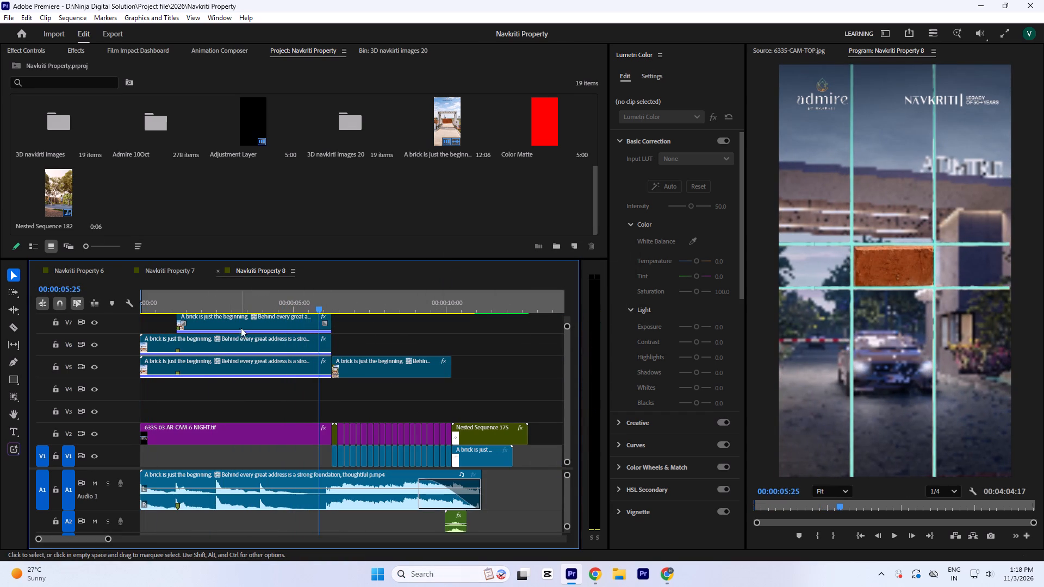
pyautogui.click(371, 205)
pyautogui.click(13, 432)
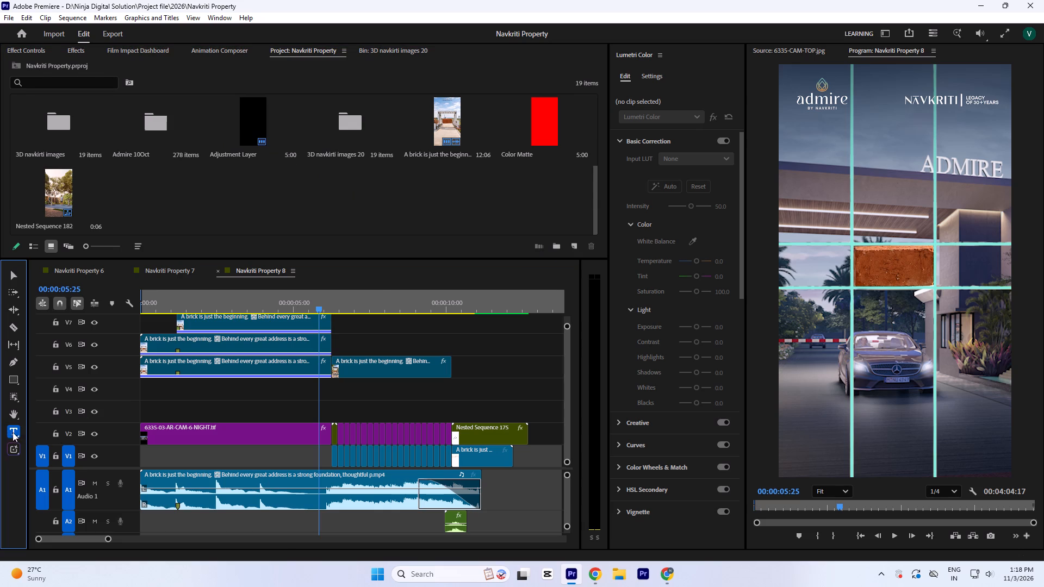
pyautogui.click(867, 266)
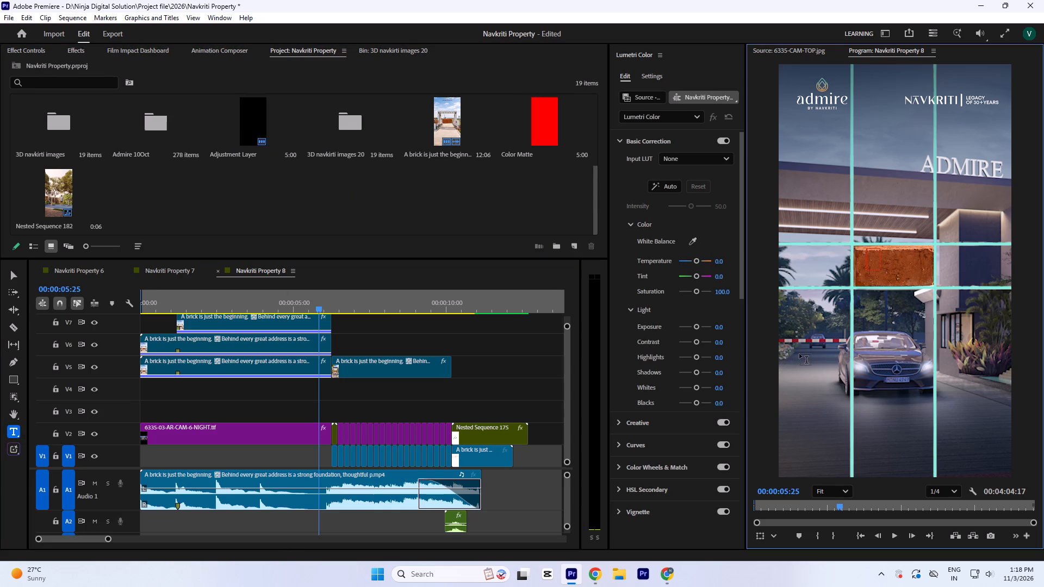
pyautogui.write('HOME')
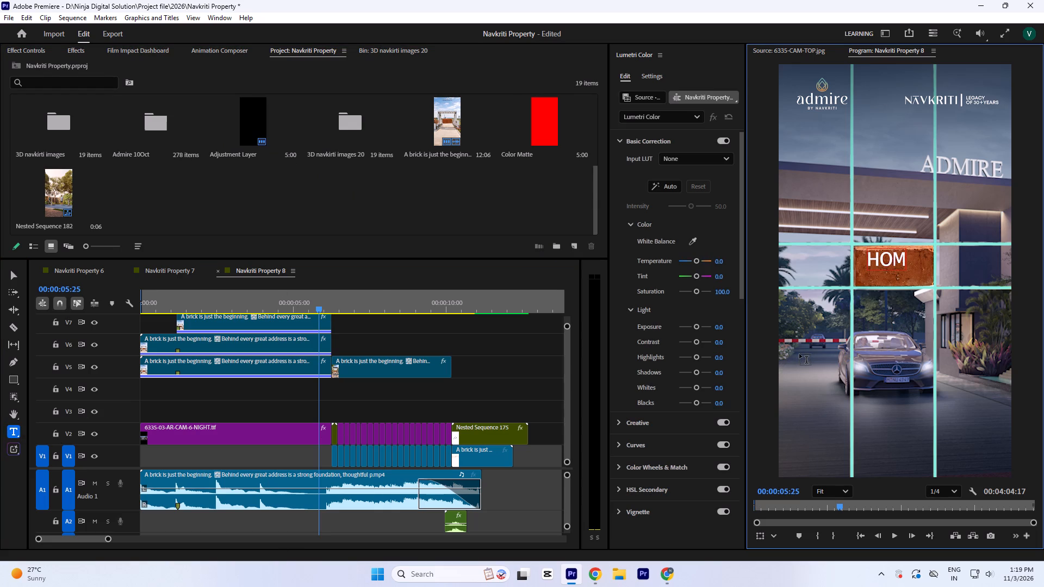
pyautogui.click(492, 392)
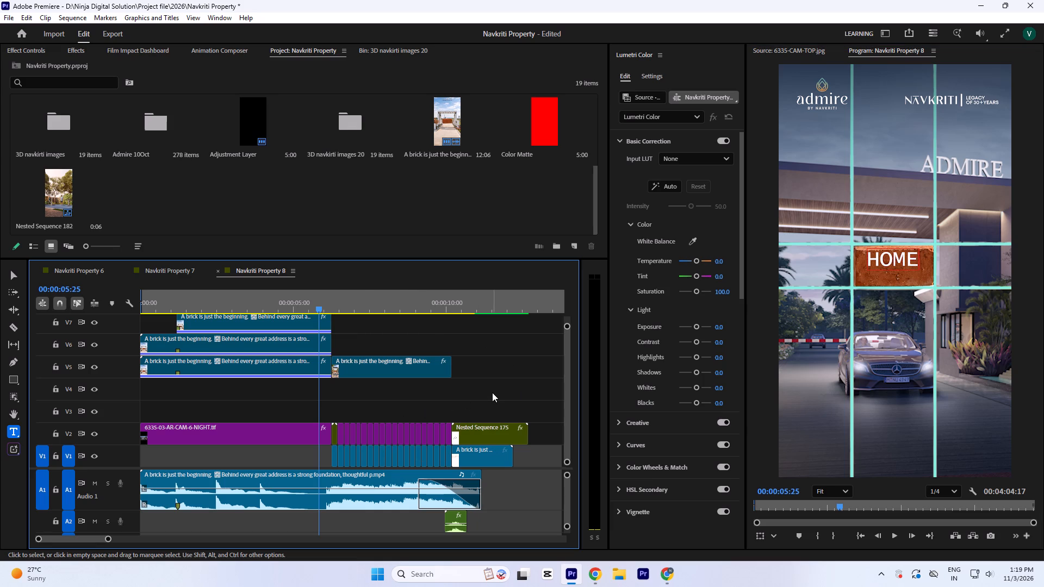
# Move both brick clips from V5 down to V4 and place the HOME title on V5, starting shortly before 00:00:05:00.
pyautogui.press('`')
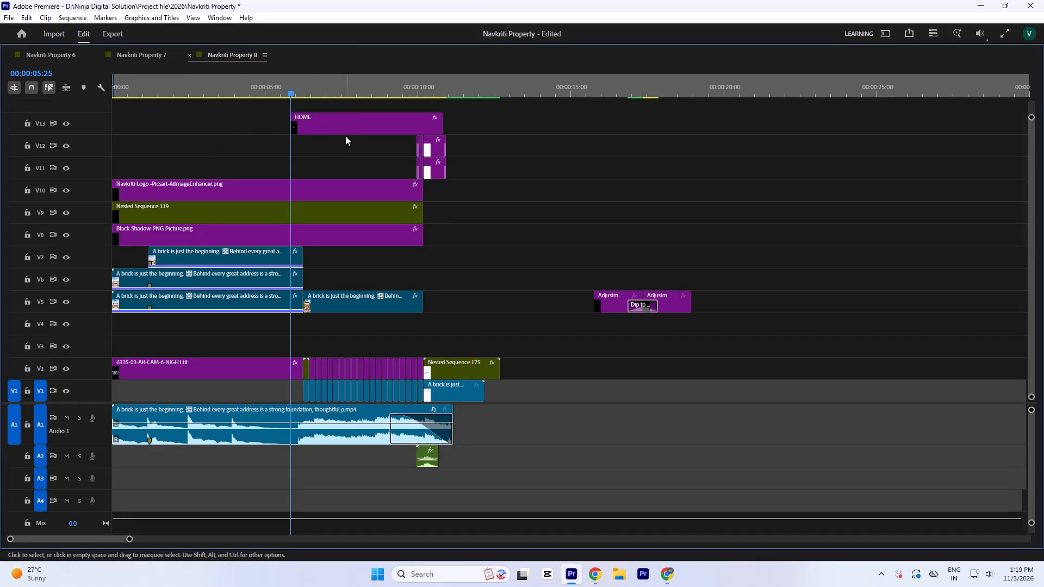
pyautogui.moveTo(340, 134); pyautogui.dragTo(522, 247)
pyautogui.moveTo(359, 330); pyautogui.dragTo(285, 317)
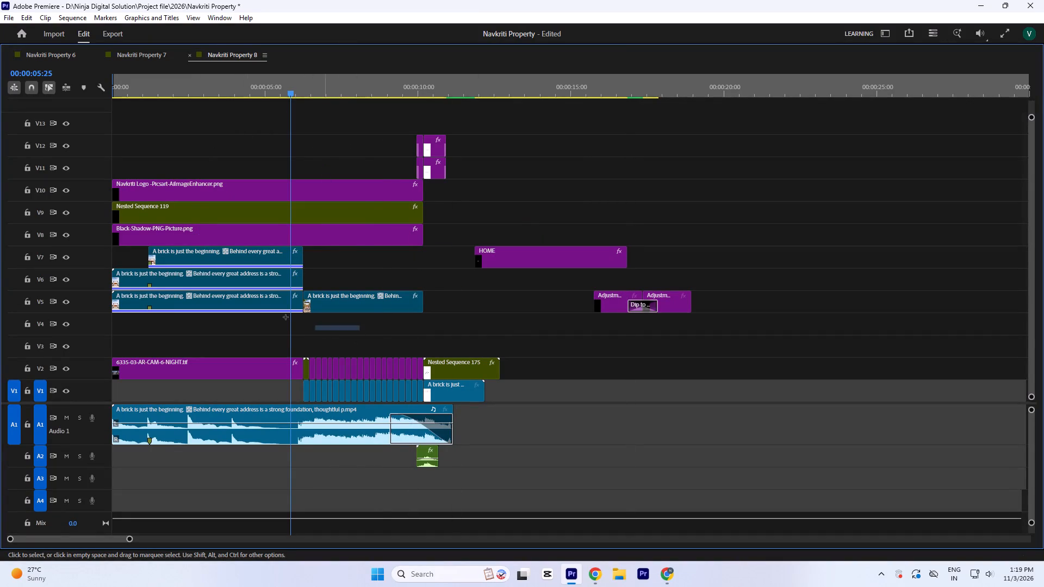
pyautogui.moveTo(285, 317); pyautogui.dragTo(238, 305)
pyautogui.moveTo(238, 305); pyautogui.dragTo(239, 321)
pyautogui.click(416, 288)
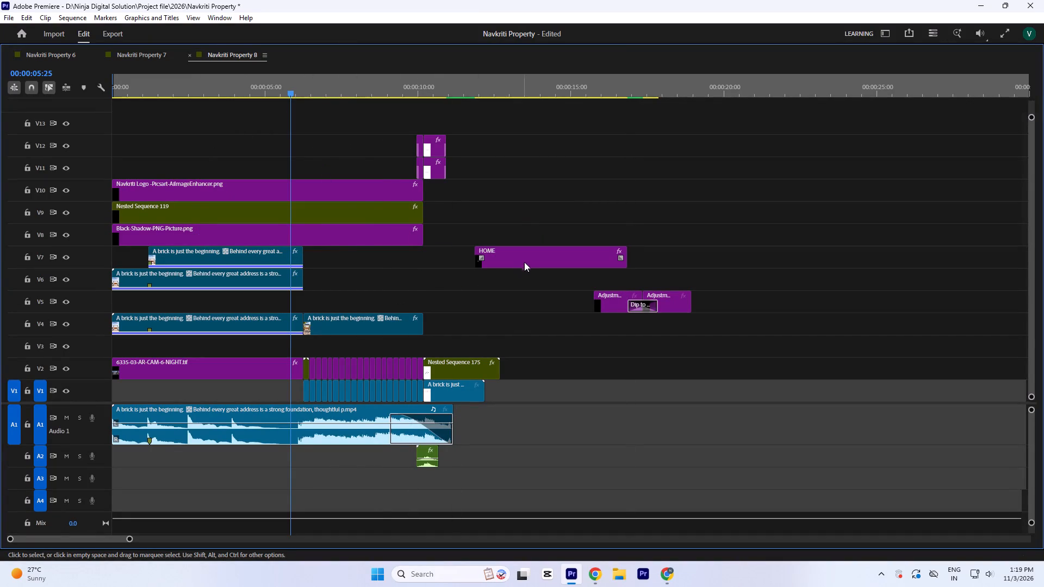
pyautogui.moveTo(525, 260); pyautogui.dragTo(311, 303)
pyautogui.press('`')
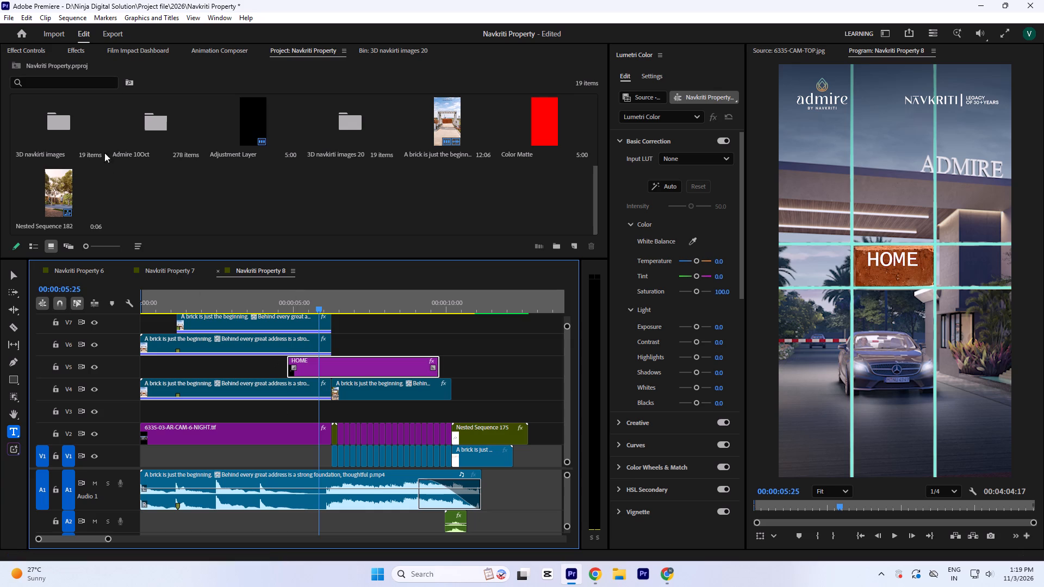
# Set the HOME title's Vector Motion position to 550, 1005 and its scale to 126 so it fills the brick.
pyautogui.click(35, 57)
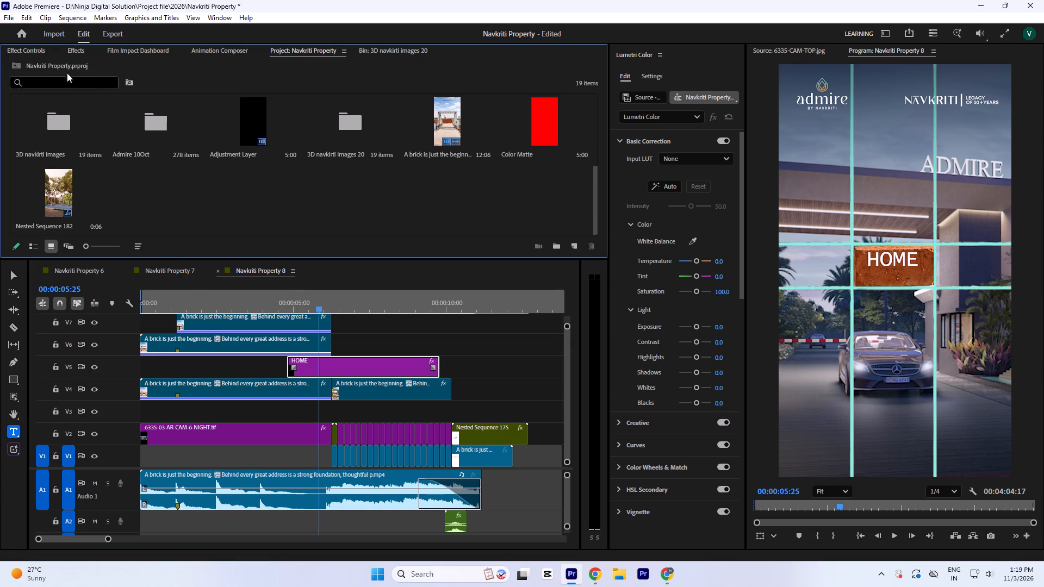
pyautogui.click(35, 47)
pyautogui.moveTo(211, 105); pyautogui.dragTo(207, 96)
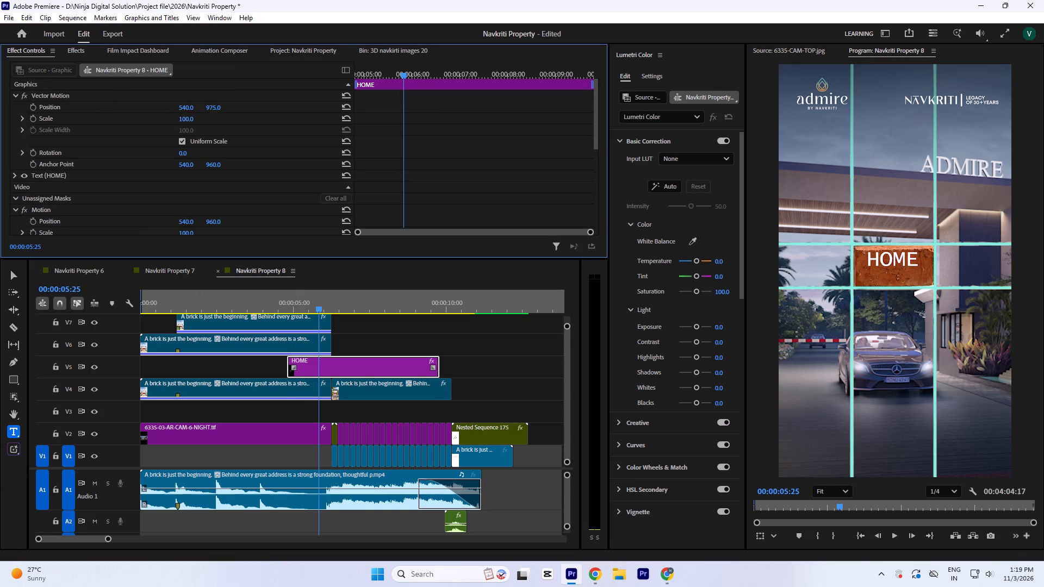
pyautogui.moveTo(207, 96); pyautogui.dragTo(202, 78)
pyautogui.click(188, 116)
pyautogui.press('Up')
pyautogui.press('Up')
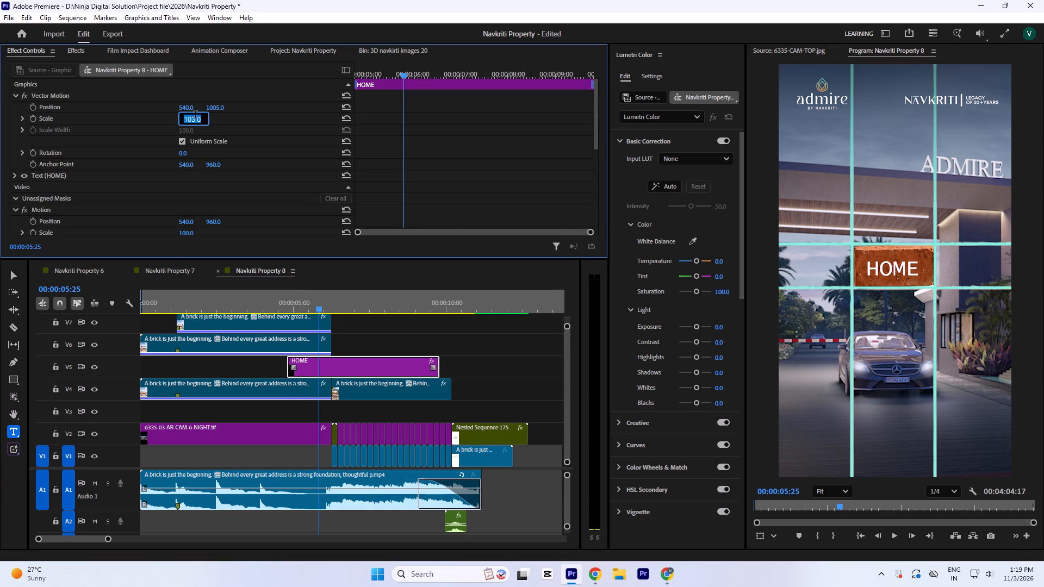
pyautogui.press('Up')
pyautogui.press('Up')
pyautogui.press('Up')
pyautogui.press('Up')
pyautogui.press('Up')
pyautogui.press('Up')
pyautogui.press('Up')
pyautogui.press('Up')
pyautogui.press('Up')
pyautogui.press('Up')
pyautogui.press('Up')
pyautogui.press('Up')
pyautogui.press('Up')
pyautogui.press('Up')
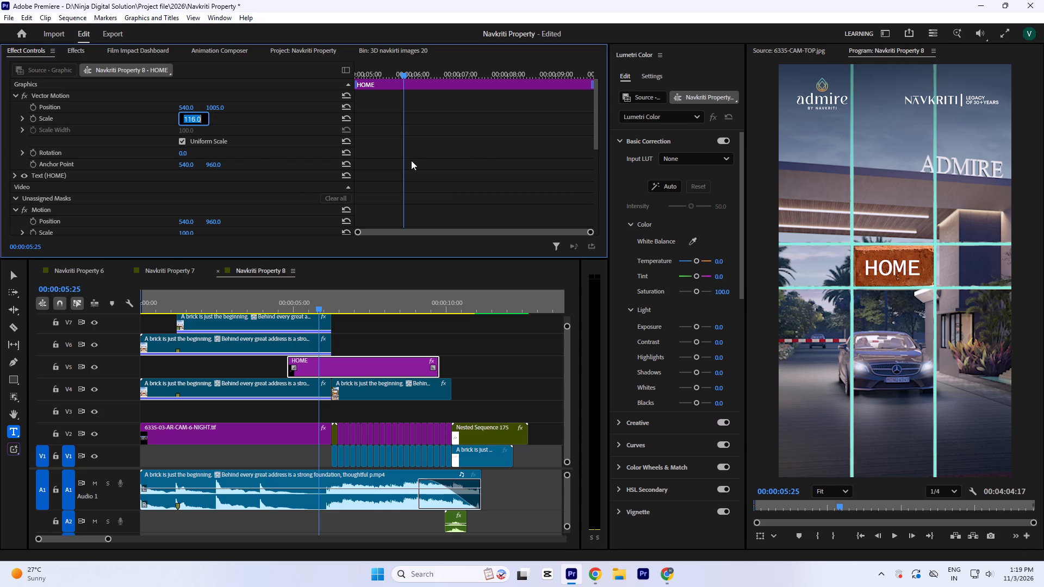
pyautogui.press('Up')
pyautogui.press('Up')
pyautogui.press('Up')
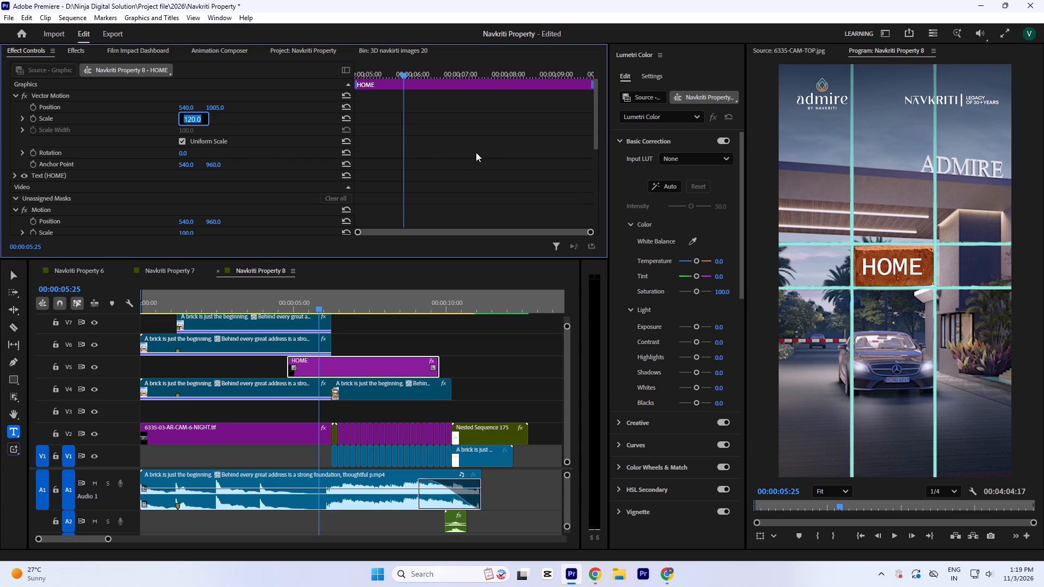
pyautogui.press('Up')
pyautogui.press('Up')
pyautogui.press('Up')
pyautogui.press('Up')
pyautogui.press('Up')
pyautogui.press('Up')
pyautogui.press('Up')
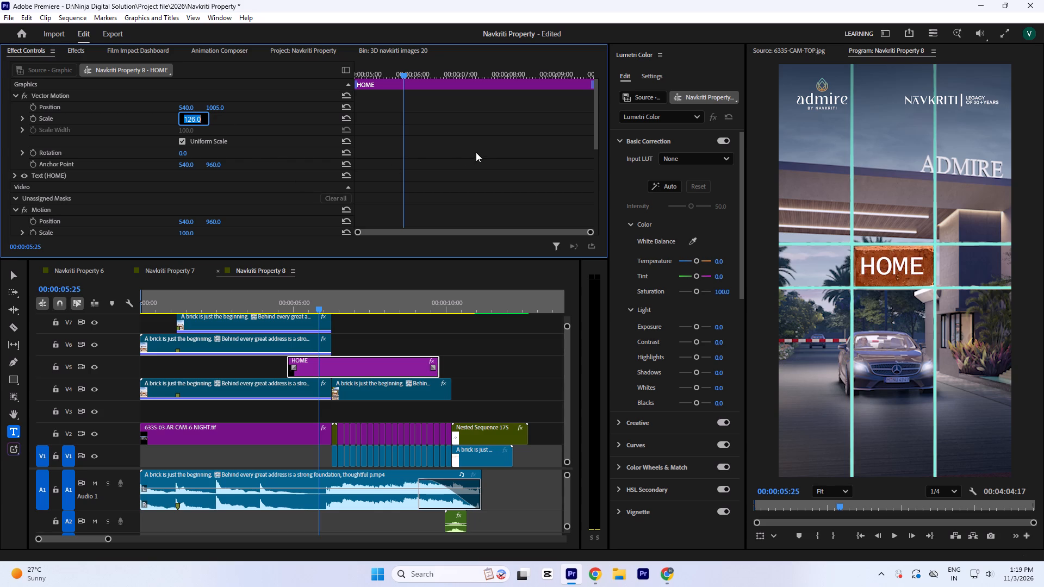
pyautogui.click(476, 152)
pyautogui.moveTo(187, 109); pyautogui.dragTo(187, 104)
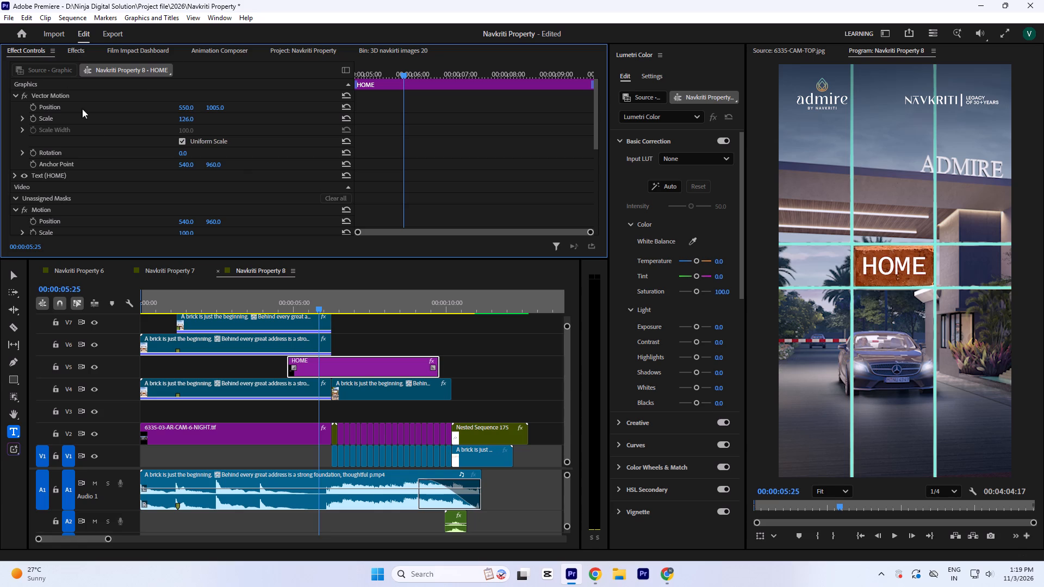
# Turn on the shadow for the HOME text and change its colour to near black.
pyautogui.scroll(4, 95, 166)
pyautogui.scroll(-5, 92, 167)
pyautogui.scroll(-20, 86, 189)
pyautogui.scroll(-2, 86, 189)
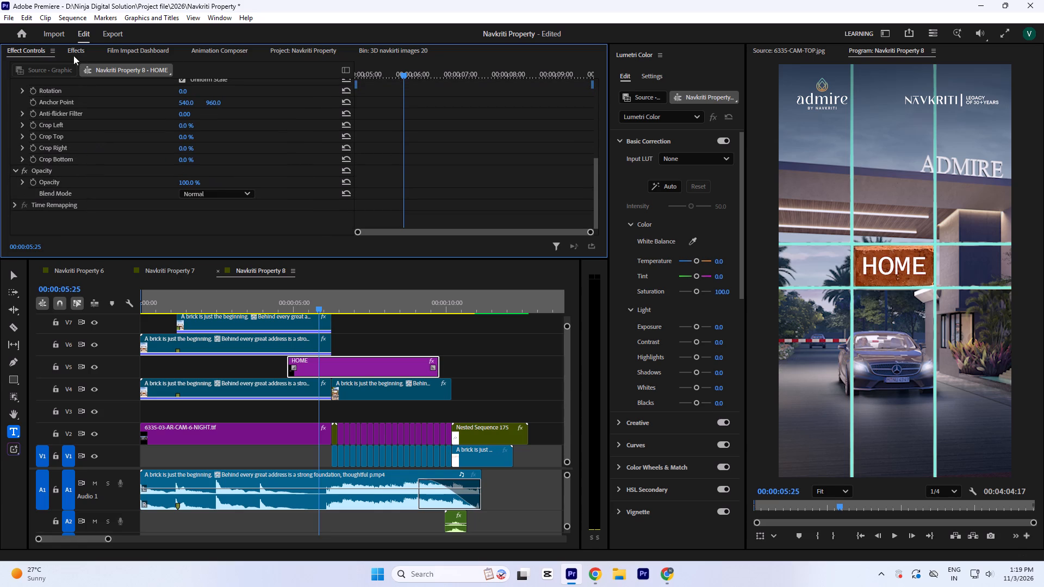
pyautogui.click(80, 52)
pyautogui.click(57, 70)
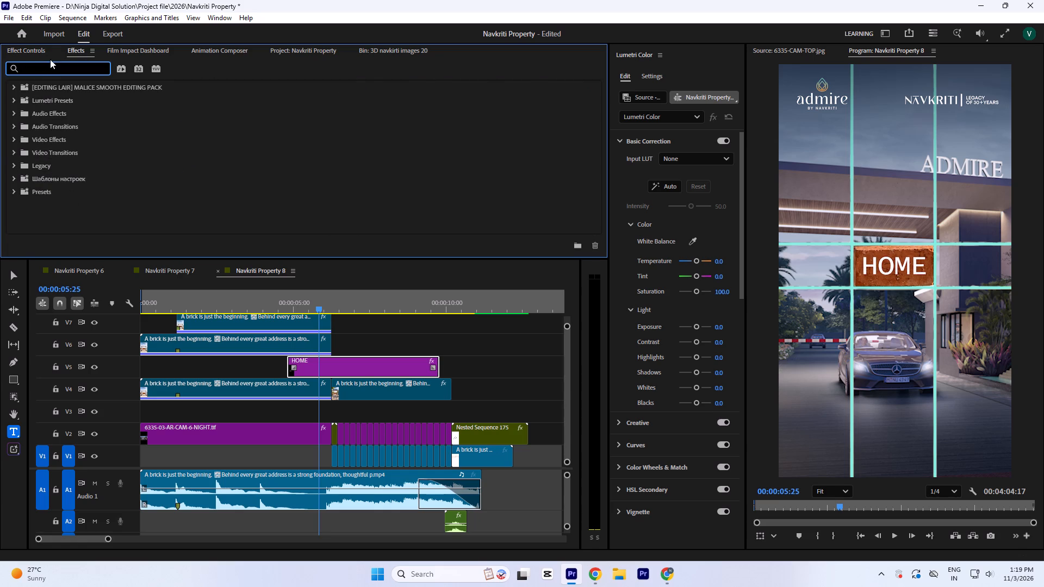
pyautogui.click(24, 49)
pyautogui.scroll(14, 82, 213)
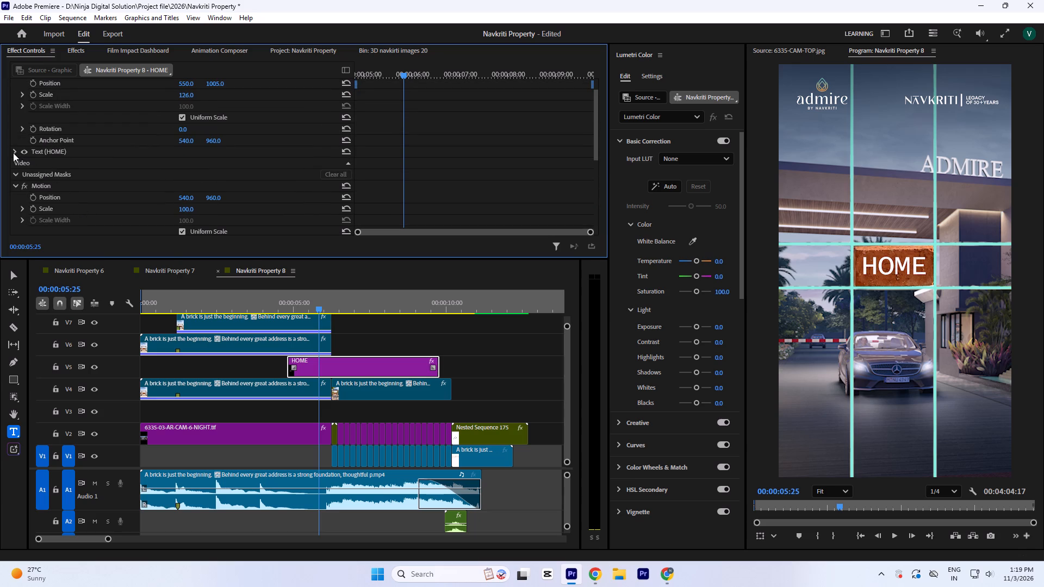
pyautogui.click(13, 153)
pyautogui.scroll(-19, 20, 173)
pyautogui.scroll(-2, 27, 189)
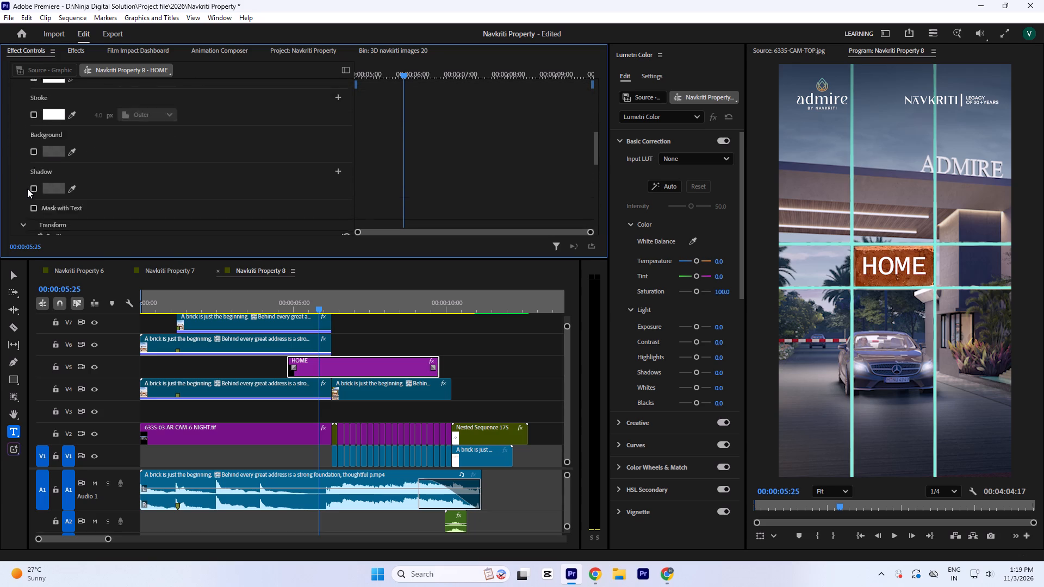
pyautogui.scroll(-2, 27, 189)
pyautogui.click(34, 168)
pyautogui.click(52, 168)
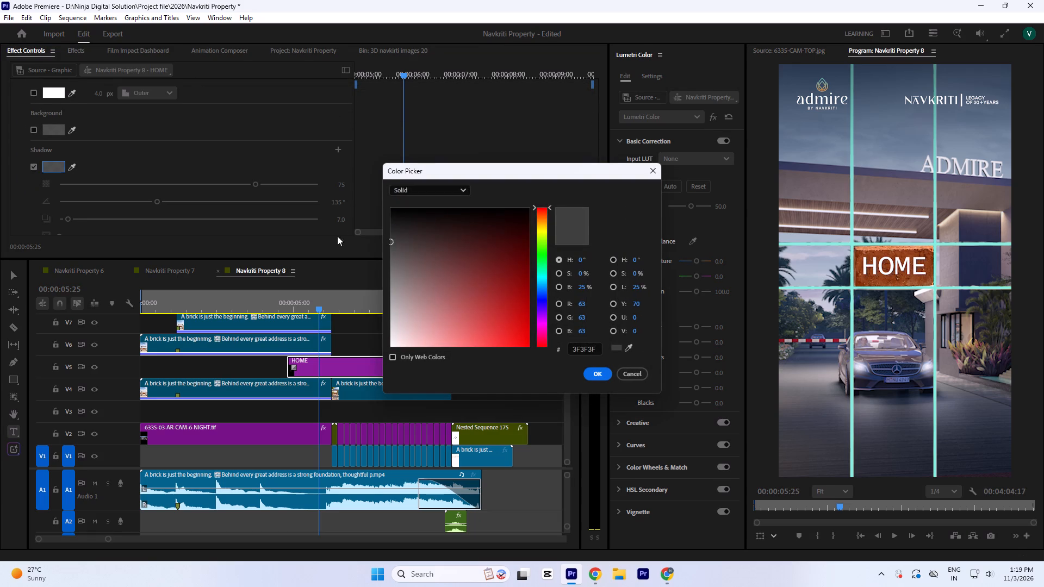
pyautogui.moveTo(446, 243); pyautogui.dragTo(435, 207)
pyautogui.press('Return')
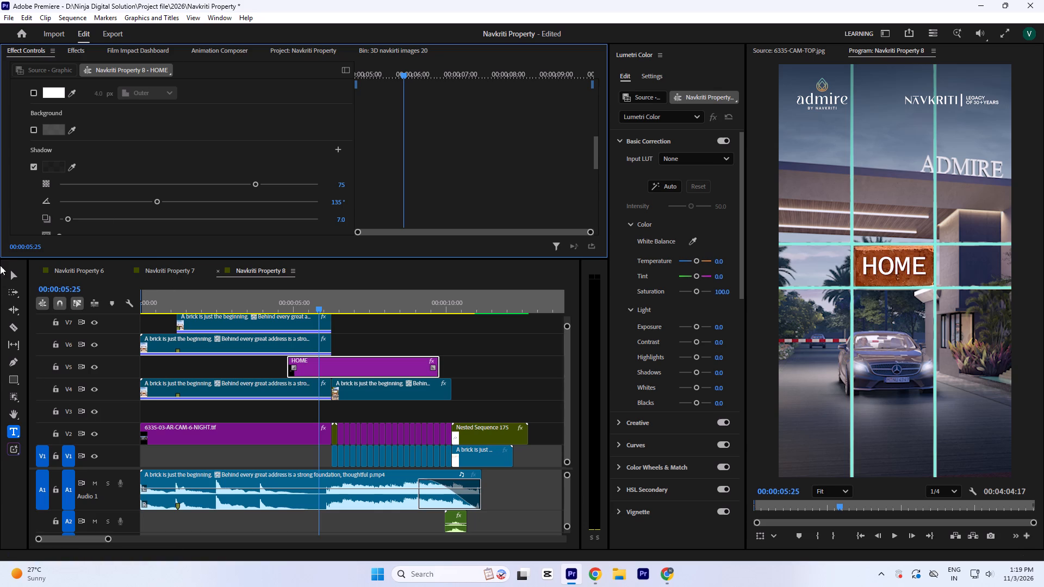
# Set the HOME text shadow's opacity to about 81 and its distance to about 7.5.
pyautogui.moveTo(256, 182); pyautogui.dragTo(277, 193)
pyautogui.moveTo(277, 193); pyautogui.dragTo(291, 197)
pyautogui.moveTo(291, 197); pyautogui.dragTo(269, 206)
pyautogui.scroll(-3, 224, 180)
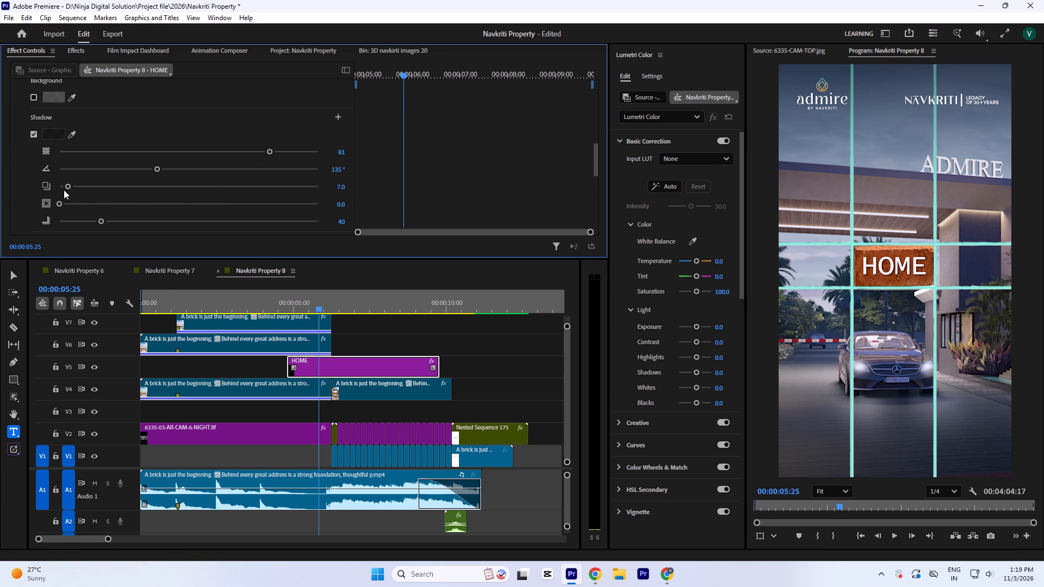
pyautogui.moveTo(66, 188); pyautogui.dragTo(78, 196)
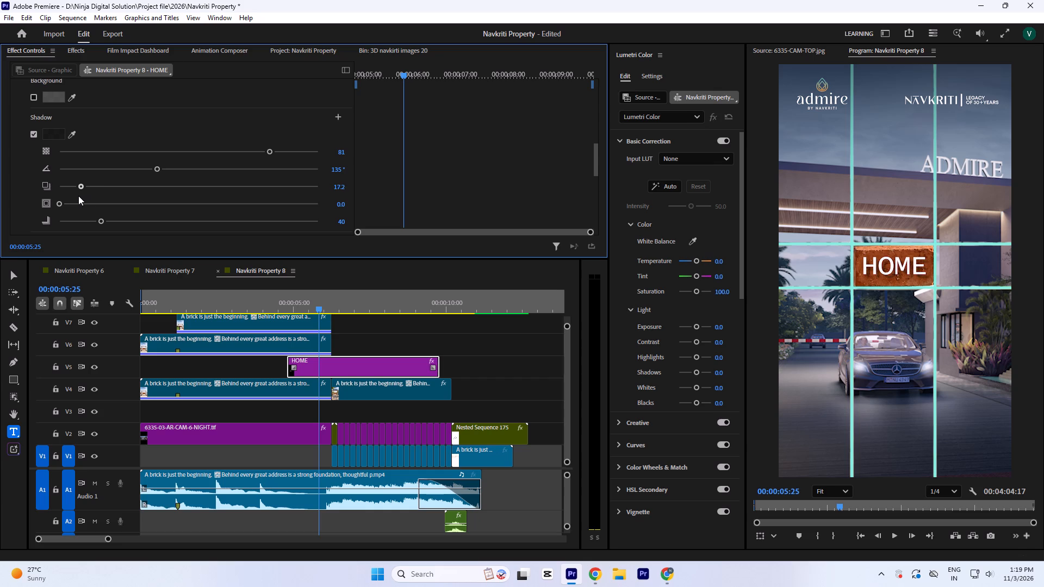
pyautogui.moveTo(78, 196); pyautogui.dragTo(63, 208)
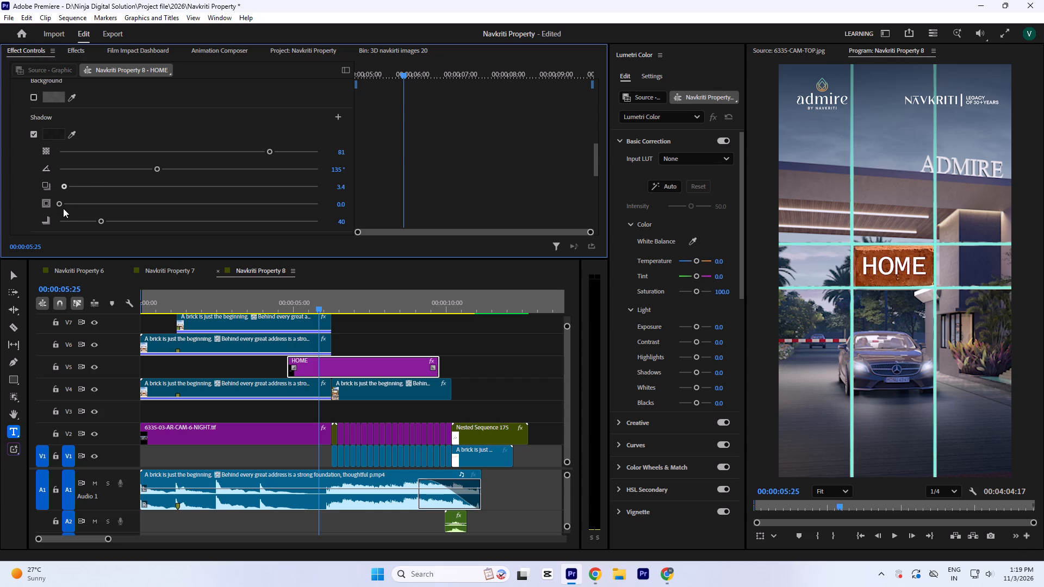
pyautogui.moveTo(63, 208); pyautogui.dragTo(68, 208)
# Set the HOME text shadow's blur to about 24 and angle to about 119°, keeping its size at 0.
pyautogui.moveTo(100, 221); pyautogui.dragTo(83, 222)
pyautogui.moveTo(83, 222); pyautogui.dragTo(176, 241)
pyautogui.moveTo(176, 241); pyautogui.dragTo(118, 251)
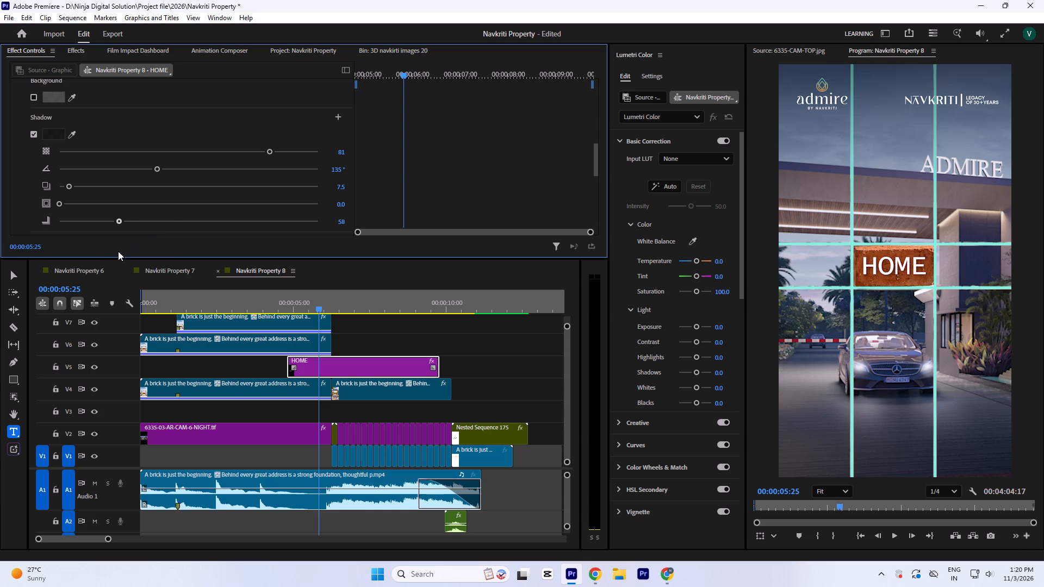
pyautogui.moveTo(118, 251); pyautogui.dragTo(215, 261)
pyautogui.moveTo(215, 261); pyautogui.dragTo(83, 260)
pyautogui.moveTo(60, 206); pyautogui.dragTo(69, 206)
pyautogui.moveTo(69, 206); pyautogui.dragTo(70, 209)
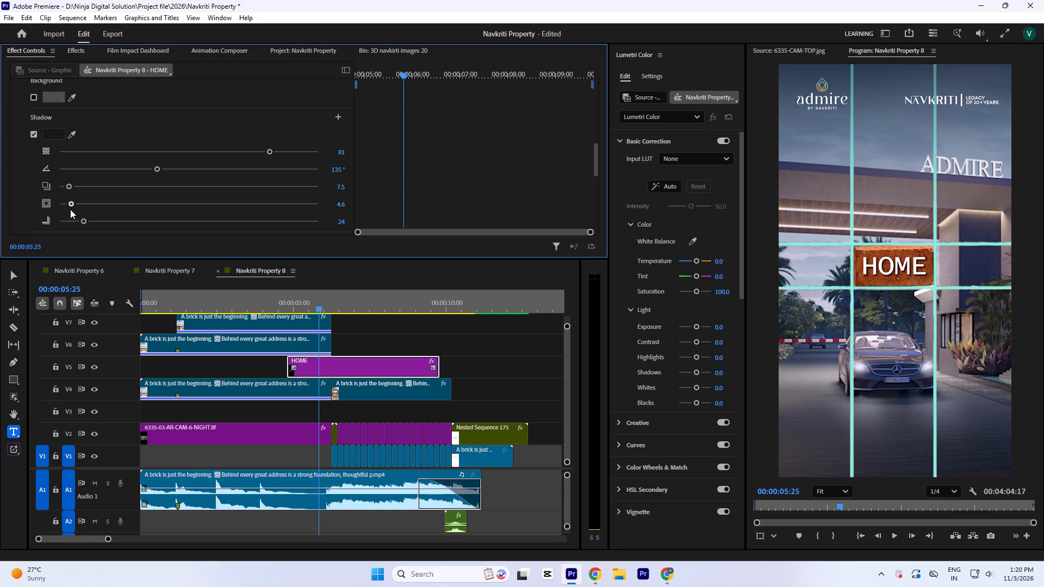
pyautogui.moveTo(70, 209); pyautogui.dragTo(44, 216)
pyautogui.moveTo(44, 216); pyautogui.dragTo(40, 216)
pyautogui.moveTo(157, 167); pyautogui.dragTo(144, 174)
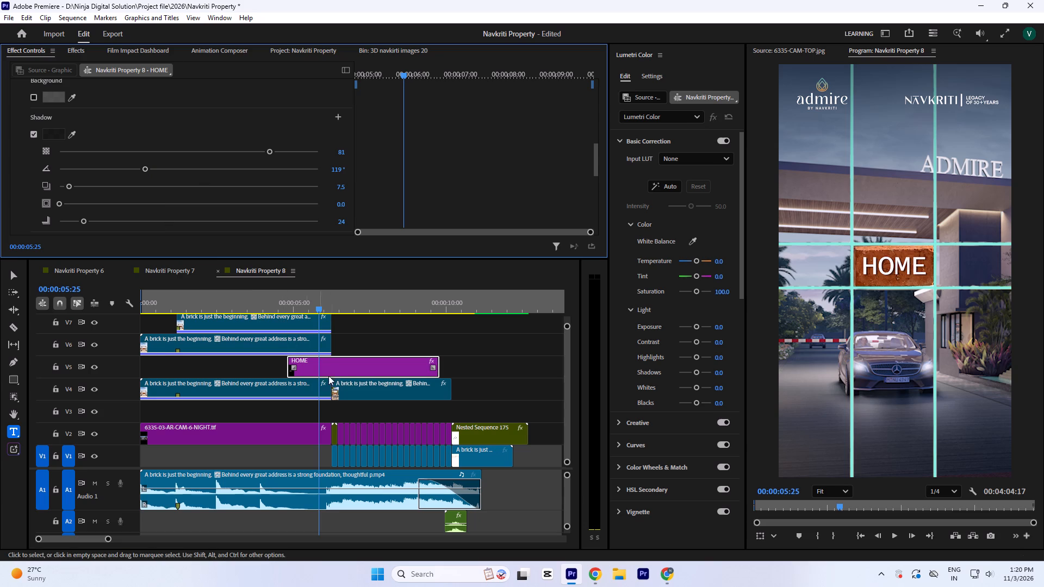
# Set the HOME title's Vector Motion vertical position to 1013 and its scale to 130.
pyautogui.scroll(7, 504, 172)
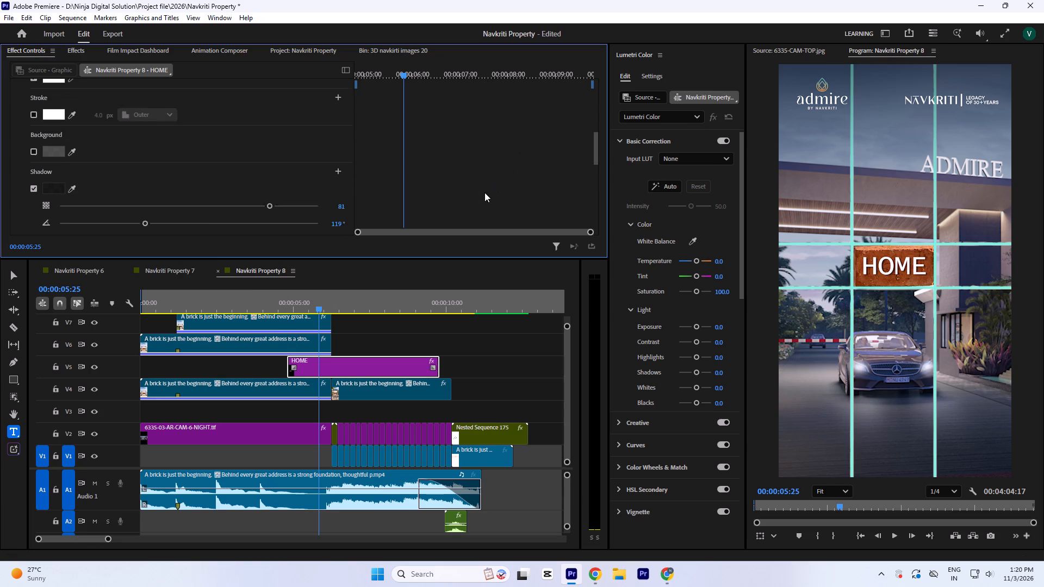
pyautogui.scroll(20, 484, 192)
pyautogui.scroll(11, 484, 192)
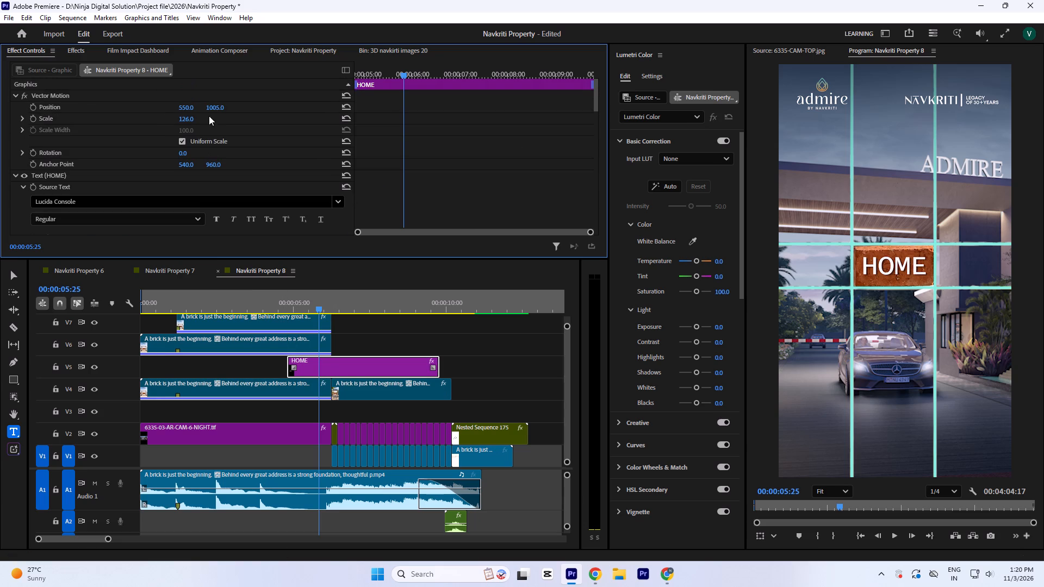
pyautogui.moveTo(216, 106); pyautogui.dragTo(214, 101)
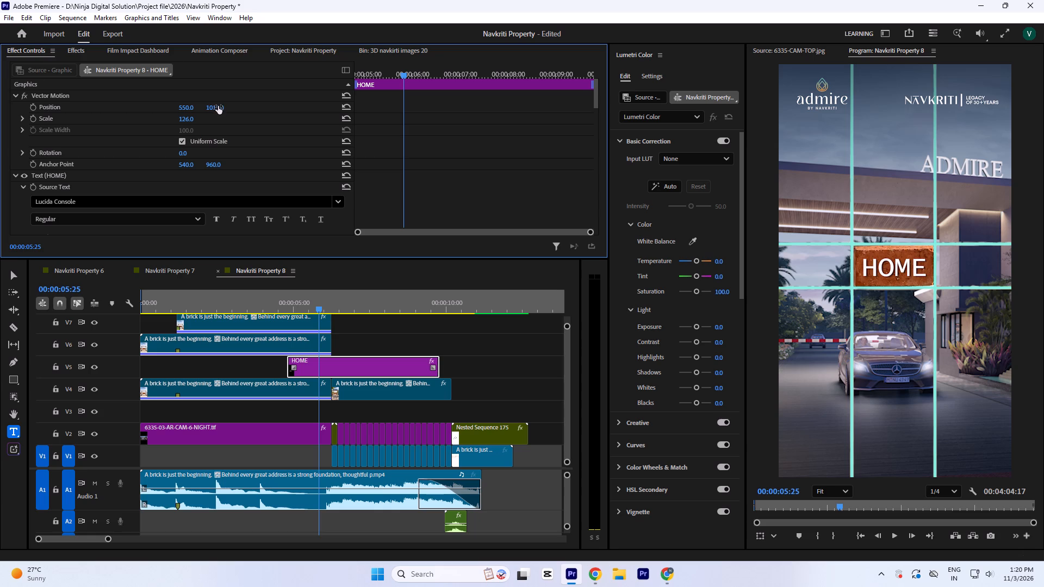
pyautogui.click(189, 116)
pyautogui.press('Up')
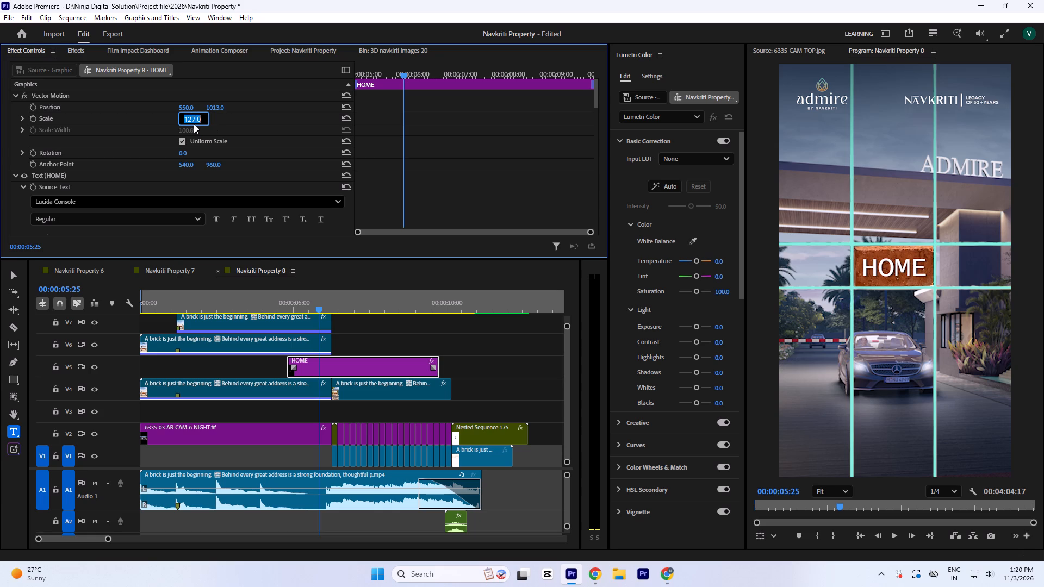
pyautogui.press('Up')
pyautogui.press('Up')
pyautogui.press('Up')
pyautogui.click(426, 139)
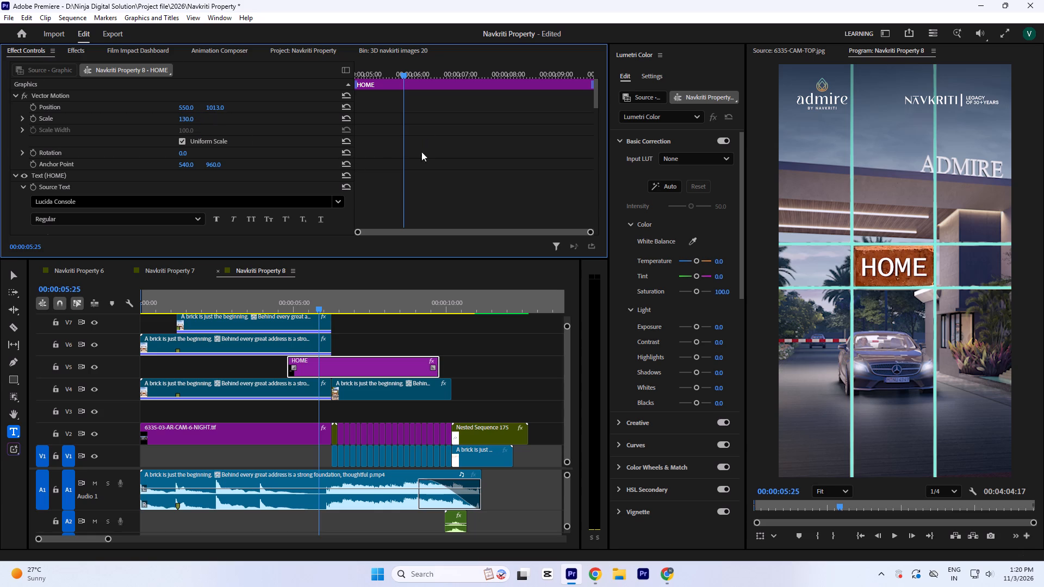
# Set the HOME title's Vector Motion position to 547, 1017 and its scale to 133, and save the project.
pyautogui.click(469, 346)
pyautogui.click(382, 371)
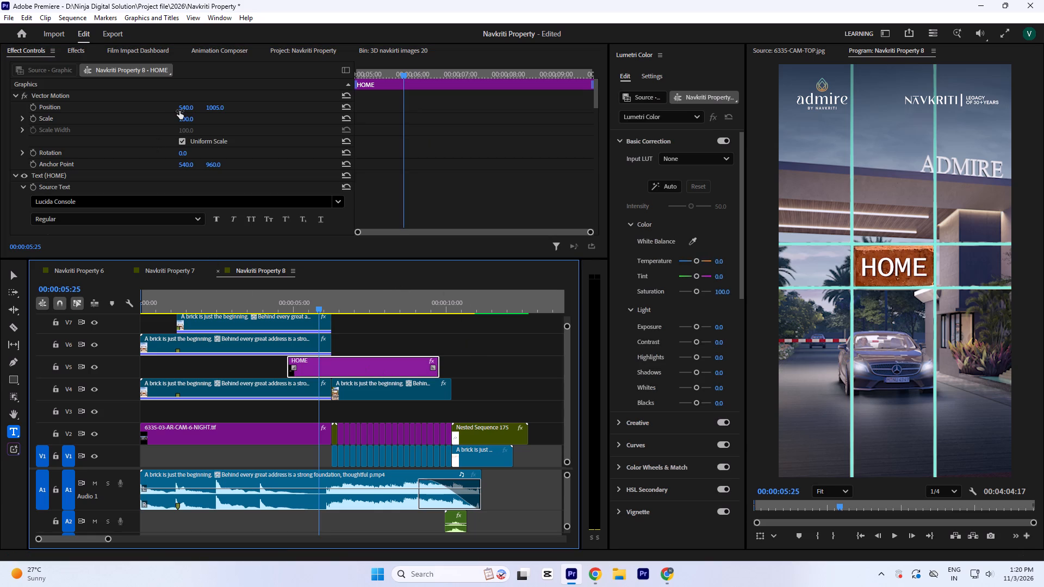
pyautogui.click(182, 110)
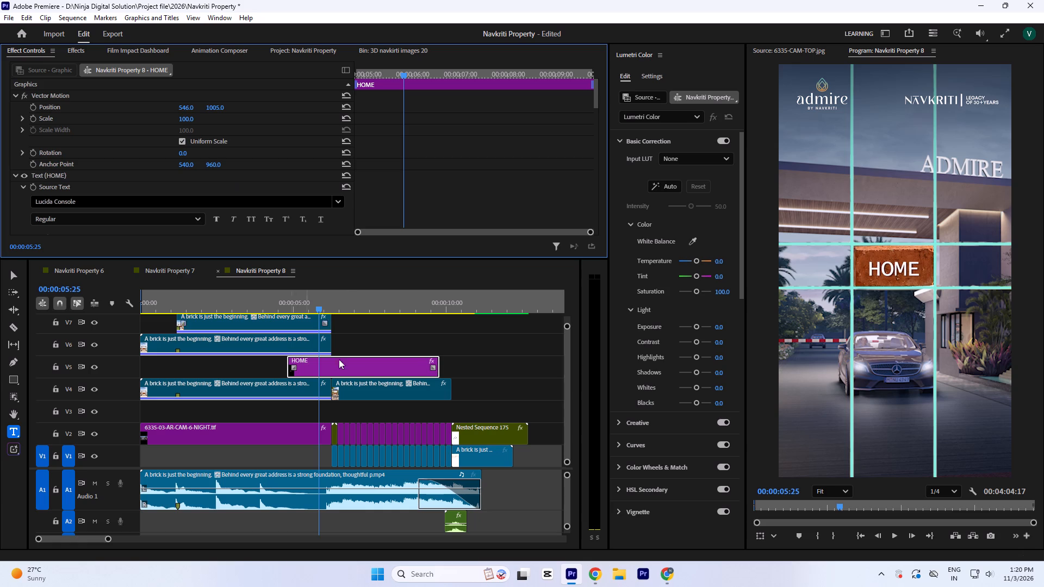
pyautogui.click(403, 331)
pyautogui.click(385, 366)
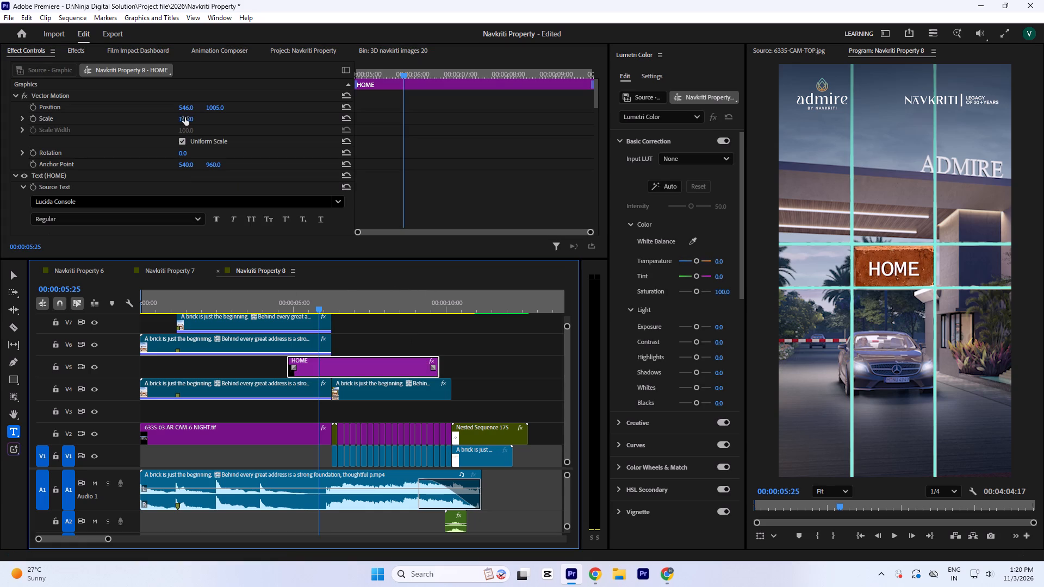
pyautogui.moveTo(185, 117); pyautogui.dragTo(180, 95)
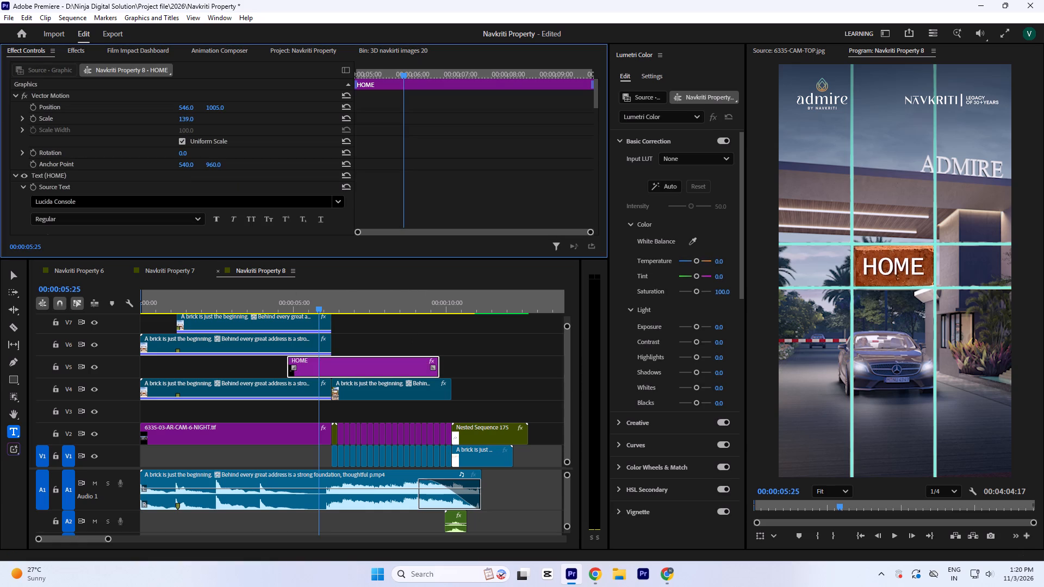
pyautogui.moveTo(180, 95); pyautogui.dragTo(180, 98)
pyautogui.moveTo(211, 108); pyautogui.dragTo(207, 97)
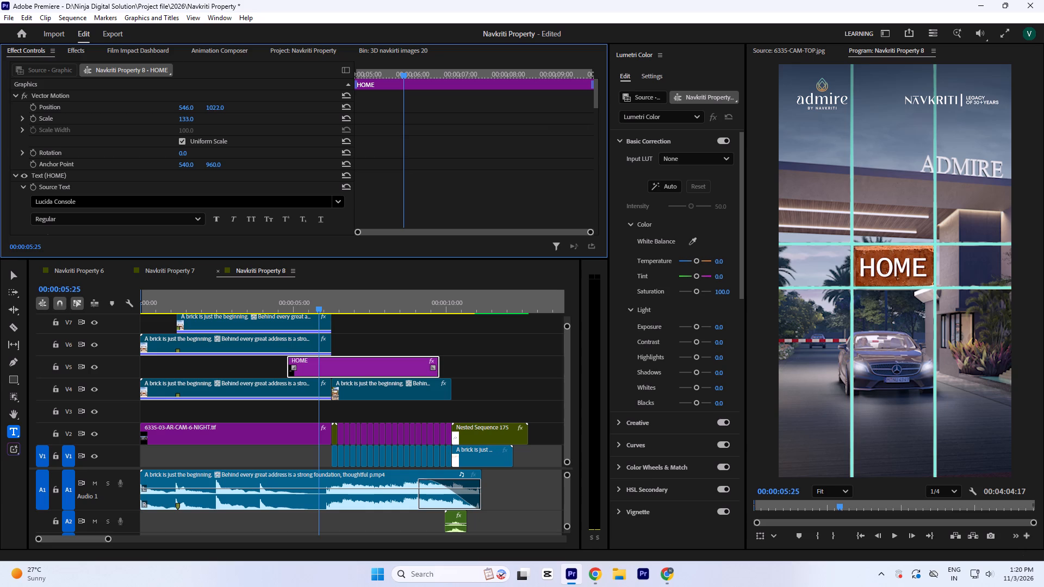
pyautogui.moveTo(207, 97); pyautogui.dragTo(207, 100)
pyautogui.click(185, 104)
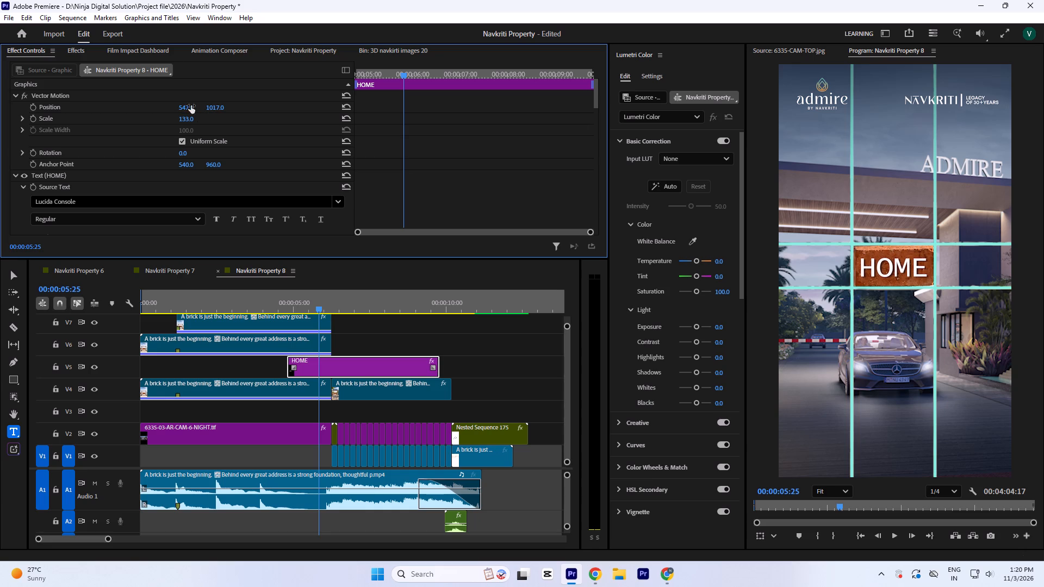
pyautogui.click(401, 340)
pyautogui.hotkey('ctrl', 's')
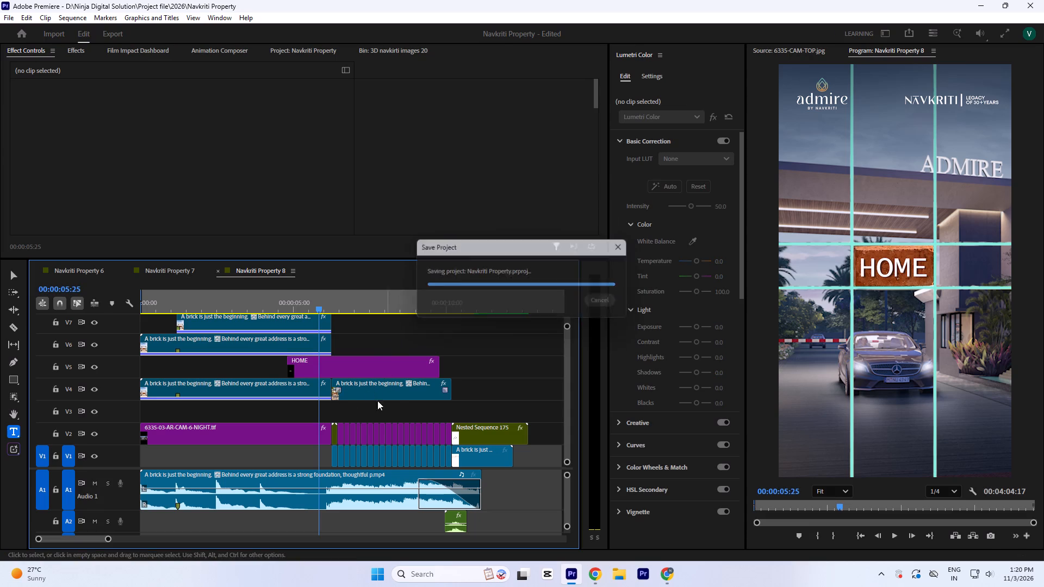
# Move the HOME title to the start of V5, extend it to the end of the V4 brick clips, and save.
pyautogui.moveTo(350, 370); pyautogui.dragTo(175, 365)
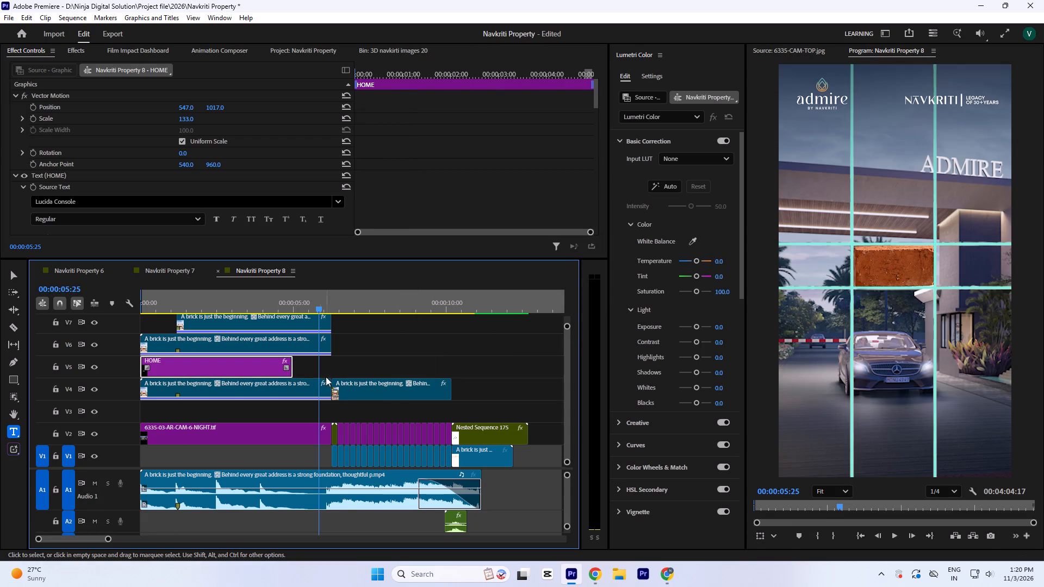
pyautogui.moveTo(297, 369); pyautogui.dragTo(452, 366)
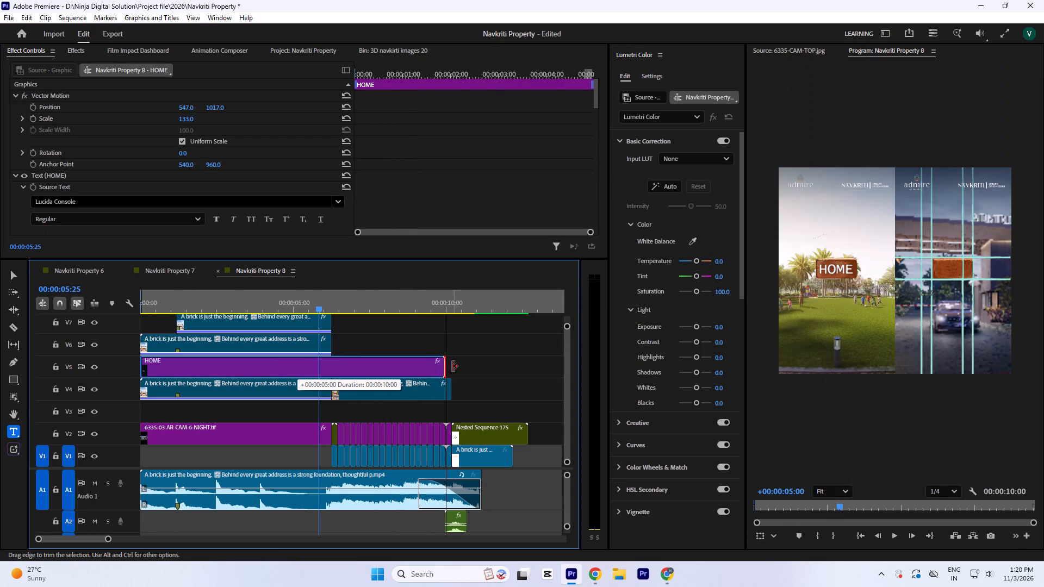
pyautogui.moveTo(452, 366); pyautogui.dragTo(453, 366)
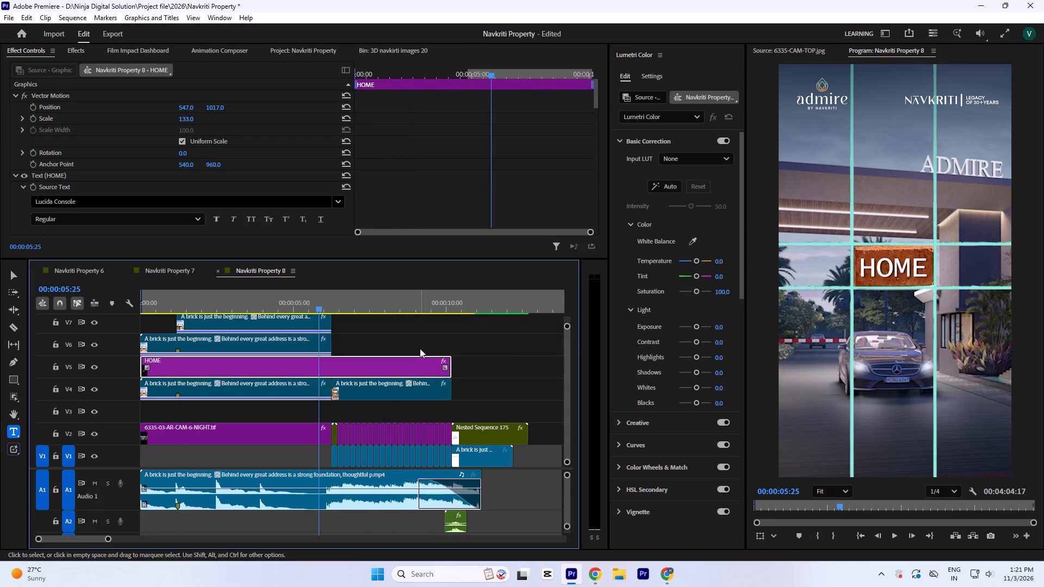
pyautogui.click(419, 347)
pyautogui.hotkey('ctrl', 's')
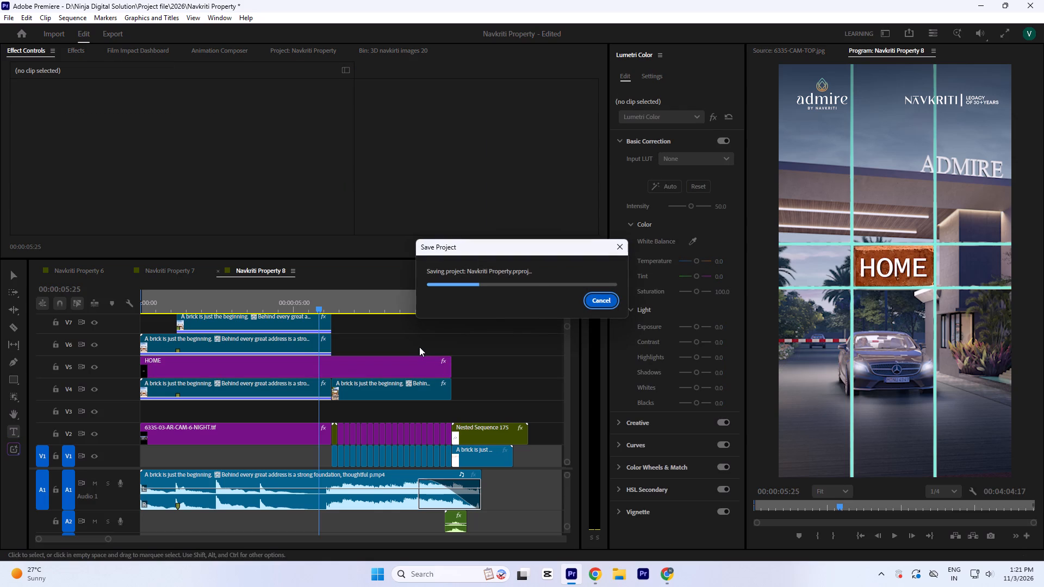
# Set the HOME title's horizontal Vector Motion position to 549 and save the project.
pyautogui.click(343, 365)
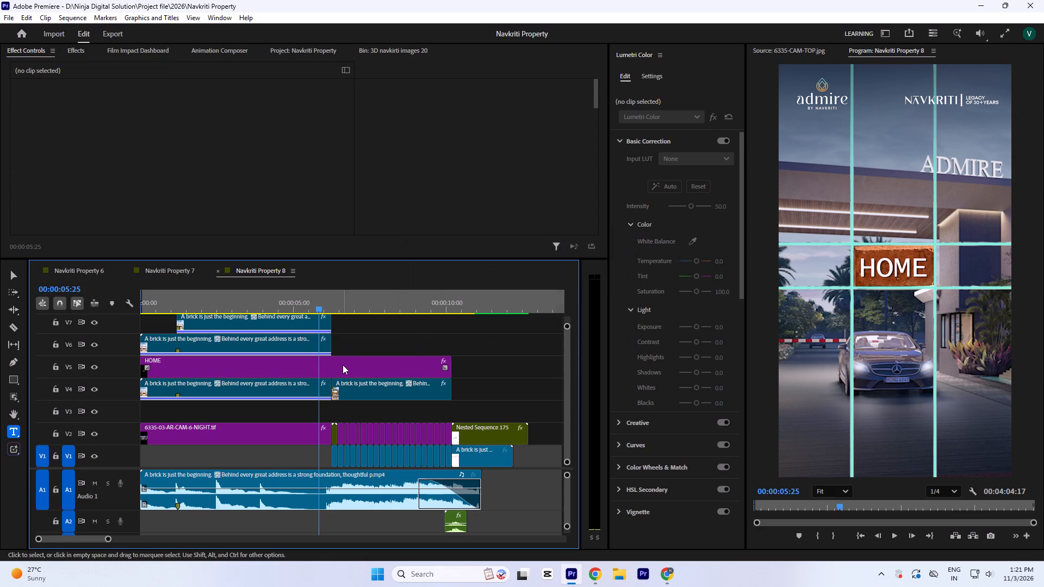
pyautogui.click(187, 107)
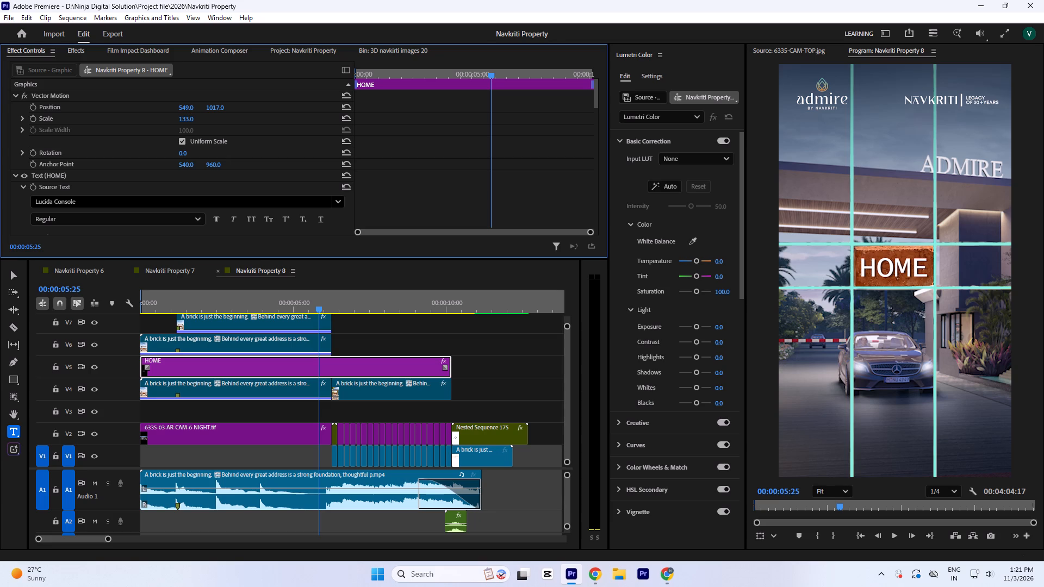
pyautogui.click(397, 332)
pyautogui.hotkey('ctrl', 's')
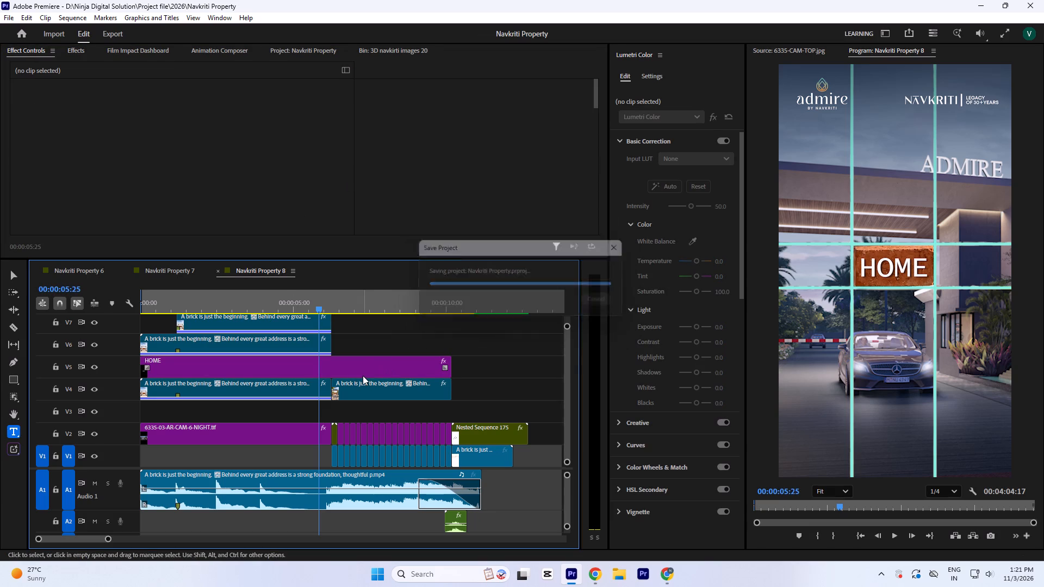
# Play the Navkriti Property 8 sequence through to the closing logo to review the HOME title on the brick.
pyautogui.press('Return')
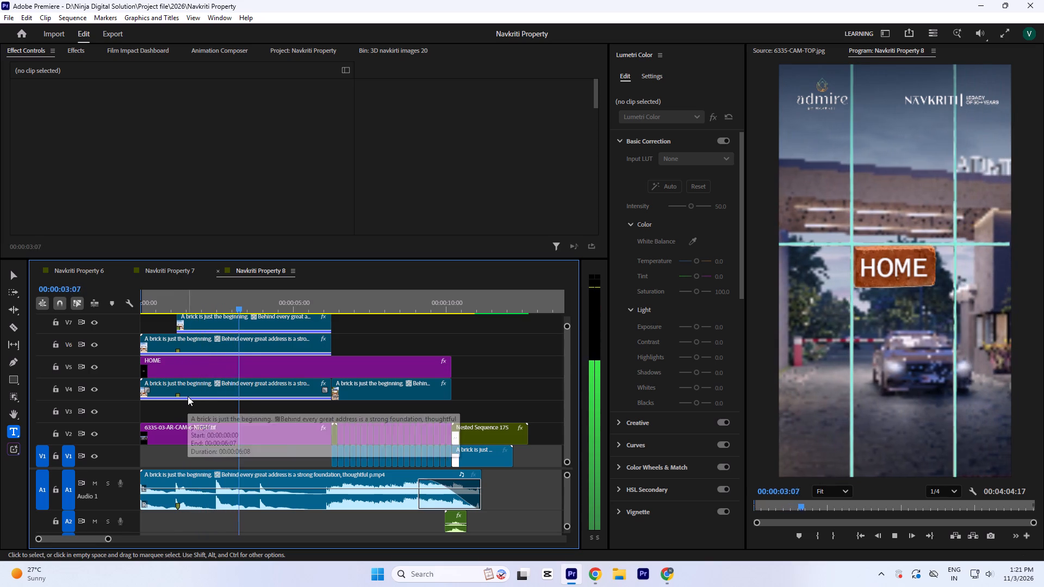
pyautogui.press('space')
pyautogui.press('space')
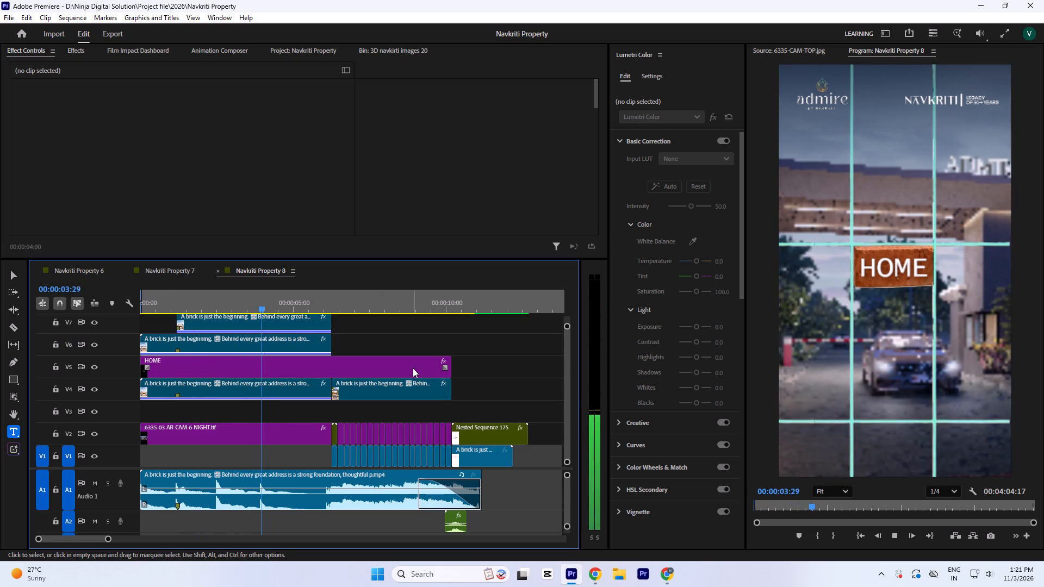
pyautogui.press('space')
pyautogui.press('space')
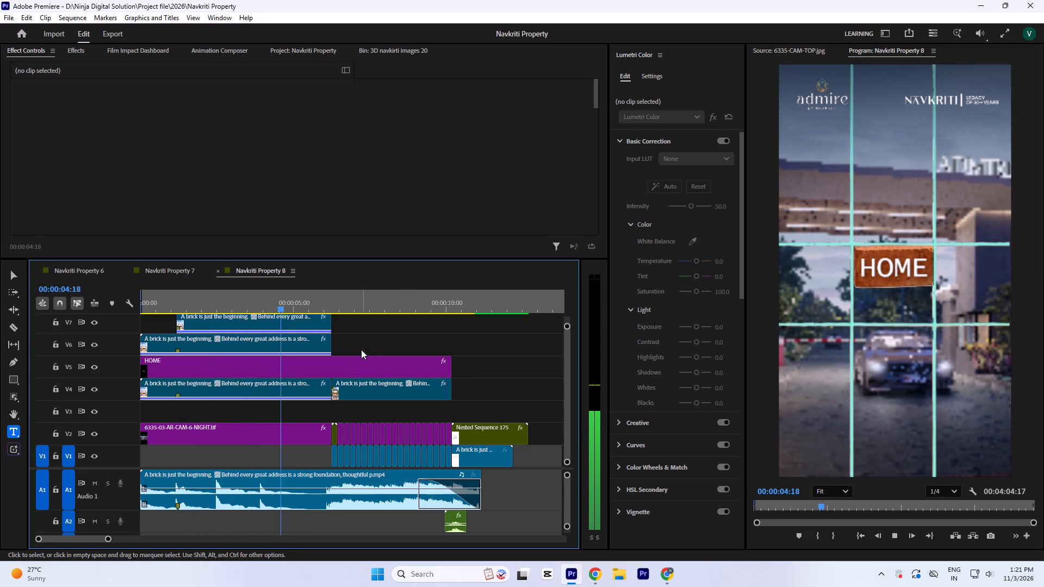
pyautogui.press('space')
pyautogui.press('space')
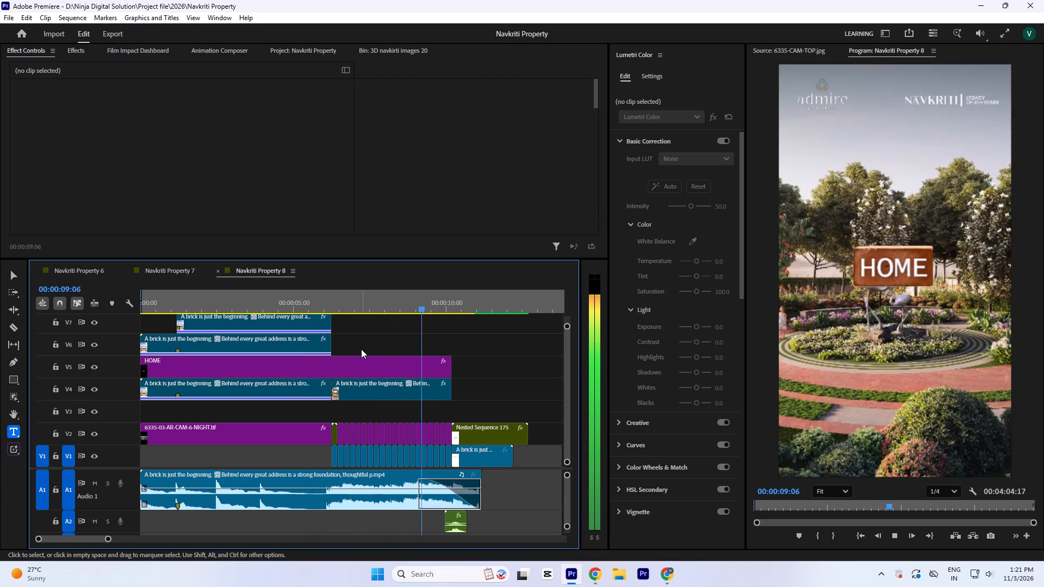
pyautogui.click(434, 313)
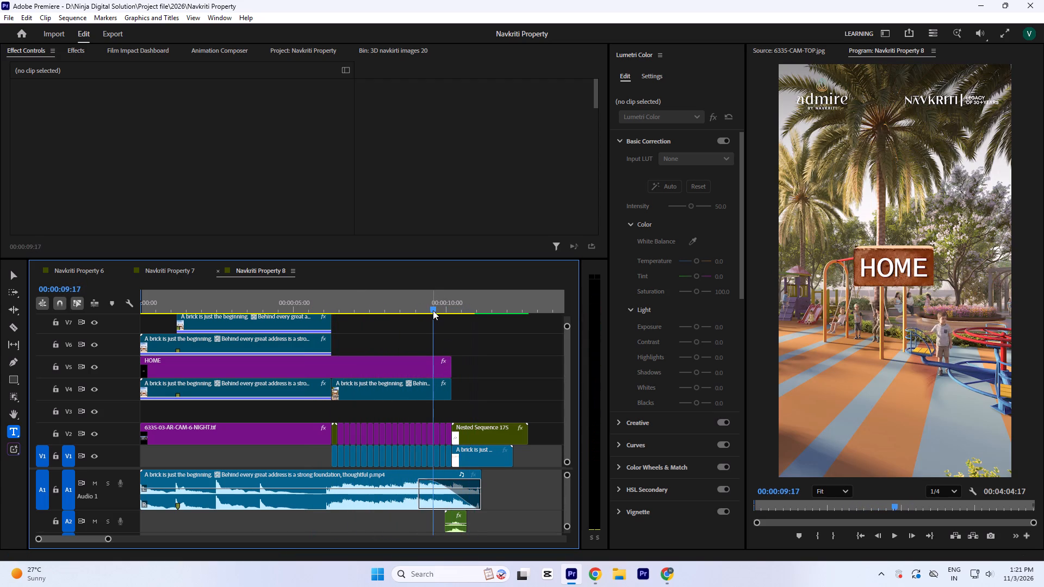
pyautogui.press('space')
pyautogui.press('space')
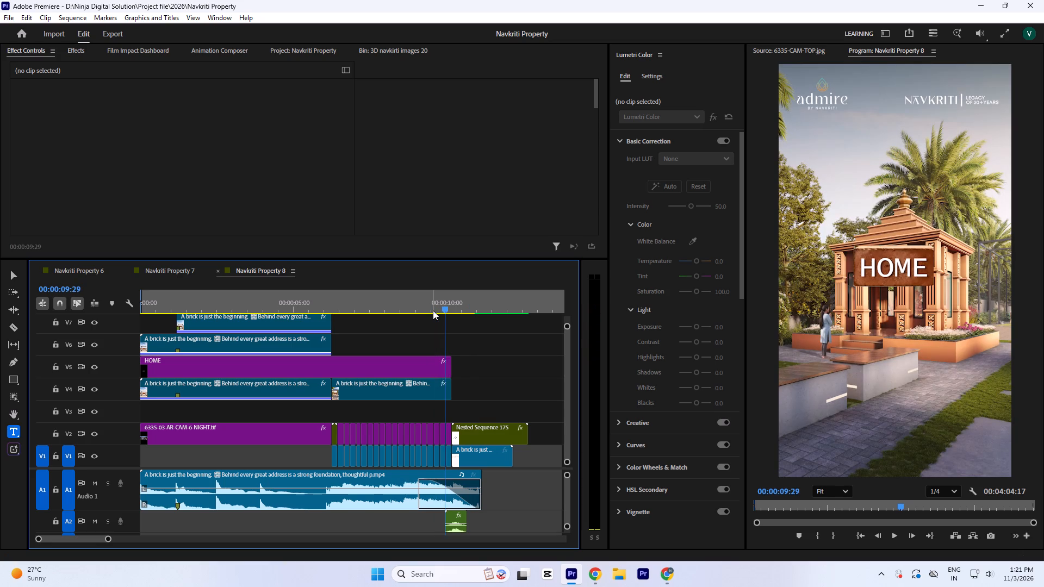
pyautogui.press('space')
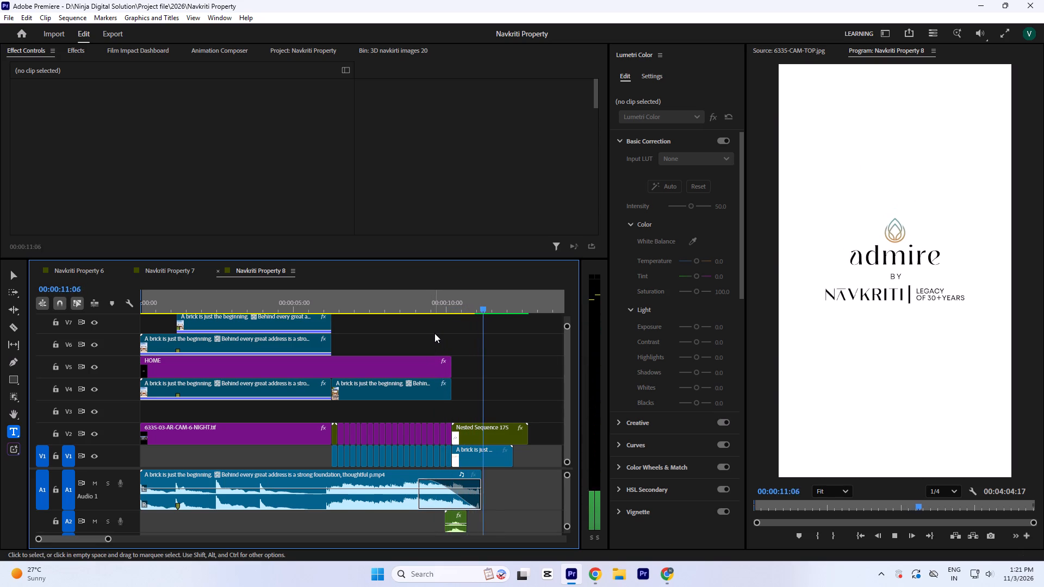
pyautogui.press('space')
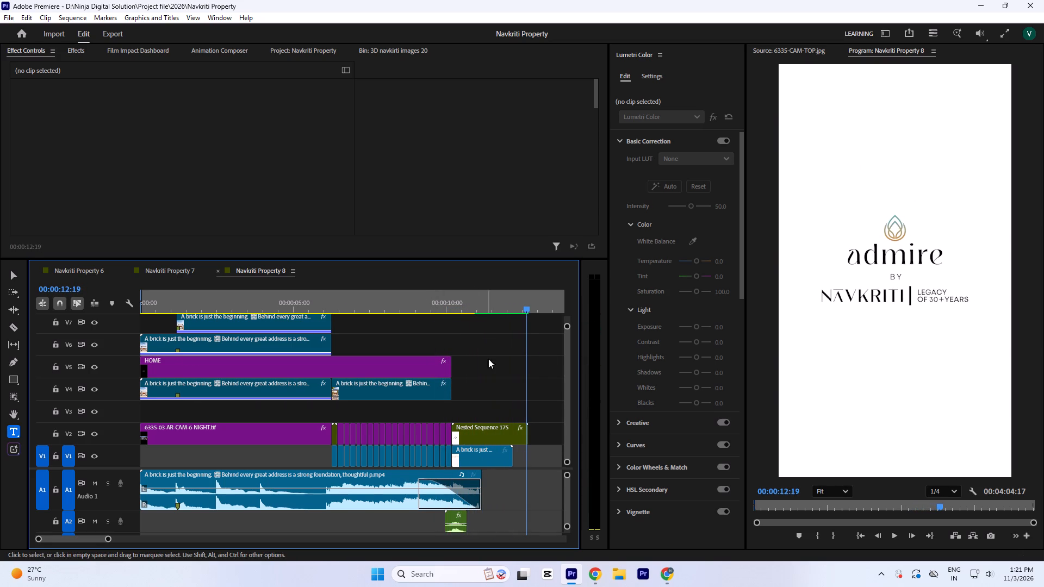
# Mark the sequence's out point at 00:00:12:20, near the end of the closing logo's nested sequence, and save the project.
pyautogui.press('=')
pyautogui.press('=')
pyautogui.press('=')
pyautogui.press('=')
pyautogui.press('=')
pyautogui.moveTo(368, 313); pyautogui.dragTo(369, 320)
pyautogui.press('o')
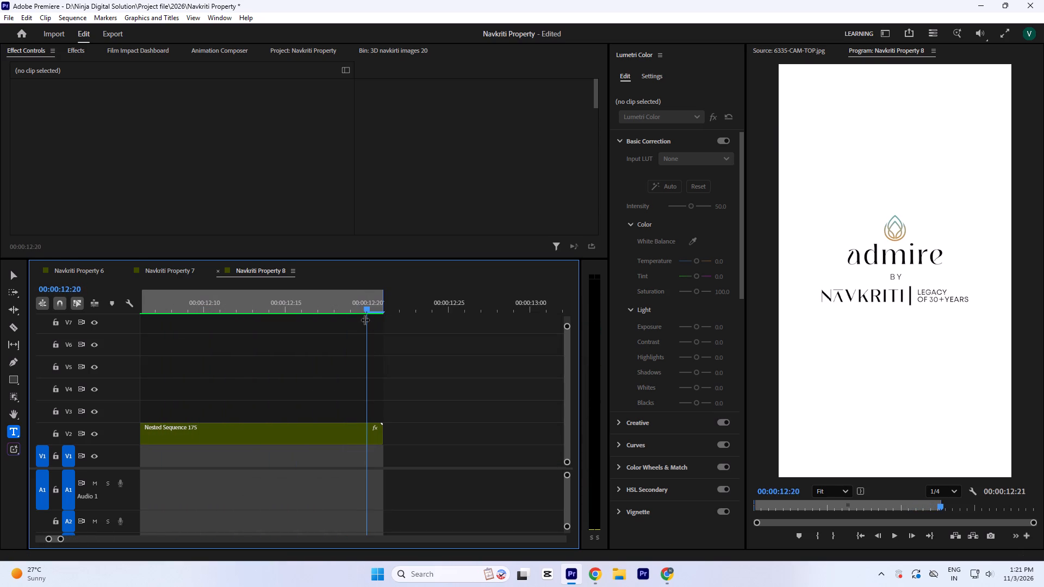
pyautogui.hotkey('ctrl', 's')
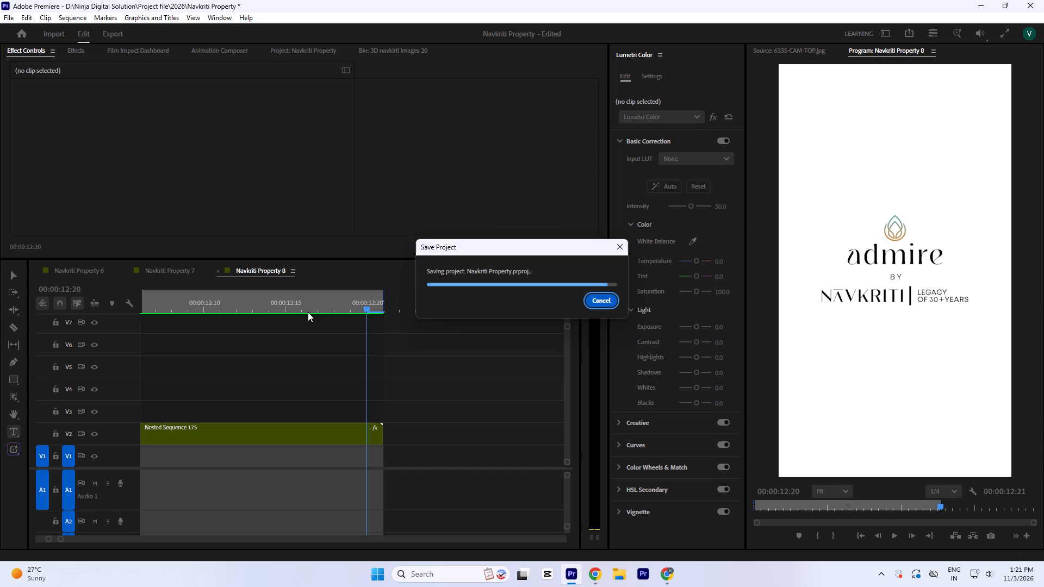
# Render the previews for the whole in-to-out range of Navkriti Property 8 and save the project.
pyautogui.press('Return')
pyautogui.press('-')
pyautogui.press('-')
pyautogui.press('-')
pyautogui.press('-')
pyautogui.press('-')
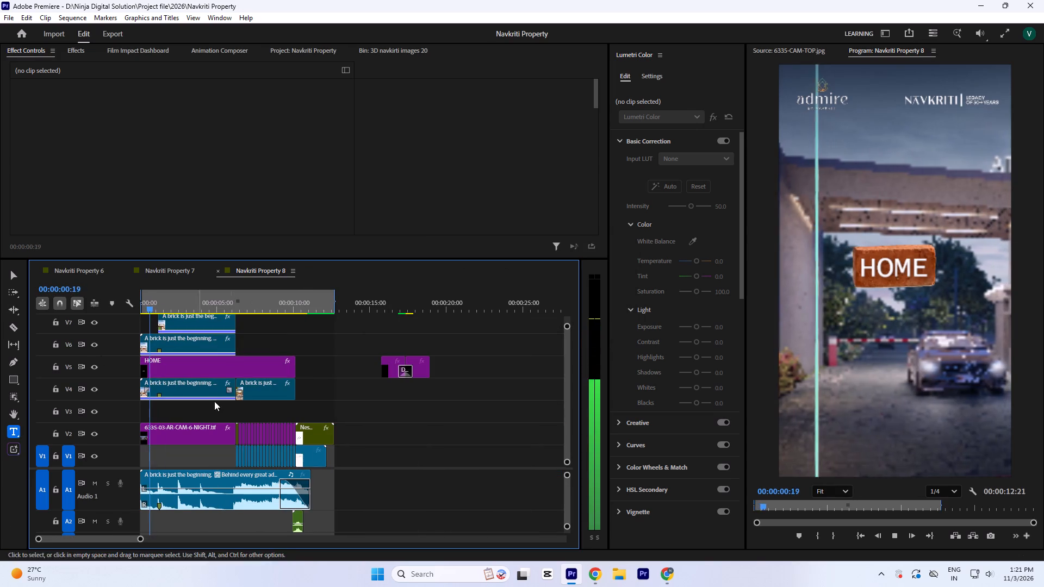
pyautogui.press('space')
pyautogui.click(73, 18)
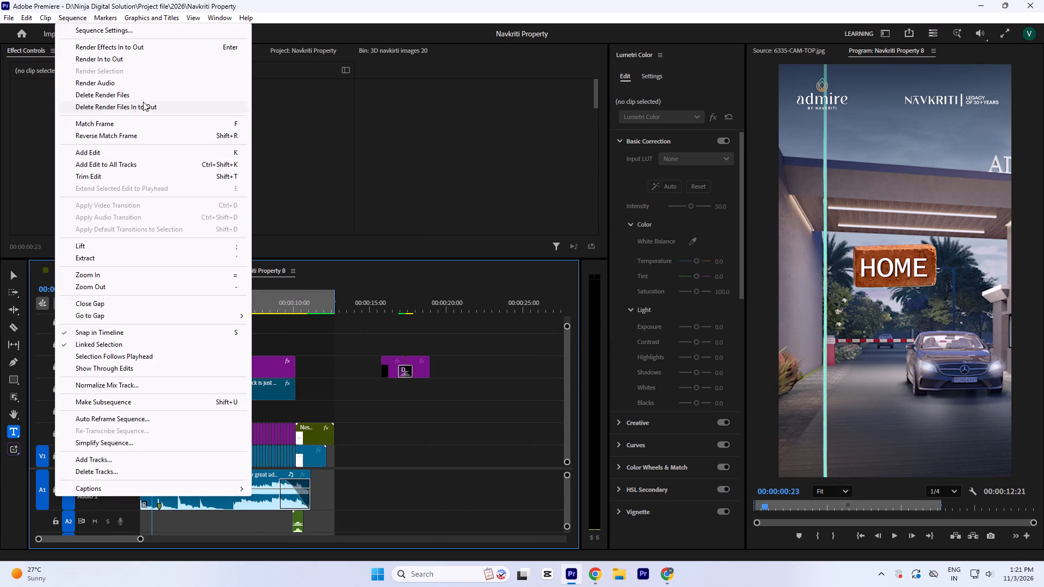
pyautogui.click(119, 60)
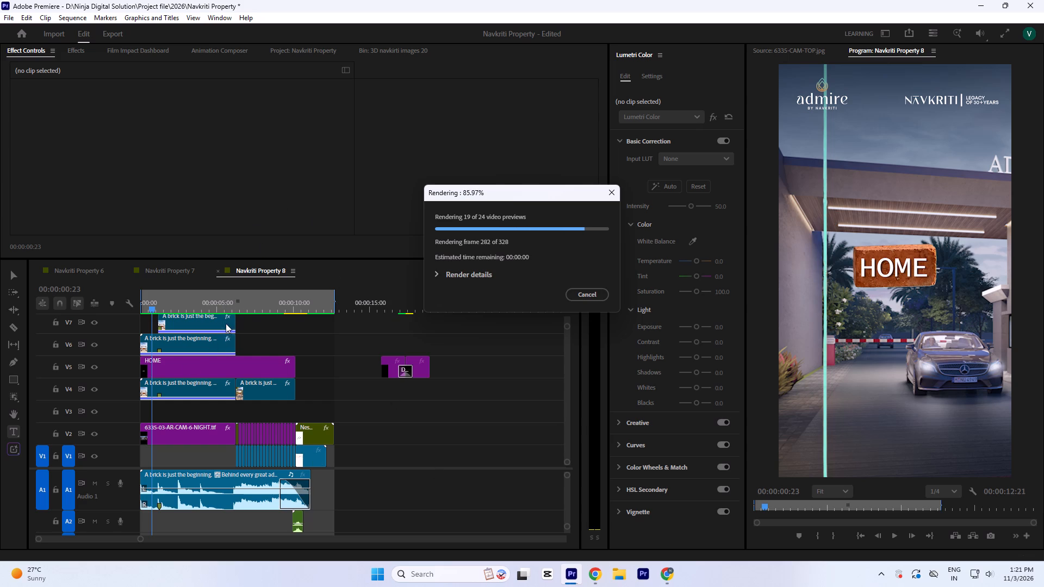
pyautogui.click(229, 304)
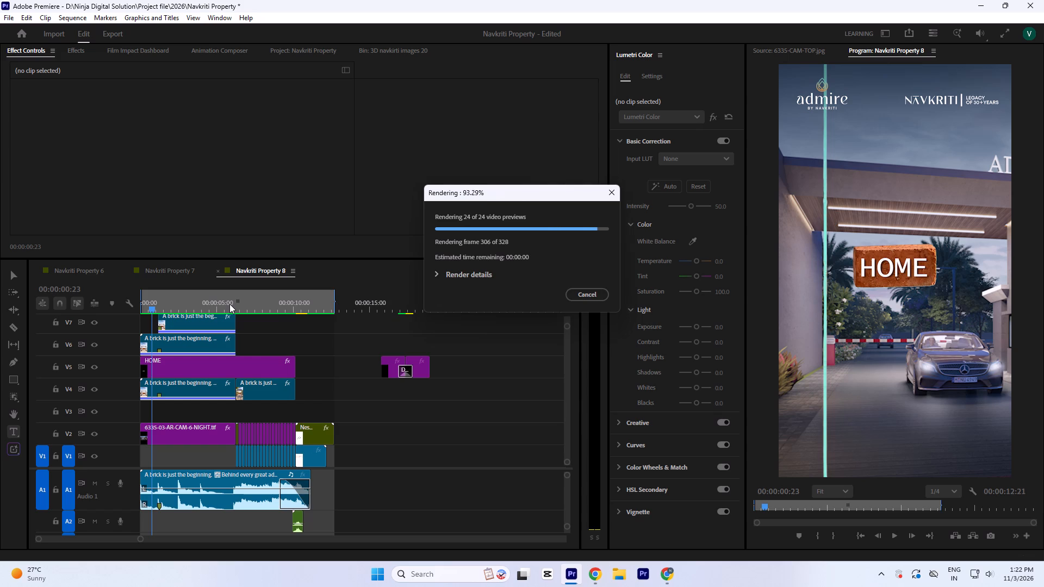
pyautogui.click(229, 304)
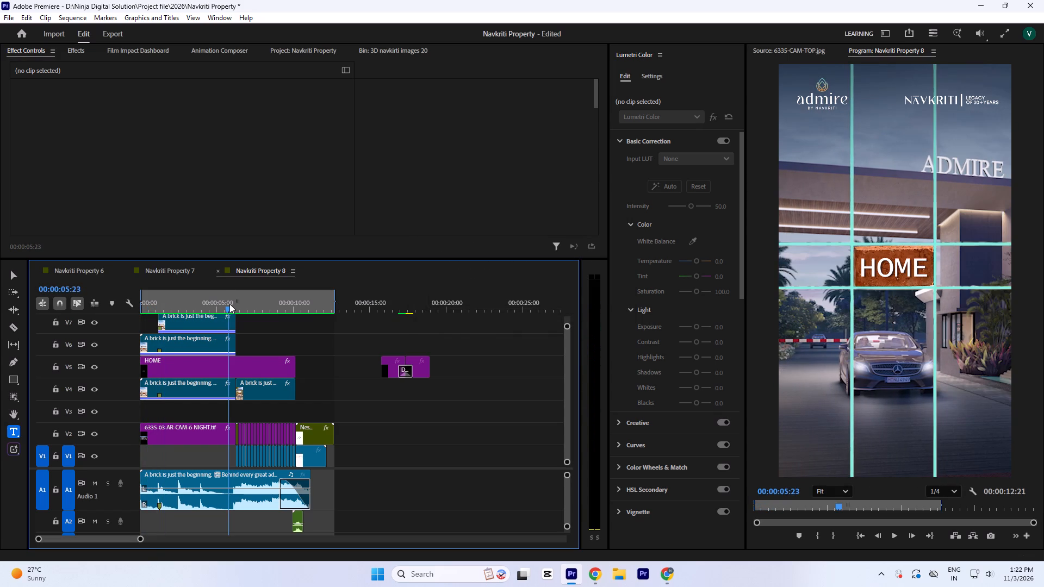
pyautogui.click(229, 304)
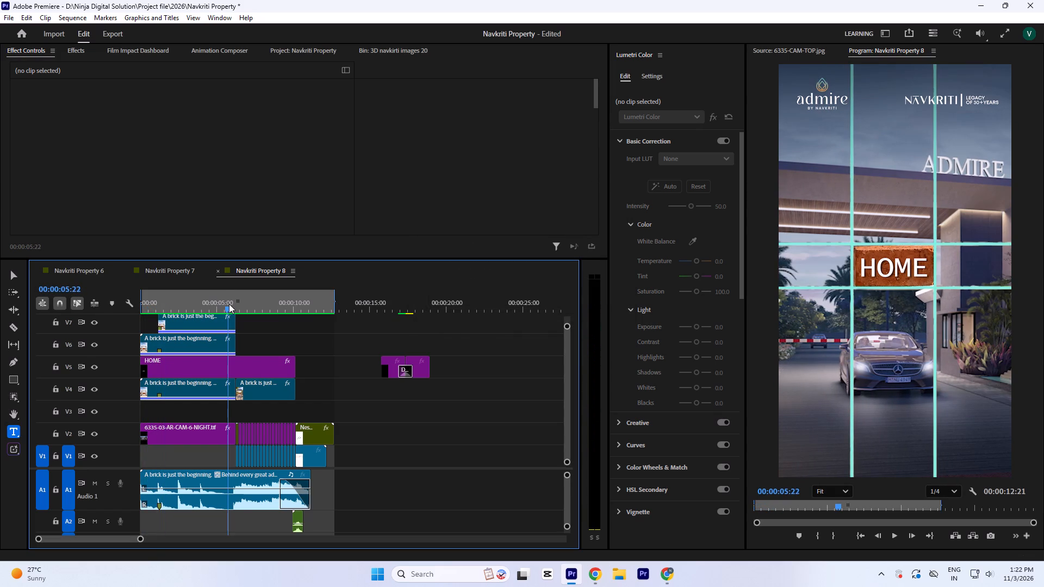
pyautogui.hotkey('ctrl', 's')
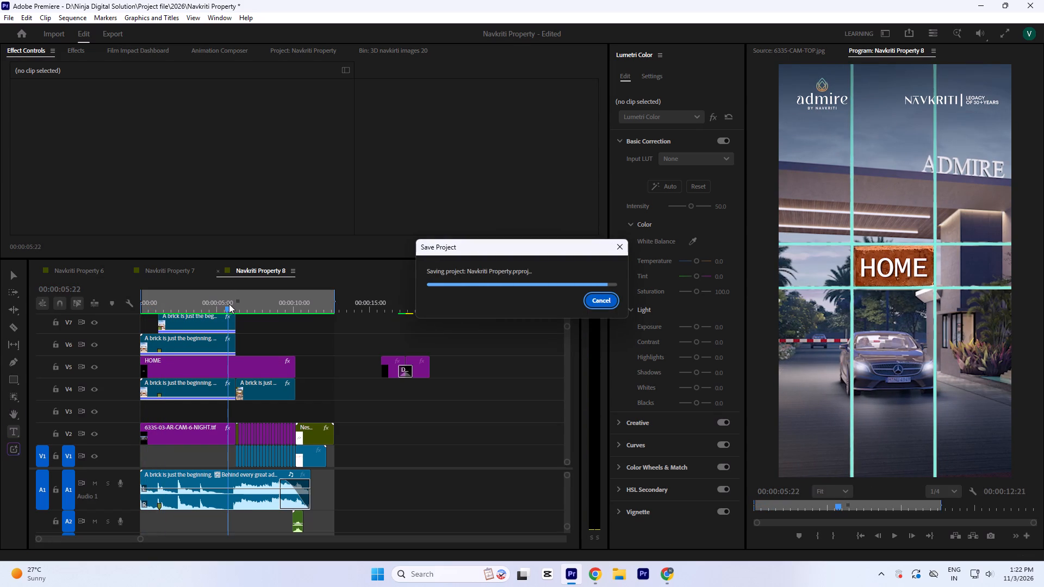
# Set up the H.264 export of the sequence as Navkriti Property 8.mp4 in the D:\Ninja Digital Solution\Render folder and go through its settings.
pyautogui.hotkey('ctrl', 'm')
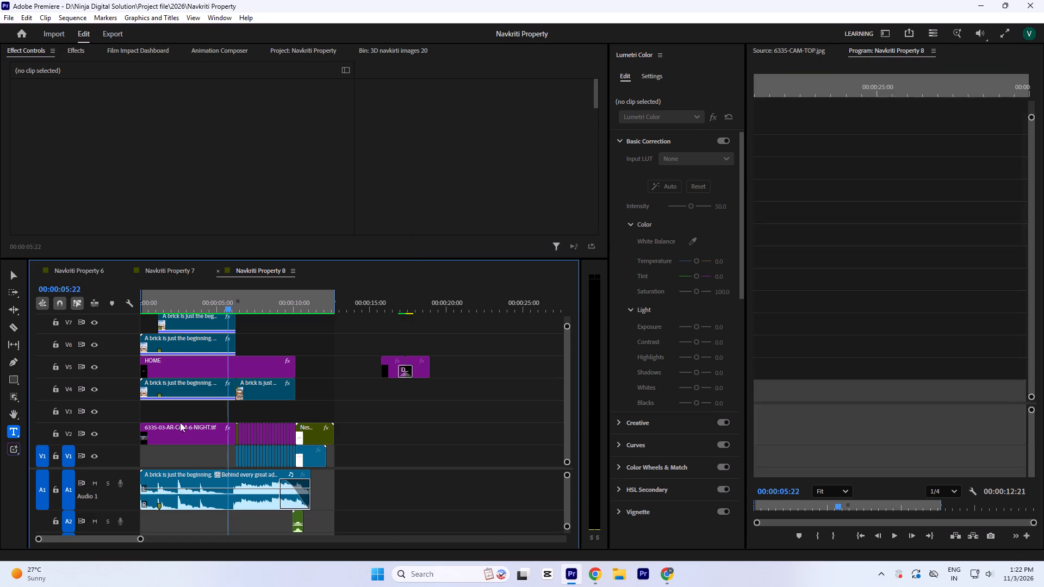
pyautogui.scroll(-18, 225, 395)
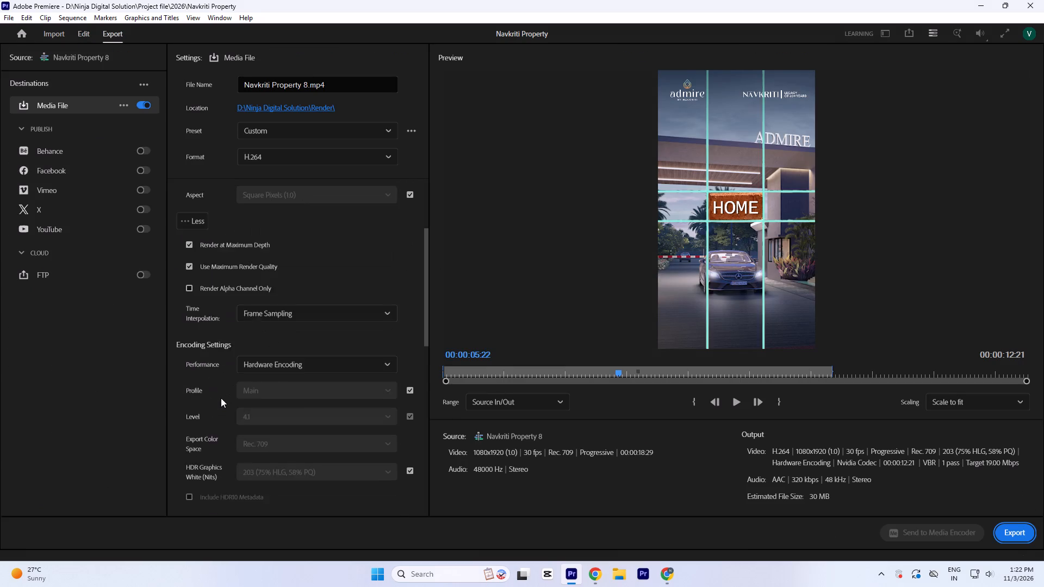
pyautogui.scroll(-20, 221, 398)
pyautogui.scroll(-4, 221, 398)
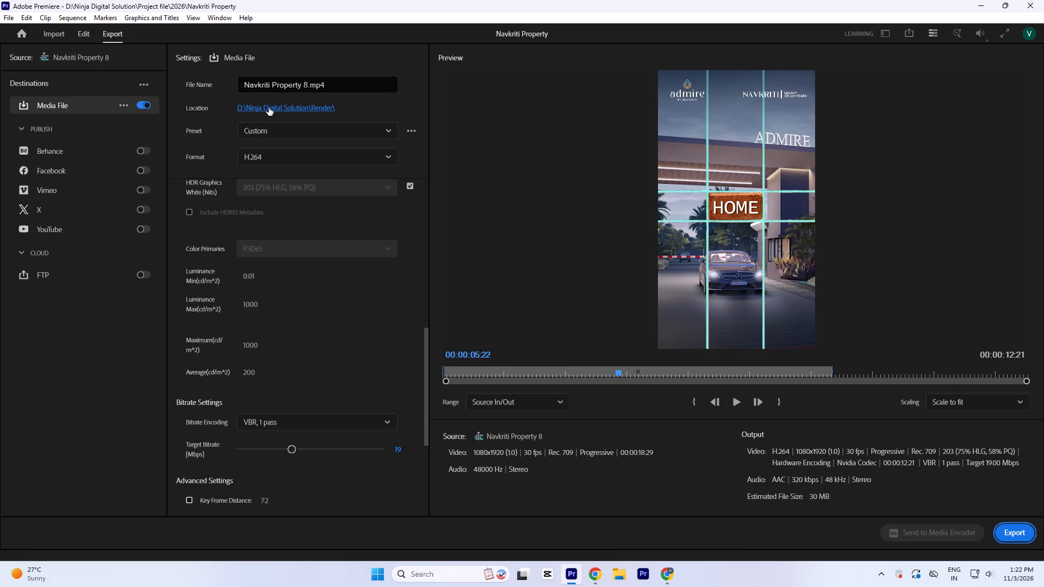
pyautogui.click(269, 108)
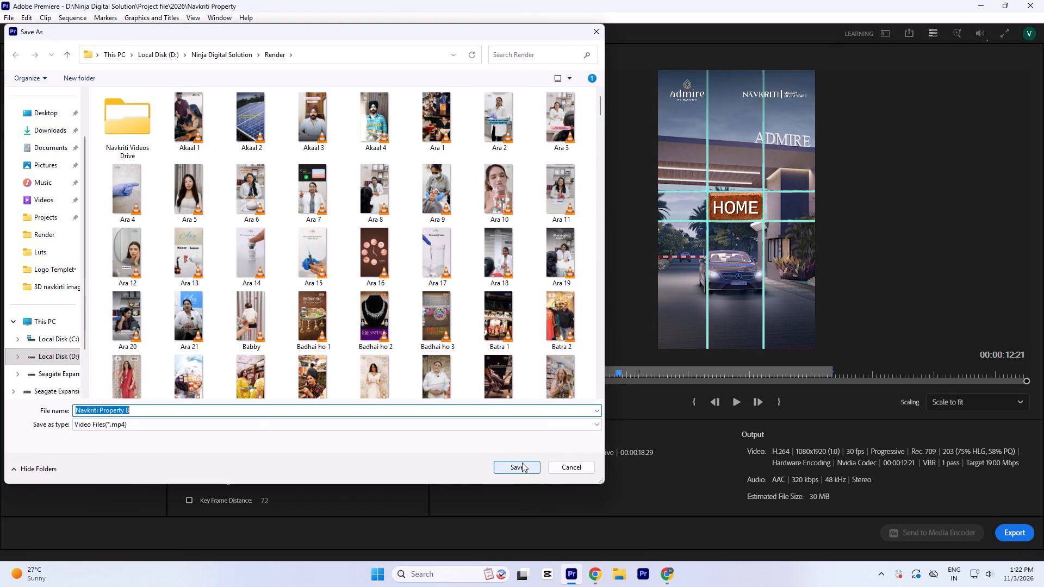
pyautogui.click(520, 465)
pyautogui.scroll(-20, 200, 423)
pyautogui.scroll(-4, 200, 423)
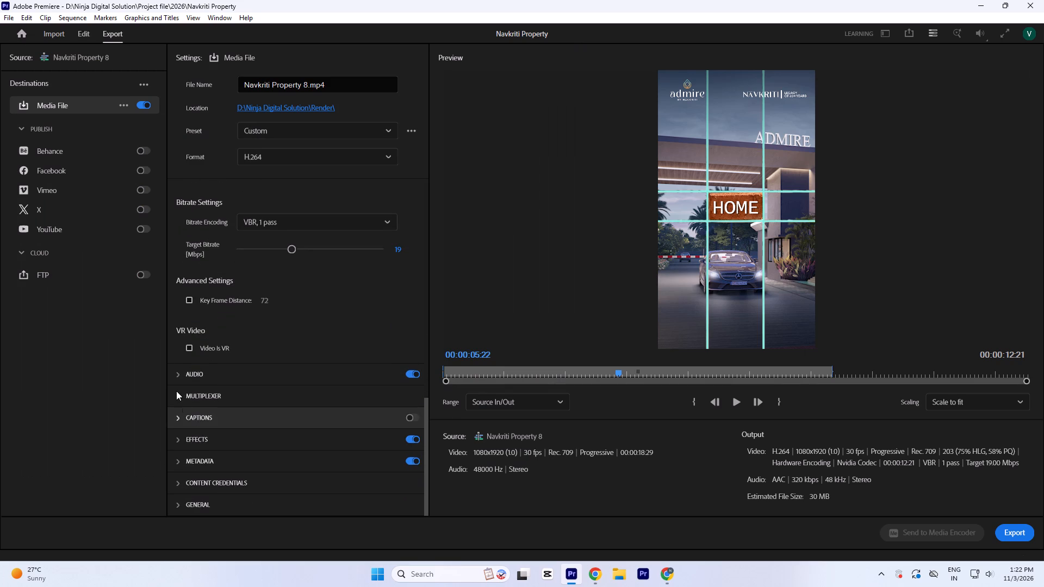
# Export the in-to-out range of the Navkriti Property 8 sequence as the H.264 file Navkriti Property 8.mp4.
pyautogui.click(1011, 533)
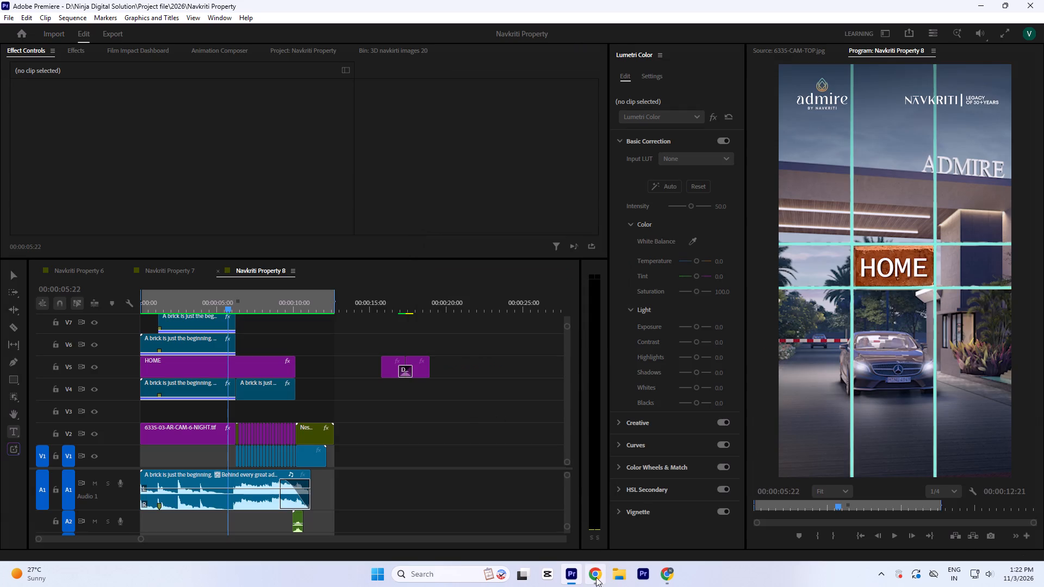
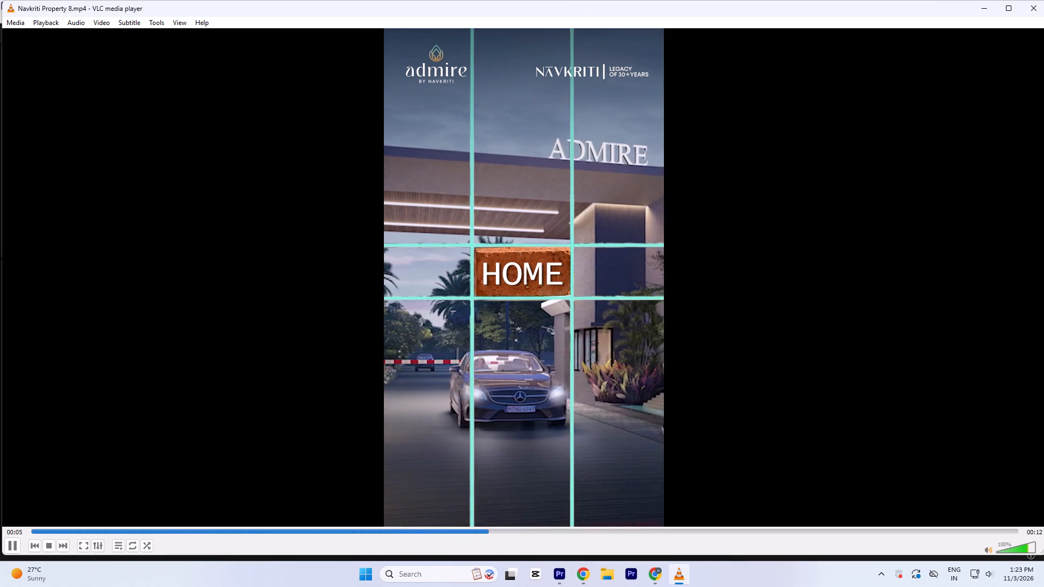
# Review the second half of Navkriti Property 8.mp4, pausing on successive shots behind the HOME brick up to the closing logo.
pyautogui.press('space')
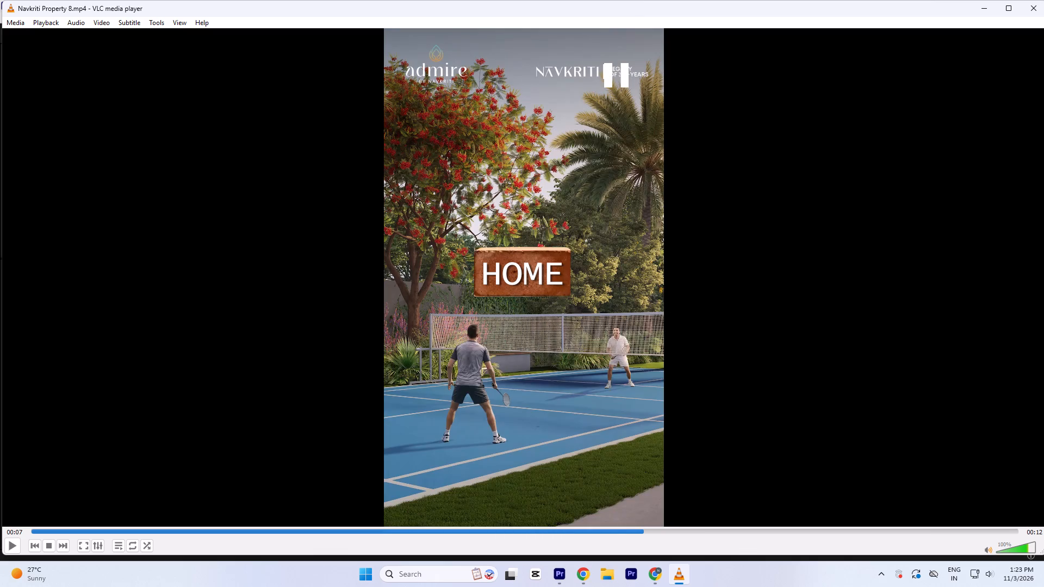
pyautogui.press('space')
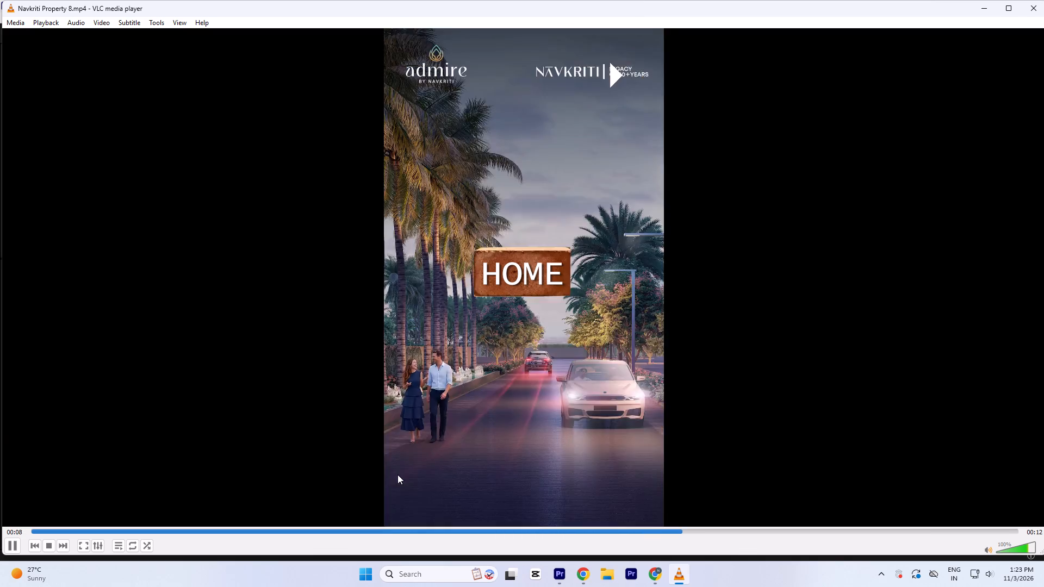
pyautogui.press('space')
pyautogui.press('space')
pyautogui.press('space')
pyautogui.press('space')
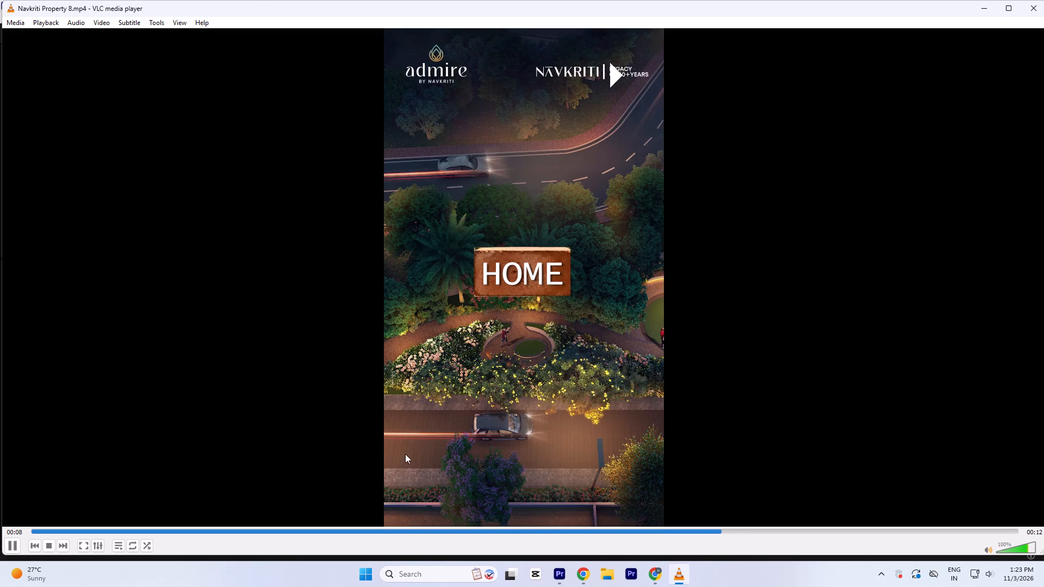
pyautogui.press('space')
pyautogui.press('space')
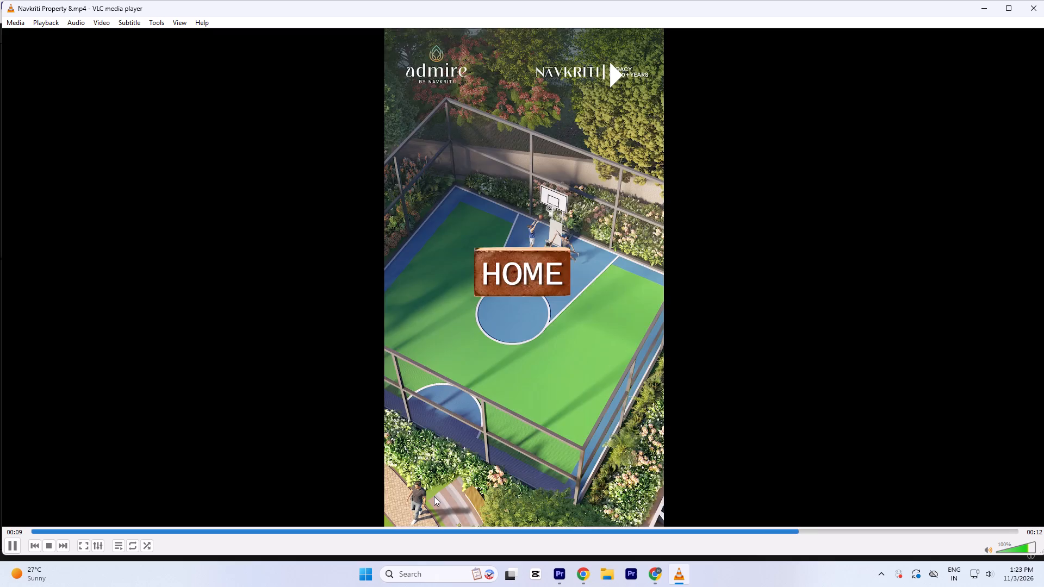
pyautogui.press('space')
pyautogui.press('space')
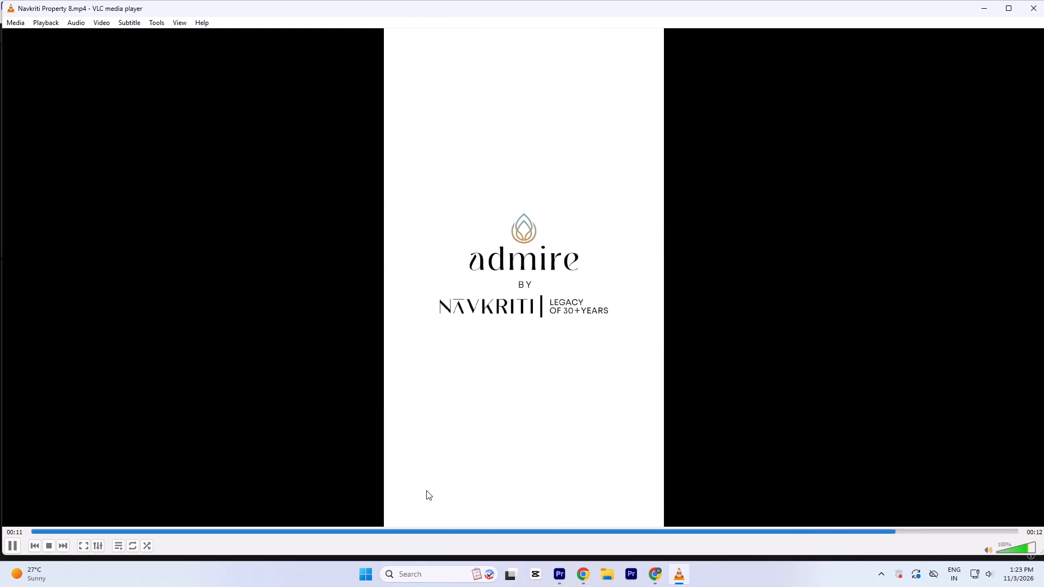
# Go back from the closing logo to about 00:08 and examine the paused aerial garden and road shot.
pyautogui.moveTo(923, 533); pyautogui.dragTo(830, 540)
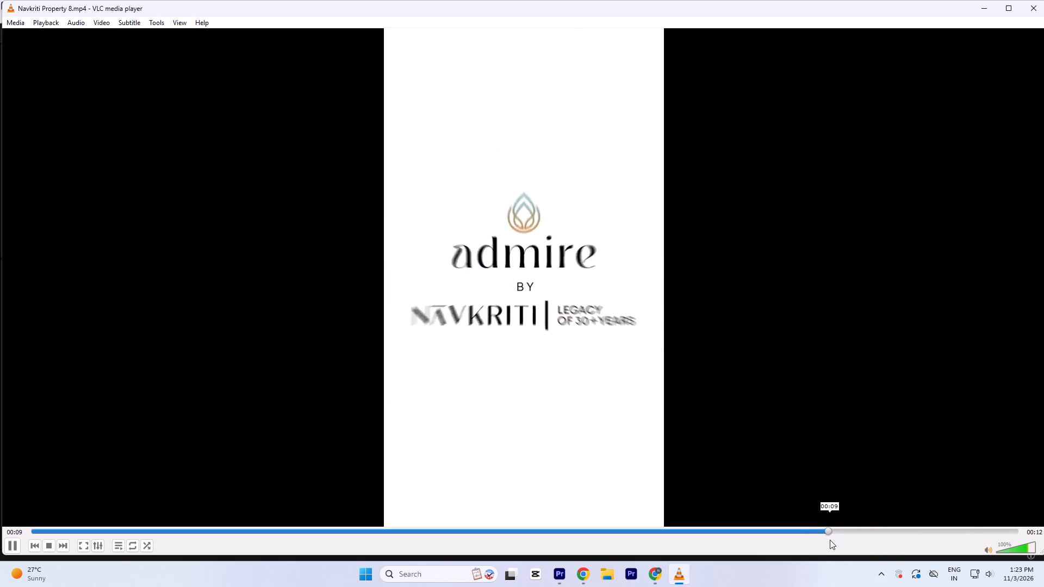
pyautogui.moveTo(830, 540); pyautogui.dragTo(764, 540)
pyautogui.press('space')
pyautogui.moveTo(758, 529); pyautogui.dragTo(737, 536)
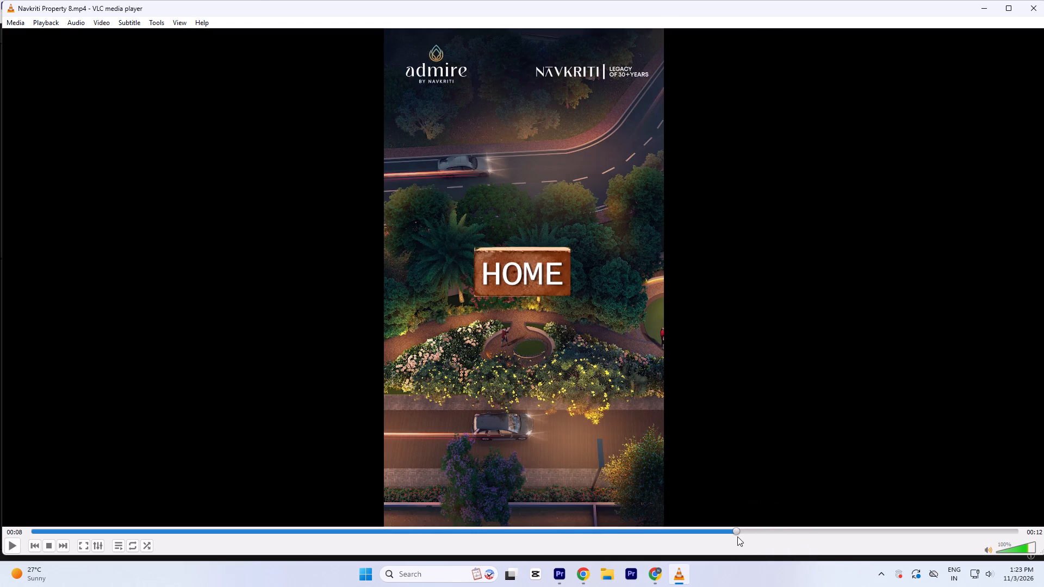
# Rewind Navkriti Property 8.mp4 to the beginning and replay the whole video.
pyautogui.moveTo(738, 536); pyautogui.dragTo(0, 550)
pyautogui.moveTo(42, 531); pyautogui.dragTo(32, 533)
pyautogui.press('space')
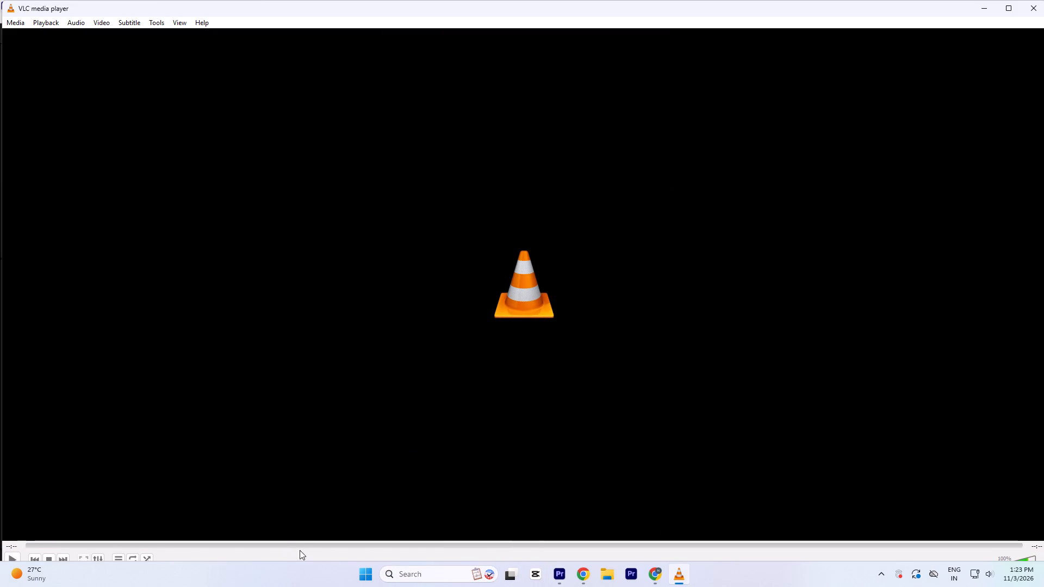
pyautogui.press('space')
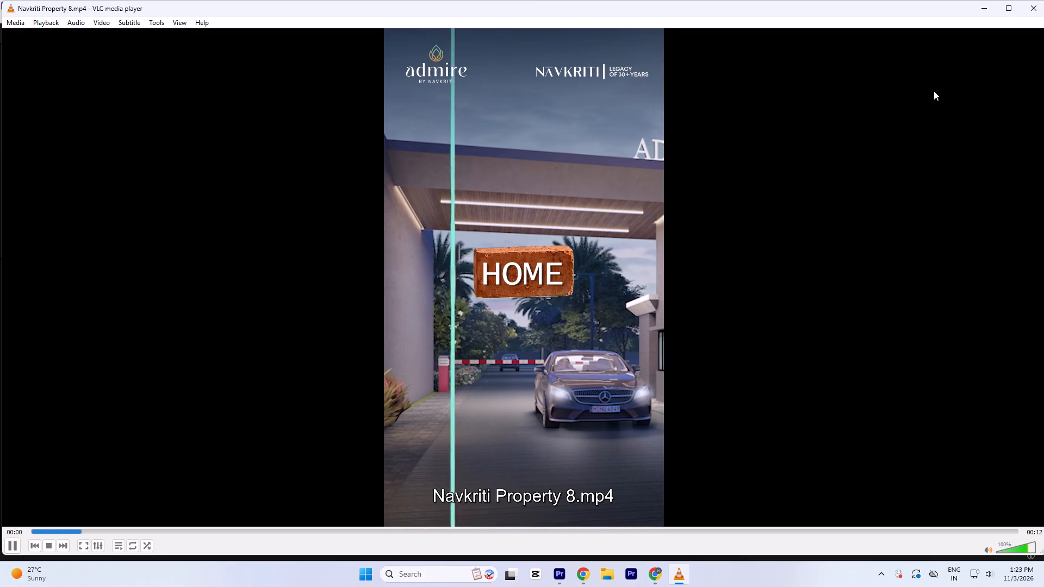
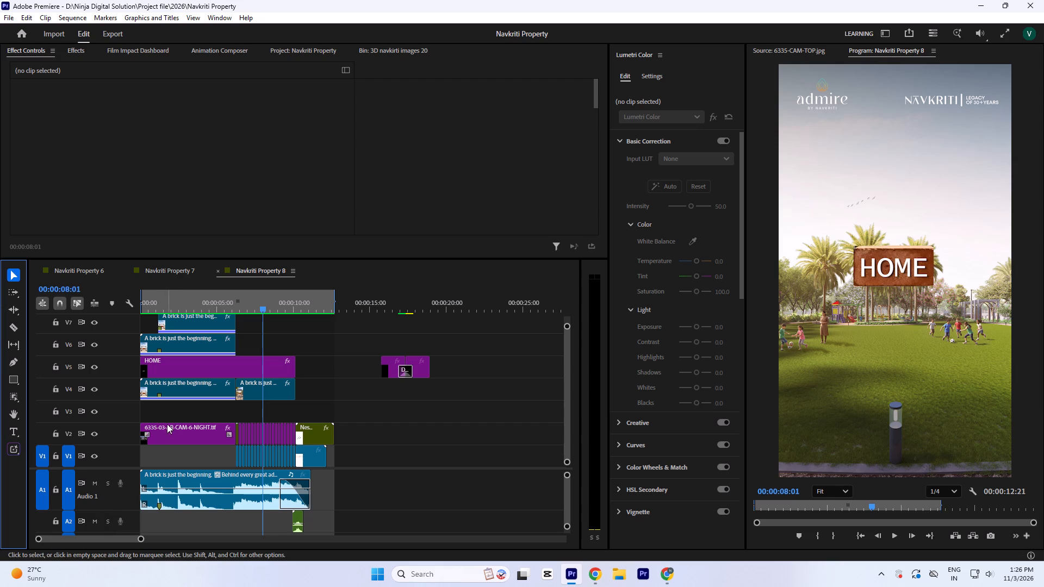
# Move the Navkriti Property 8 playhead to 00:00:08:25, on the aerial garden and road shot.
pyautogui.click(276, 309)
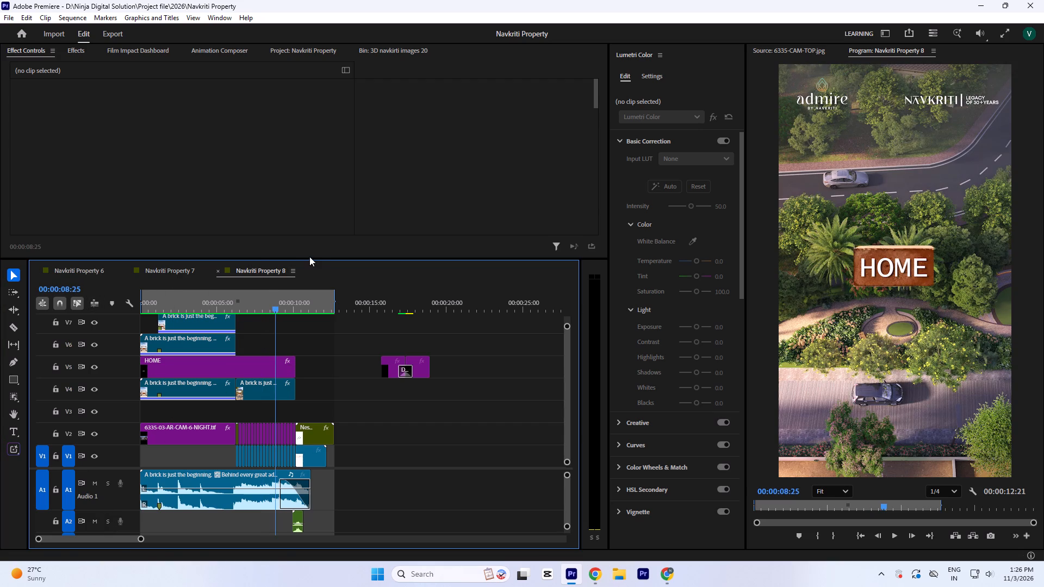
# Enlarge the Effect Controls area by lowering its border with the timeline, reducing the timeline's height.
pyautogui.moveTo(310, 259); pyautogui.dragTo(299, 335)
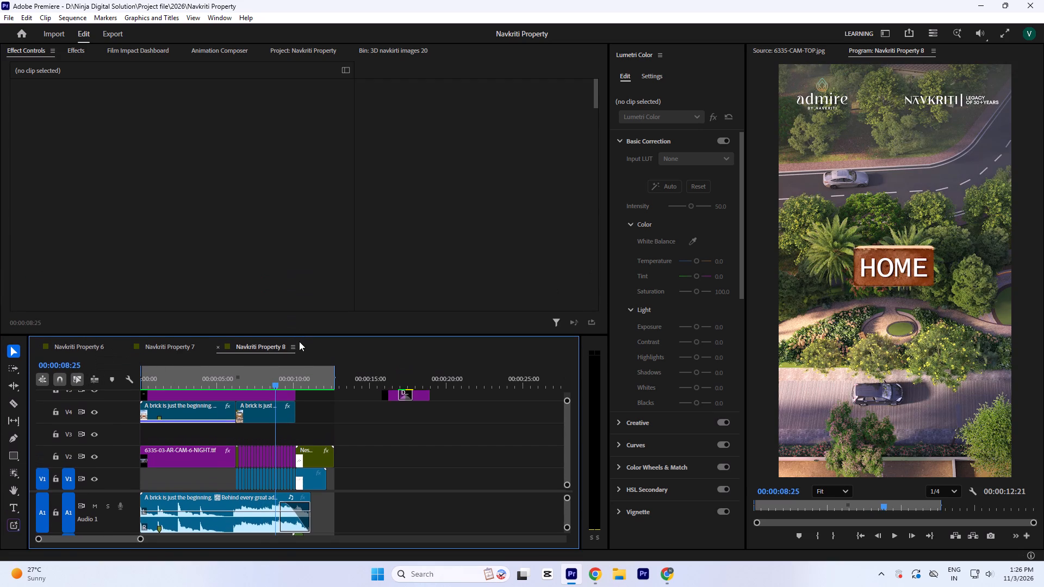
pyautogui.click(302, 333)
pyautogui.moveTo(311, 335); pyautogui.dragTo(309, 347)
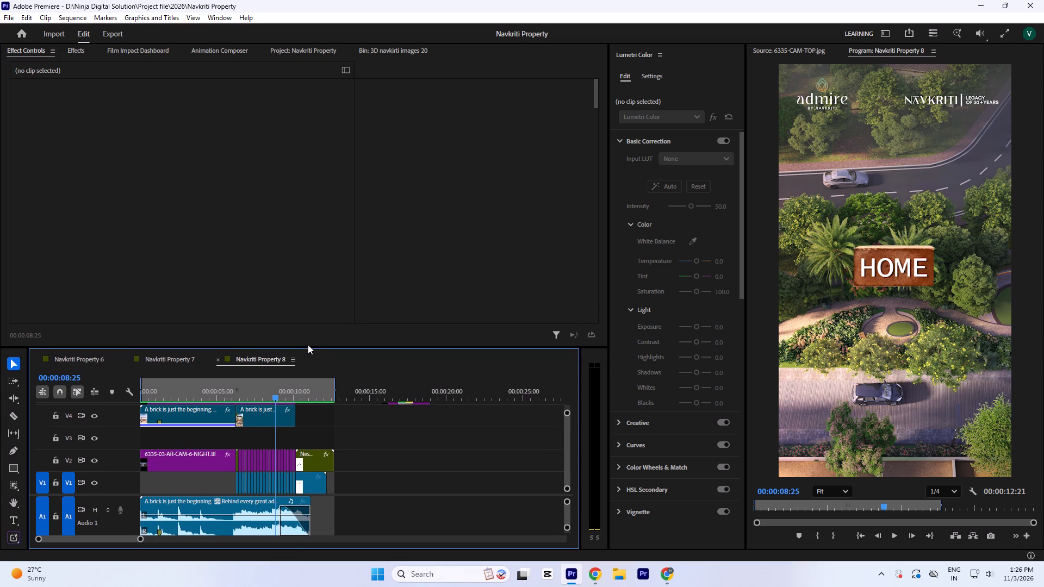
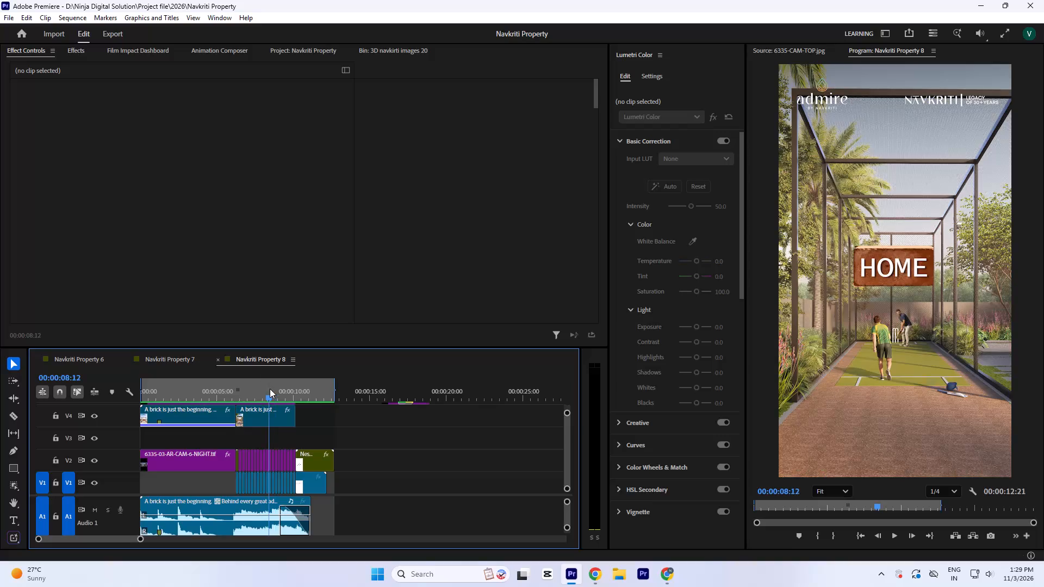
# Save the Navkriti Property project.
pyautogui.hotkey('ctrl', 's')
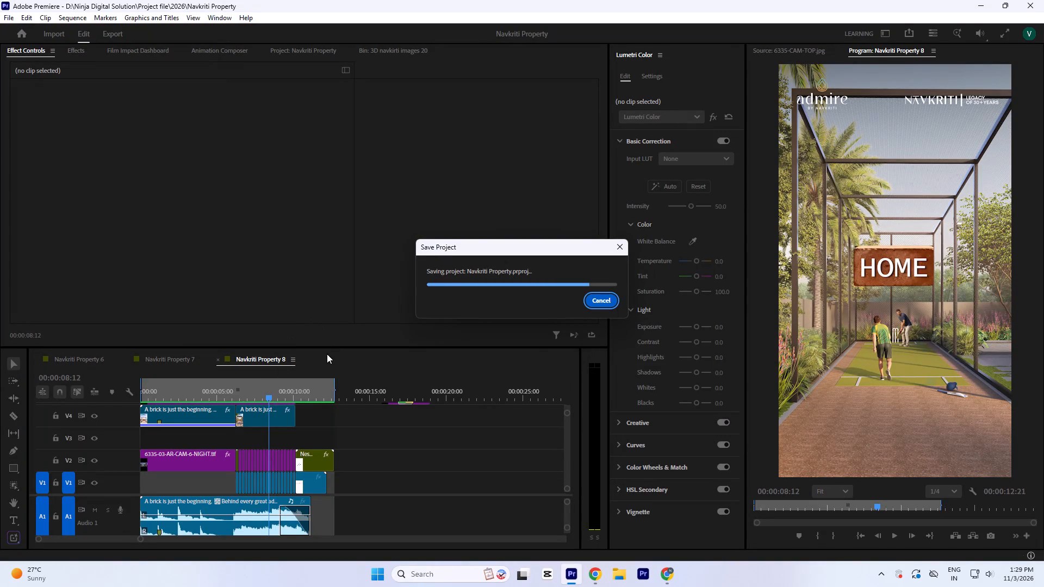
# Inspect the HOME brick overlay on the garden fountain shot at 00:00:09:07 and the playground shot at 00:00:09:17.
pyautogui.click(283, 395)
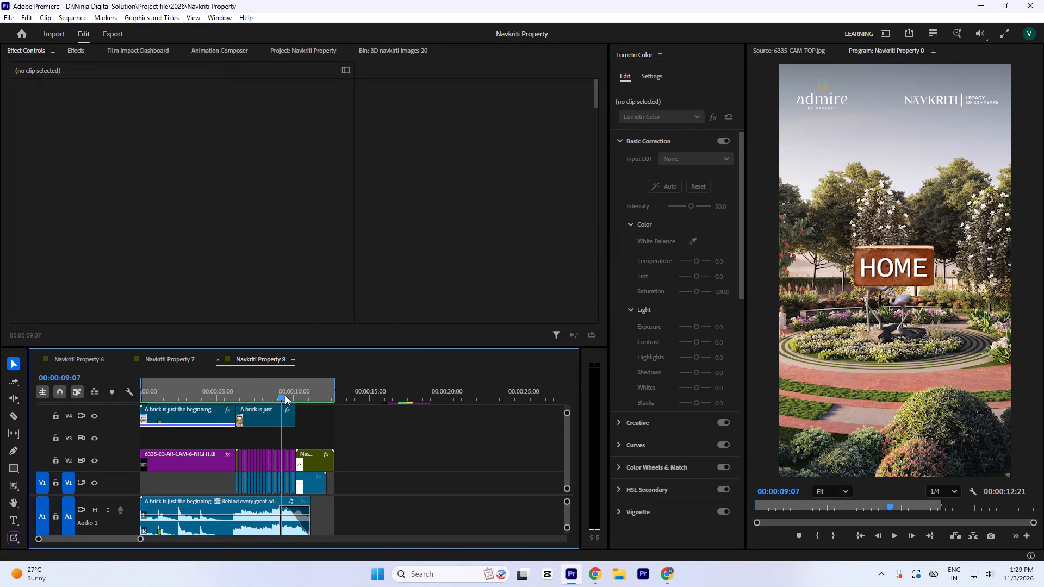
pyautogui.click(288, 395)
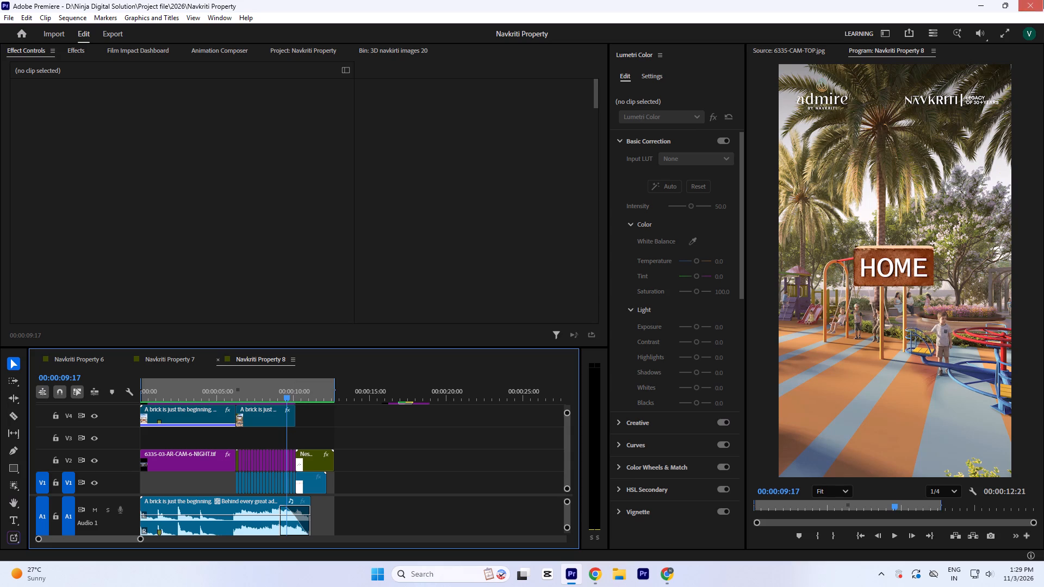